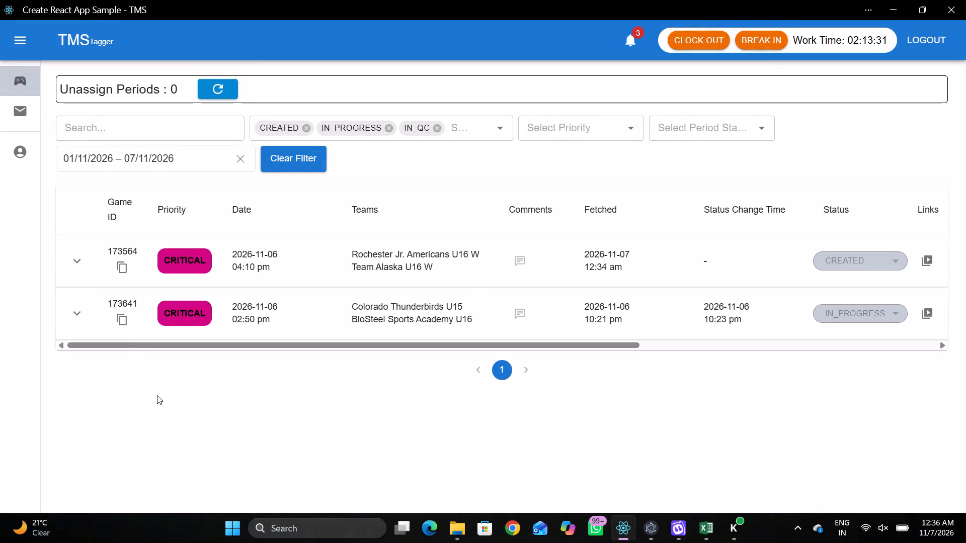
# Expand game 173564 and start the timers for both of its periods.
pyautogui.click(66, 271)
pyautogui.click(76, 267)
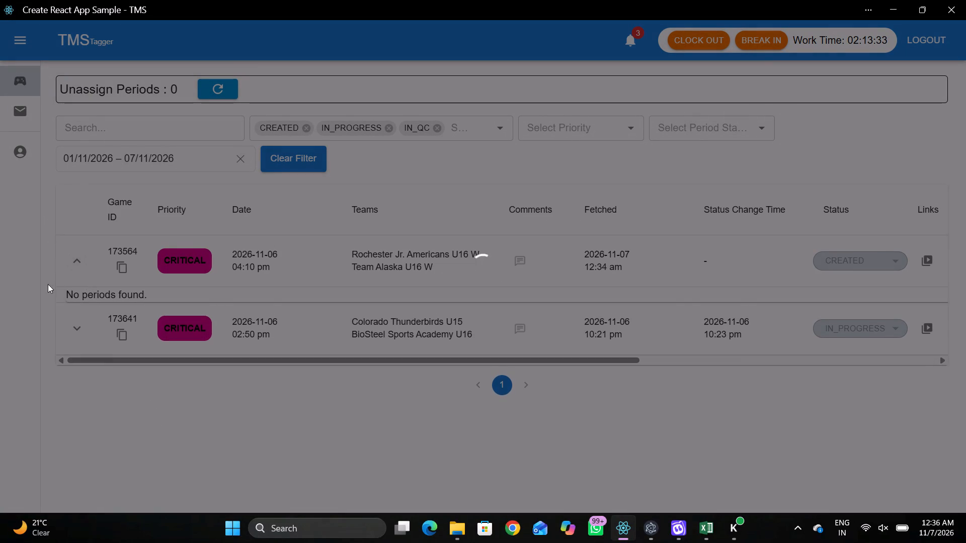
pyautogui.click(646, 353)
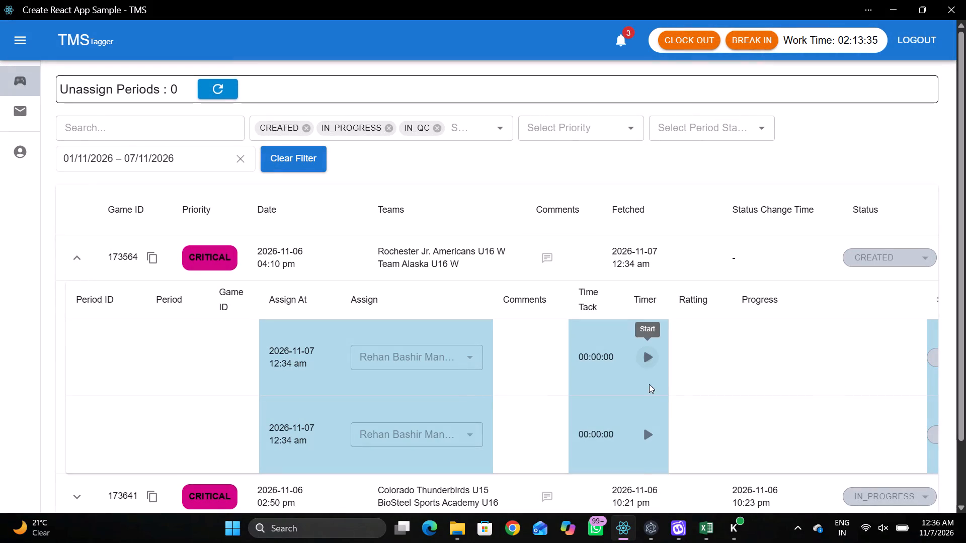
pyautogui.moveTo(656, 436); pyautogui.dragTo(651, 436)
pyautogui.click(649, 436)
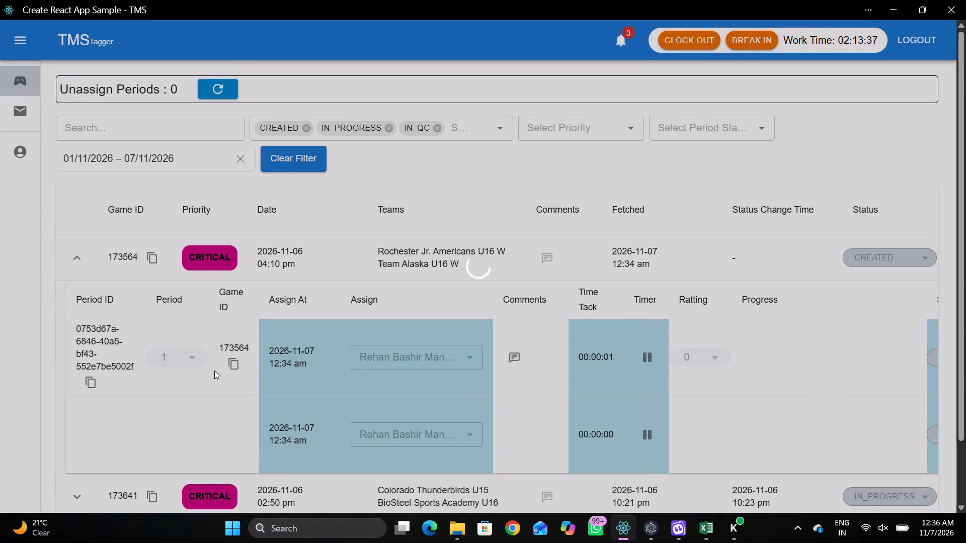
# Open a new icetech-cv window and copy the period ID of period 1 of game 173564 from TMS.
pyautogui.scroll(-2, 157, 395)
pyautogui.doubleClick(84, 311)
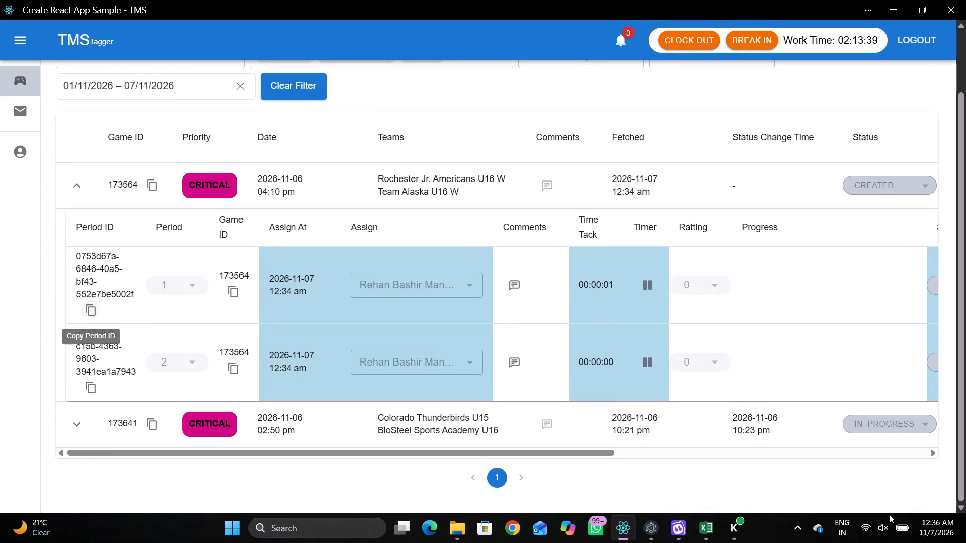
pyautogui.rightClick(658, 525)
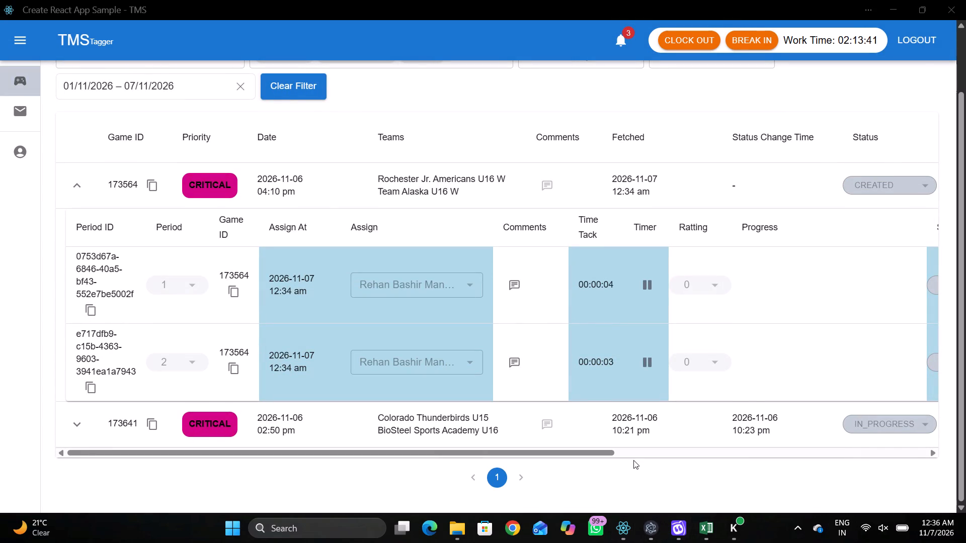
pyautogui.click(633, 460)
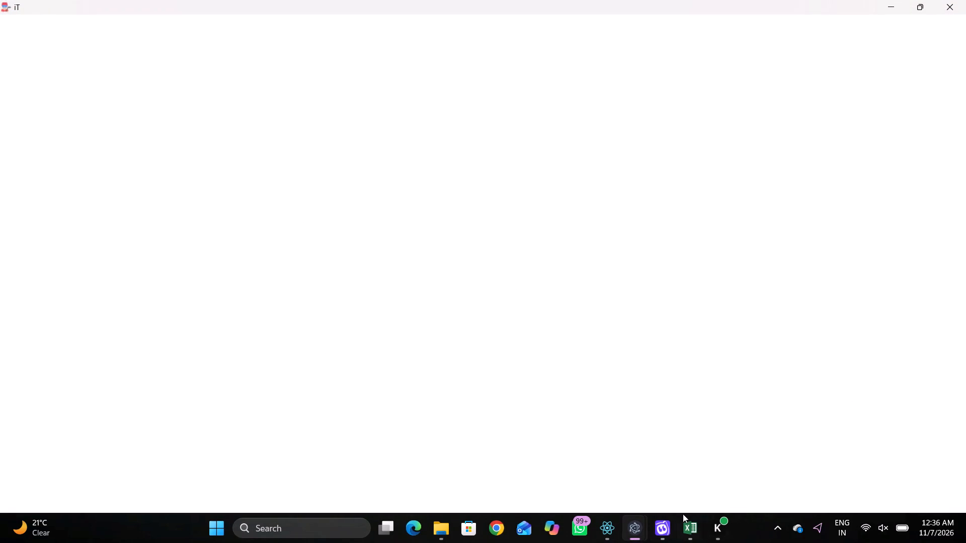
pyautogui.click(616, 519)
pyautogui.doubleClick(91, 311)
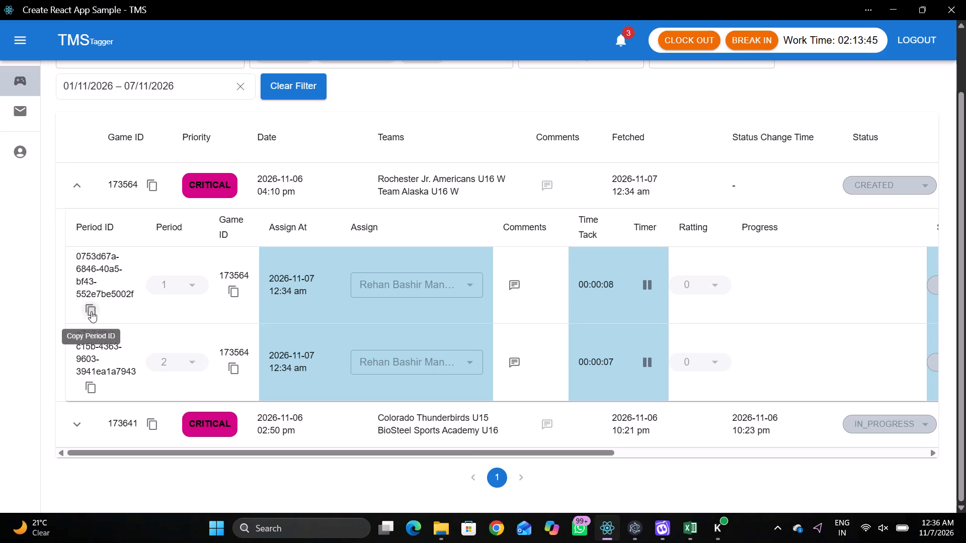
# Switch to the new icetech-cv window, enter the copied period ID as the game token and start loading the game.
pyautogui.click(628, 526)
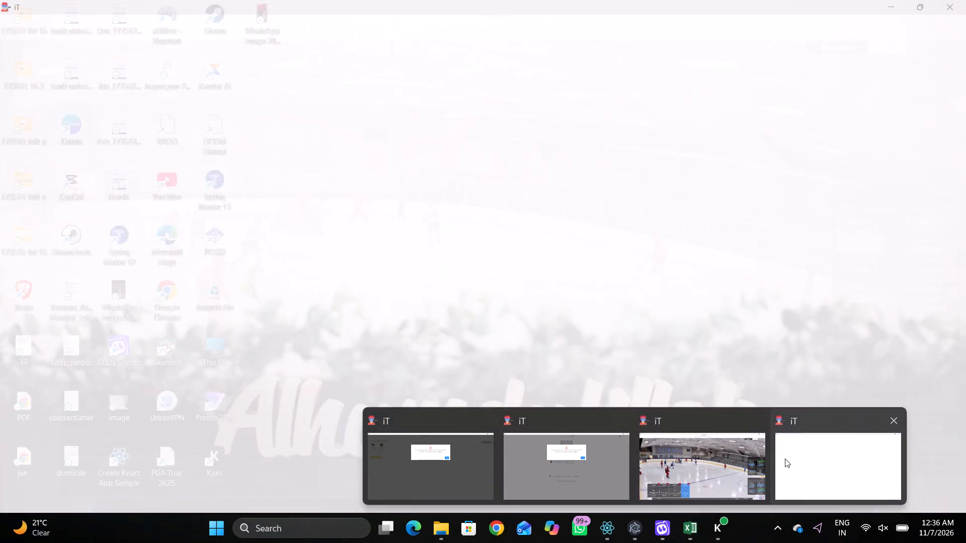
pyautogui.click(787, 459)
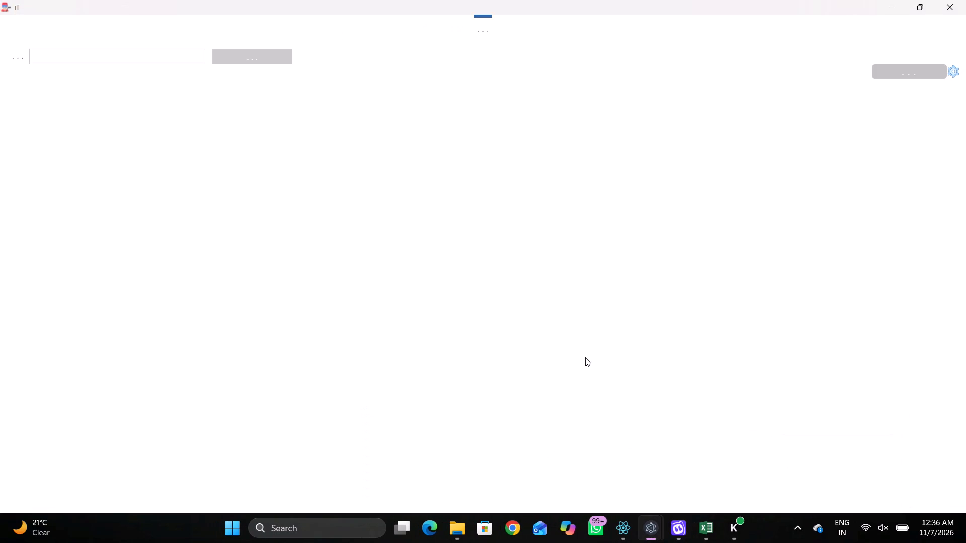
pyautogui.click(913, 57)
pyautogui.click(896, 76)
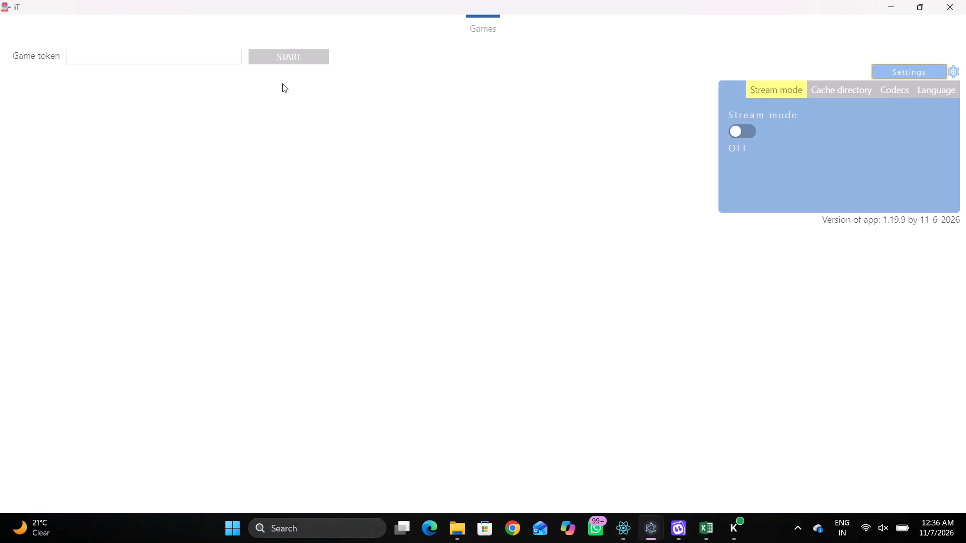
pyautogui.click(146, 49)
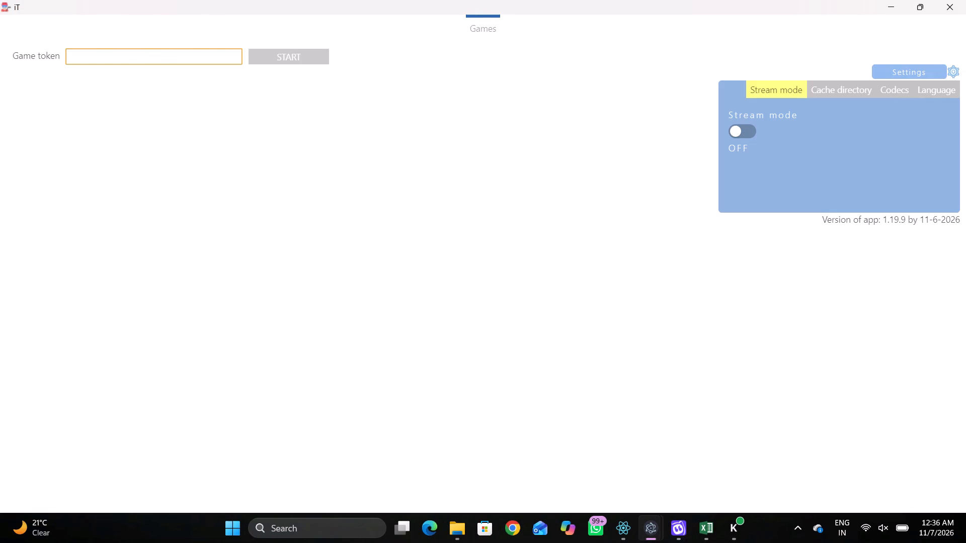
pyautogui.hotkey('ctrl', 'v')
pyautogui.doubleClick(251, 58)
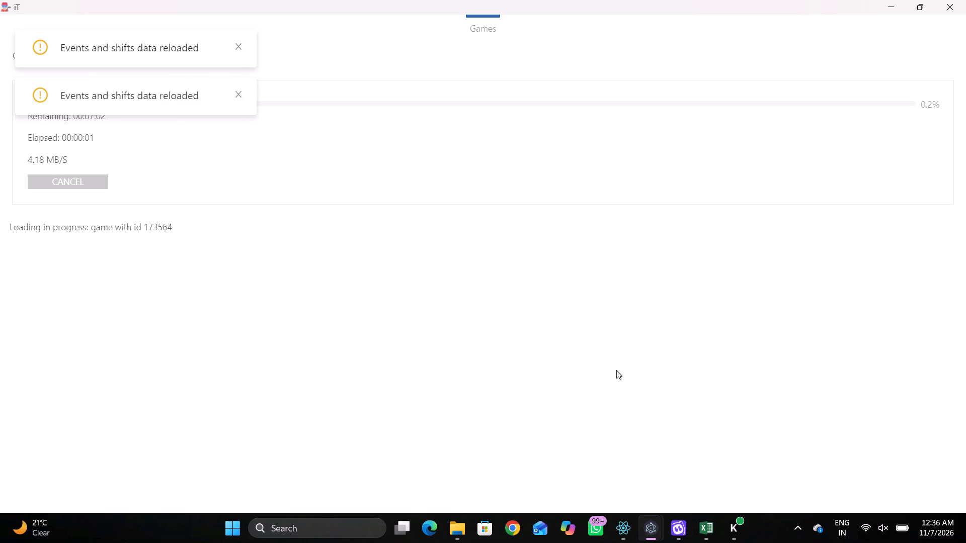
pyautogui.moveTo(650, 521); pyautogui.dragTo(647, 516, button='right')
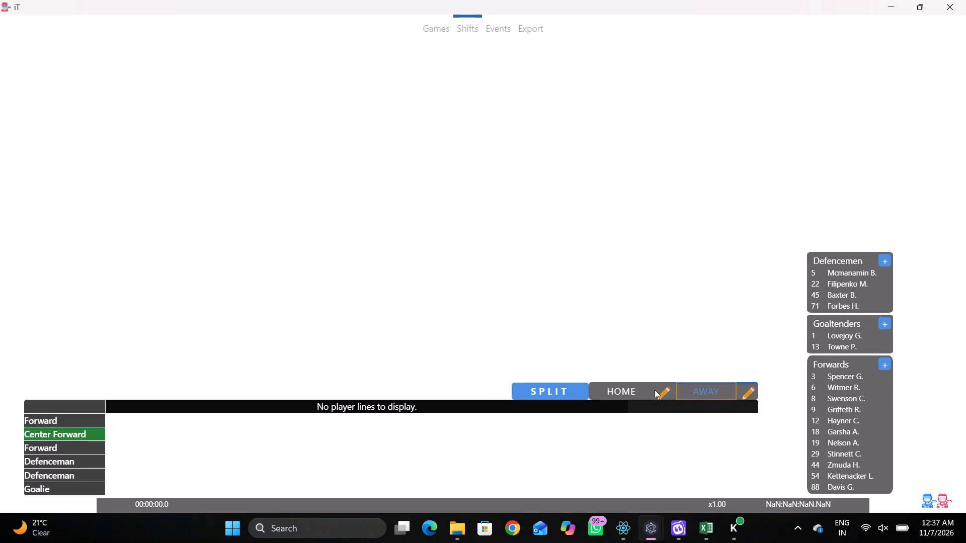
pyautogui.click(625, 390)
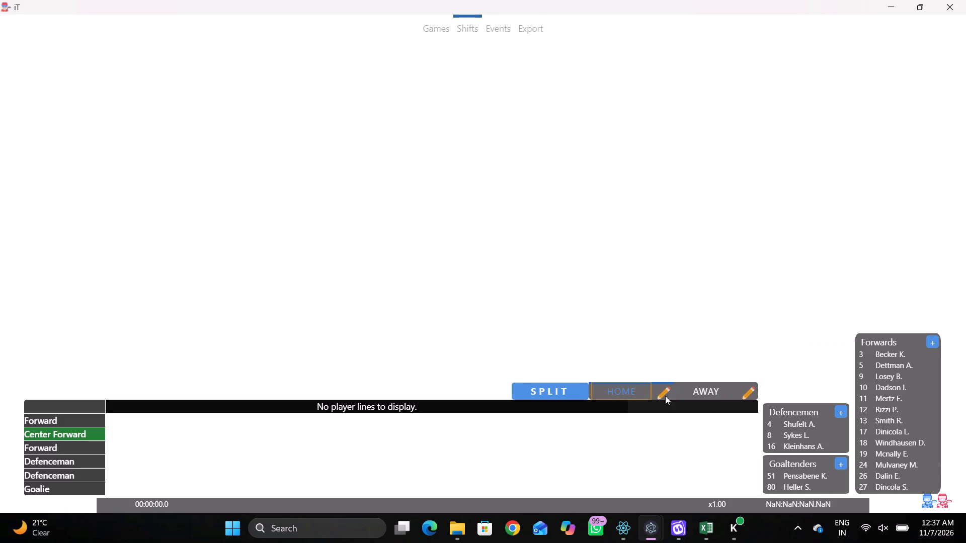
# Play the game video and skip forward to about 00:02:30 through the pre-game footage.
pyautogui.press('space')
pyautogui.press('space')
pyautogui.press('space')
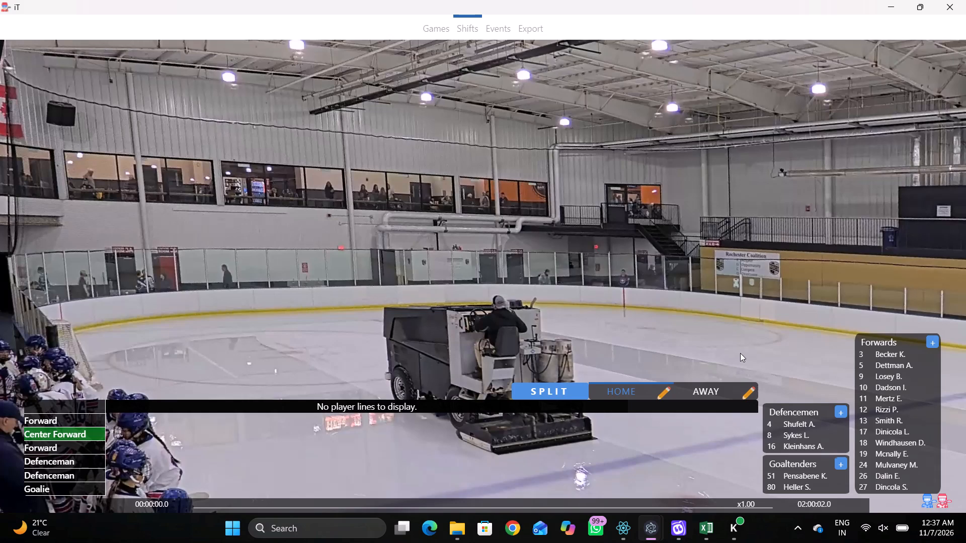
pyautogui.write('cccccc')
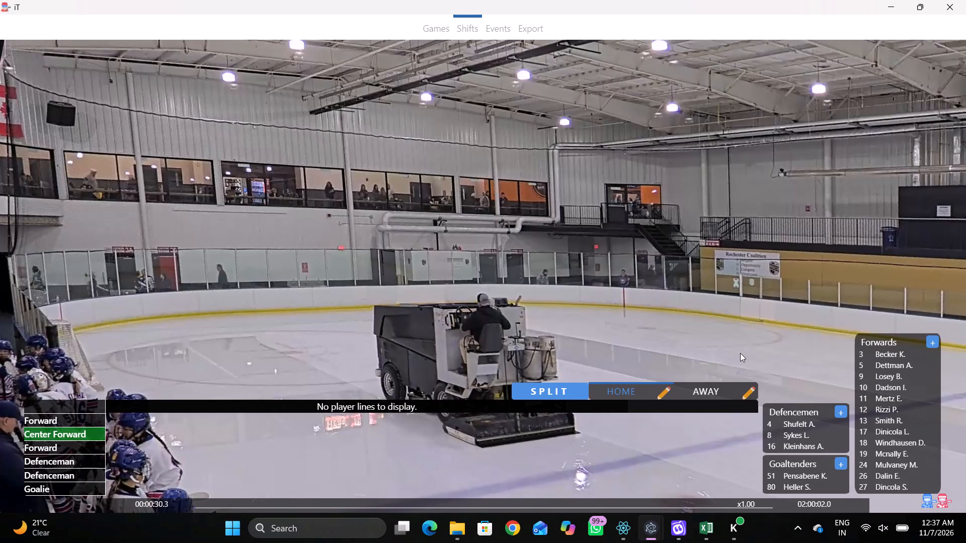
pyautogui.write('cbcbc cccc cccccccccc cccccc c')
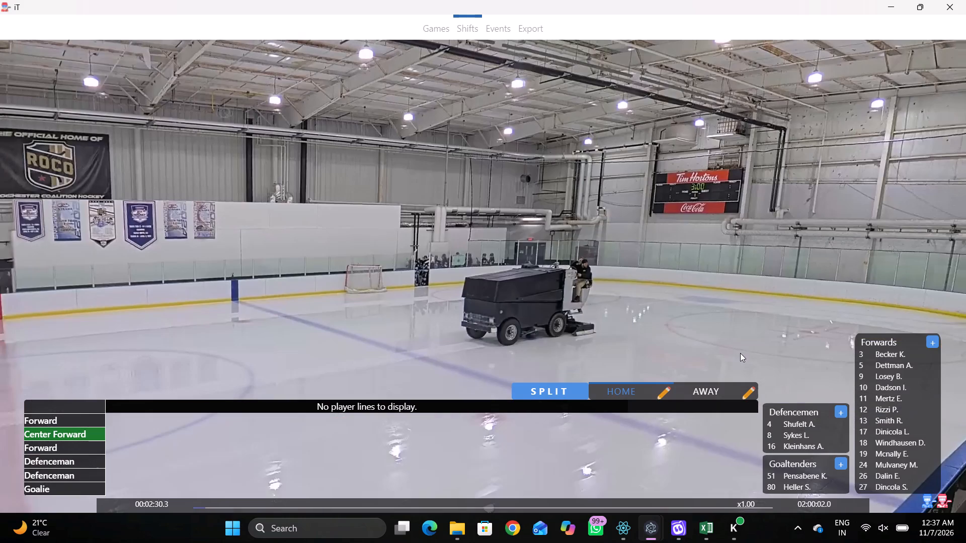
pyautogui.press('space')
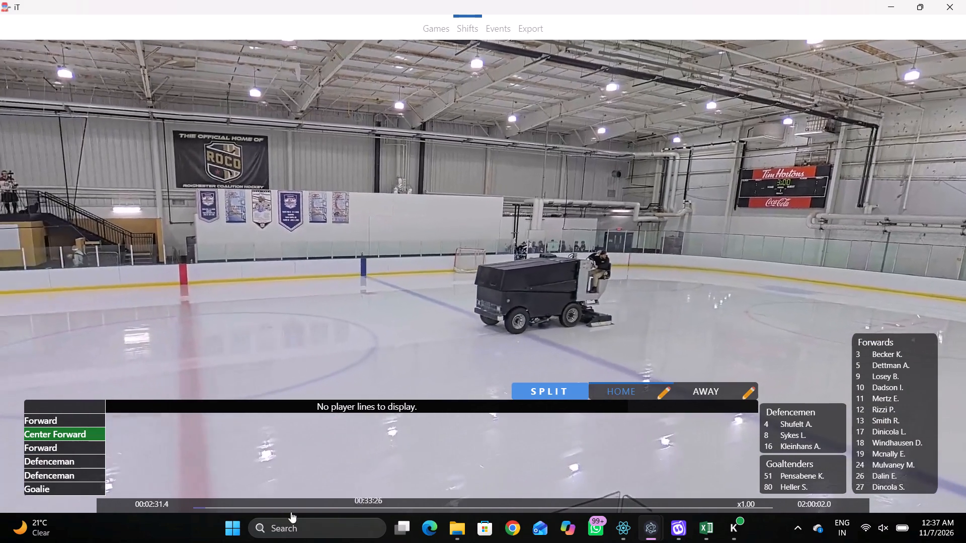
# Sample the video around 00:11:18, 00:16:46 and 00:14:57 to locate the start of the first period.
pyautogui.click(248, 503)
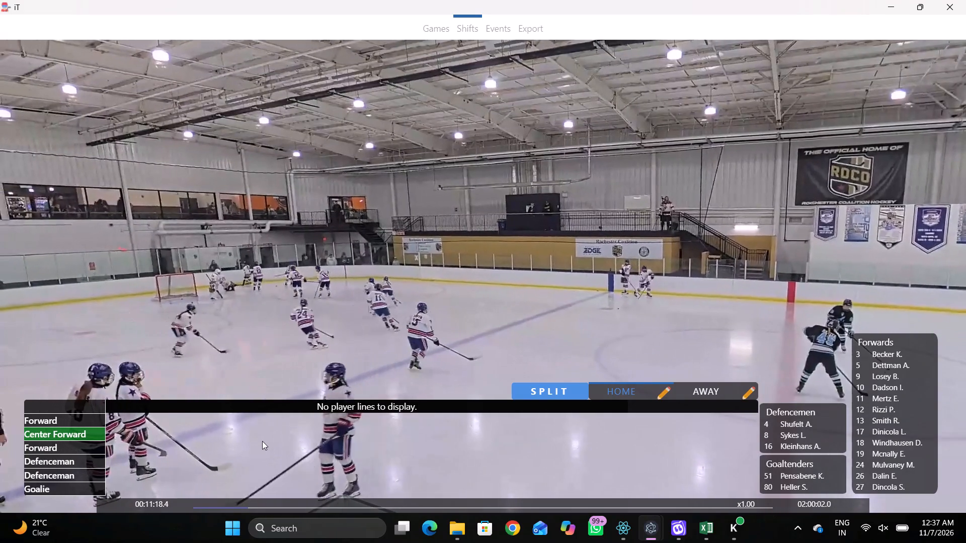
pyautogui.press('space')
pyautogui.press('space')
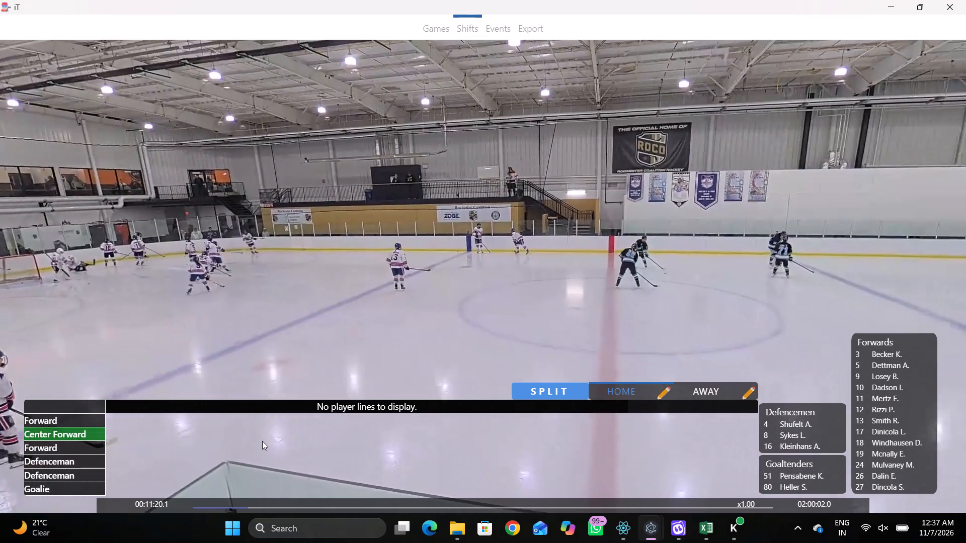
pyautogui.click(274, 505)
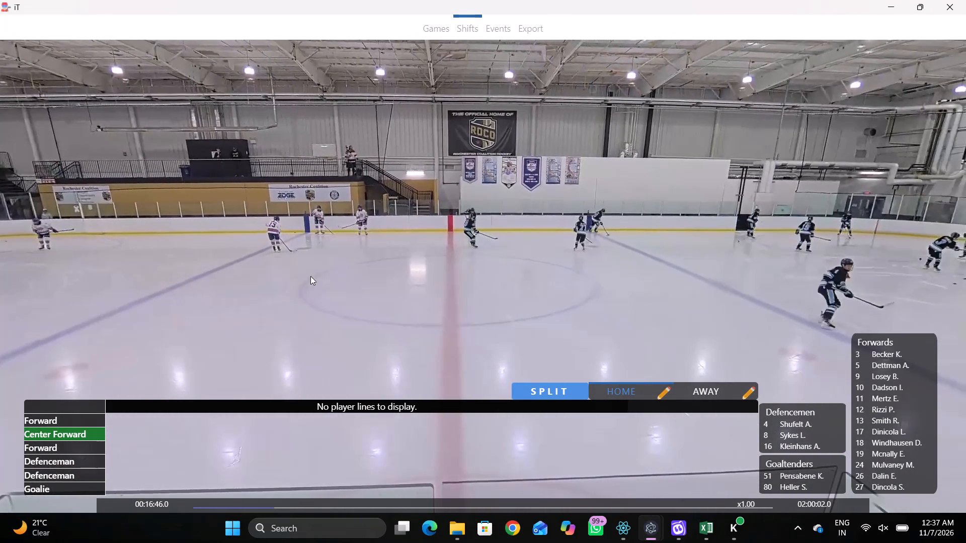
pyautogui.press('space')
pyautogui.press('space')
pyautogui.press('space')
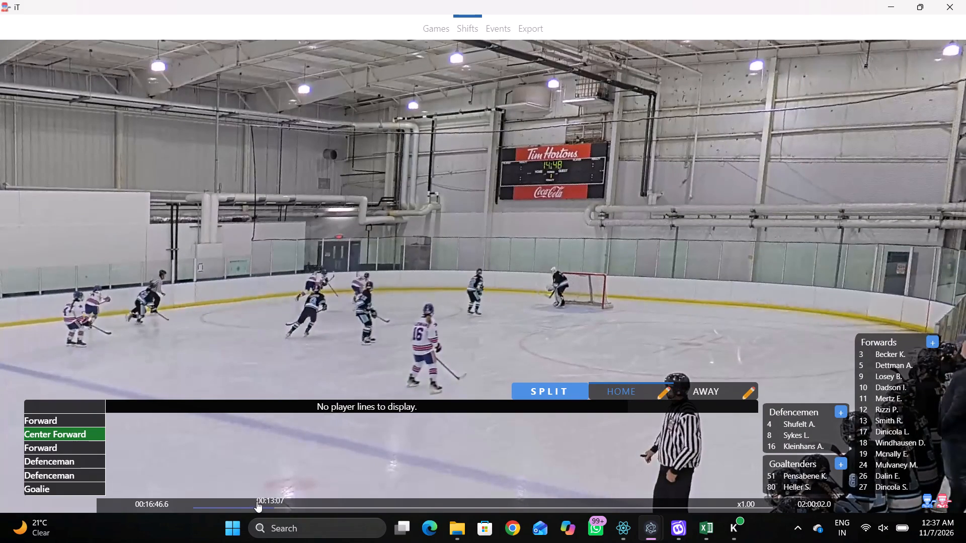
pyautogui.click(266, 510)
pyautogui.press('space')
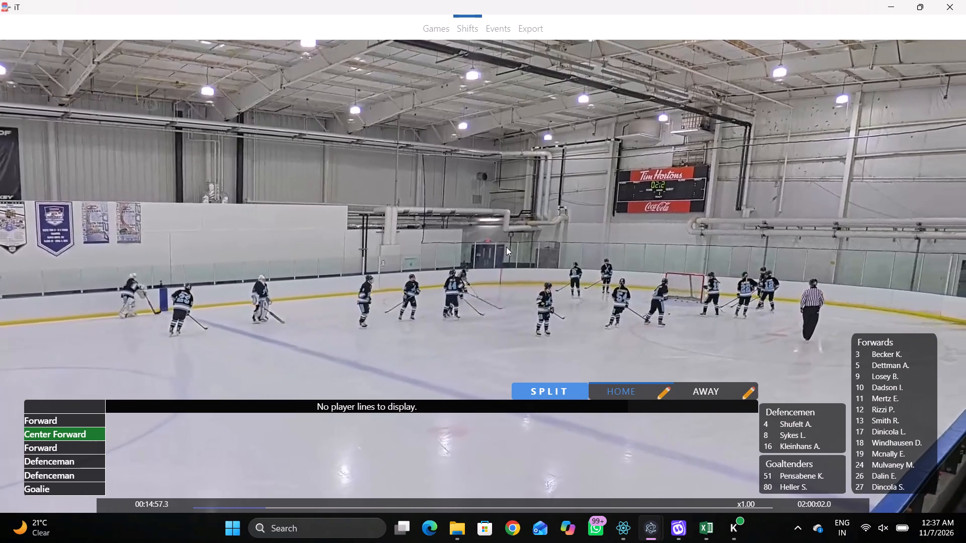
pyautogui.press('space')
pyautogui.press('space')
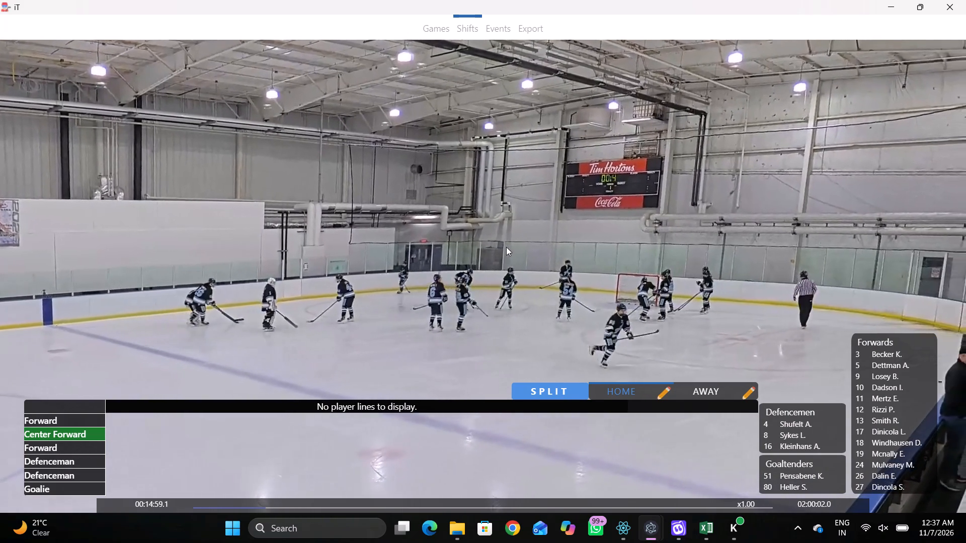
# Skip the video forward to about 00:15:29 and set the playback speed to x4.00.
pyautogui.write('cccccc')
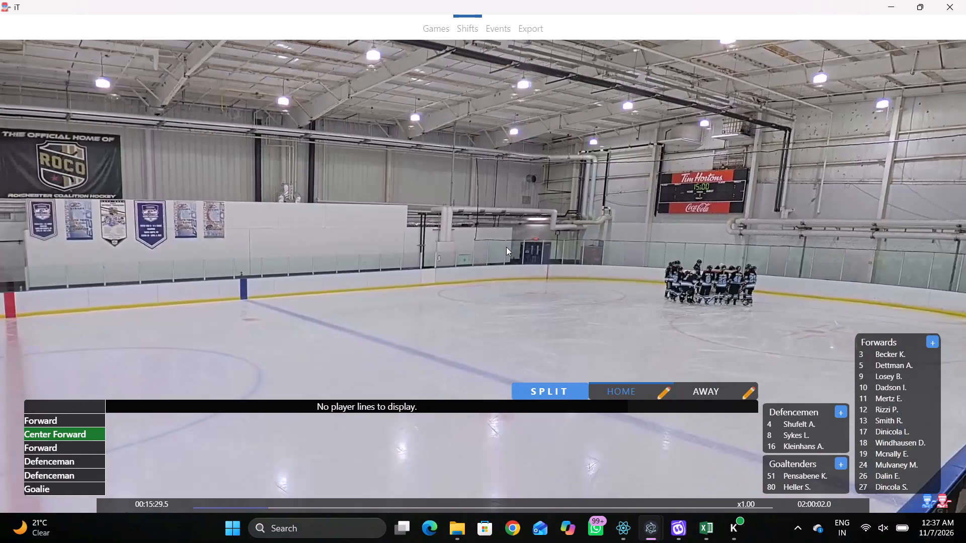
pyautogui.write('vvv')
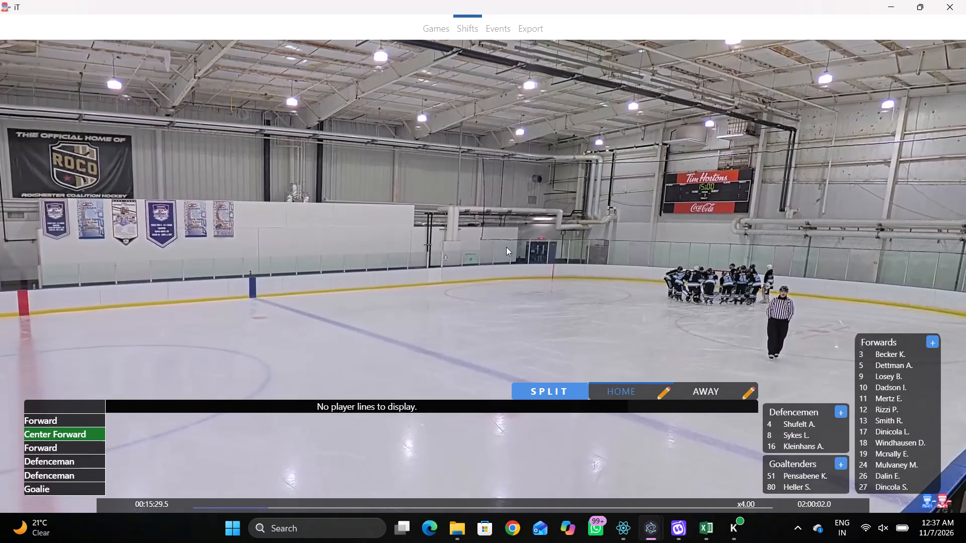
# Switch to TMS, read the game comments for period 1 of game 173564, and return to the game video.
pyautogui.click(618, 518)
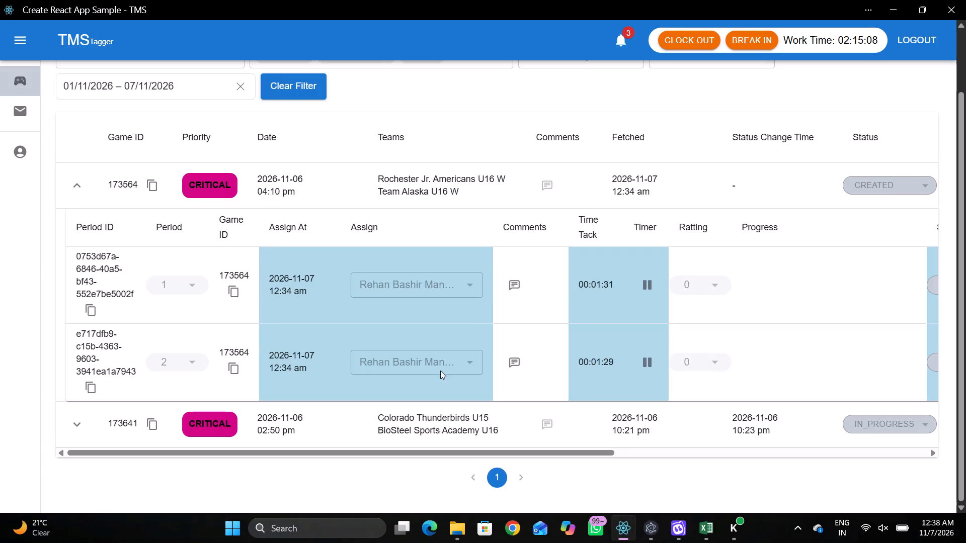
pyautogui.click(541, 275)
pyautogui.click(509, 279)
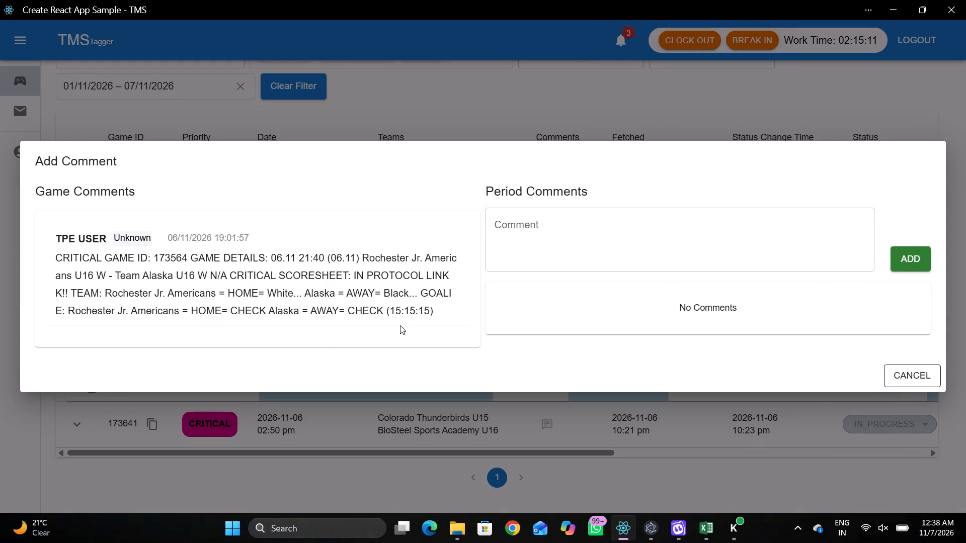
pyautogui.click(902, 13)
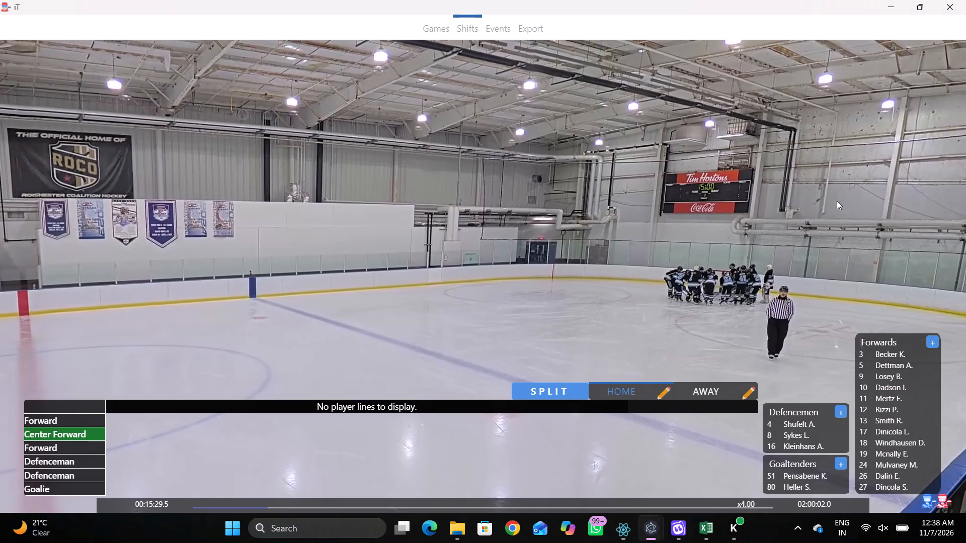
# Play the video forward to the opening faceoff and add the first home shift line at 00:16:27.8.
pyautogui.press('space')
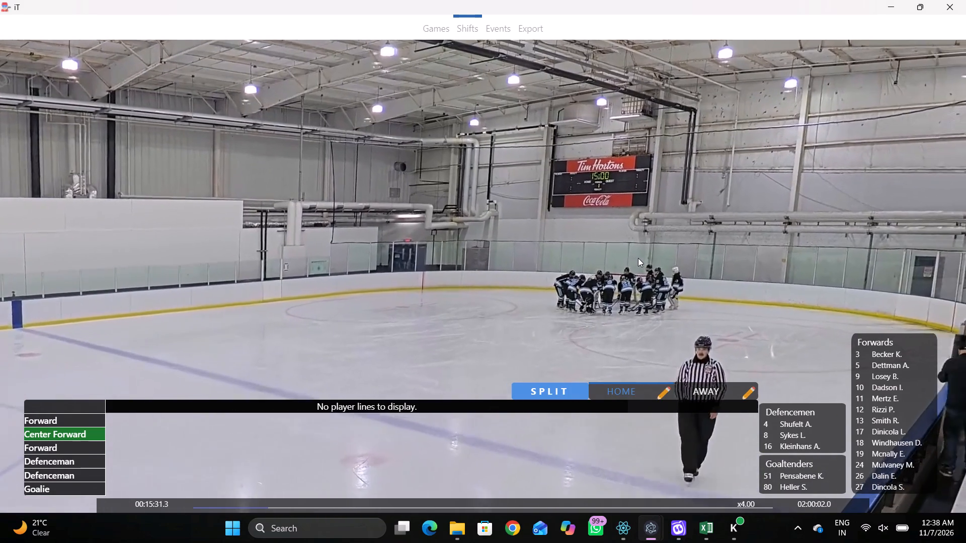
pyautogui.press('space')
pyautogui.press('space')
pyautogui.press('space')
pyautogui.press('space')
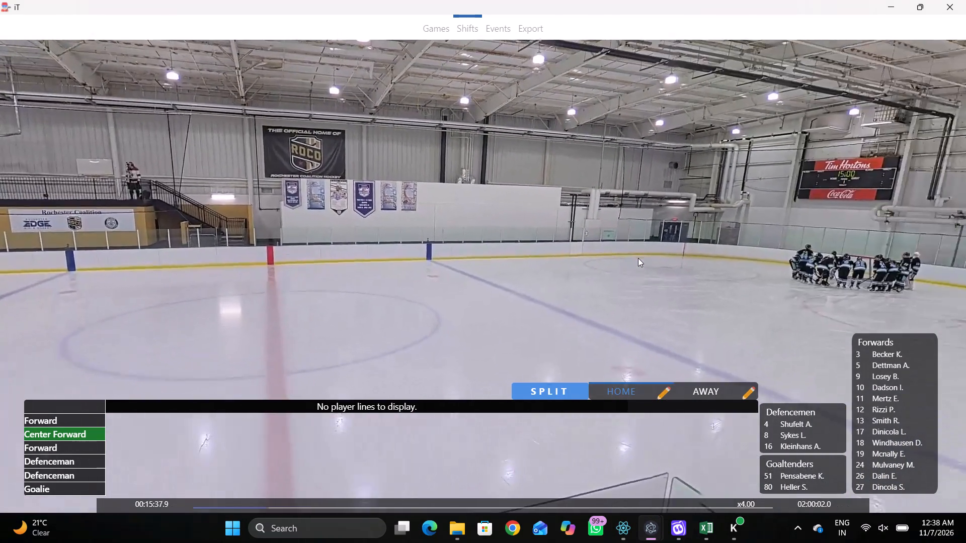
pyautogui.press('space')
pyautogui.press('space')
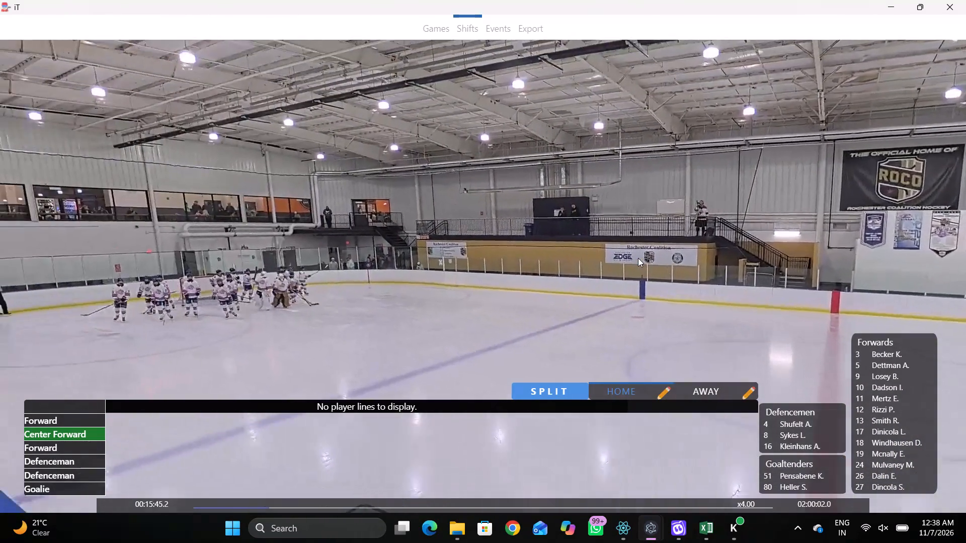
pyautogui.press('space')
pyautogui.press('space')
pyautogui.press('space')
pyautogui.press('space')
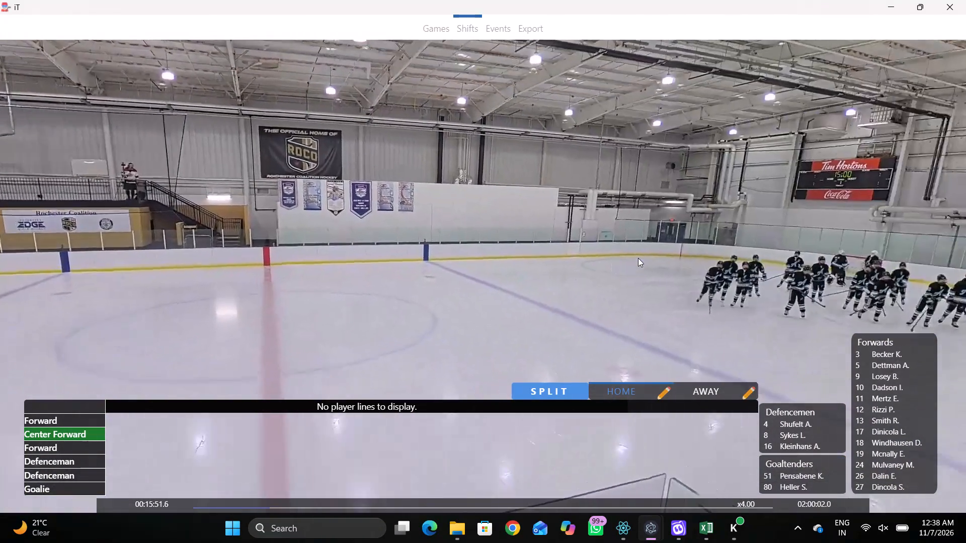
pyautogui.press('space')
pyautogui.press('space')
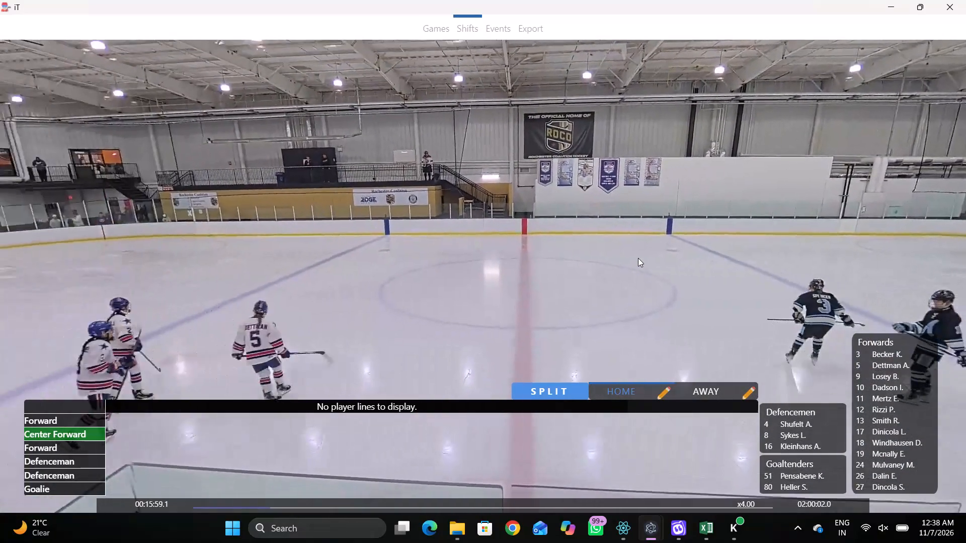
pyautogui.press('space')
pyautogui.press('space')
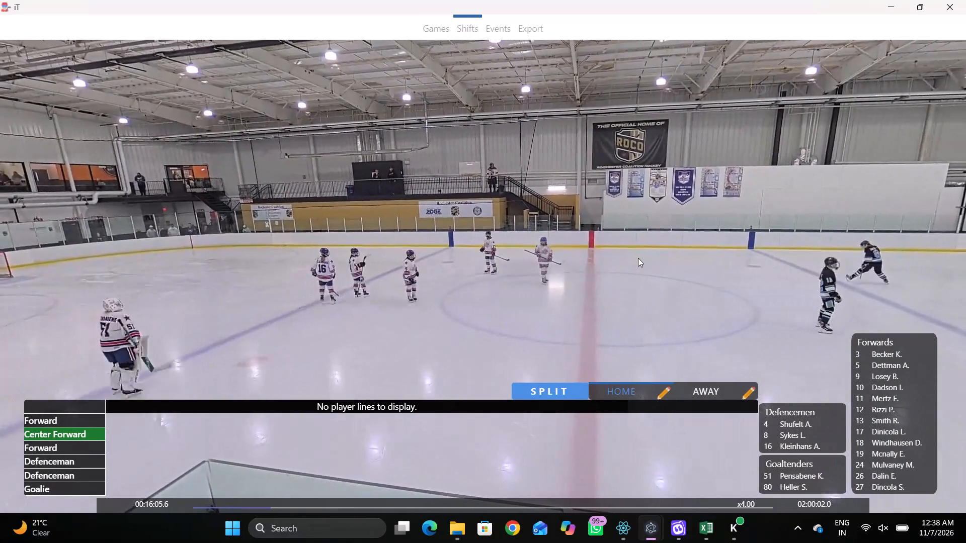
pyautogui.press('space')
pyautogui.press('space')
pyautogui.press('space')
pyautogui.press('space')
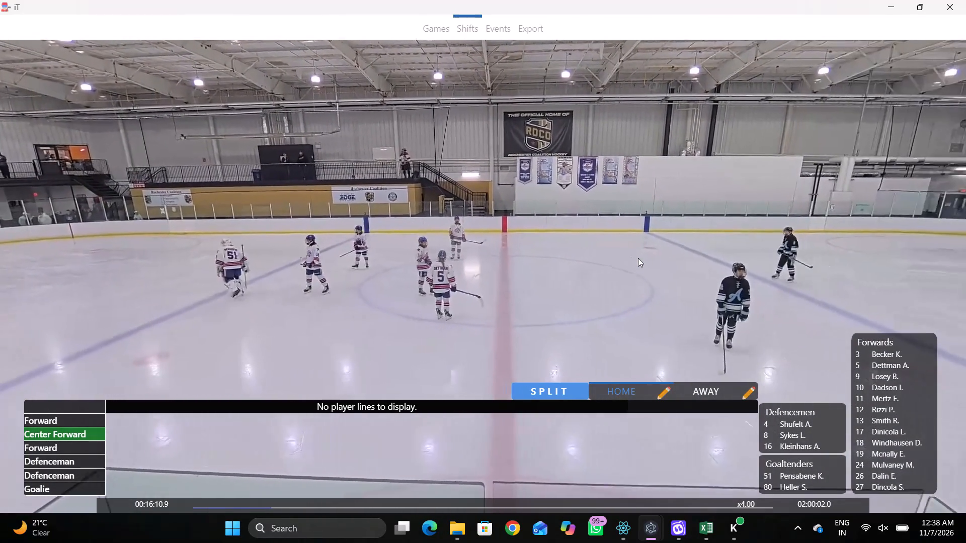
pyautogui.press('space')
pyautogui.press('space')
pyautogui.press('space')
pyautogui.press('space')
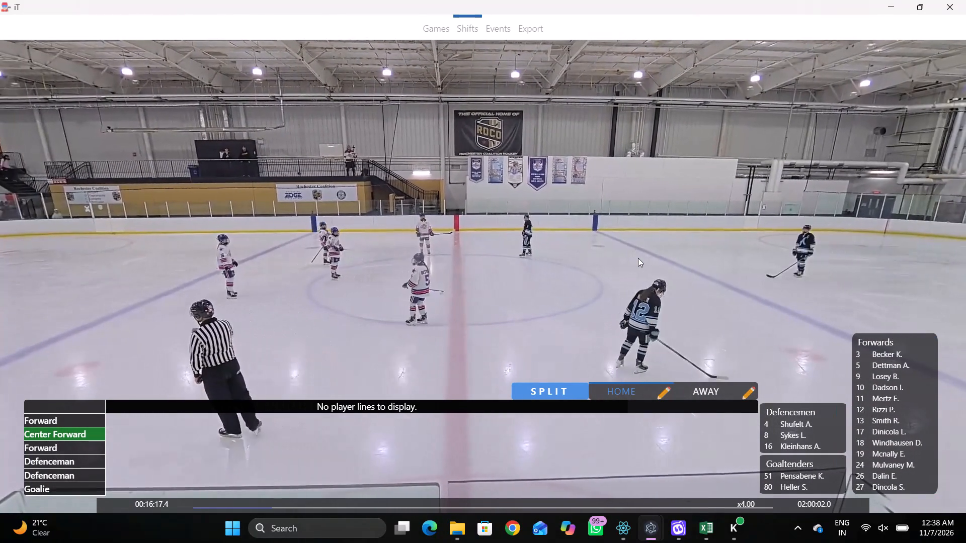
pyautogui.press('space')
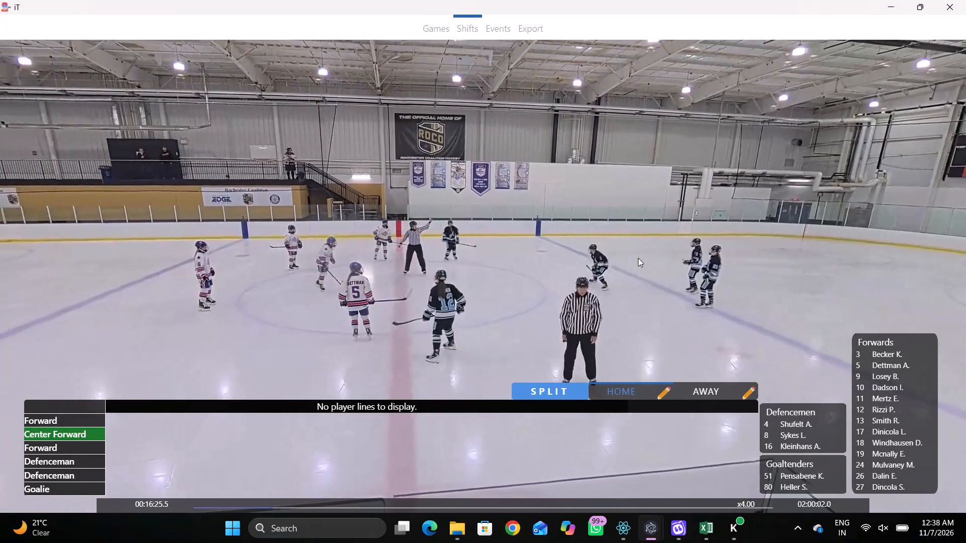
pyautogui.press('space')
pyautogui.press('space')
pyautogui.hotkey('shift', 's')
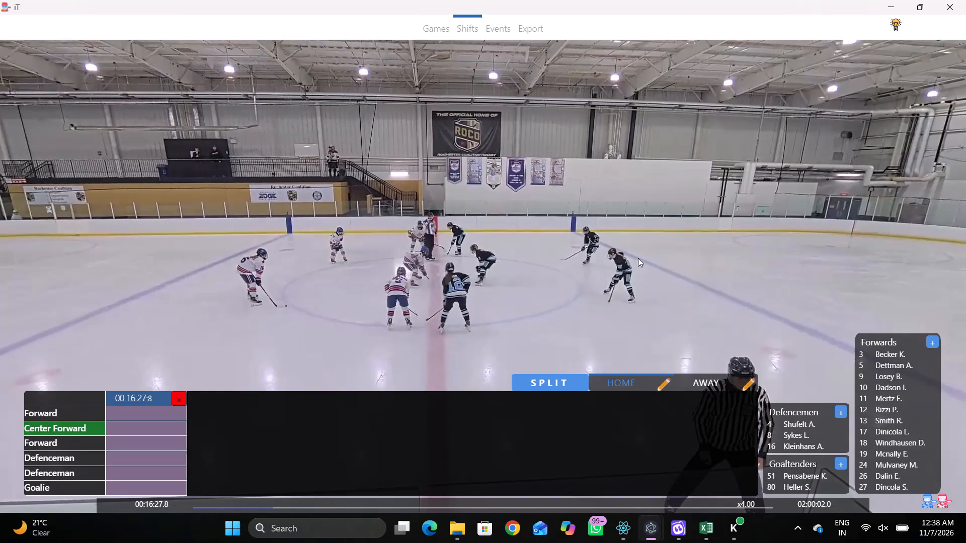
# Add the away team's opening shift line at 00:16:27.8.
pyautogui.click(716, 391)
pyautogui.hotkey('shift', 's')
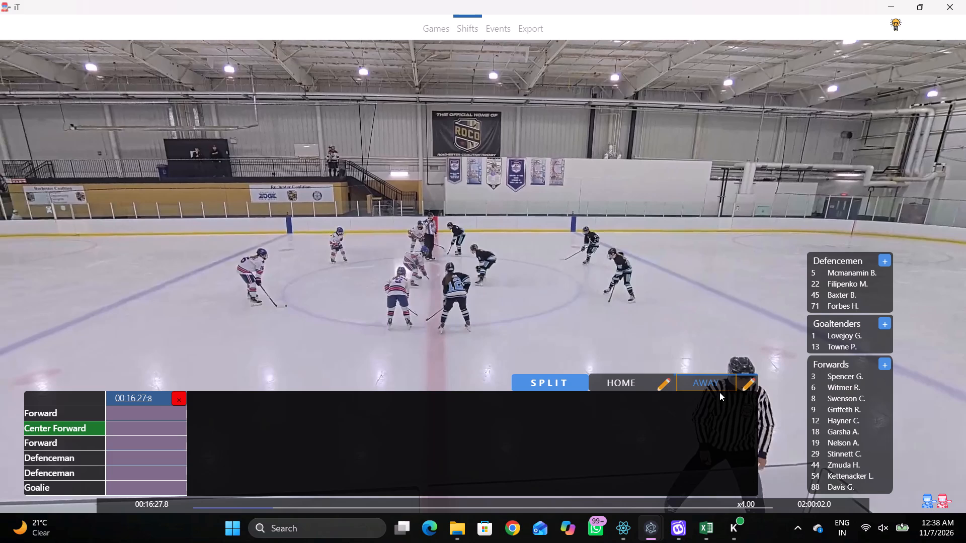
# Assign goaltender 51 to the Goalie slot of the home team's 00:16:27.8 shift line.
pyautogui.click(611, 369)
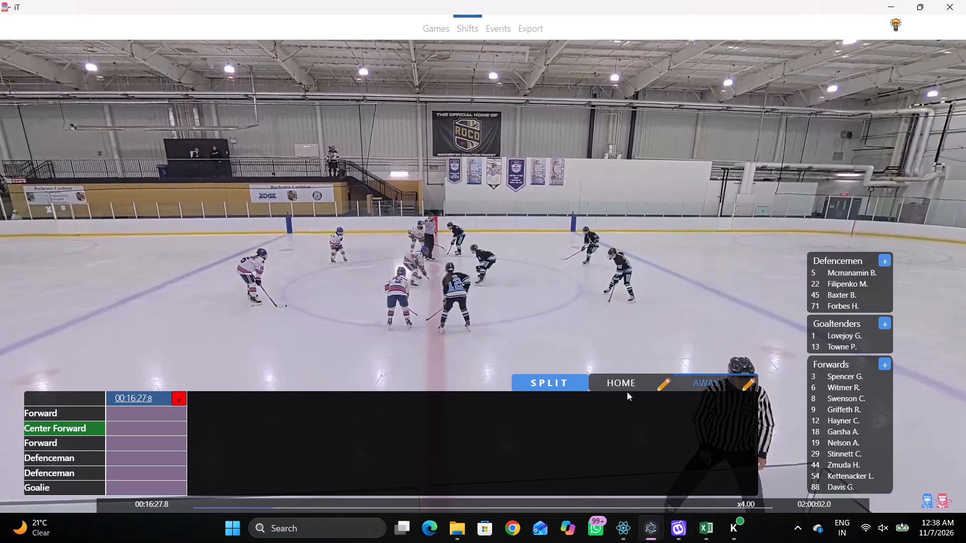
pyautogui.click(627, 391)
pyautogui.moveTo(153, 468); pyautogui.dragTo(149, 483)
pyautogui.click(151, 491)
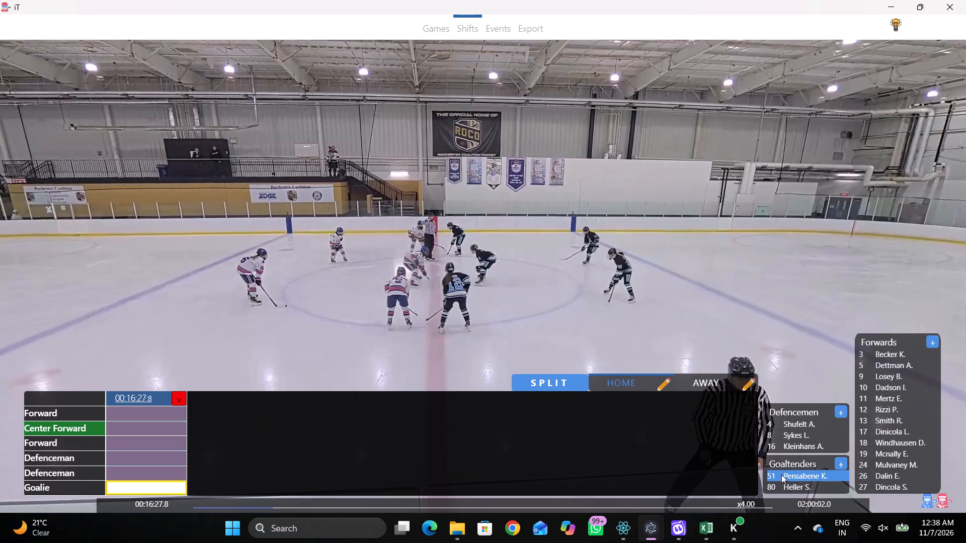
pyautogui.click(781, 475)
# Hide the interface and step back and forth through the opening faceoff to examine the home skaters' jersey numbers.
pyautogui.hotkey('shift', 'd')
pyautogui.press('space')
pyautogui.press('space')
pyautogui.press('space')
pyautogui.press('v')
pyautogui.press('space')
pyautogui.press('space')
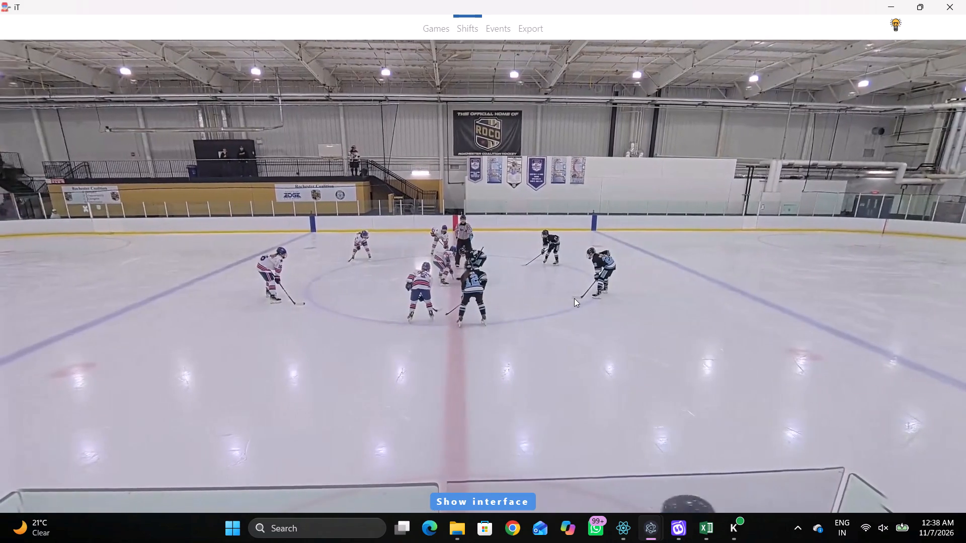
pyautogui.press('space')
pyautogui.press('space')
pyautogui.press('space')
pyautogui.press('space')
pyautogui.press('space')
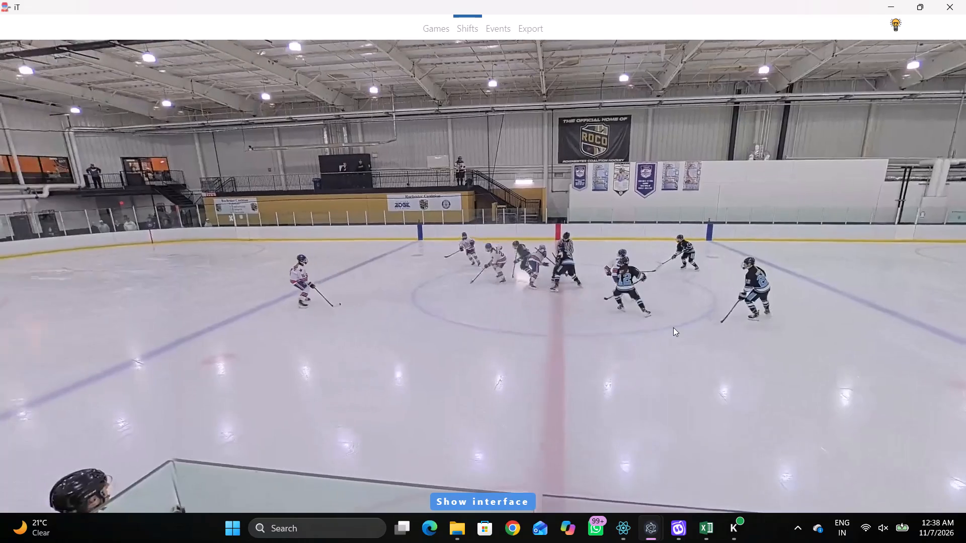
pyautogui.press('space')
pyautogui.press('space')
pyautogui.press('q')
pyautogui.press('q')
pyautogui.press('q')
pyautogui.press('q')
pyautogui.press('q')
pyautogui.press('q')
pyautogui.press('q')
pyautogui.press('q')
pyautogui.press('q')
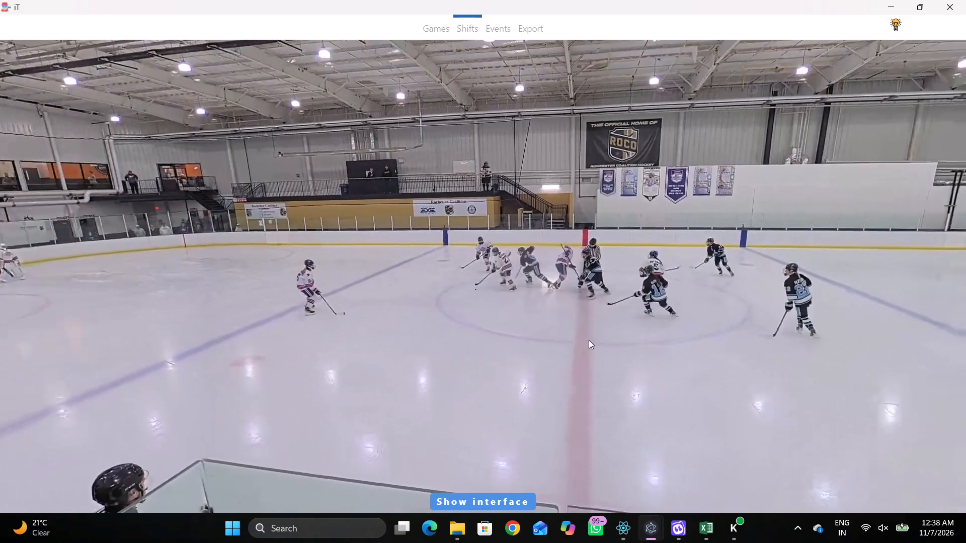
pyautogui.press('q')
pyautogui.press('q')
pyautogui.press('q')
pyautogui.press('q')
pyautogui.press('q')
pyautogui.press('q')
pyautogui.press('q')
pyautogui.press('space')
pyautogui.press('space')
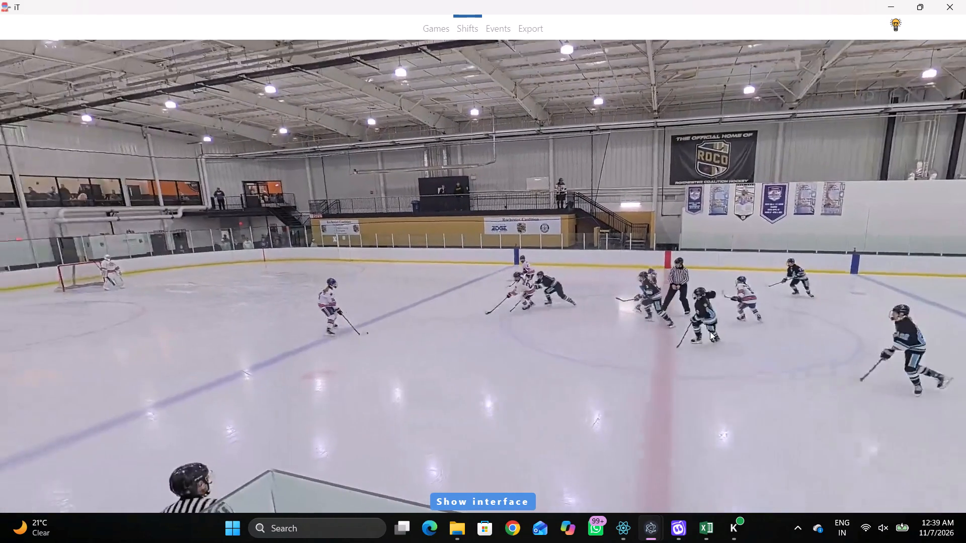
# Follow the play on to about 00:16:52 to identify the remaining home skaters on the ice.
pyautogui.press('space')
pyautogui.press('space')
pyautogui.press('space')
pyautogui.press('space')
pyautogui.press('q')
pyautogui.press('space')
pyautogui.press('space')
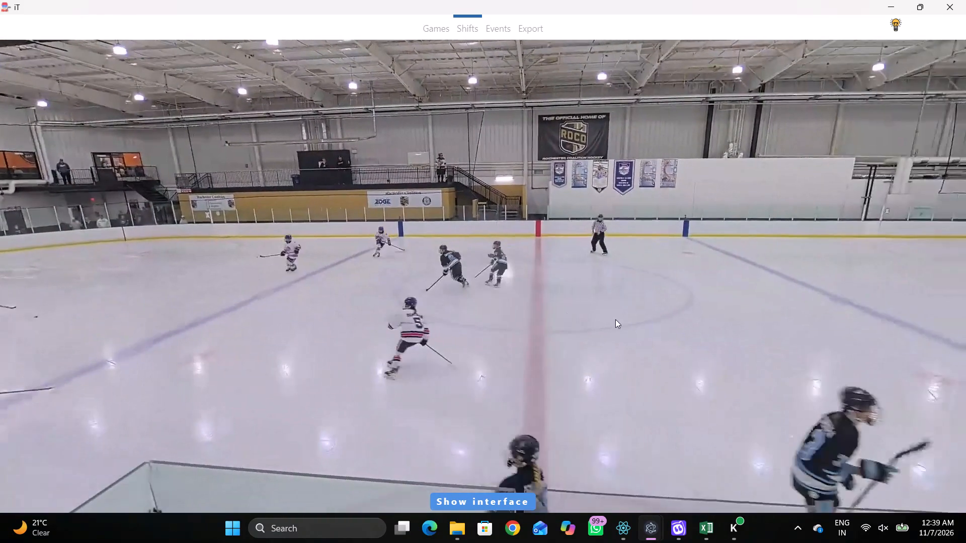
pyautogui.press('space')
pyautogui.press('space')
pyautogui.press('space')
pyautogui.press('space')
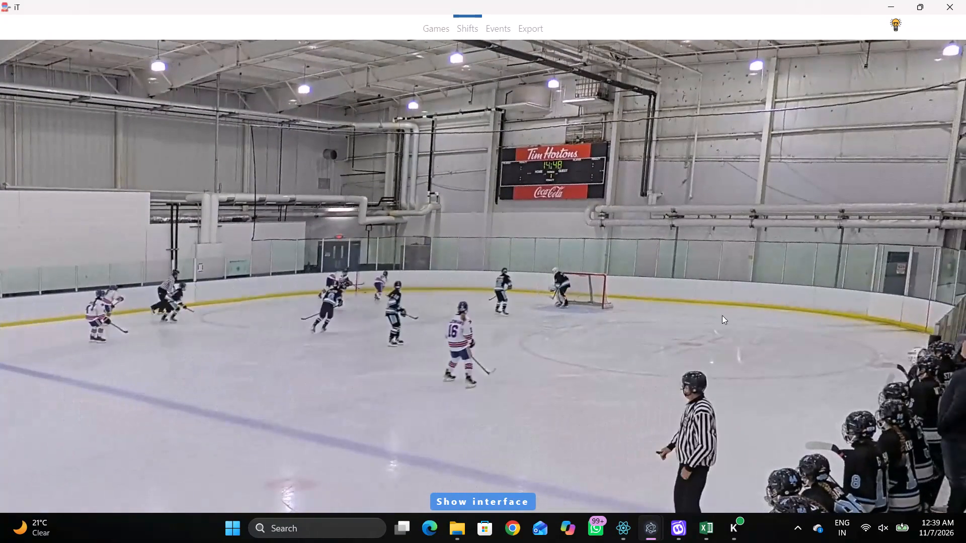
pyautogui.press('space')
pyautogui.press('space')
pyautogui.press('space')
pyautogui.press('space')
pyautogui.press('space')
pyautogui.press('space')
pyautogui.press('space')
pyautogui.press('space')
pyautogui.press('space')
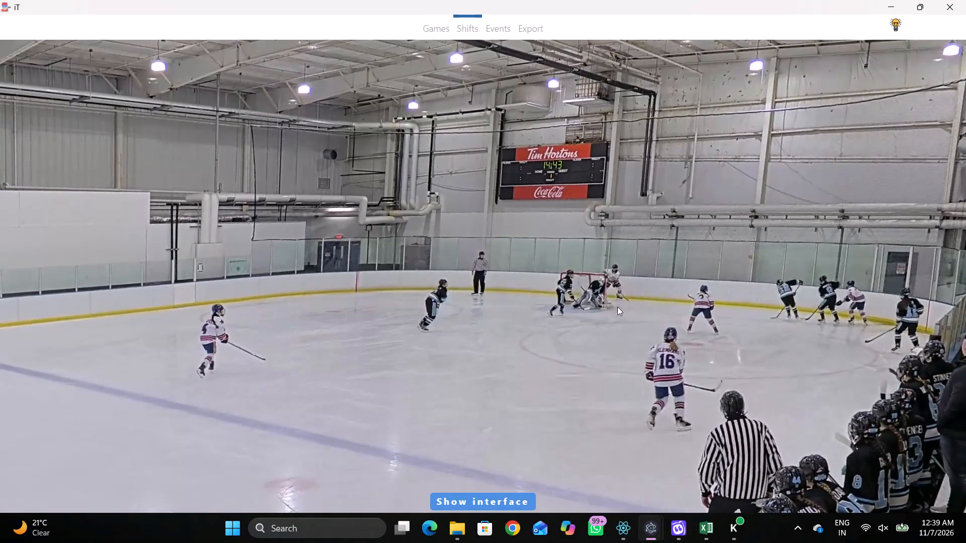
pyautogui.press('space')
# Show the interface and fill the home 00:16:27.8 line's forwards with 5, 27 at center, and 3.
pyautogui.hotkey('shift', 'd')
pyautogui.click(132, 427)
pyautogui.click(147, 421)
pyautogui.click(149, 411)
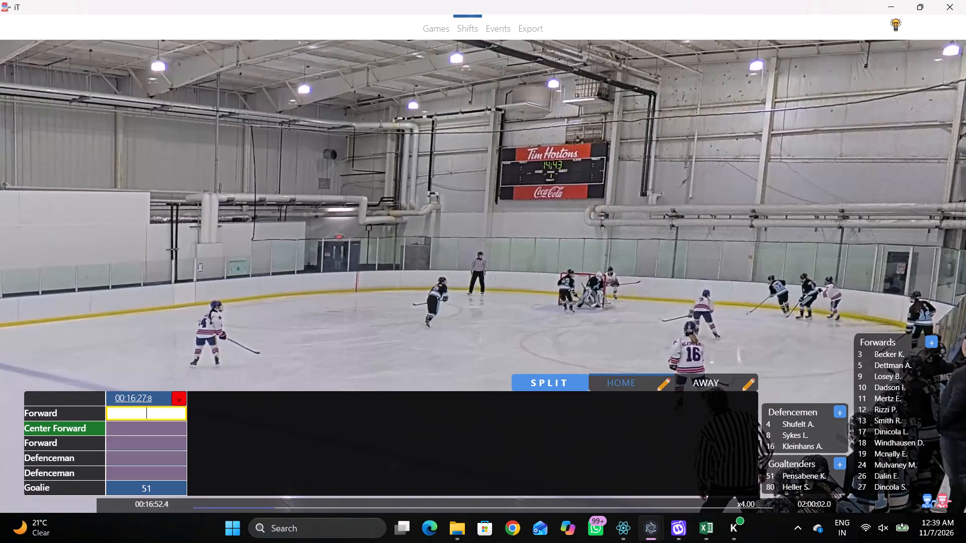
pyautogui.press('5')
pyautogui.click(138, 431)
pyautogui.press('1')
pyautogui.click(141, 432)
pyautogui.write('27')
pyautogui.moveTo(151, 436); pyautogui.dragTo(144, 437)
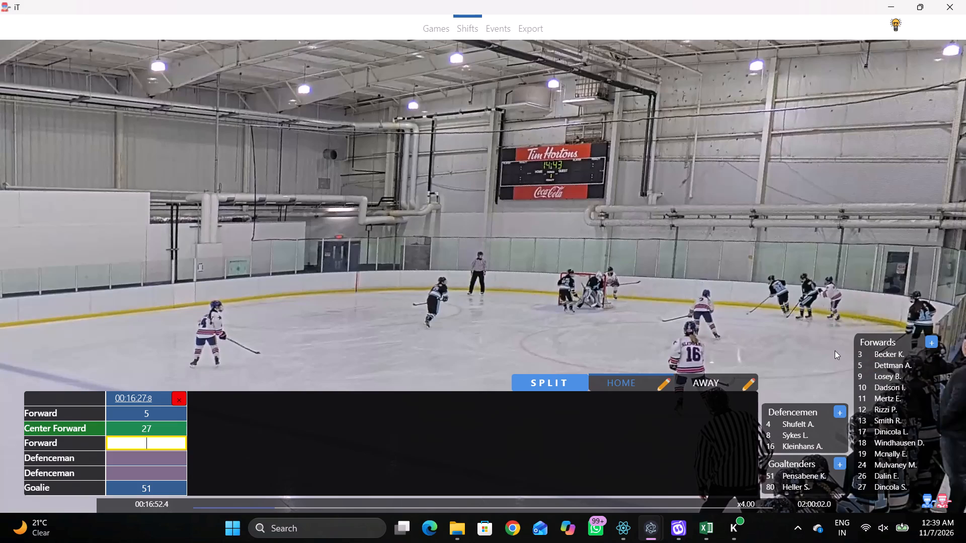
pyautogui.click(858, 351)
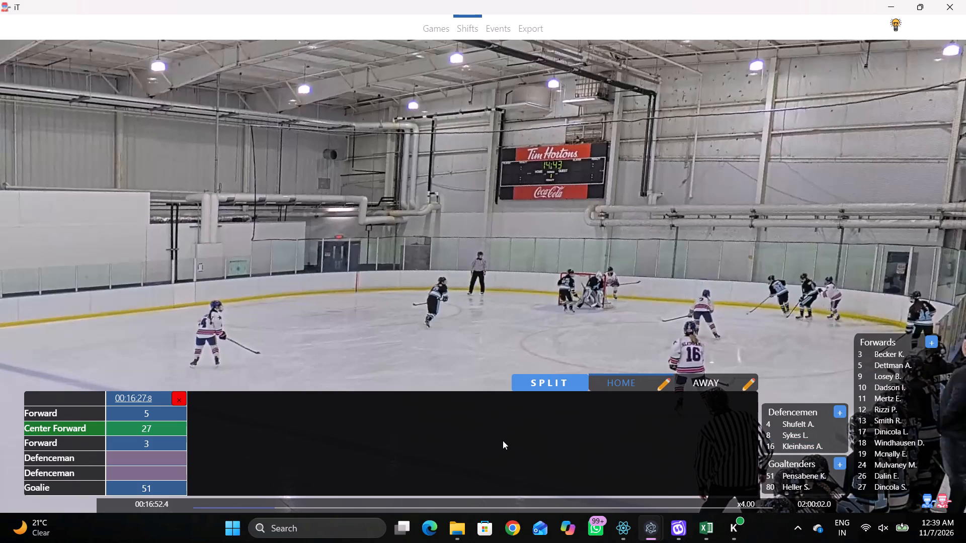
# Step the video back to 00:16:51.9 and fill the home 00:16:27.8 line's defencemen with 16 and 4.
pyautogui.press('q')
pyautogui.press('q')
pyautogui.press('q')
pyautogui.press('q')
pyautogui.press('q')
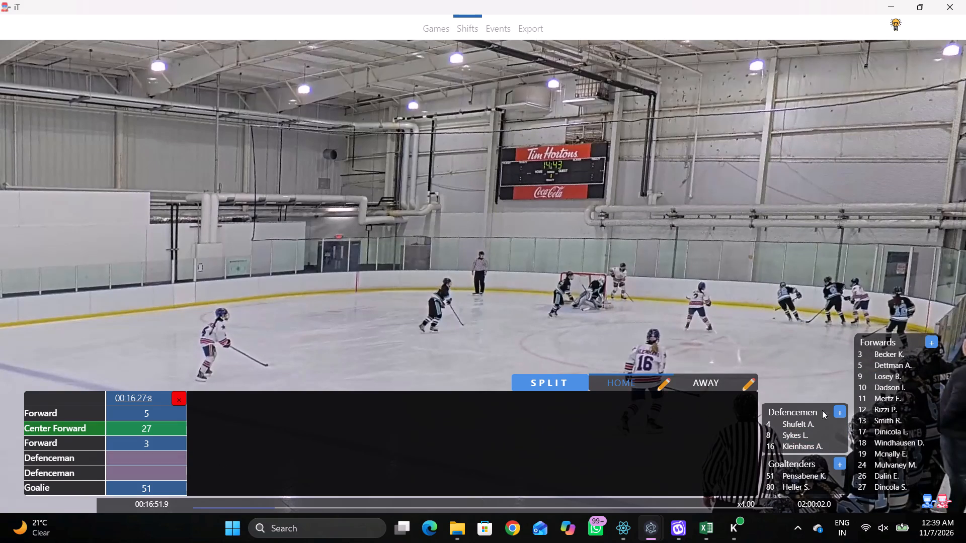
pyautogui.click(791, 427)
pyautogui.moveTo(187, 466); pyautogui.dragTo(181, 467)
pyautogui.moveTo(173, 460); pyautogui.dragTo(172, 462)
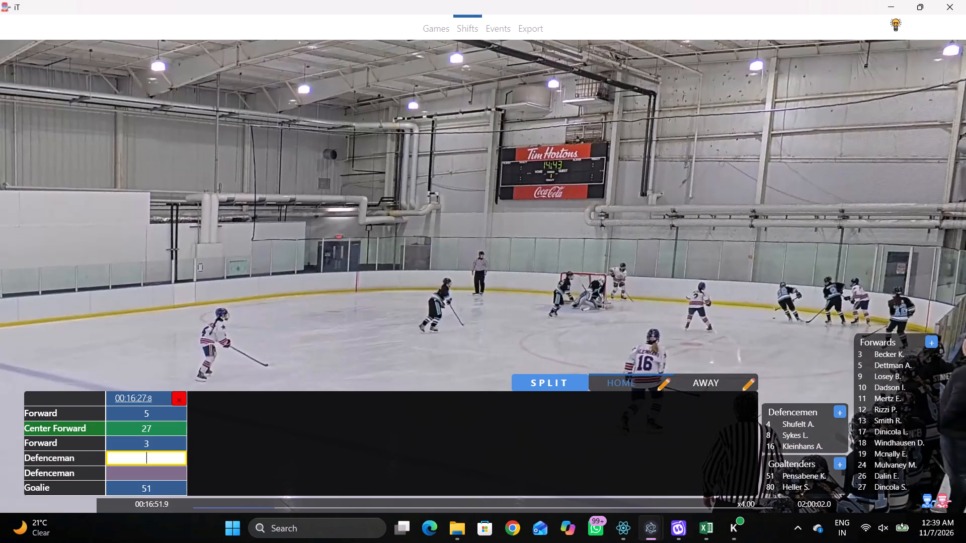
pyautogui.moveTo(172, 462); pyautogui.dragTo(171, 466)
pyautogui.click(170, 470)
pyautogui.click(765, 442)
pyautogui.click(771, 444)
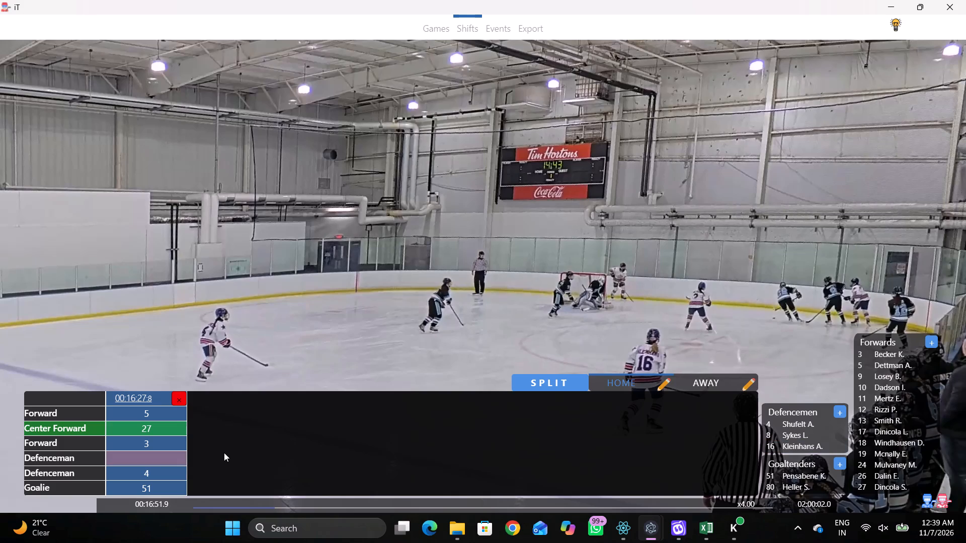
pyautogui.click(170, 460)
pyautogui.click(385, 303)
# Add a home shift line at 00:16:51.9 with the same players as the opening line.
pyautogui.hotkey('shift', 's')
# Hide the interface, play forward to the home line change, and add a shift line at 00:17:13.0.
pyautogui.press('space')
pyautogui.hotkey('shift', 'd')
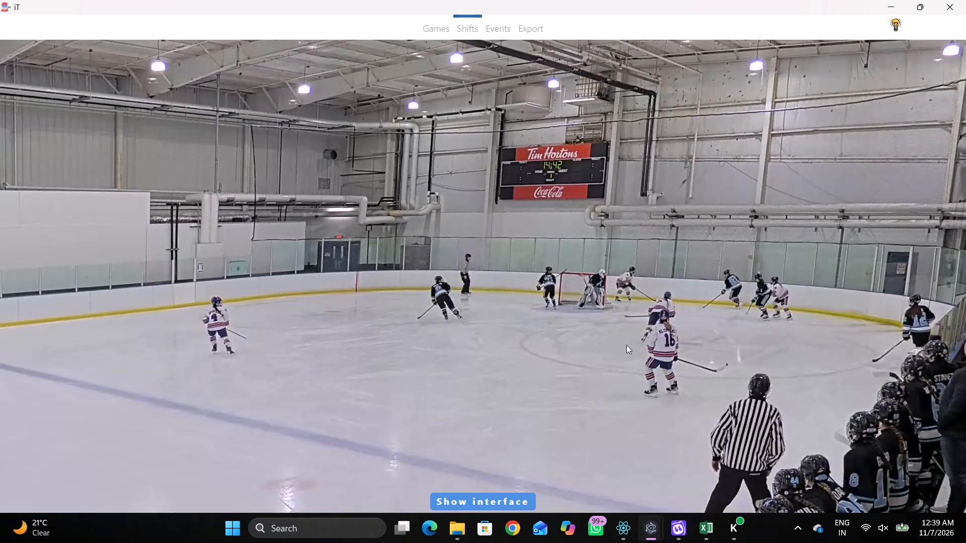
pyautogui.press('space')
pyautogui.press('space')
pyautogui.press('space')
pyautogui.press('space')
pyautogui.write('c')
pyautogui.press('space')
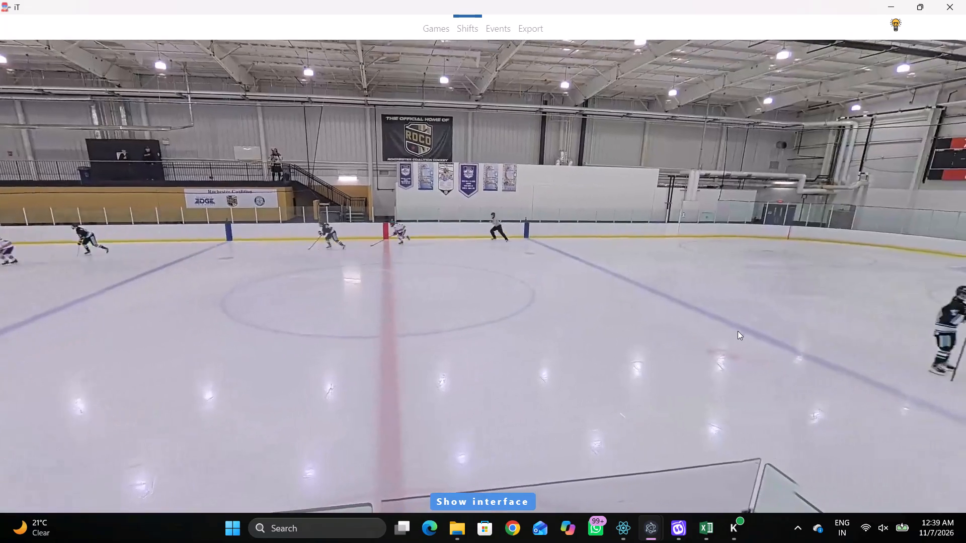
pyautogui.press('v')
pyautogui.press('space')
pyautogui.press('space')
pyautogui.press('space')
pyautogui.press('space')
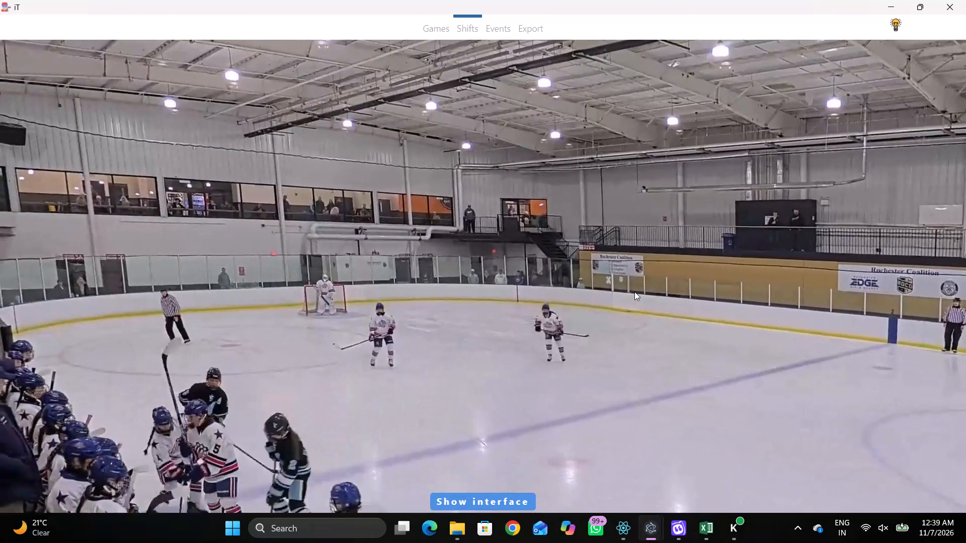
pyautogui.press('space')
pyautogui.press('space')
pyautogui.press('space')
pyautogui.press('space')
pyautogui.press('space')
pyautogui.press('space')
pyautogui.press('space')
pyautogui.write('q')
pyautogui.hotkey('shift', 's')
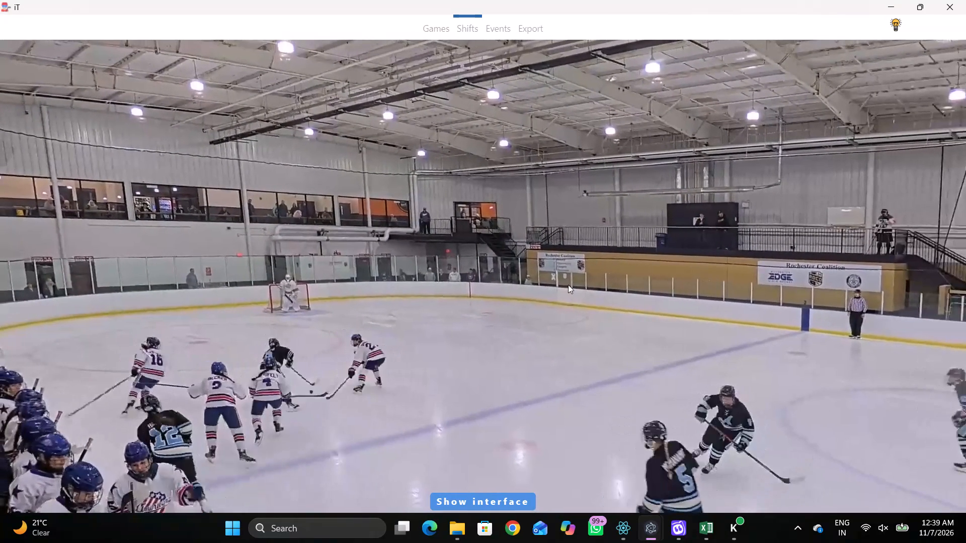
# Find the next home line change in the video and add a shift line at 00:17:14.3.
pyautogui.write('DD')
pyautogui.press('space')
pyautogui.press('space')
pyautogui.press('space')
pyautogui.press('space')
pyautogui.press('q')
pyautogui.hotkey('shift', 'd')
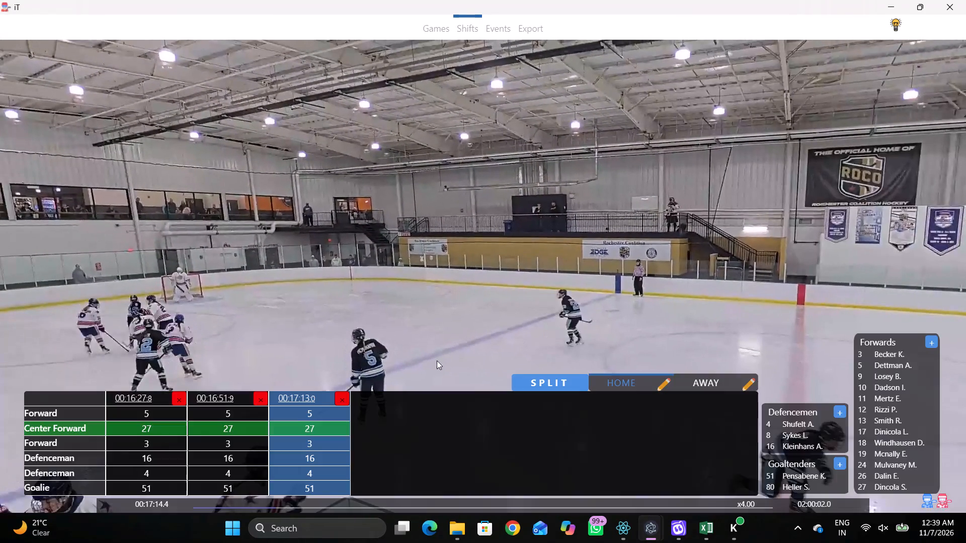
pyautogui.hotkey('shift', 'd')
pyautogui.press('space')
pyautogui.press('space')
pyautogui.press('q')
pyautogui.write('qqq')
pyautogui.write('r qqqqqqqq')
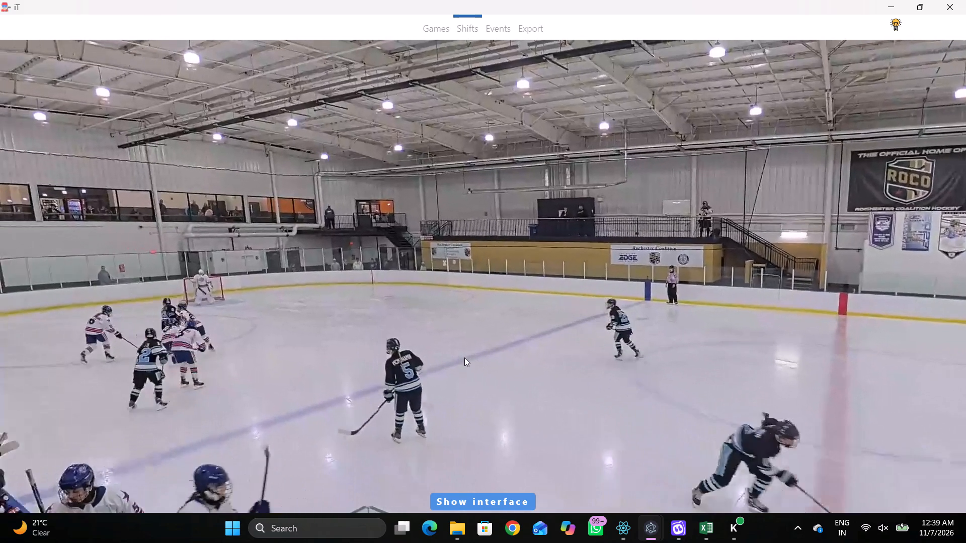
pyautogui.press('q')
pyautogui.press('space')
pyautogui.press('space')
pyautogui.hotkey('shift', 's')
pyautogui.hotkey('shift', 'd')
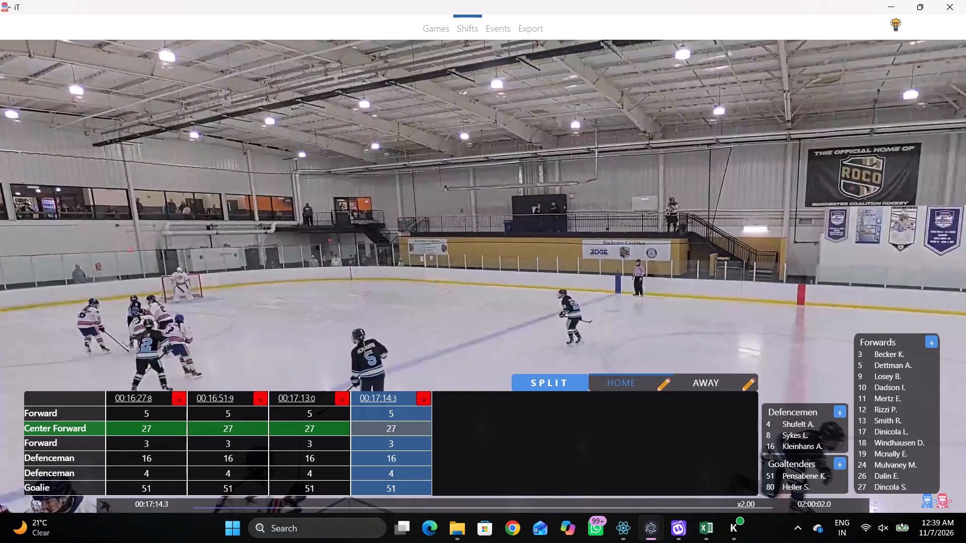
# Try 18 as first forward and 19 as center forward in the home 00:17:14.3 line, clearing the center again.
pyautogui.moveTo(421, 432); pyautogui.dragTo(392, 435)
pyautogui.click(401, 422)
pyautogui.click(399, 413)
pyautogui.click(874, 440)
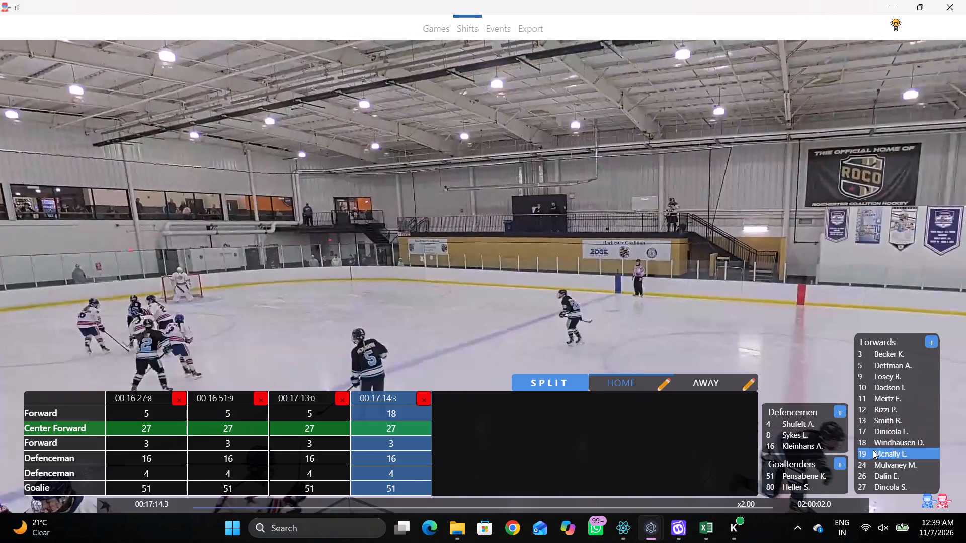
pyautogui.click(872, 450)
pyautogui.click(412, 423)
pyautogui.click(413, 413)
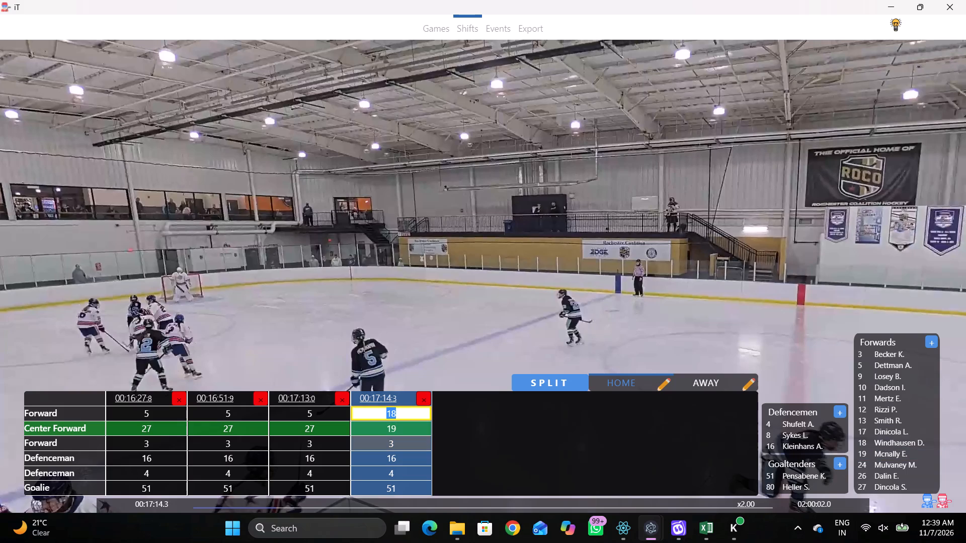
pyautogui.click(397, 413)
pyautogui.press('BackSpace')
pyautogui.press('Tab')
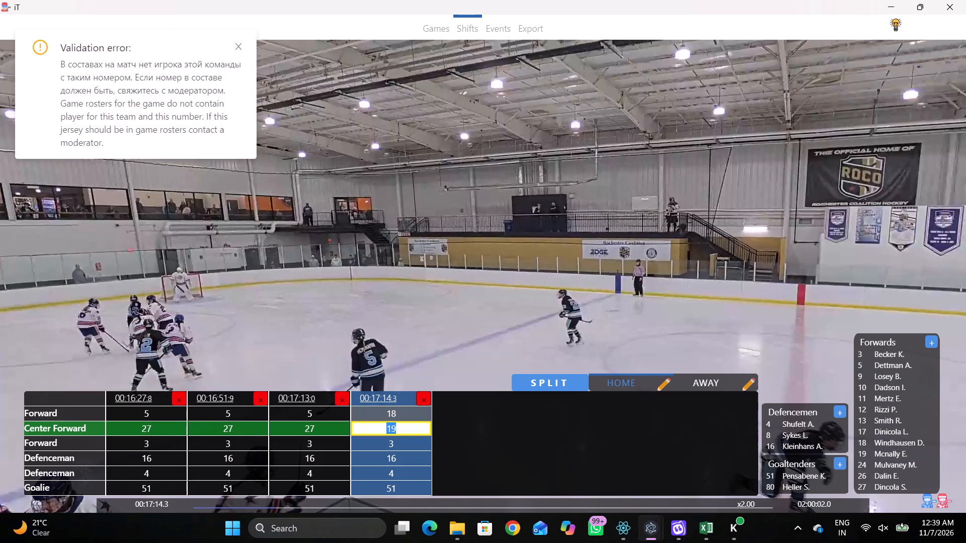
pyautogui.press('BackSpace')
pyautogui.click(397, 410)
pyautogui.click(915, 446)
# Check the skaters at 00:17:15.1 and set the home 00:17:14.3 line's first forward to 19 and center to 27.
pyautogui.hotkey('shift', 'd')
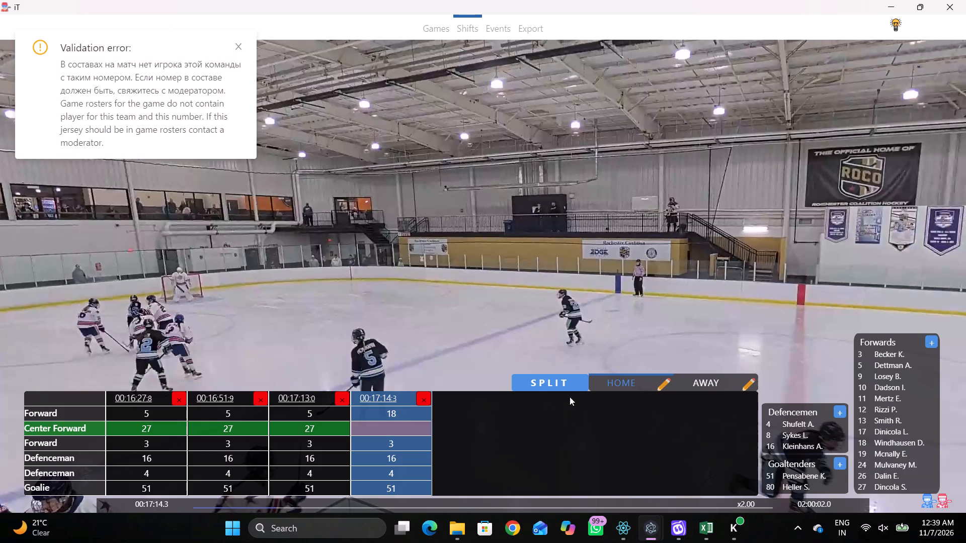
pyautogui.press('space')
pyautogui.press('space')
pyautogui.hotkey('shift', 'd')
pyautogui.click(392, 411)
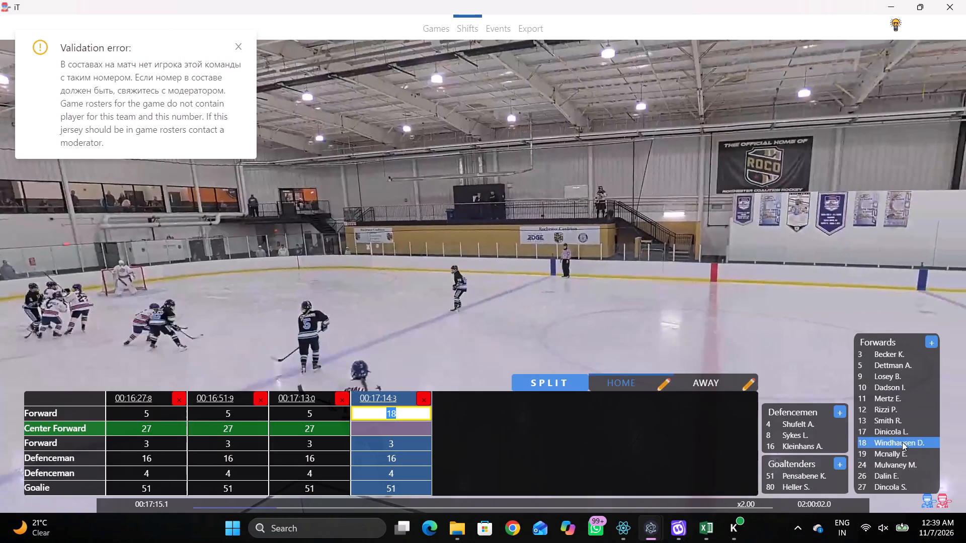
pyautogui.click(878, 454)
pyautogui.moveTo(403, 431); pyautogui.dragTo(395, 429)
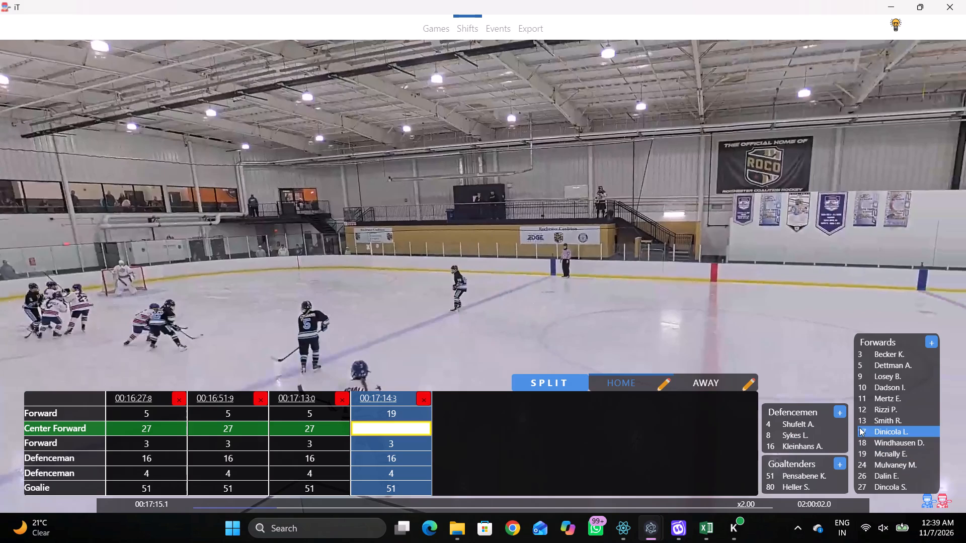
pyautogui.click(870, 480)
pyautogui.click(864, 480)
pyautogui.click(863, 485)
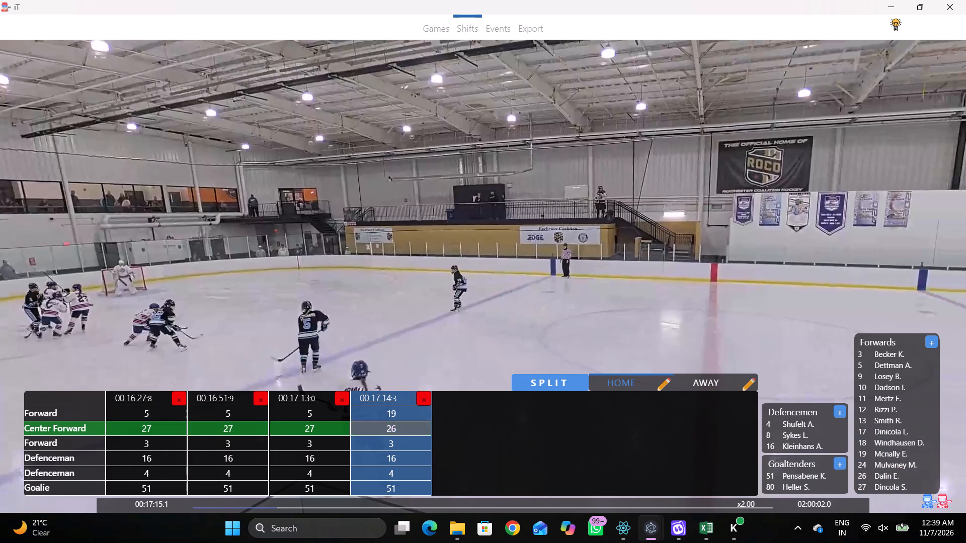
pyautogui.click(397, 423)
# Play the video forward to the next home change and add a shift line at 00:17:45.4.
pyautogui.hotkey('shift', 'd')
pyautogui.press('space')
pyautogui.write('v')
pyautogui.write('vv')
pyautogui.press('space')
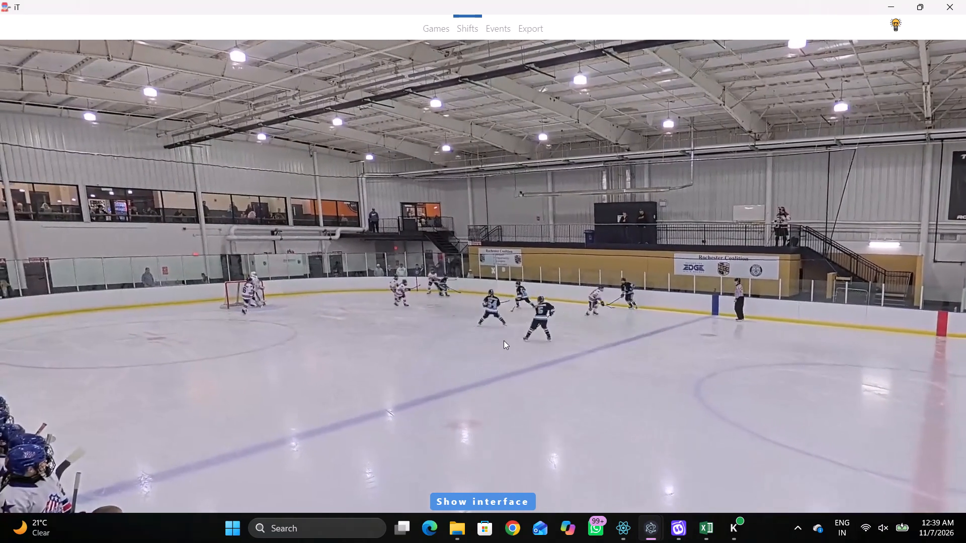
pyautogui.press('space')
pyautogui.write('v')
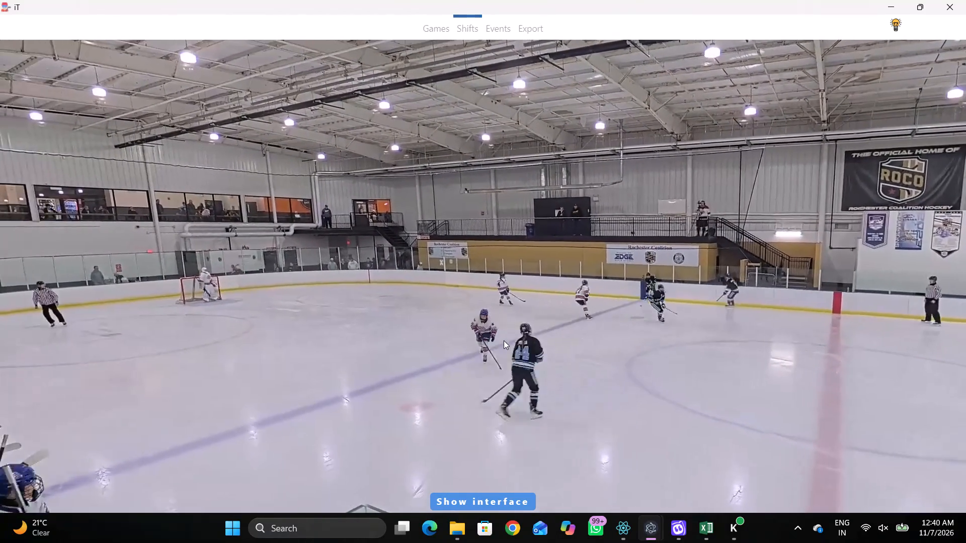
pyautogui.press('space')
pyautogui.press('space')
pyautogui.press('space')
pyautogui.write('qq')
pyautogui.hotkey('shift', 's')
pyautogui.hotkey('shift', 'd')
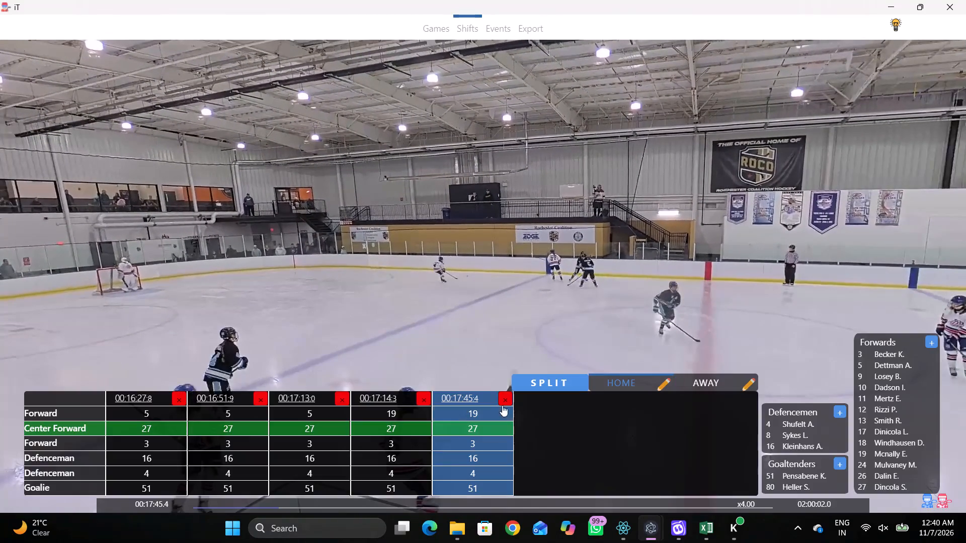
# Identify the new skater at 00:17:46.4 and set the home 00:17:45.4 line's second wing forward to 26.
pyautogui.hotkey('shift', 'd')
pyautogui.press('space')
pyautogui.press('space')
pyautogui.hotkey('shift', 'd')
pyautogui.click(457, 445)
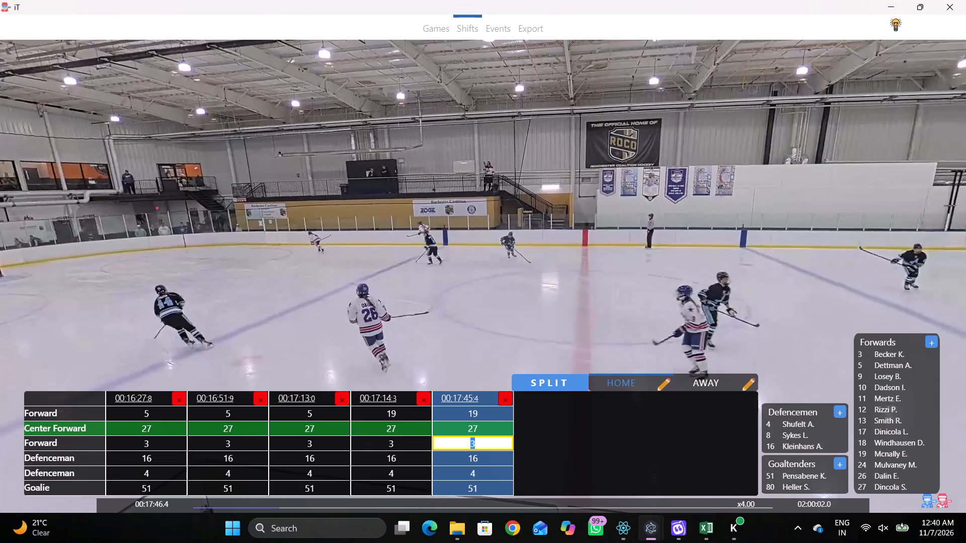
pyautogui.click(874, 477)
# Play on to identify the home defence and set the 00:17:45.4 line's second defenceman to 13.
pyautogui.hotkey('shift', 'd')
pyautogui.press('space')
pyautogui.press('space')
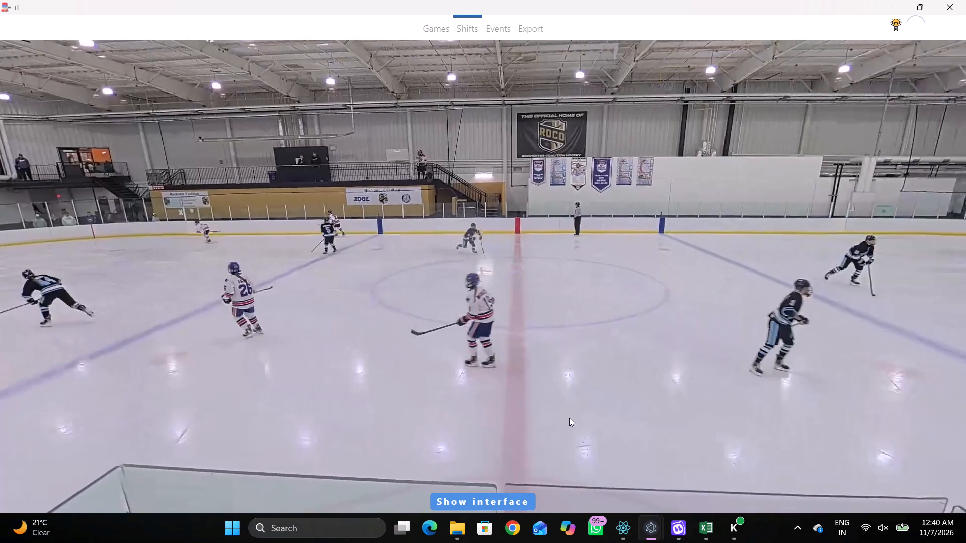
pyautogui.press('space')
pyautogui.press('space')
pyautogui.press('q')
pyautogui.press('r')
pyautogui.press('space')
pyautogui.press('v')
pyautogui.press('space')
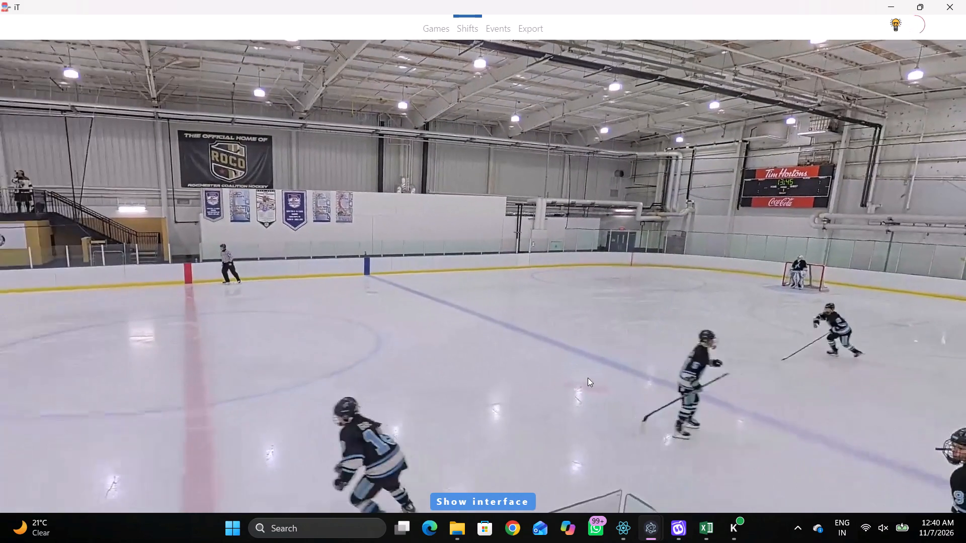
pyautogui.press('space')
pyautogui.press('space')
pyautogui.press('q')
pyautogui.hotkey('shift', 'd')
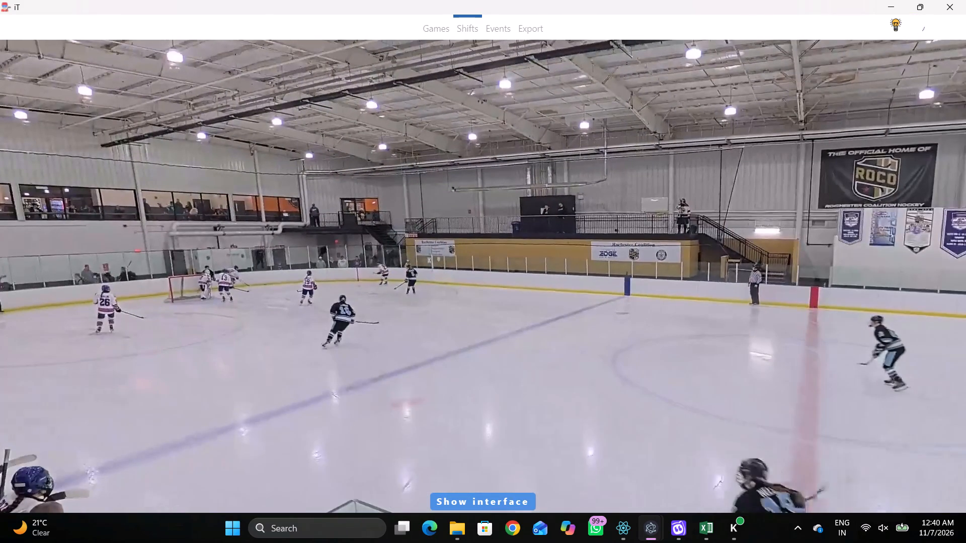
pyautogui.click(470, 476)
pyautogui.press('1')
pyautogui.press('3')
pyautogui.click(506, 282)
# Review the play up to 00:17:55.2 and set the home 00:17:45.4 line's first defenceman to 4.
pyautogui.write('Dr')
pyautogui.press('space')
pyautogui.press('space')
pyautogui.press('space')
pyautogui.press('space')
pyautogui.press('space')
pyautogui.press('space')
pyautogui.press('q')
pyautogui.press('q')
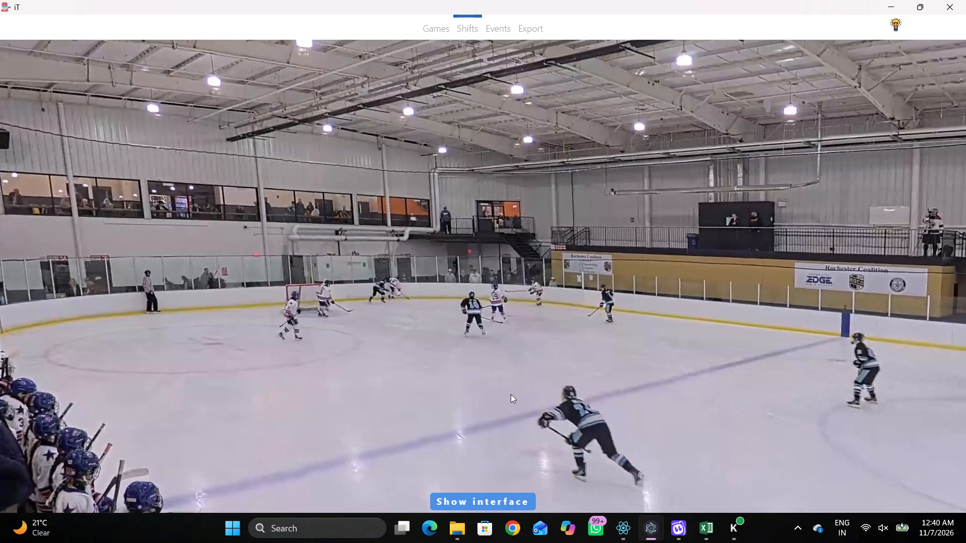
pyautogui.press('q')
pyautogui.press('q')
pyautogui.hotkey('shift', 'd')
pyautogui.hotkey('shift', 'd')
pyautogui.press('space')
pyautogui.press('v')
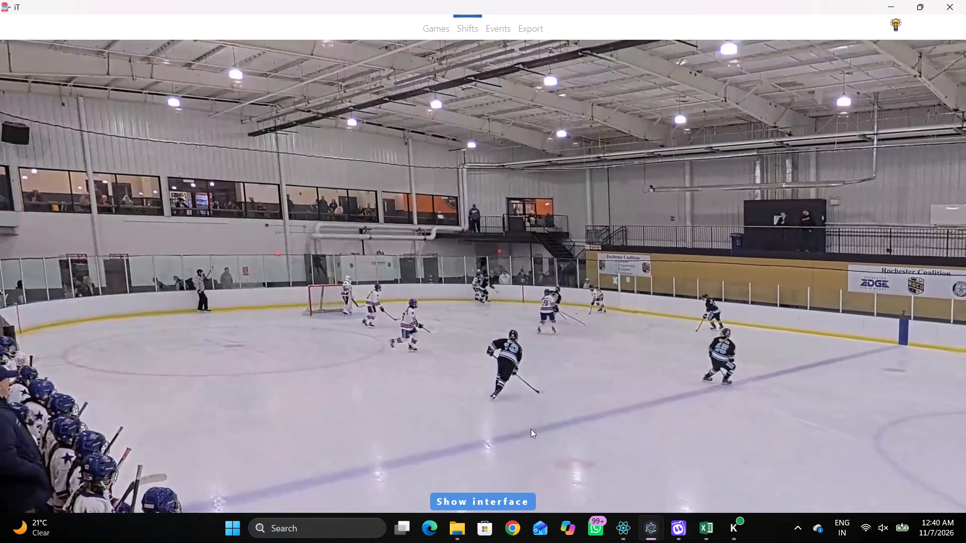
pyautogui.press('space')
pyautogui.hotkey('shift', 'd')
pyautogui.click(476, 460)
pyautogui.press('4')
pyautogui.click(511, 289)
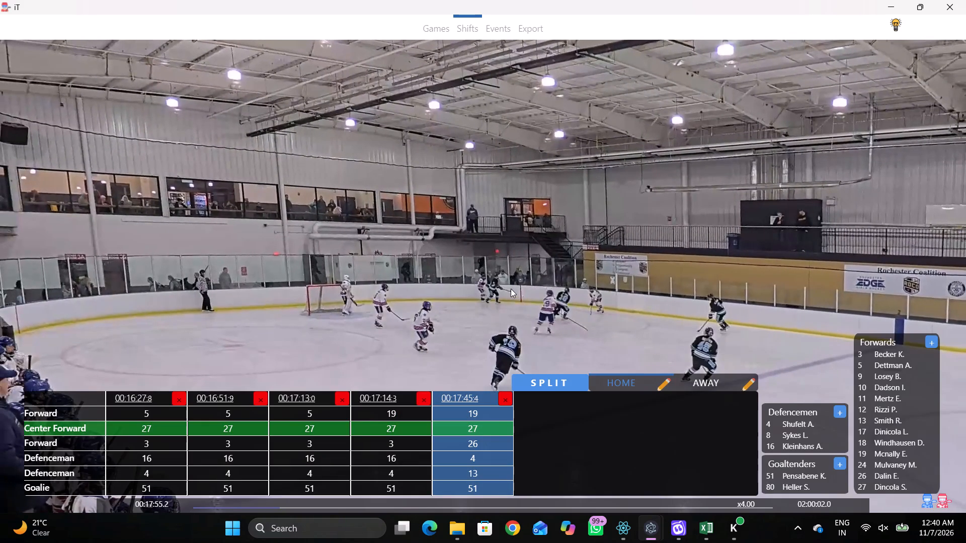
# Play forward to the next home change and add a shift line at 00:18:02.9.
pyautogui.press('d')
pyautogui.press('space')
pyautogui.write('v')
pyautogui.hotkey('shift', 'd')
pyautogui.hotkey('shift', 'd')
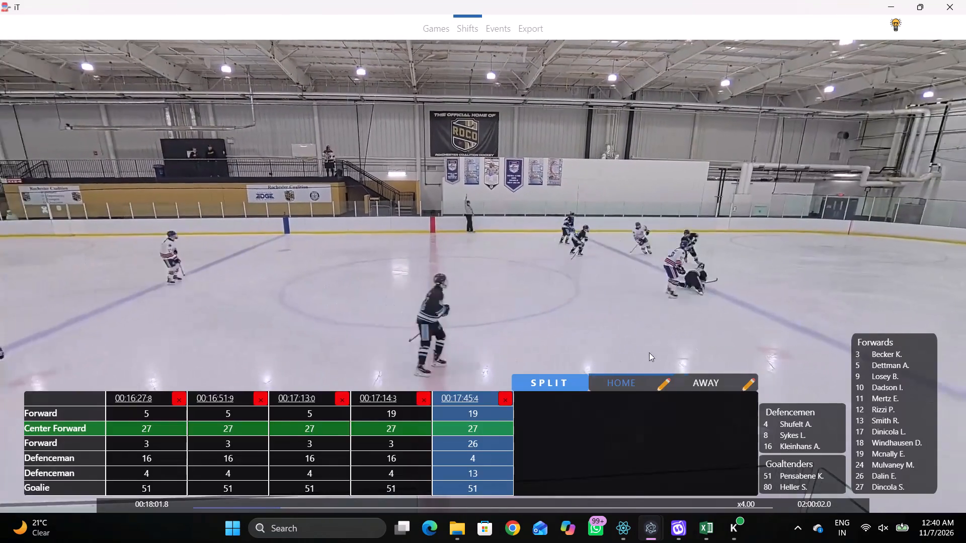
pyautogui.press('space')
pyautogui.hotkey('shift', 's')
pyautogui.hotkey('shift', 'd')
# Step through the video to 00:18:05.0 and set the home 00:18:02.9 line's center forward to 12.
pyautogui.hotkey('shift', 'd')
pyautogui.hotkey('shift', 'd')
pyautogui.press('space')
pyautogui.press('space')
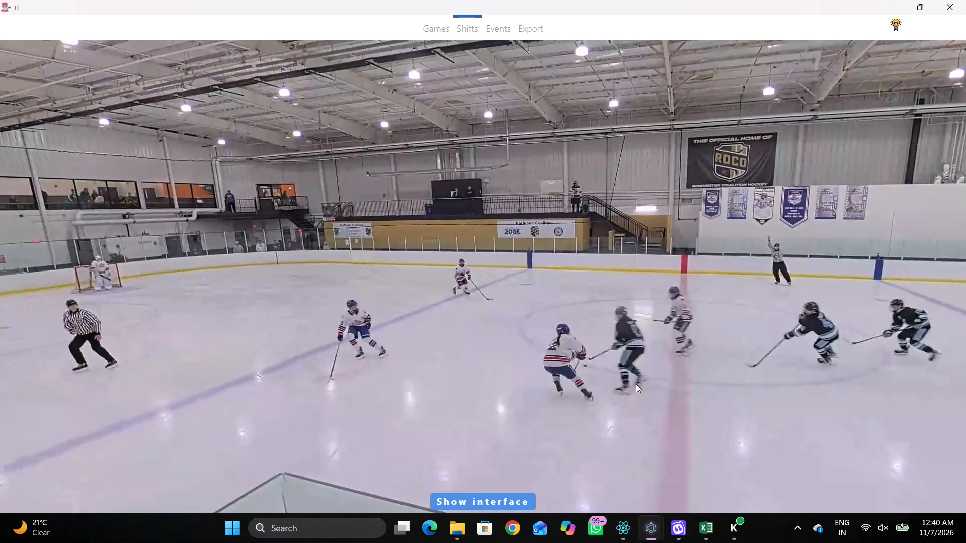
pyautogui.hotkey('shift', 'd')
pyautogui.press('d')
pyautogui.press('space')
pyautogui.press('space')
pyautogui.press('q')
pyautogui.press('q')
pyautogui.press('q')
pyautogui.press('q')
pyautogui.press('q')
pyautogui.press('q')
pyautogui.press('q')
pyautogui.press('q')
pyautogui.press('q')
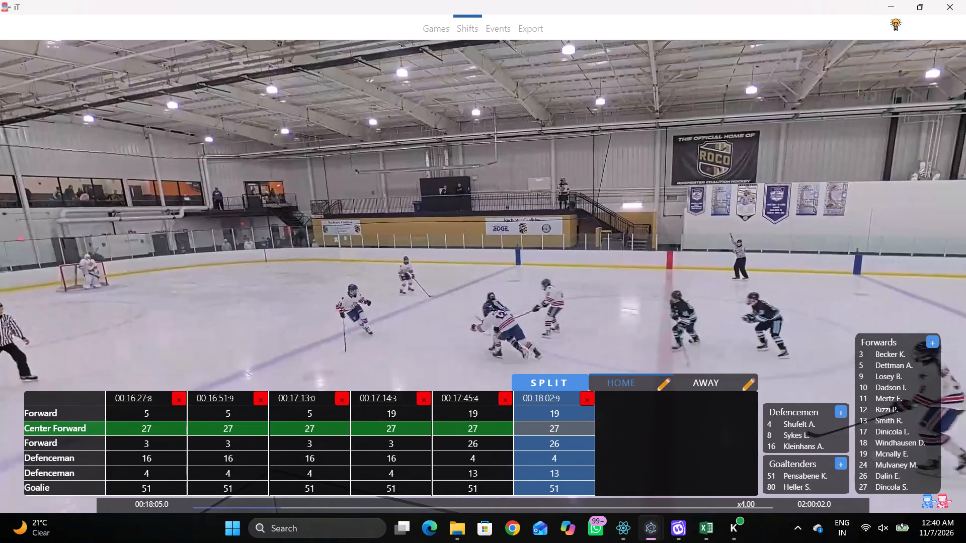
pyautogui.click(544, 433)
pyautogui.write('12')
pyautogui.click(550, 296)
pyautogui.hotkey('shift', 'd')
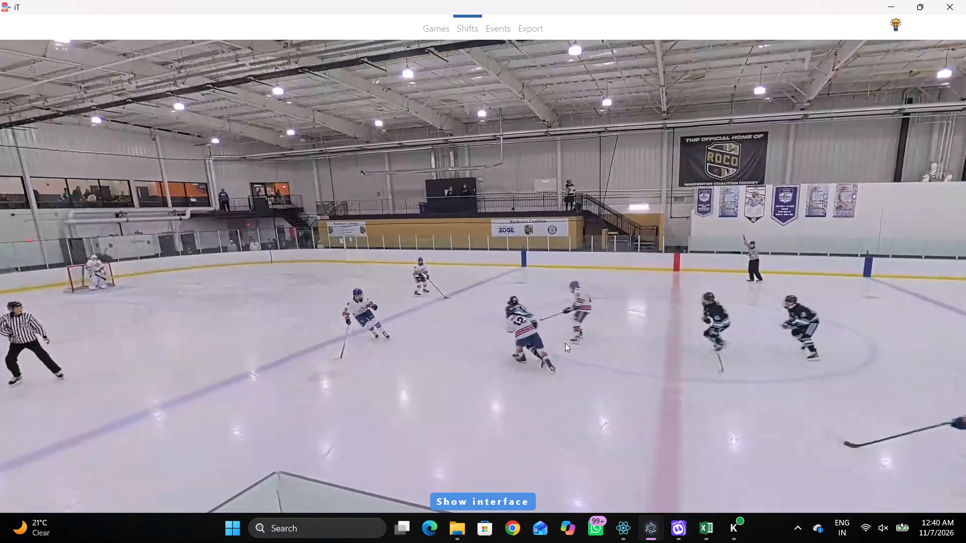
# Check the home skaters at 00:18:08.4 and set the 00:18:02.9 line's first defenceman to 18.
pyautogui.press('space')
pyautogui.press('v')
pyautogui.press('space')
pyautogui.press('space')
pyautogui.press('space')
pyautogui.hotkey('shift', 'd')
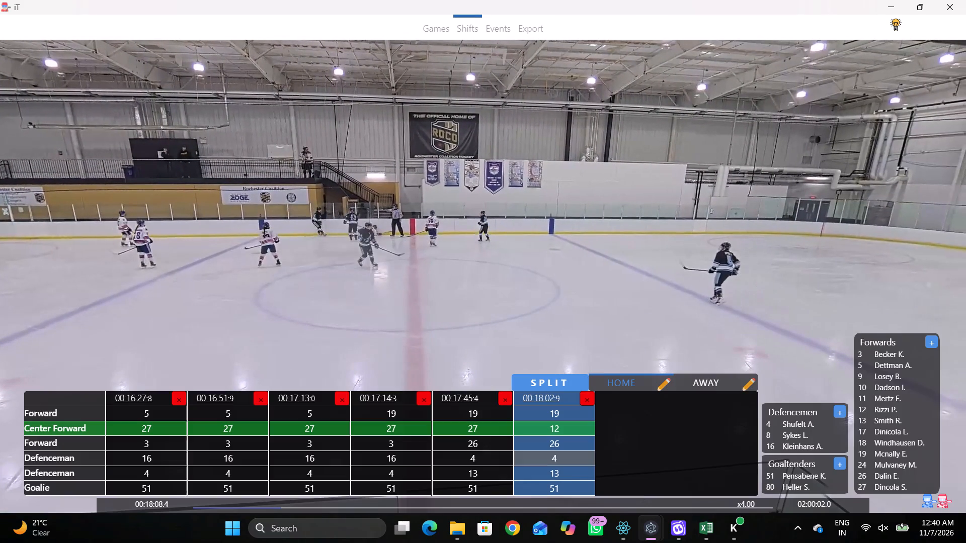
pyautogui.moveTo(562, 462); pyautogui.dragTo(540, 462)
pyautogui.moveTo(562, 471); pyautogui.dragTo(549, 471)
pyautogui.moveTo(557, 459); pyautogui.dragTo(552, 456)
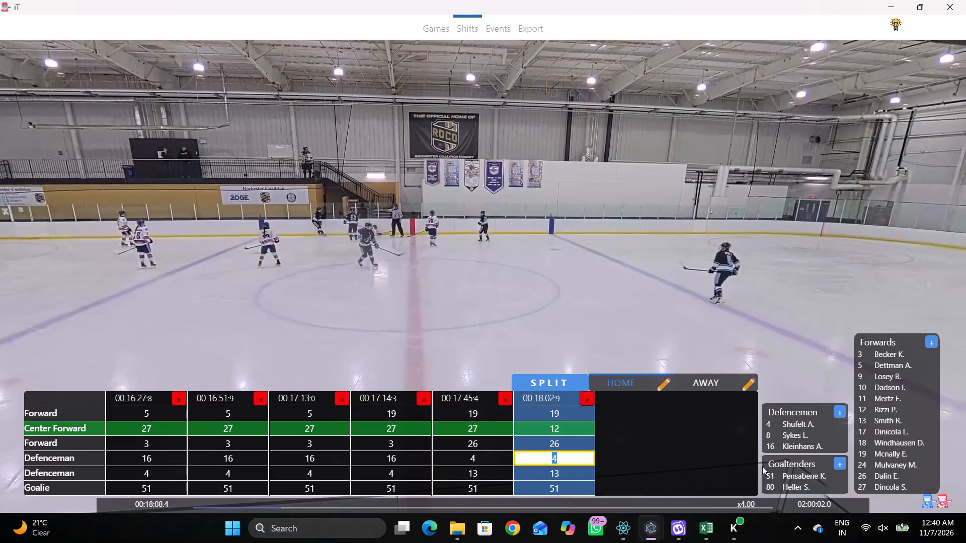
pyautogui.click(873, 445)
# Play forward through the stoppage to the faceoff line-up and add a home shift line at 00:19:14.7.
pyautogui.press('space')
pyautogui.hotkey('shift', 'd')
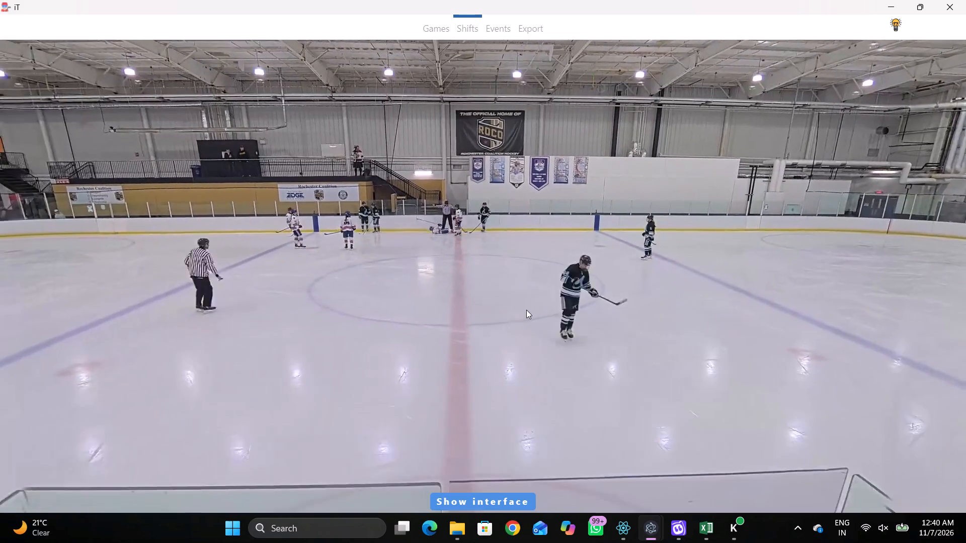
pyautogui.press('space')
pyautogui.press('space')
pyautogui.press('space')
pyautogui.press('space')
pyautogui.press('c')
pyautogui.press('space')
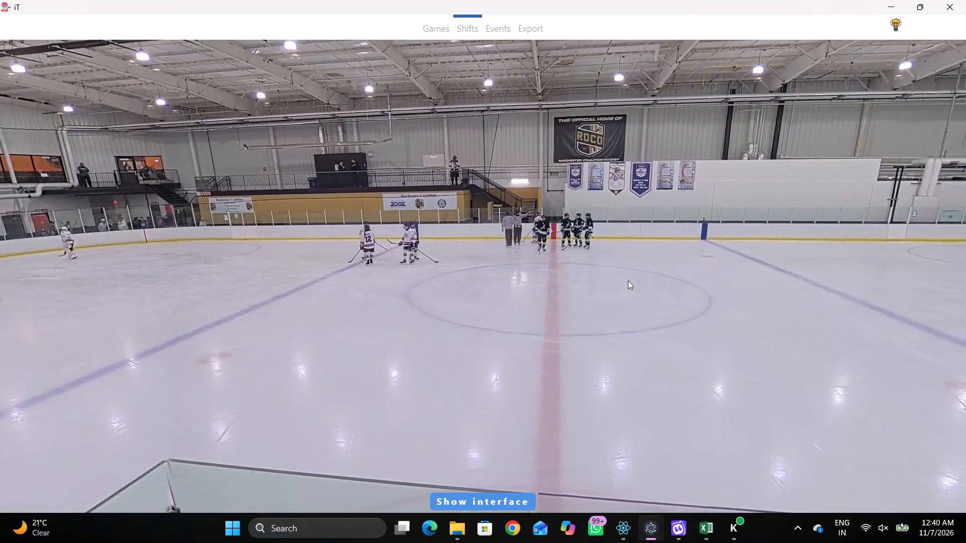
pyautogui.press('space')
pyautogui.write('c')
pyautogui.press('space')
pyautogui.press('c')
pyautogui.press('space')
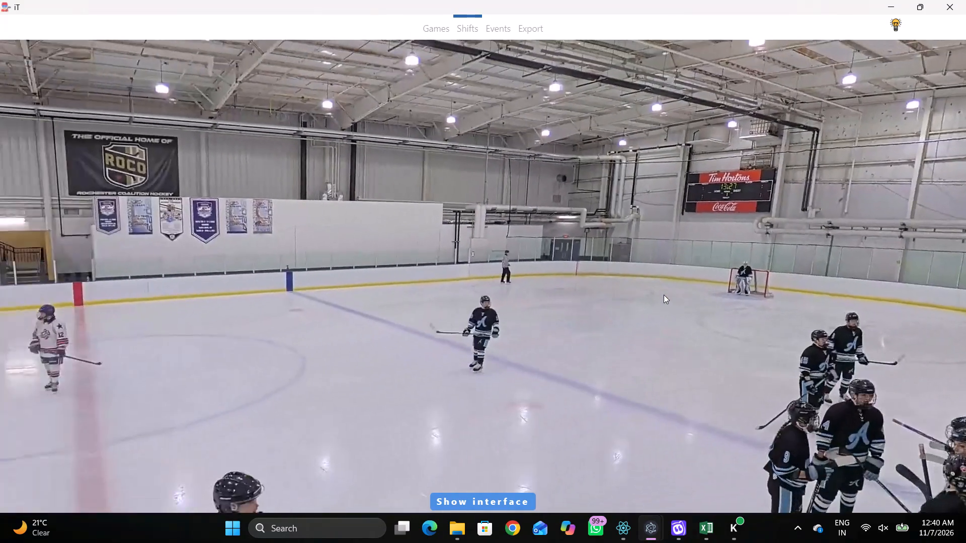
pyautogui.press('c')
pyautogui.press('space')
pyautogui.press('c')
pyautogui.press('space')
pyautogui.press('space')
pyautogui.press('space')
pyautogui.press('space')
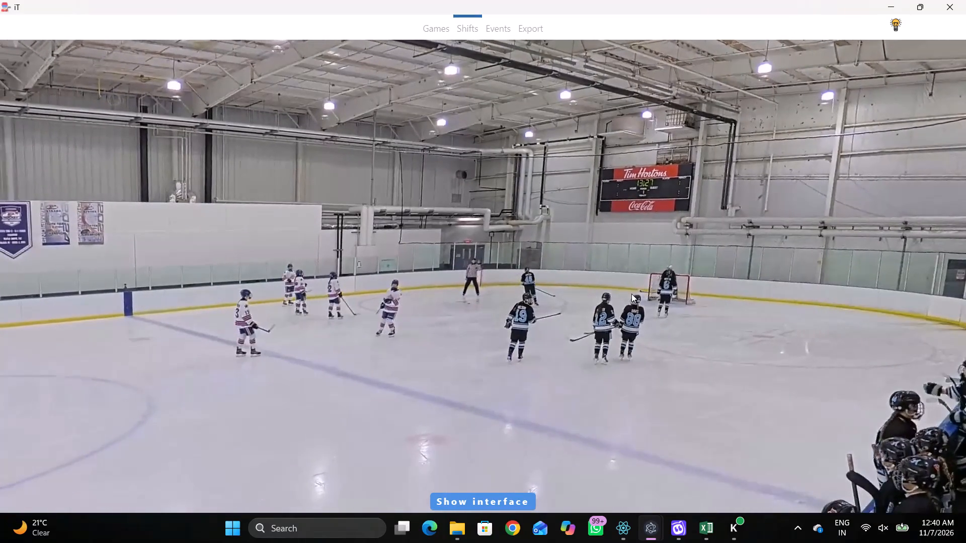
pyautogui.press('space')
pyautogui.press('c')
pyautogui.press('space')
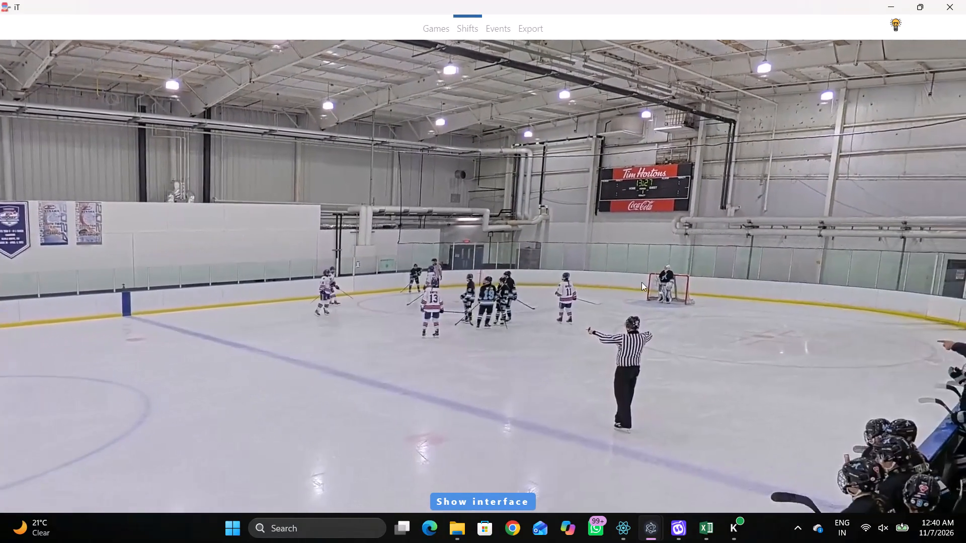
pyautogui.press('space')
pyautogui.press('space')
pyautogui.press('space')
pyautogui.press('space')
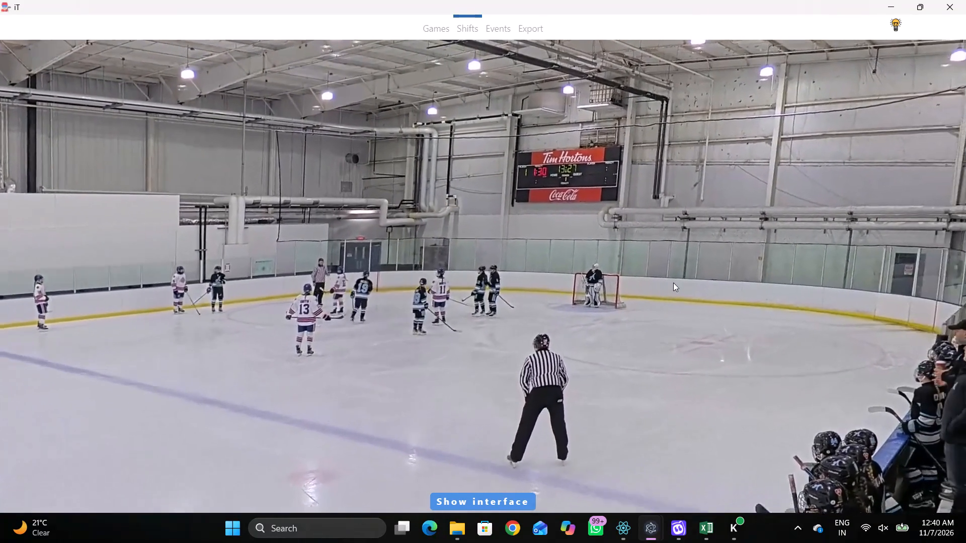
pyautogui.press('space')
pyautogui.hotkey('shift', 's')
# Clear the two forwards, the center forward and the first defenceman from the home 00:19:14.7 line.
pyautogui.hotkey('shift', 'd')
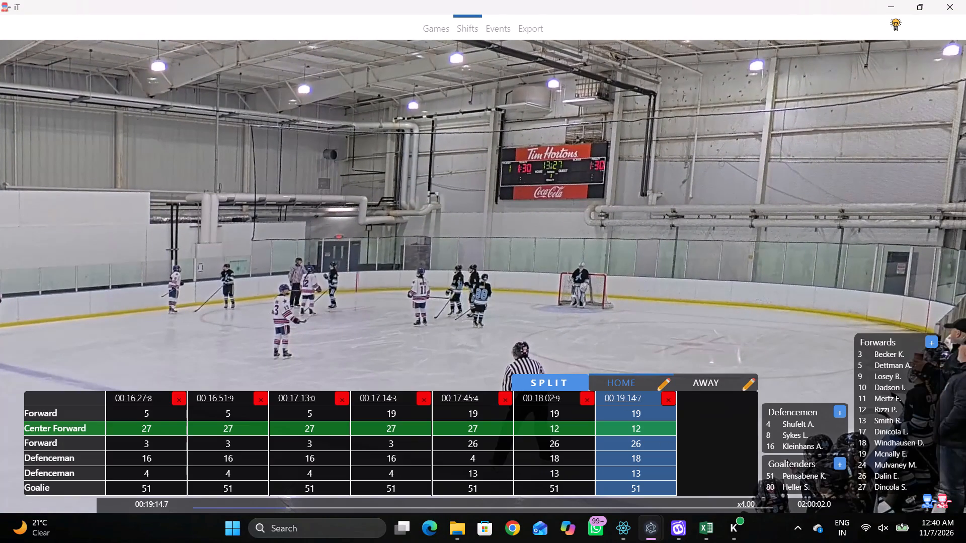
pyautogui.click(633, 416)
pyautogui.press('BackSpace')
pyautogui.press('BackSpace')
pyautogui.press('Tab')
pyautogui.press('BackSpace')
pyautogui.press('Tab')
pyautogui.press('BackSpace')
pyautogui.press('BackSpace')
pyautogui.press('Tab')
pyautogui.press('BackSpace')
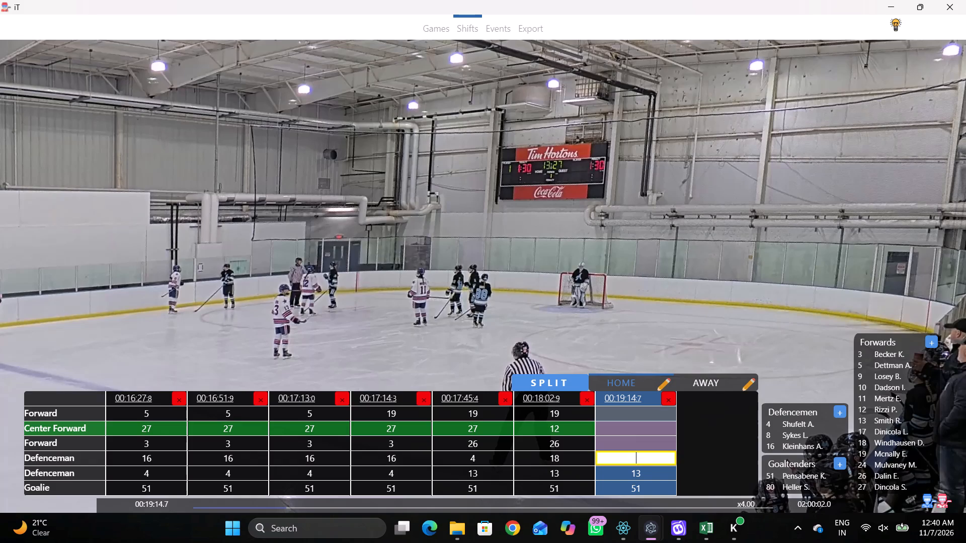
# Set the home 00:19:14.7 line's center forward to 12 and its first forward to 11.
pyautogui.click(631, 434)
pyautogui.press('1')
pyautogui.press('2')
pyautogui.click(637, 415)
pyautogui.press('1')
pyautogui.press('1')
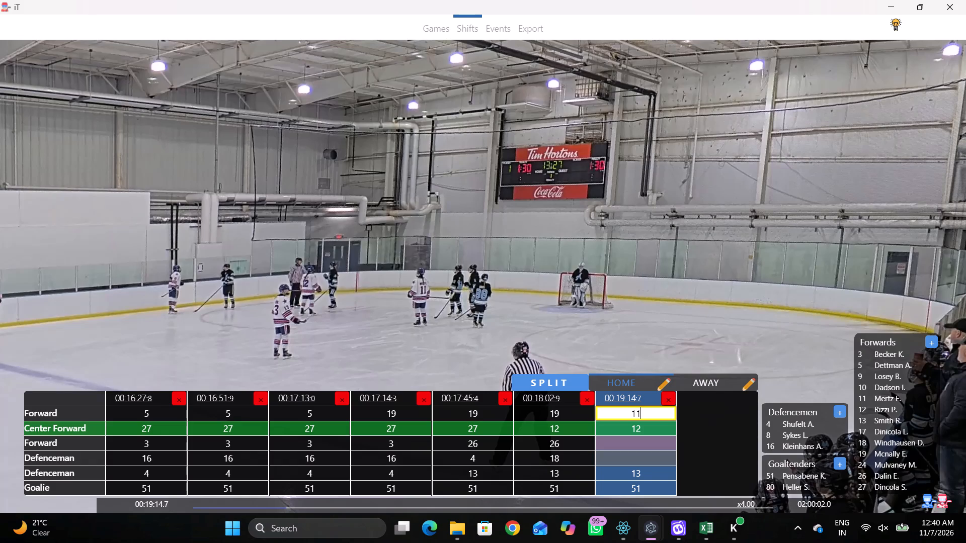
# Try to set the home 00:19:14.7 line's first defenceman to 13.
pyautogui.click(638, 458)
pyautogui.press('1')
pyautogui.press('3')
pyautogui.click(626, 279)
# Review the play following the 13:27 faceoff to check which home skaters are on the ice.
pyautogui.hotkey('shift', 'd')
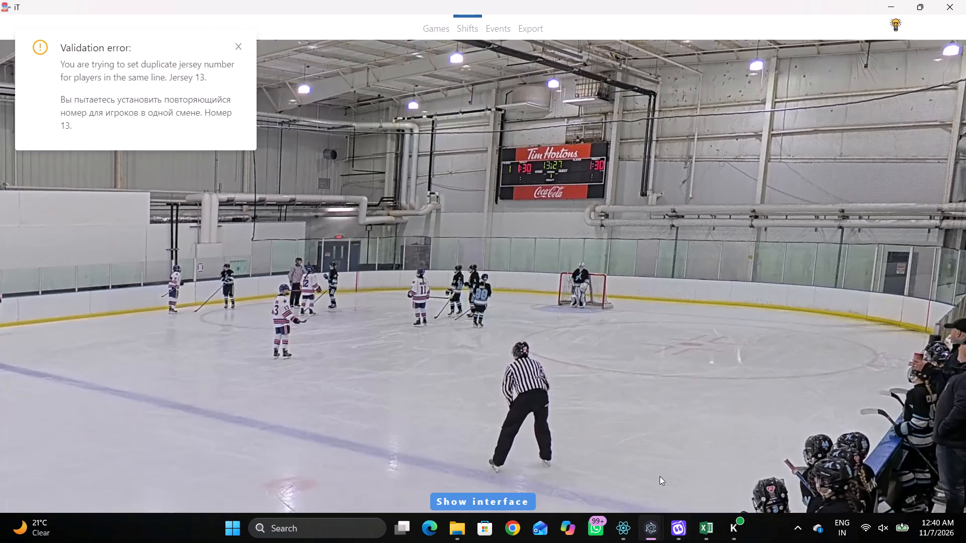
pyautogui.hotkey('shift', 'd')
pyautogui.press('space')
pyautogui.hotkey('shift', 'd')
pyautogui.press('space')
pyautogui.press('space')
pyautogui.press('space')
pyautogui.press('space')
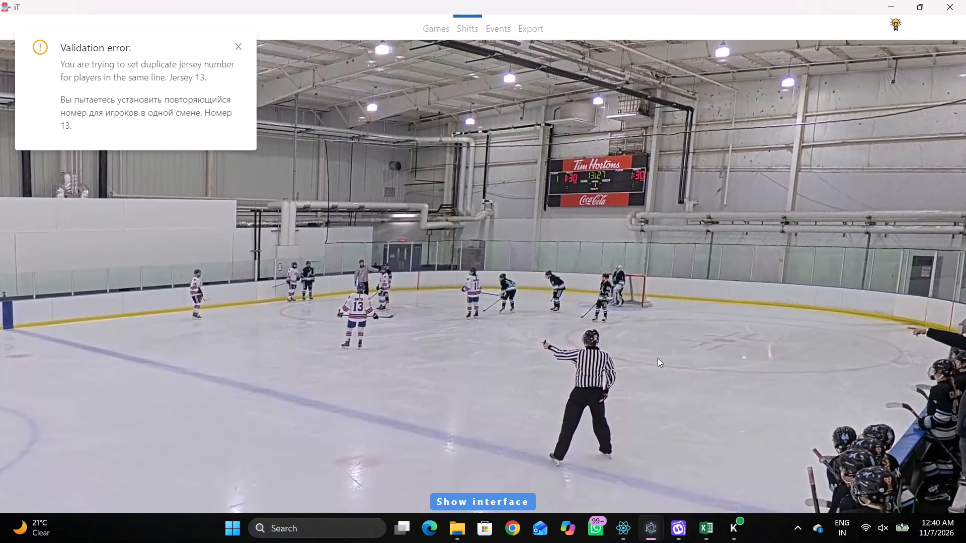
pyautogui.press('space')
pyautogui.press('space')
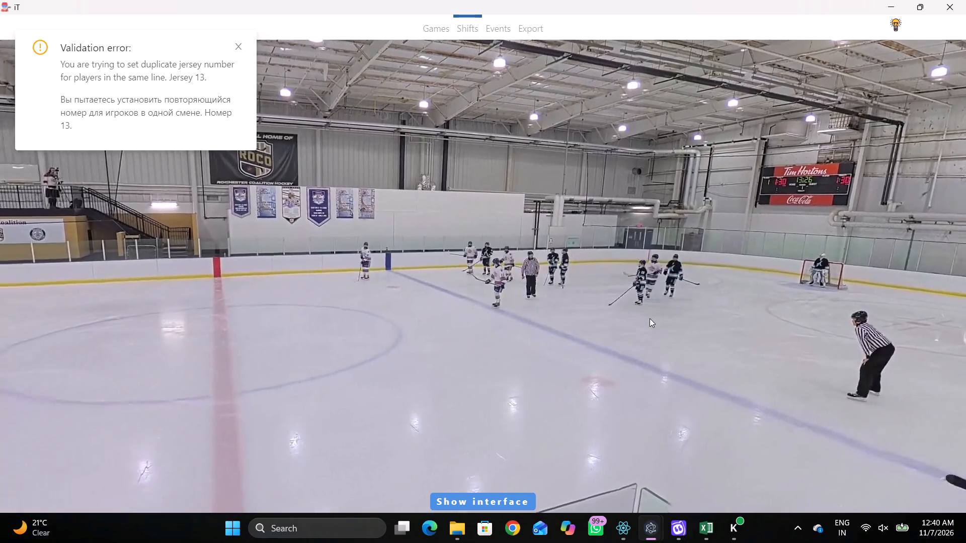
pyautogui.press('c')
pyautogui.press('space')
pyautogui.press('space')
pyautogui.press('space')
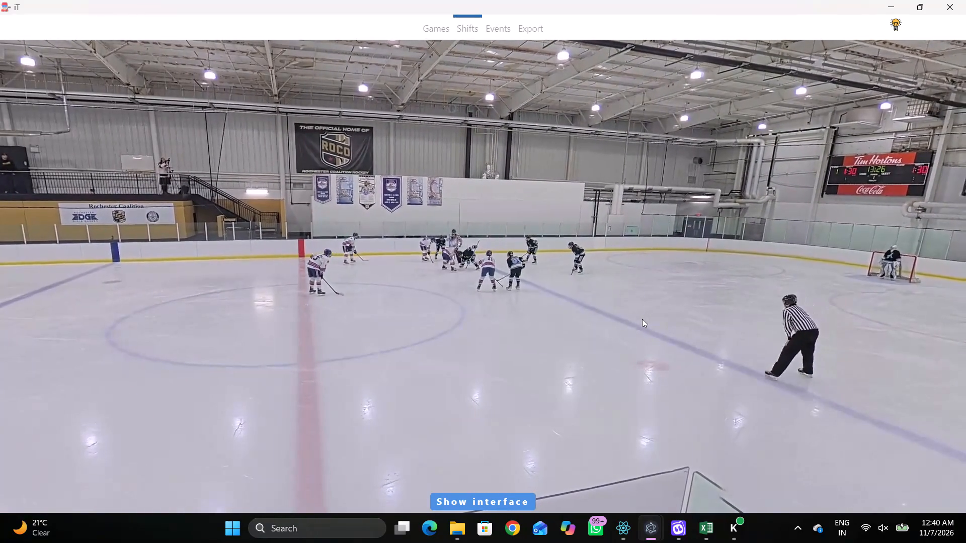
pyautogui.press('space')
pyautogui.press('space')
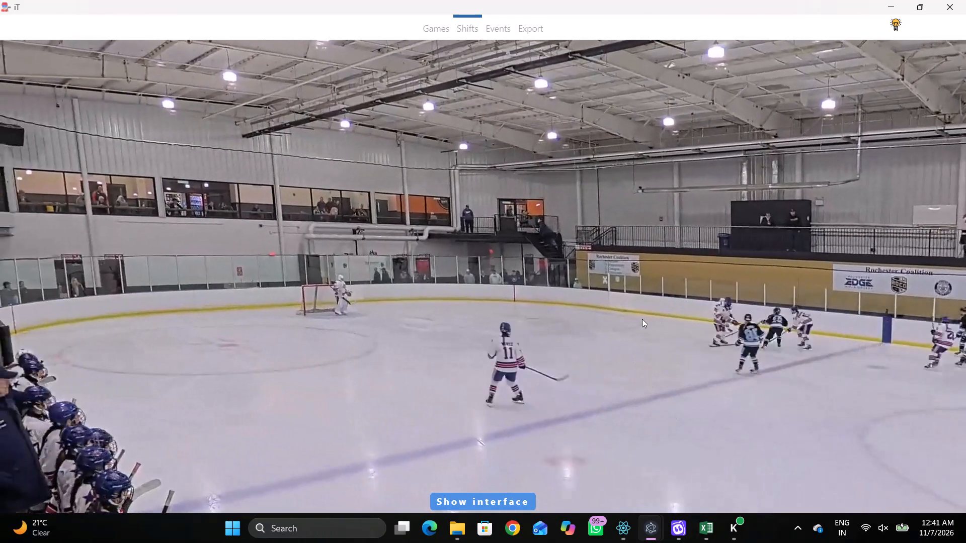
pyautogui.press('space')
pyautogui.press('space')
pyautogui.write('qqqqqqqqqq')
pyautogui.press('space')
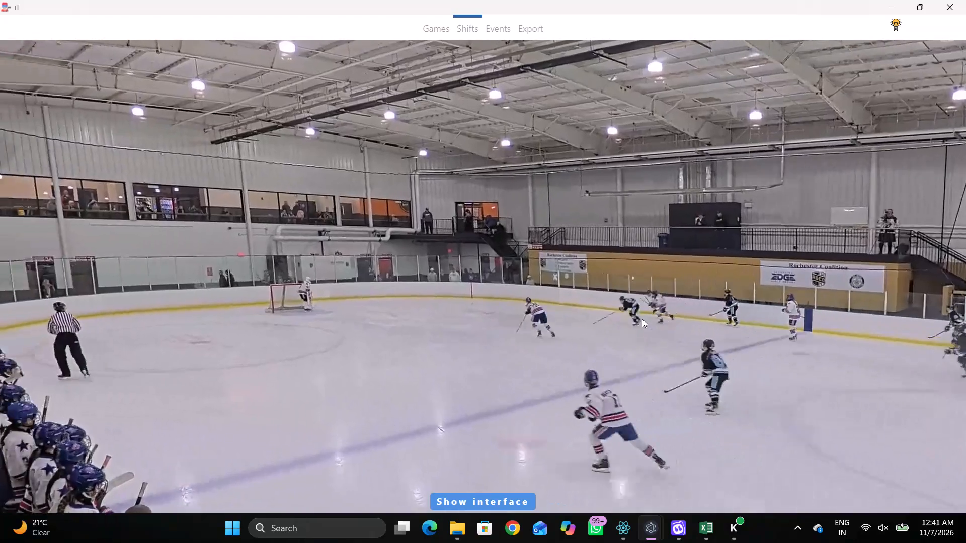
pyautogui.press('space')
pyautogui.press('space')
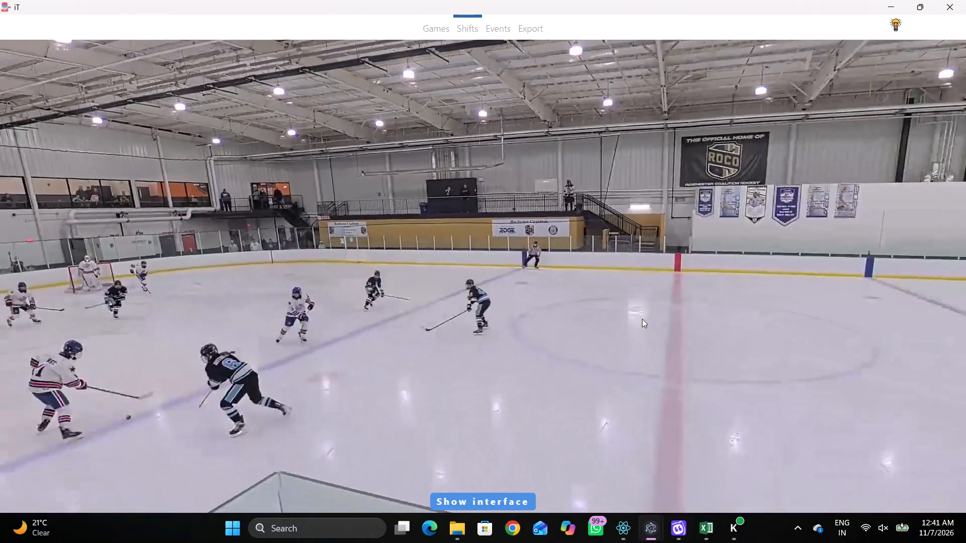
pyautogui.press('space')
pyautogui.press('space')
pyautogui.press('space')
pyautogui.press('space')
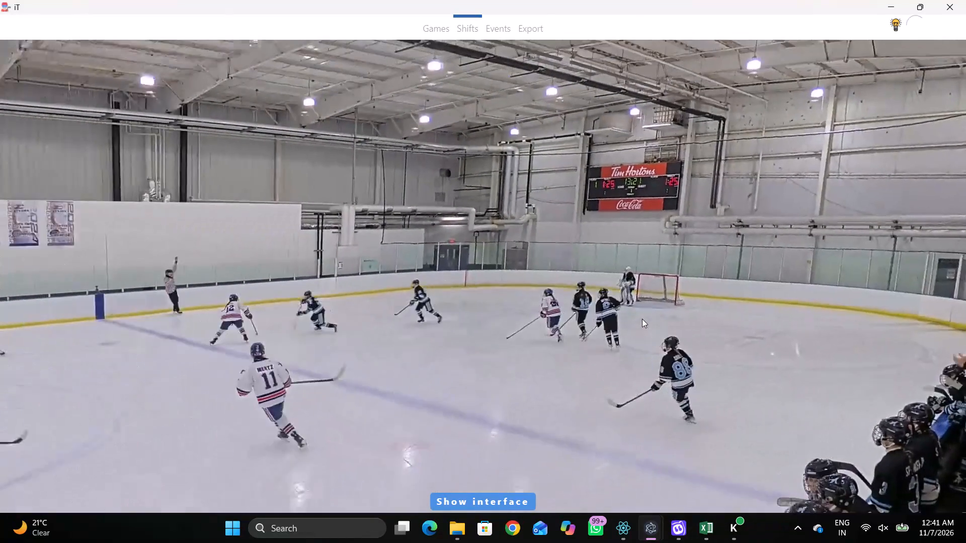
pyautogui.press('space')
pyautogui.write('qq')
pyautogui.press('q')
pyautogui.press('r')
# Play forward through the 13:20 stoppage to the next home change and add a shift line at 00:20:27.4.
pyautogui.press('space')
pyautogui.press('space')
pyautogui.press('space')
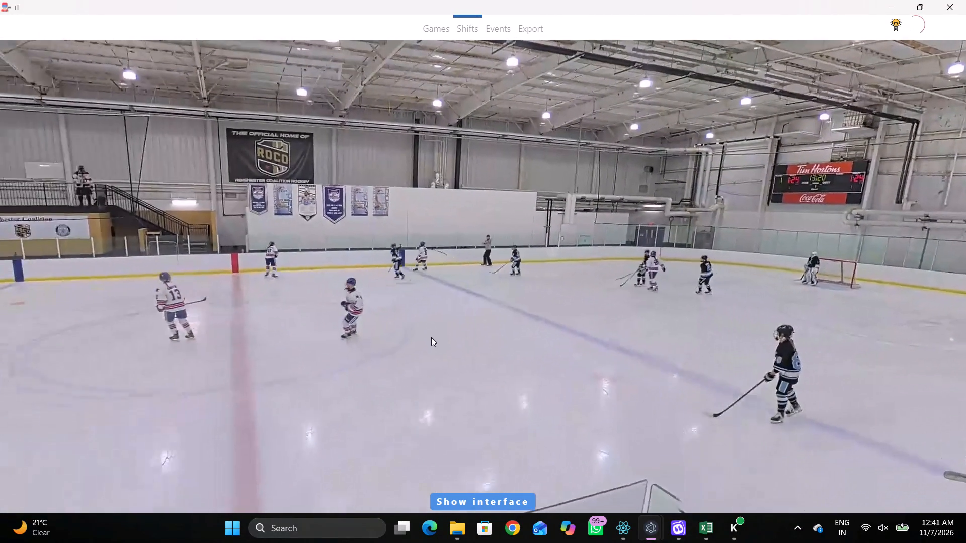
pyautogui.press('space')
pyautogui.press('space')
pyautogui.press('space')
pyautogui.press('space')
pyautogui.press('space')
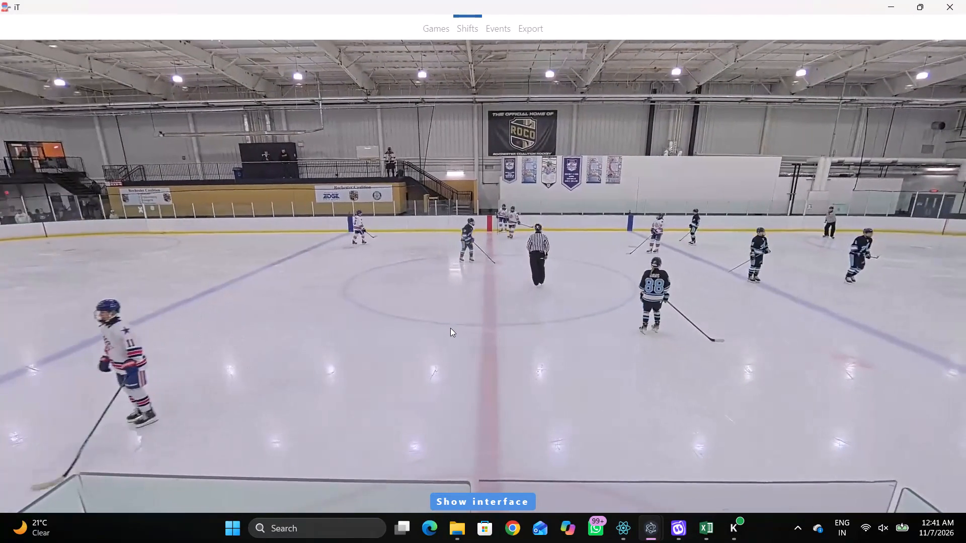
pyautogui.press('space')
pyautogui.press('c')
pyautogui.press('space')
pyautogui.write('c')
pyautogui.press('space')
pyautogui.write('c')
pyautogui.press('space')
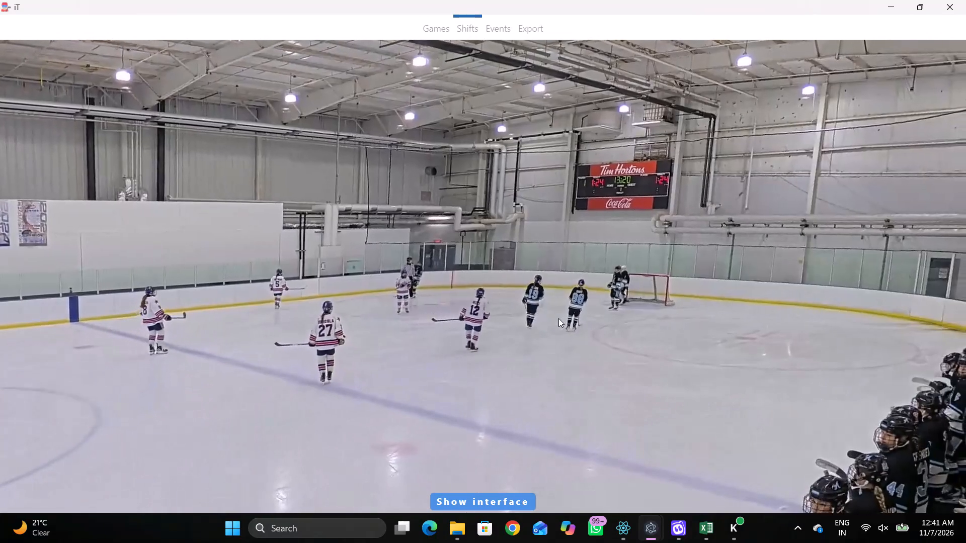
pyautogui.press('space')
pyautogui.press('q')
pyautogui.hotkey('shift', 's')
# Clear both forwards, the center forward and the first defenceman from the home 00:20:27.4 line.
pyautogui.hotkey('shift', 'd')
pyautogui.click(713, 413)
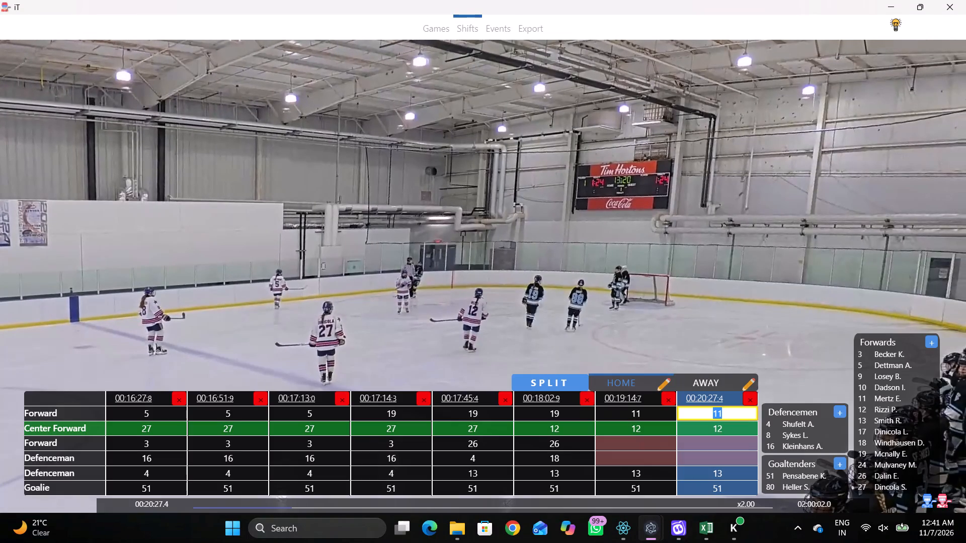
pyautogui.press('BackSpace')
pyautogui.press('Tab')
pyautogui.press('Delete')
pyautogui.press('Tab')
pyautogui.press('Delete')
pyautogui.press('Tab')
pyautogui.press('Delete')
# Check the home skaters up to 00:20:30.8 and set the 00:20:27.4 line's first forward to 5.
pyautogui.hotkey('shift', 'd')
pyautogui.press('space')
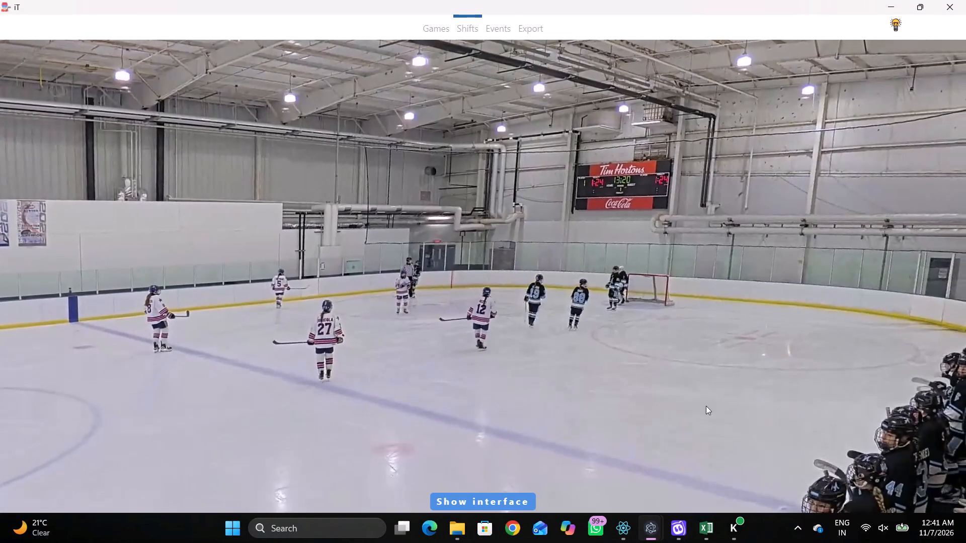
pyautogui.press('v')
pyautogui.press('space')
pyautogui.press('space')
pyautogui.press('space')
pyautogui.press('q')
pyautogui.hotkey('shift', 'd')
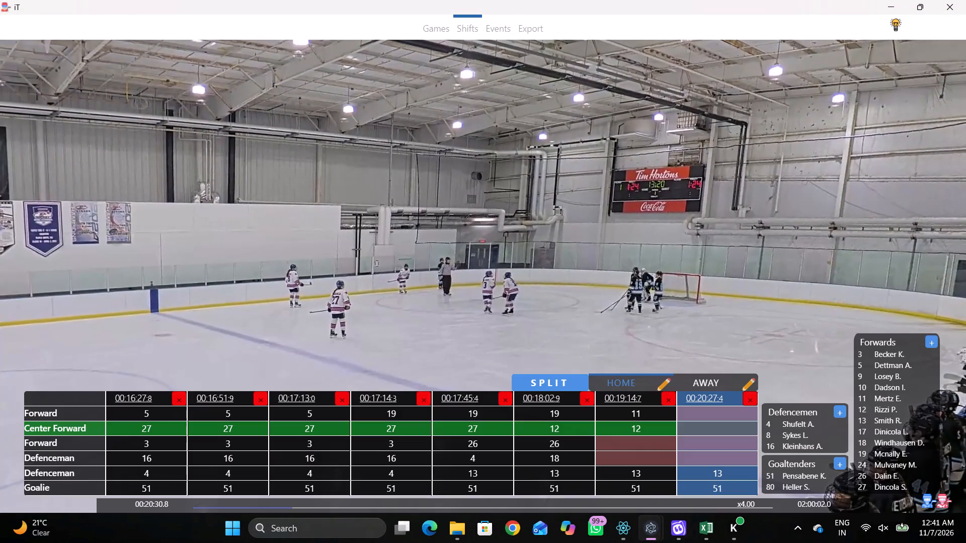
pyautogui.click(745, 412)
pyautogui.click(872, 360)
# Set the home 00:20:27.4 line's center forward to 3 and its second forward to 27.
pyautogui.click(724, 425)
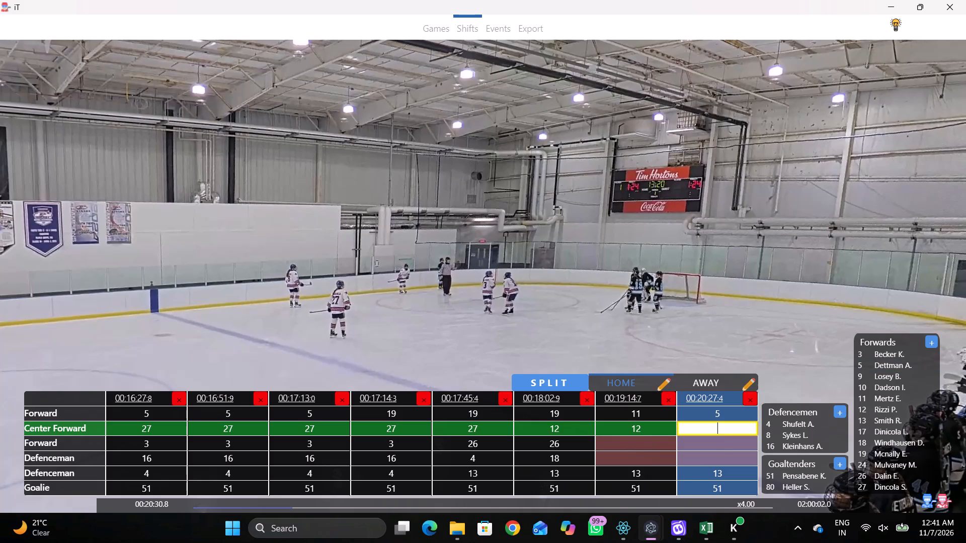
pyautogui.press('2')
pyautogui.moveTo(721, 442); pyautogui.dragTo(716, 442)
pyautogui.click(725, 427)
pyautogui.press('3')
pyautogui.click(716, 445)
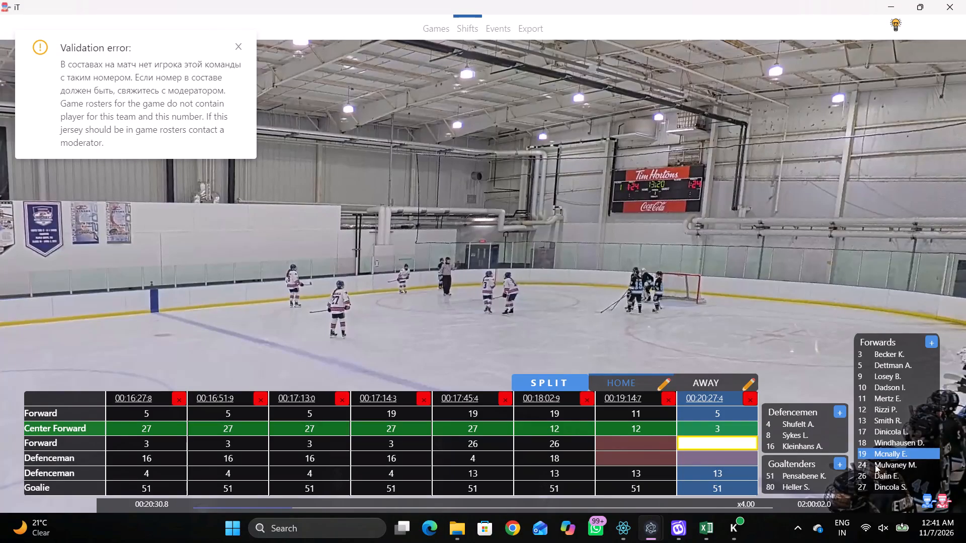
pyautogui.click(862, 483)
# Step the video back to about 00:20:29.7 and set the home 00:20:27.4 line's first defenceman to 8.
pyautogui.click(740, 464)
pyautogui.press('q')
pyautogui.press('q')
pyautogui.press('q')
pyautogui.press('q')
pyautogui.press('q')
pyautogui.press('q')
pyautogui.press('q')
pyautogui.press('q')
pyautogui.press('q')
pyautogui.press('q')
pyautogui.press('q')
pyautogui.click(721, 448)
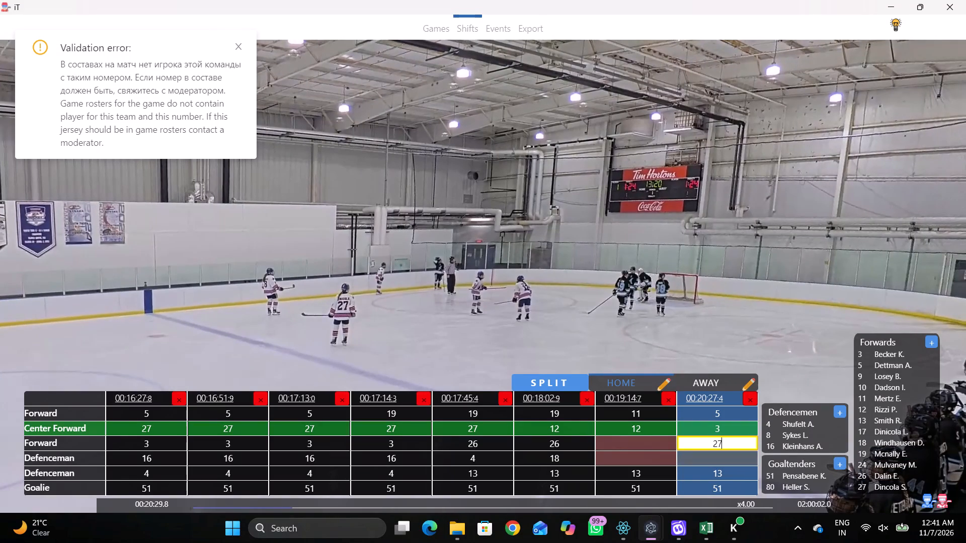
pyautogui.click(735, 456)
pyautogui.click(806, 437)
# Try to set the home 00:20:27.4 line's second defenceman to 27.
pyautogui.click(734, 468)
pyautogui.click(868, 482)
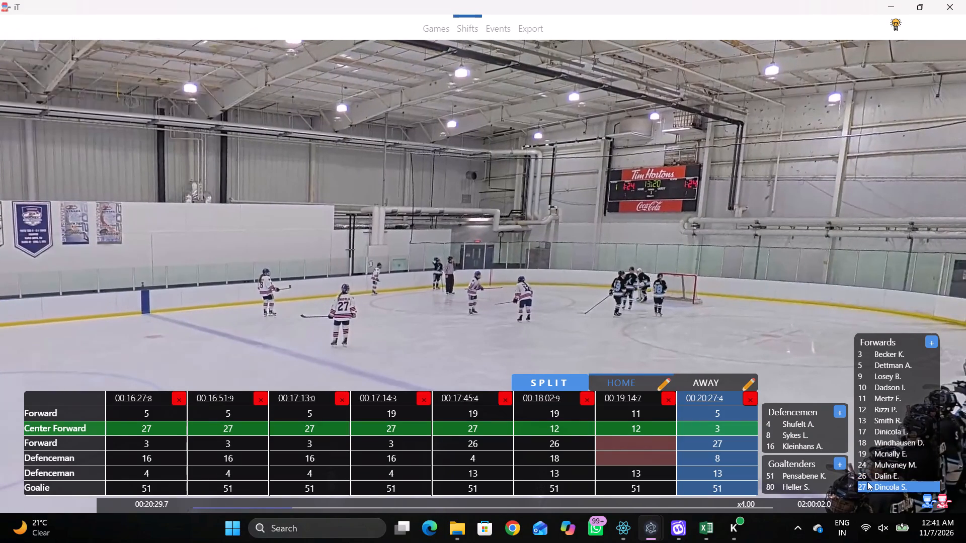
# Add a home shift line at 00:20:29.7.
pyautogui.hotkey('shift', 's')
pyautogui.hotkey('shift', 'd')
pyautogui.hotkey('shift', 'd')
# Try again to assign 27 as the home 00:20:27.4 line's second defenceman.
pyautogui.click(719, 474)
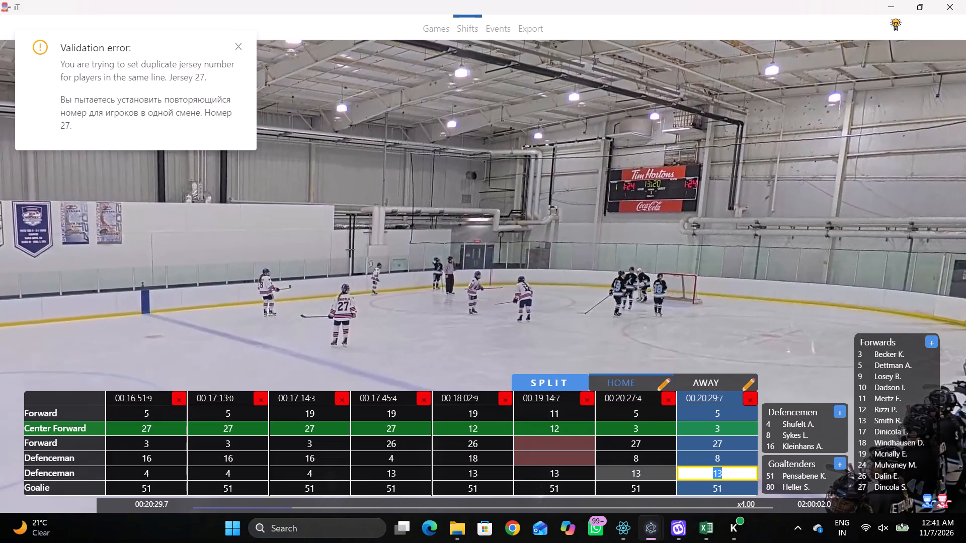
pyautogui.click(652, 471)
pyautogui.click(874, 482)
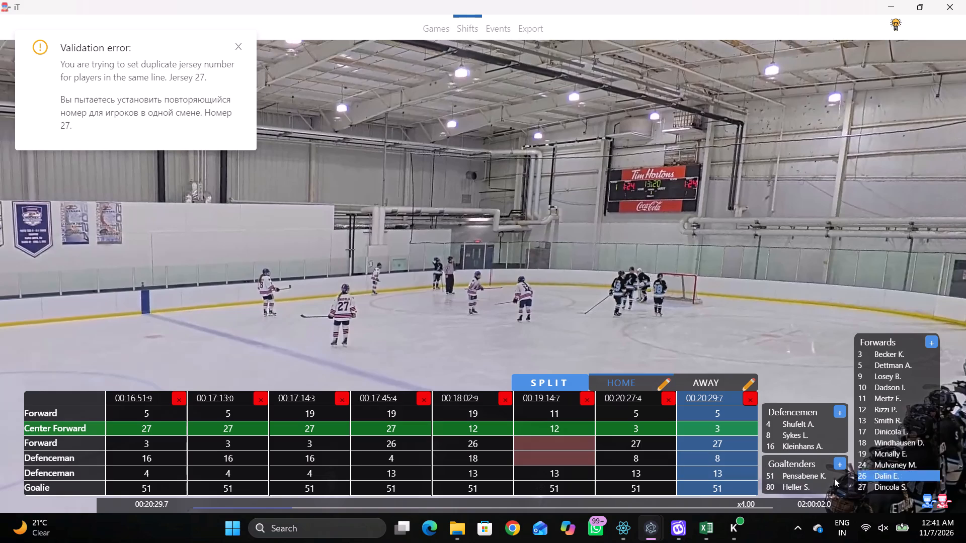
# Step the video back to about 00:20:28.5 and set the second winger to 12 in the home 00:20:27.4 and 00:20:29.7 lines.
pyautogui.click(715, 472)
pyautogui.press('q')
pyautogui.press('q')
pyautogui.press('q')
pyautogui.press('q')
pyautogui.press('q')
pyautogui.press('q')
pyautogui.press('q')
pyautogui.press('q')
pyautogui.press('q')
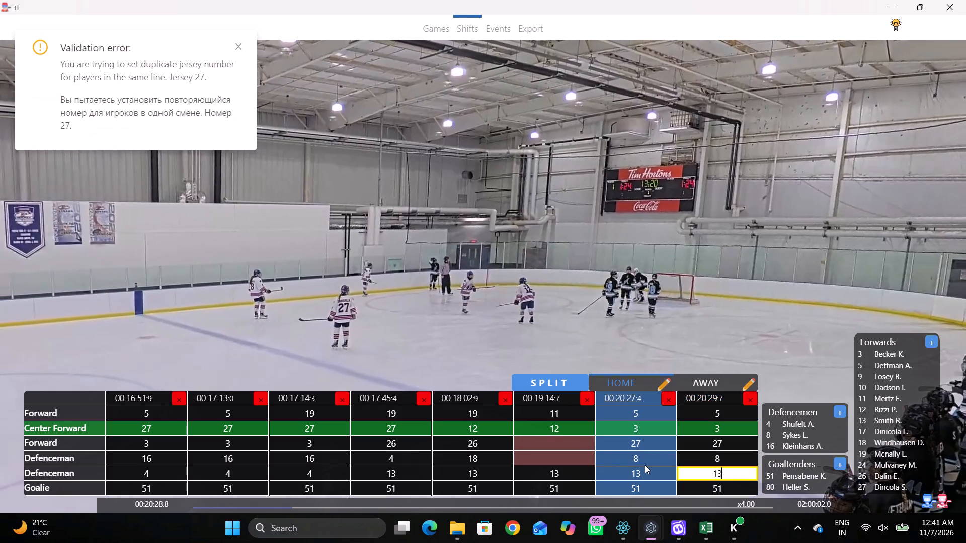
pyautogui.press('q')
pyautogui.press('q')
pyautogui.press('q')
pyautogui.click(634, 446)
pyautogui.press('1')
pyautogui.press('2')
pyautogui.click(719, 445)
pyautogui.press('1')
pyautogui.press('2')
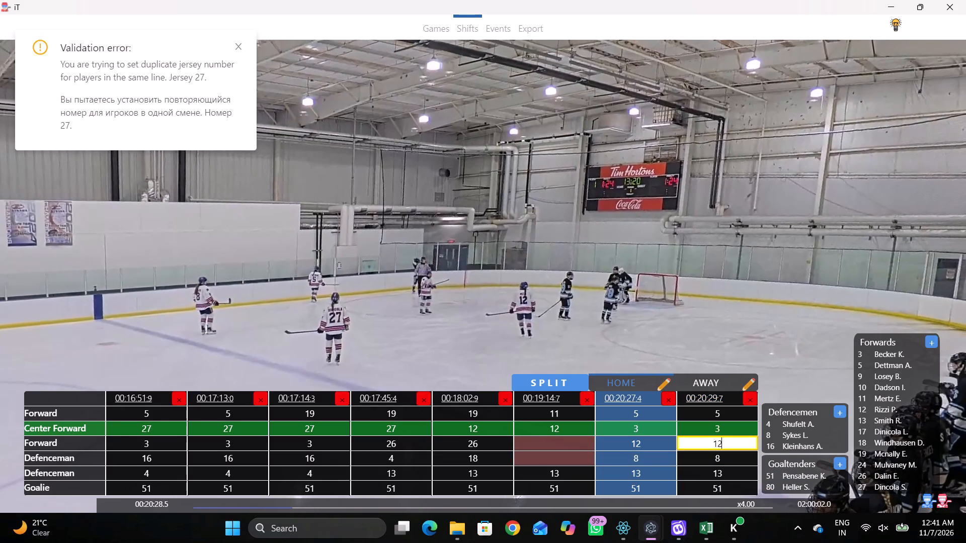
# Set the second defenceman to 27 in both the home 00:20:27.4 and 00:20:29.7 lines.
pyautogui.click(622, 469)
pyautogui.click(643, 470)
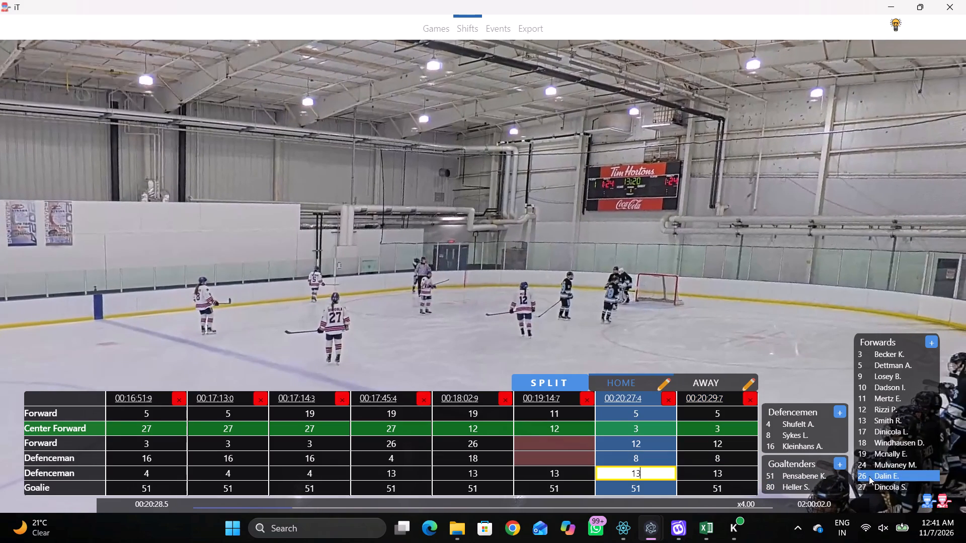
pyautogui.click(865, 486)
pyautogui.click(695, 476)
pyautogui.click(858, 486)
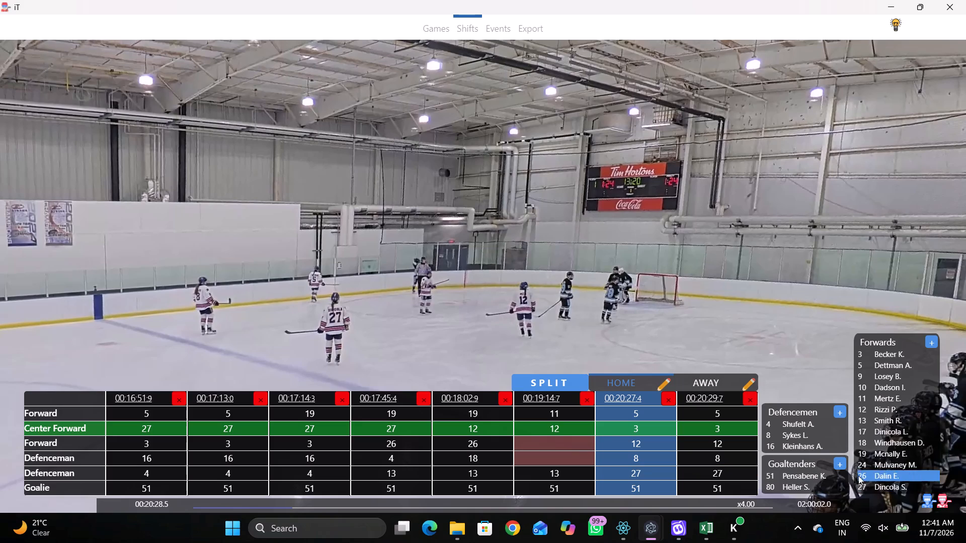
# Play the video on from 00:20:28.5 to the next end-zone faceoff, watching the home players for a line change.
pyautogui.hotkey('shift', 'd')
pyautogui.press('space')
pyautogui.press('c')
pyautogui.write('vvc')
pyautogui.press('space')
pyautogui.write('c c D')
pyautogui.press('space')
pyautogui.press('space')
pyautogui.write('Dc c c')
pyautogui.press('space')
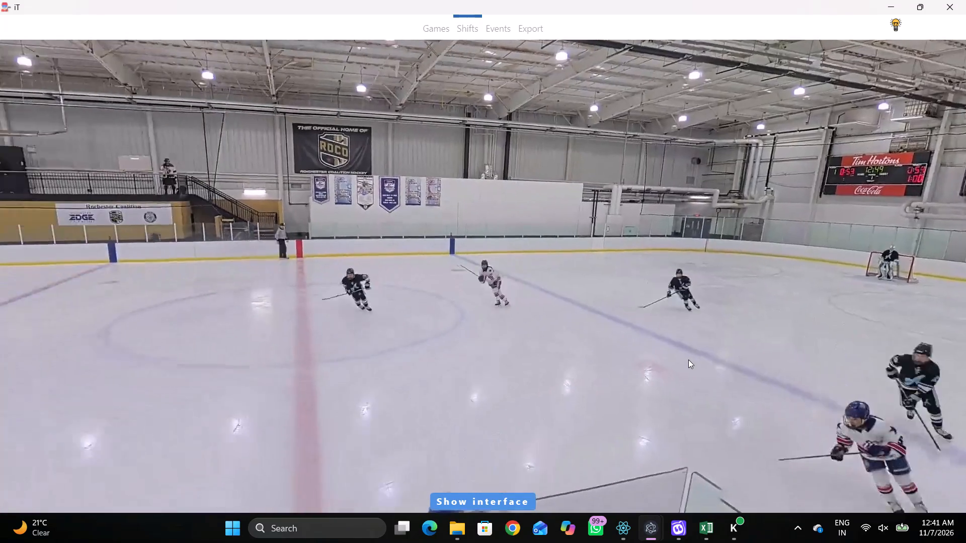
pyautogui.press('space')
pyautogui.press('space')
pyautogui.press('space')
pyautogui.press('space')
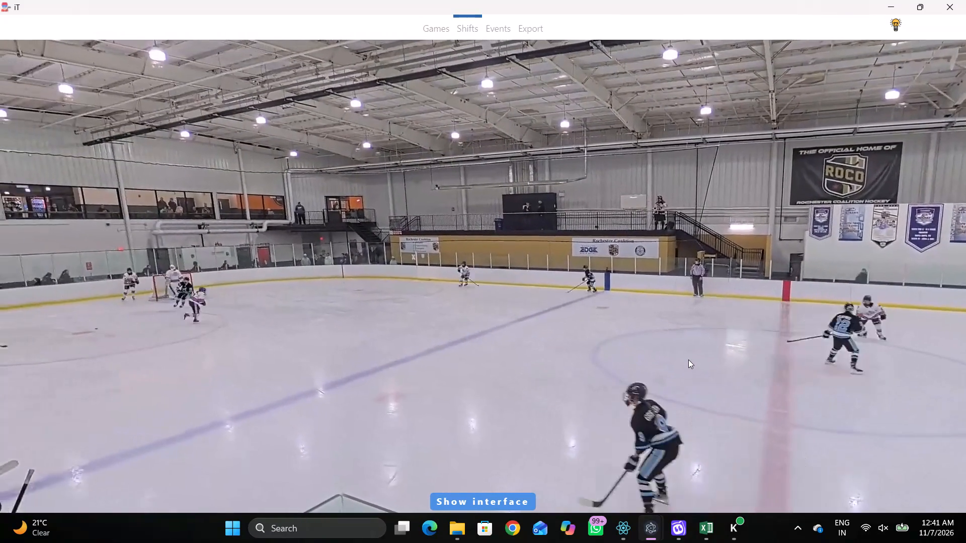
pyautogui.press('space')
pyautogui.press('space')
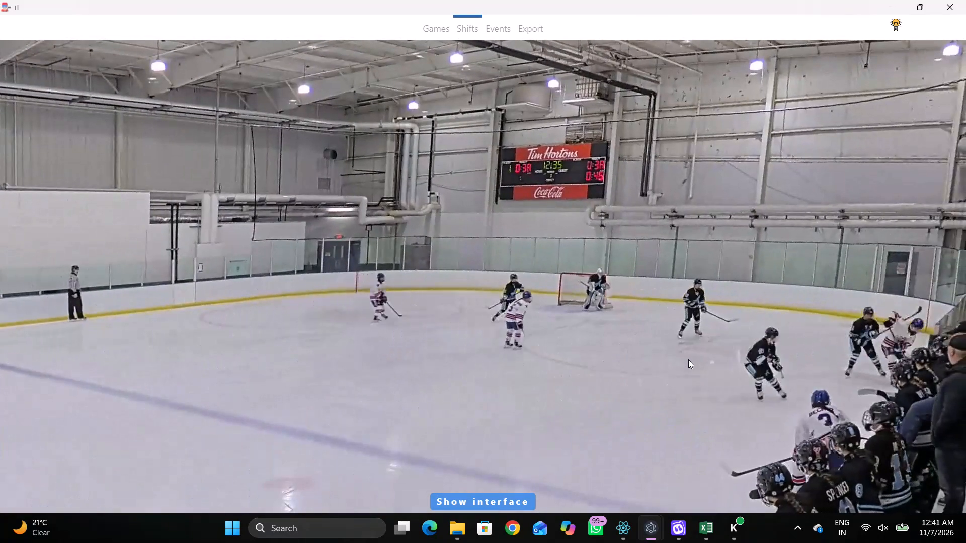
pyautogui.press('space')
pyautogui.press('space')
pyautogui.press('space')
pyautogui.press('space')
pyautogui.press('space')
pyautogui.write('DD')
pyautogui.press('space')
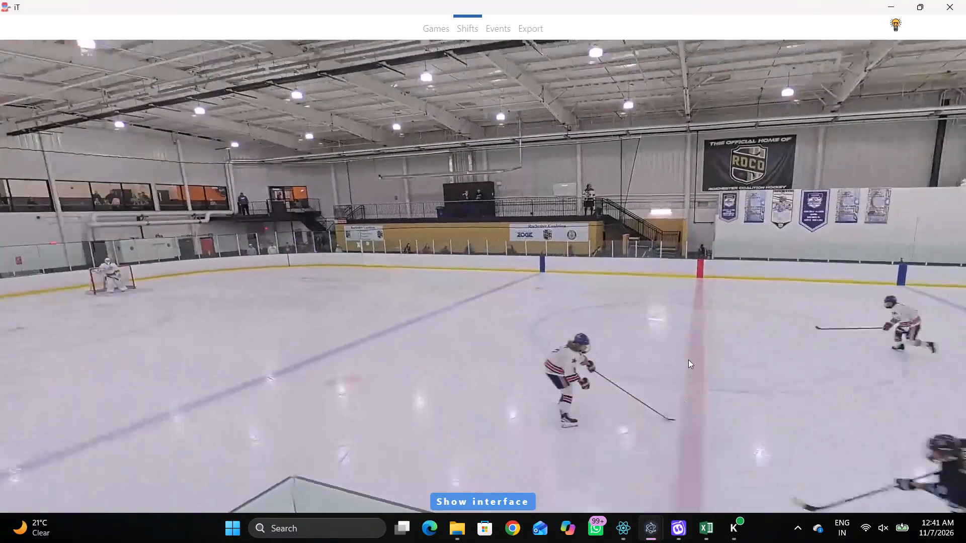
pyautogui.press('space')
pyautogui.press('space')
pyautogui.press('space')
pyautogui.press('space')
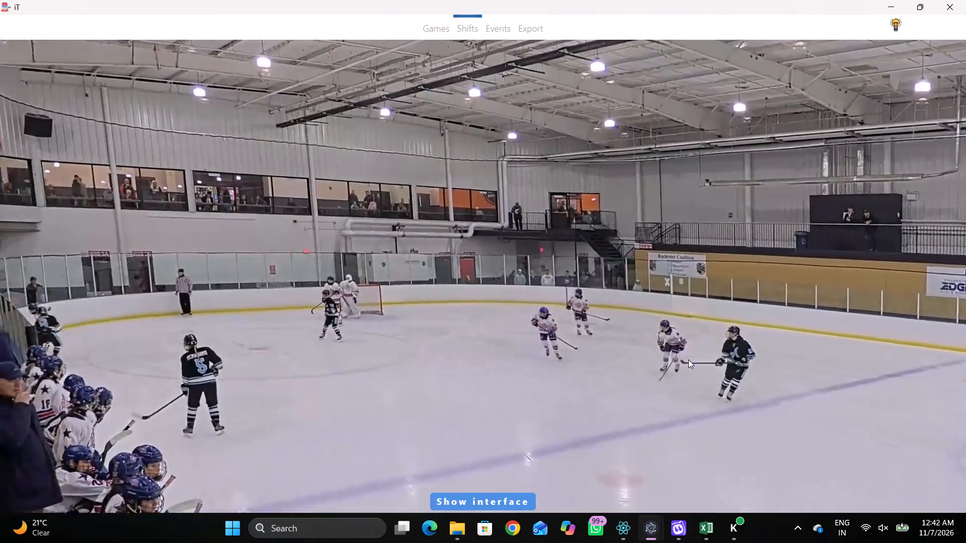
pyautogui.press('space')
pyautogui.press('space')
pyautogui.press('space')
pyautogui.press('space')
pyautogui.write('c D')
pyautogui.hotkey('shift', 'd')
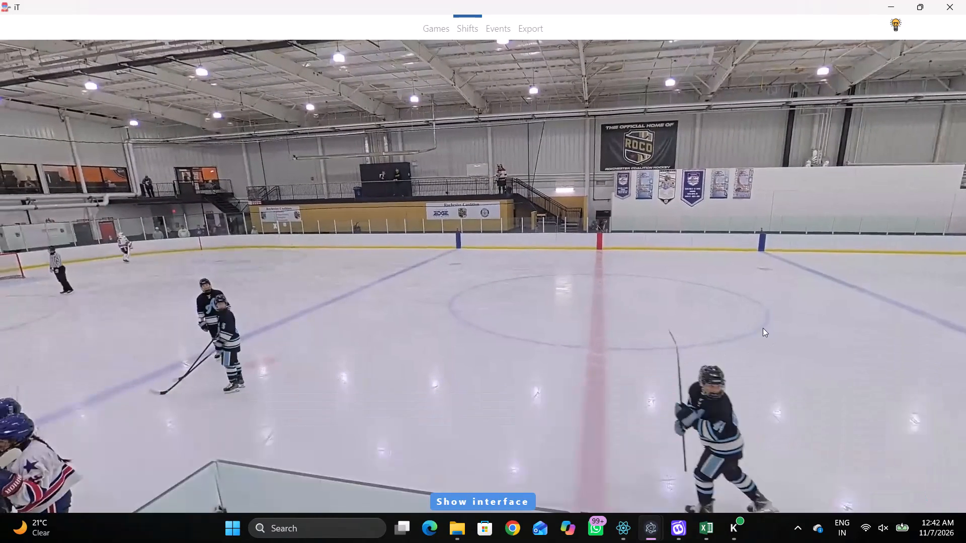
pyautogui.press('space')
pyautogui.write('c')
pyautogui.press('space')
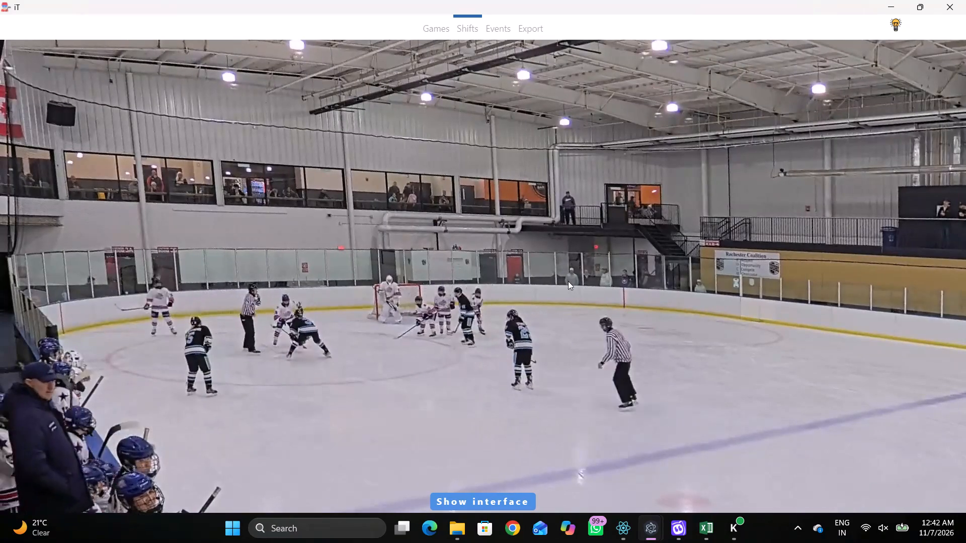
# Add a home shift line at 00:22:31.4 and clear its three forwards and first defenceman.
pyautogui.press('space')
pyautogui.hotkey('shift', 's')
pyautogui.hotkey('shift', 'd')
pyautogui.click(707, 416)
pyautogui.press('BackSpace')
pyautogui.press('BackSpace')
pyautogui.press('Tab')
pyautogui.press('BackSpace')
pyautogui.press('BackSpace')
pyautogui.press('Tab')
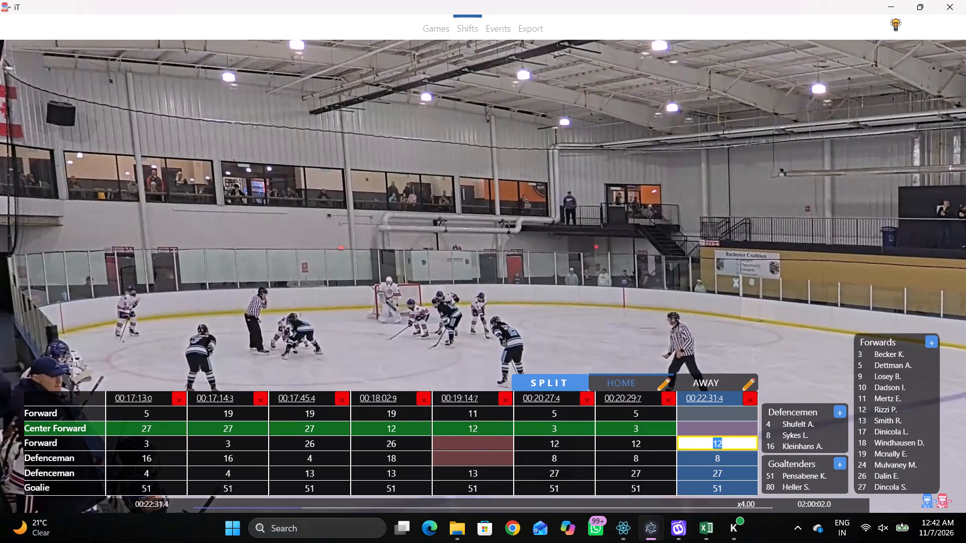
pyautogui.press('BackSpace')
pyautogui.press('Tab')
pyautogui.press('BackSpace')
pyautogui.press('BackSpace')
pyautogui.press('Tab')
pyautogui.press('BackSpace')
pyautogui.write('D')
# Review the play up to about 00:22:37.2 and set the home 00:22:31.4 line's centre forward to 24.
pyautogui.press('space')
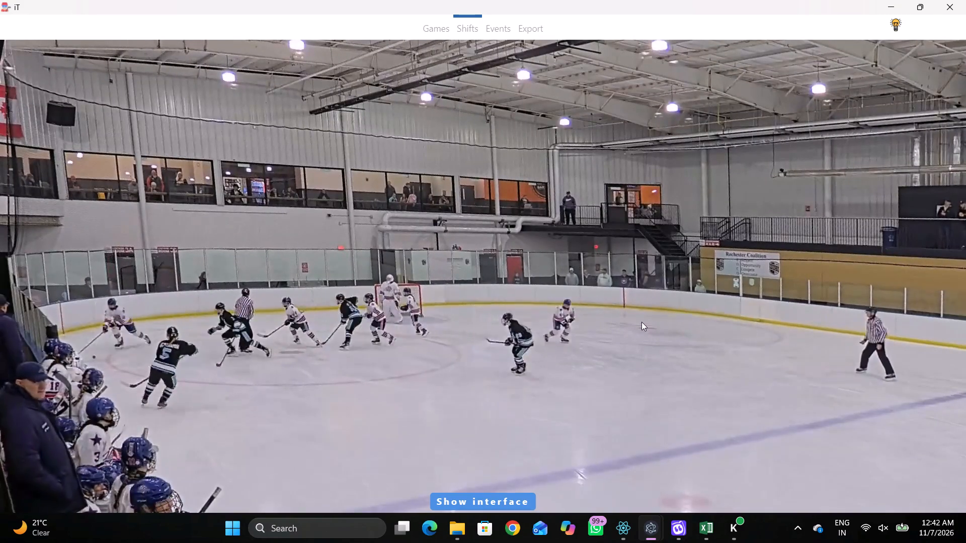
pyautogui.press('space')
pyautogui.press('space')
pyautogui.press('space')
pyautogui.press('space')
pyautogui.press('space')
pyautogui.press('q')
pyautogui.press('q')
pyautogui.press('q')
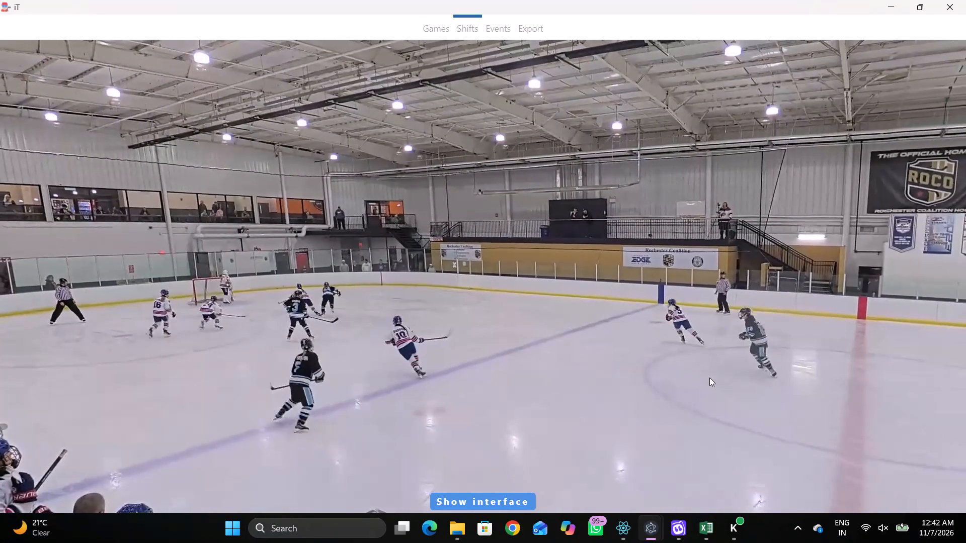
pyautogui.hotkey('shift', 'd')
pyautogui.press('q')
pyautogui.press('q')
pyautogui.press('q')
pyautogui.press('q')
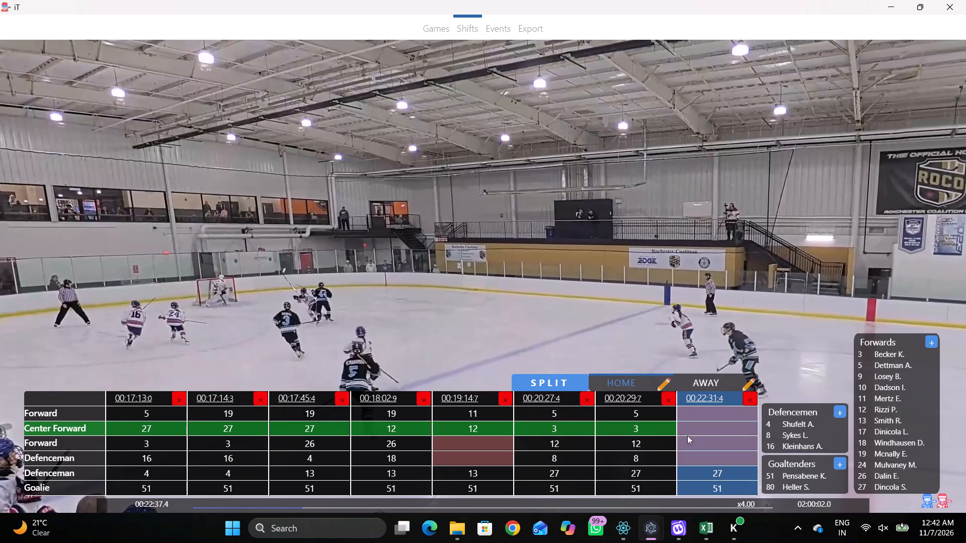
pyautogui.press('q')
pyautogui.click(695, 436)
pyautogui.moveTo(730, 426); pyautogui.dragTo(719, 426)
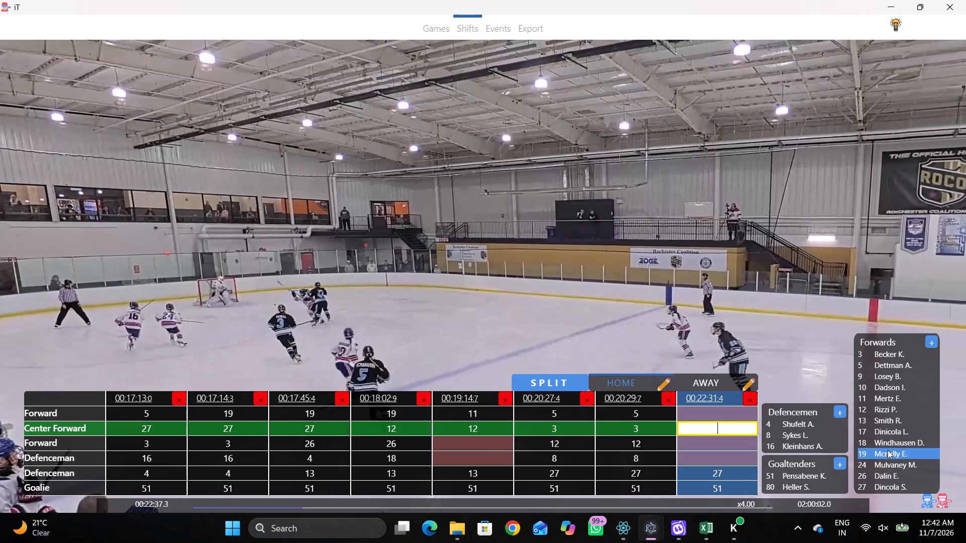
pyautogui.press('q')
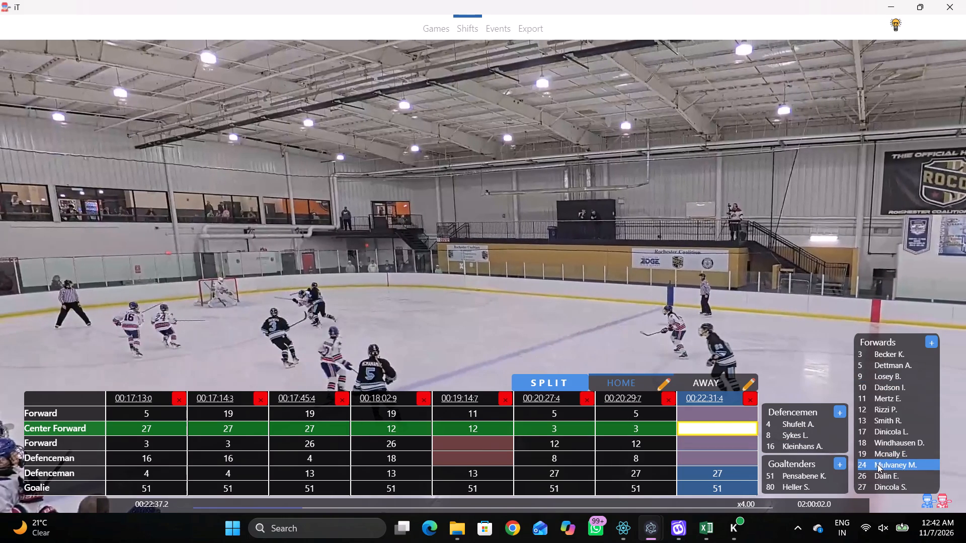
pyautogui.click(877, 464)
# Set the home 00:22:31.4 line's second defenceman to 16.
pyautogui.click(741, 444)
pyautogui.click(733, 461)
pyautogui.click(738, 467)
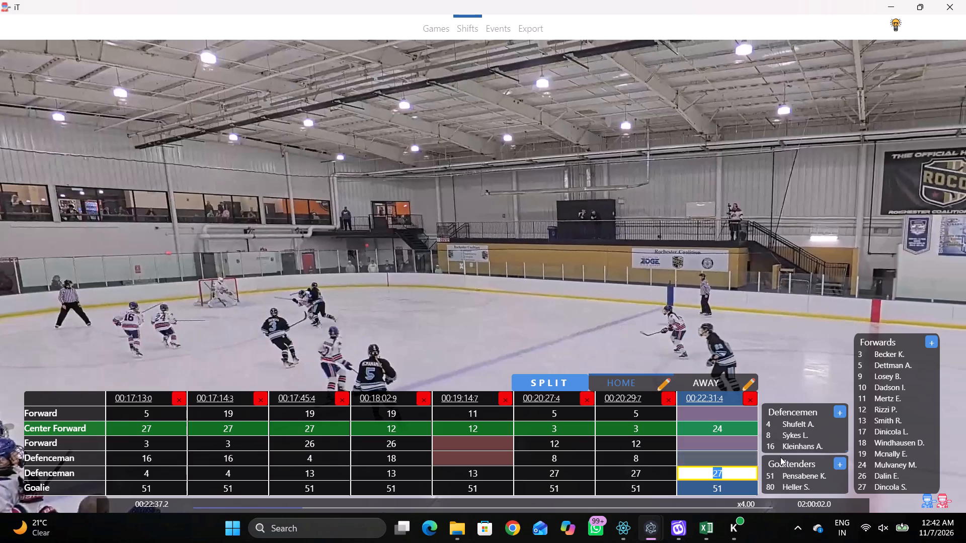
pyautogui.click(801, 449)
# Review the play around 00:22:38.5 and set the home 00:22:31.4 line's first defenceman to 4.
pyautogui.press('space')
pyautogui.press('space')
pyautogui.press('space')
pyautogui.press('space')
pyautogui.press('space')
pyautogui.press('space')
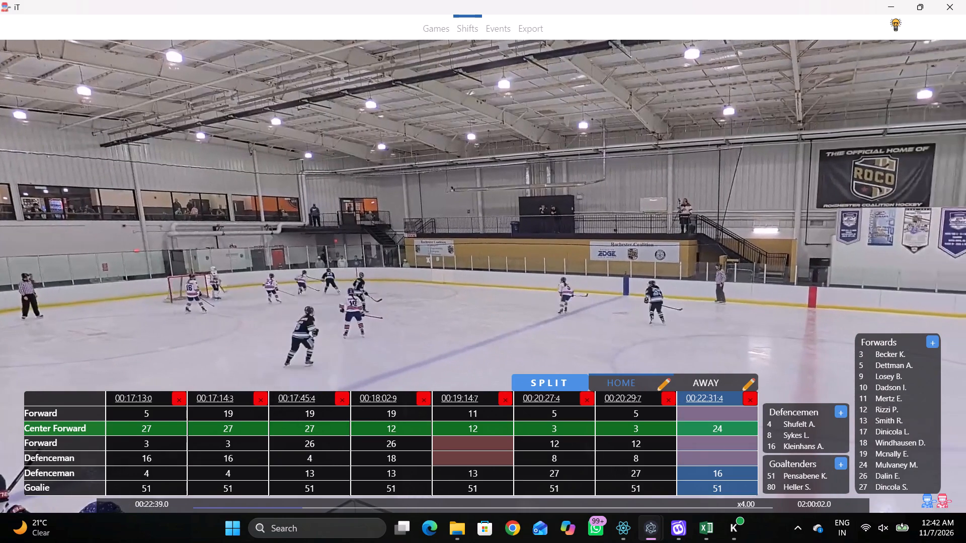
pyautogui.press('q')
pyautogui.press('q')
pyautogui.press('q')
pyautogui.press('q')
pyautogui.write('qq')
pyautogui.click(717, 456)
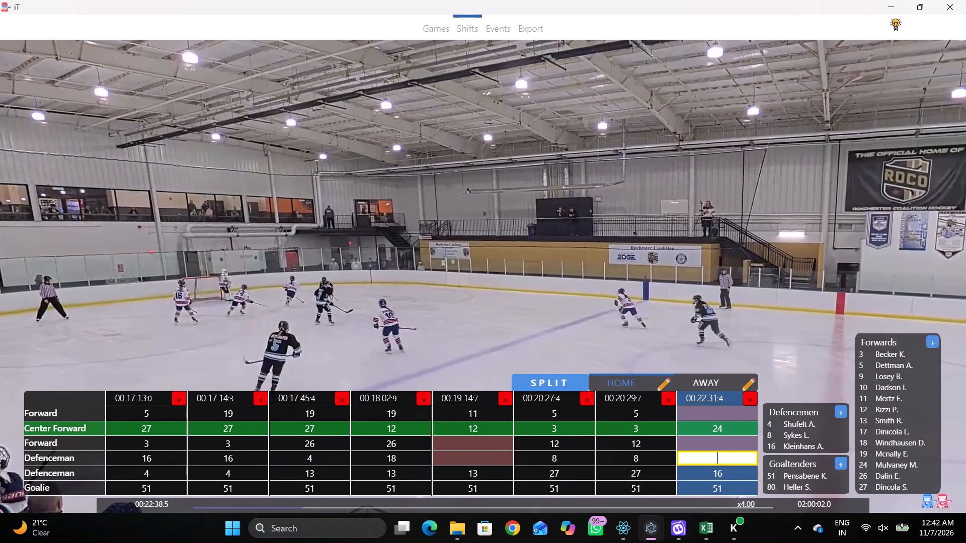
pyautogui.click(811, 424)
# Slow playback to x2.00, play to about 00:22:41.5, and set the home 00:22:31.4 line's wingers to 9 and 10.
pyautogui.press('r')
pyautogui.press('space')
pyautogui.press('space')
pyautogui.press('space')
pyautogui.press('space')
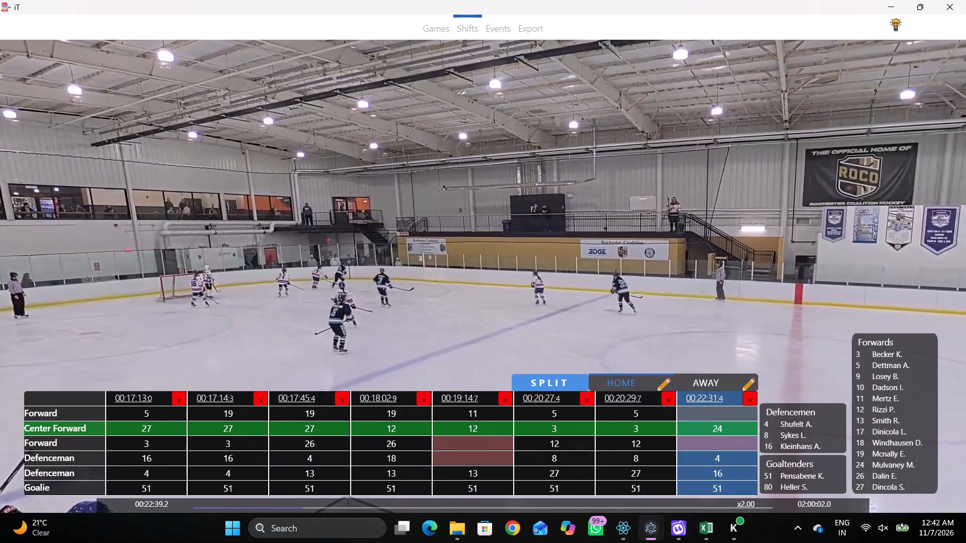
pyautogui.press('space')
pyautogui.press('space')
pyautogui.press('space')
pyautogui.press('space')
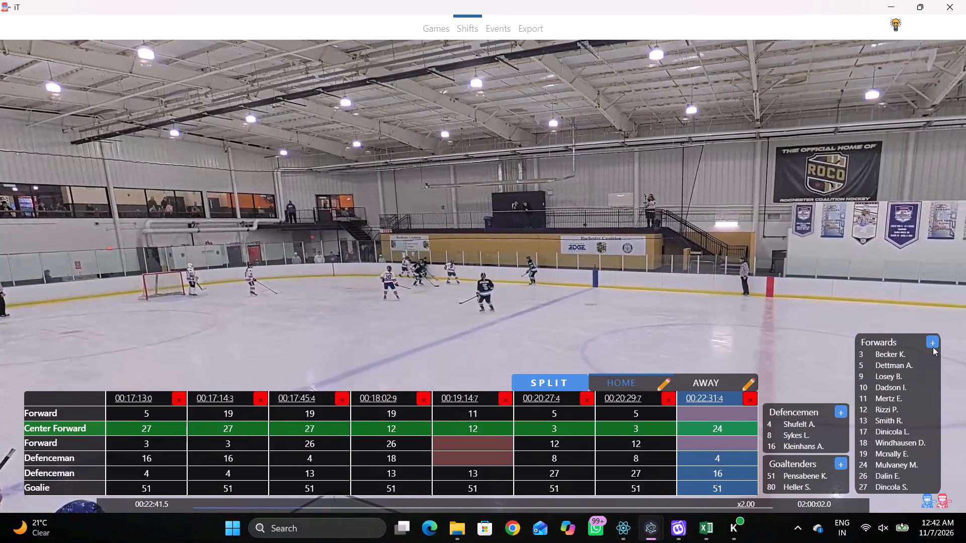
pyautogui.click(864, 375)
pyautogui.click(720, 411)
pyautogui.click(714, 446)
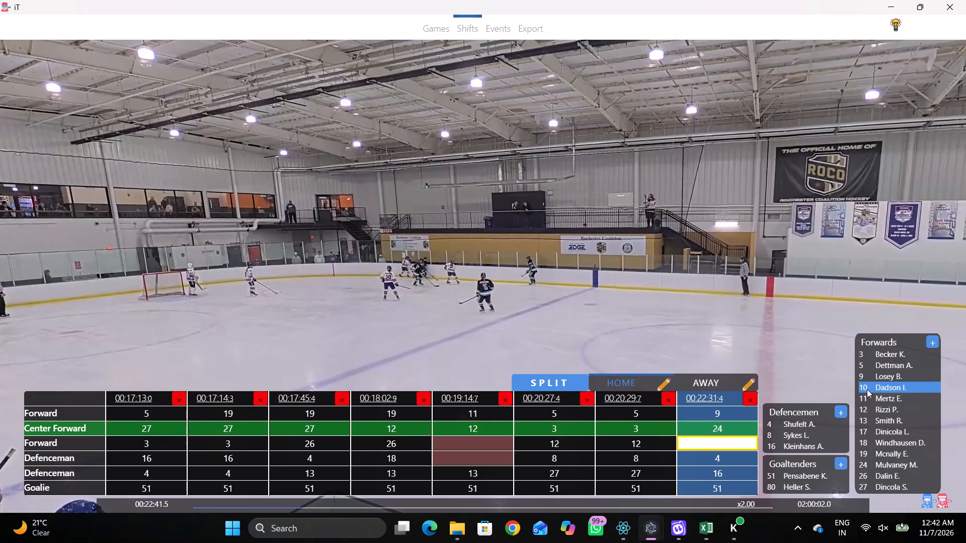
pyautogui.click(867, 389)
# Play ahead to the centre-ice faceoff and add a home shift line at 00:23:04.9.
pyautogui.hotkey('shift', 'd')
pyautogui.press('space')
pyautogui.write('vvc')
pyautogui.press('space')
pyautogui.write('c vc')
pyautogui.press('space')
pyautogui.press('space')
pyautogui.hotkey('shift', 's')
pyautogui.hotkey('shift', 'd')
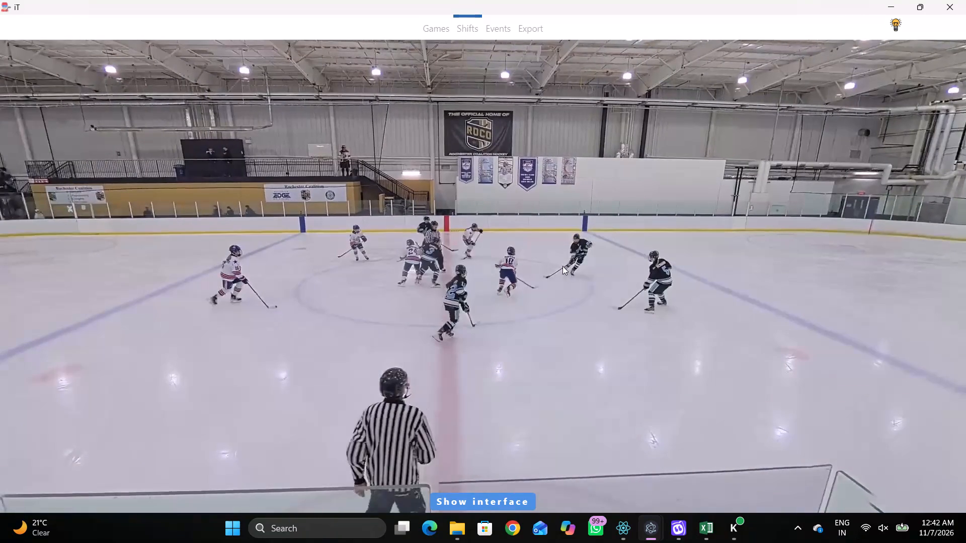
pyautogui.write('D')
# Play on to the next home change and add home shift lines at 00:23:25.8 and 00:23:26.5.
pyautogui.press('space')
pyautogui.press('space')
pyautogui.press('space')
pyautogui.press('space')
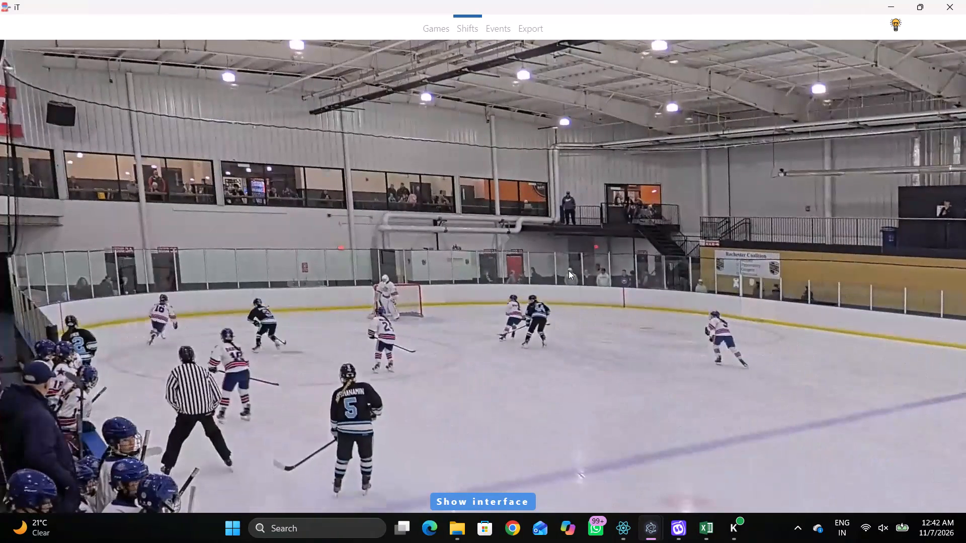
pyautogui.press('space')
pyautogui.press('space')
pyautogui.press('space')
pyautogui.write('c')
pyautogui.press('space')
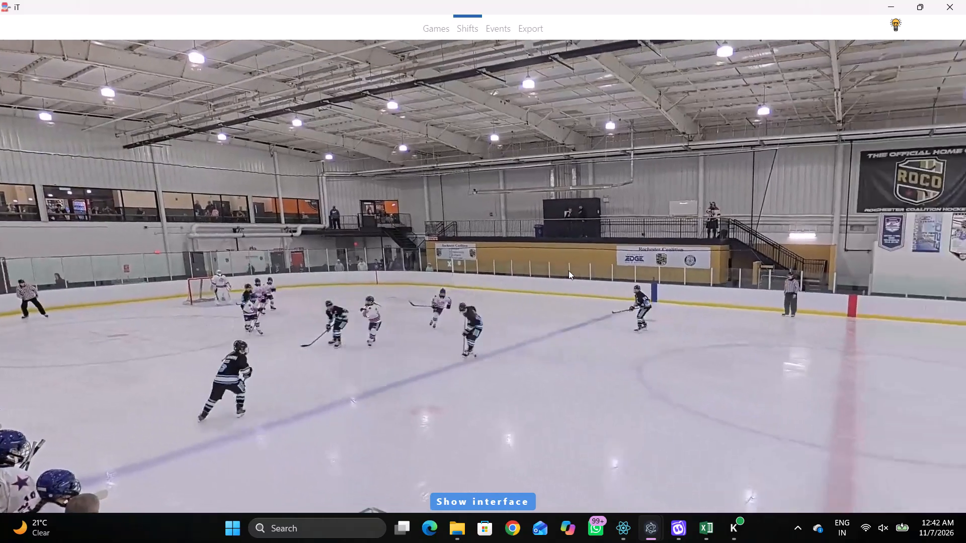
pyautogui.write('vv q')
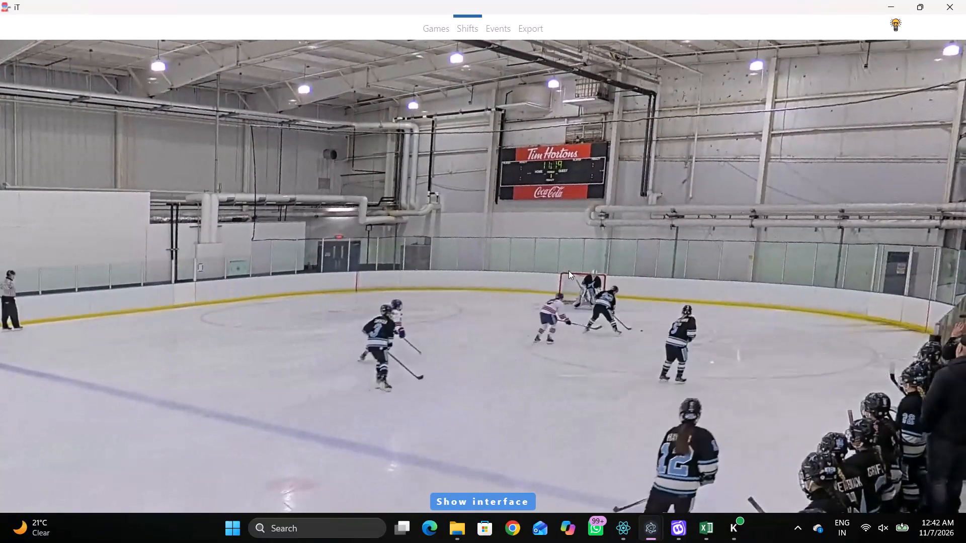
pyautogui.write('SDDqqqqqqqqqqq SDD r')
# Play to about 00:23:31.2 to identify the players and set the home 00:23:26.5 line's centre forward to 12.
pyautogui.press('space')
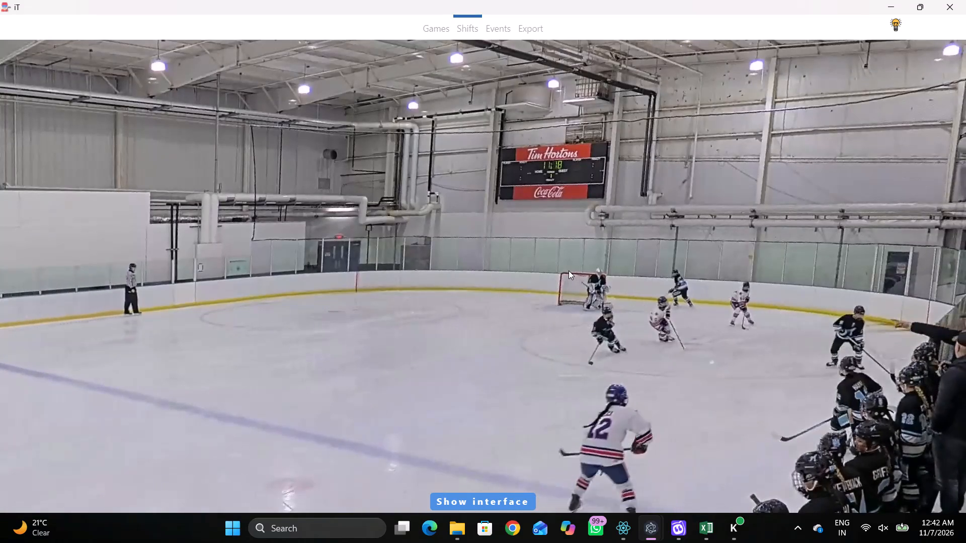
pyautogui.press('space')
pyautogui.press('space')
pyautogui.press('space')
pyautogui.press('space')
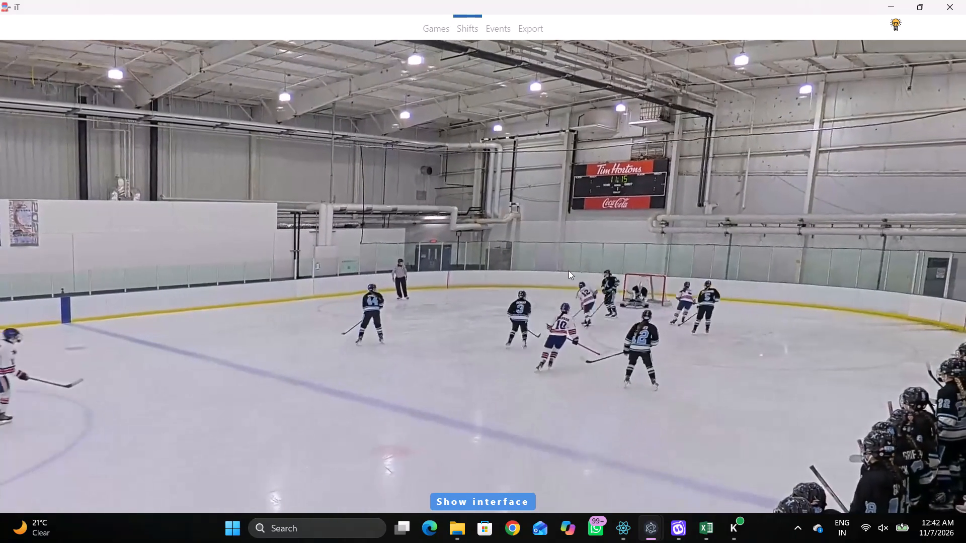
pyautogui.press('space')
pyautogui.hotkey('shift', 'd')
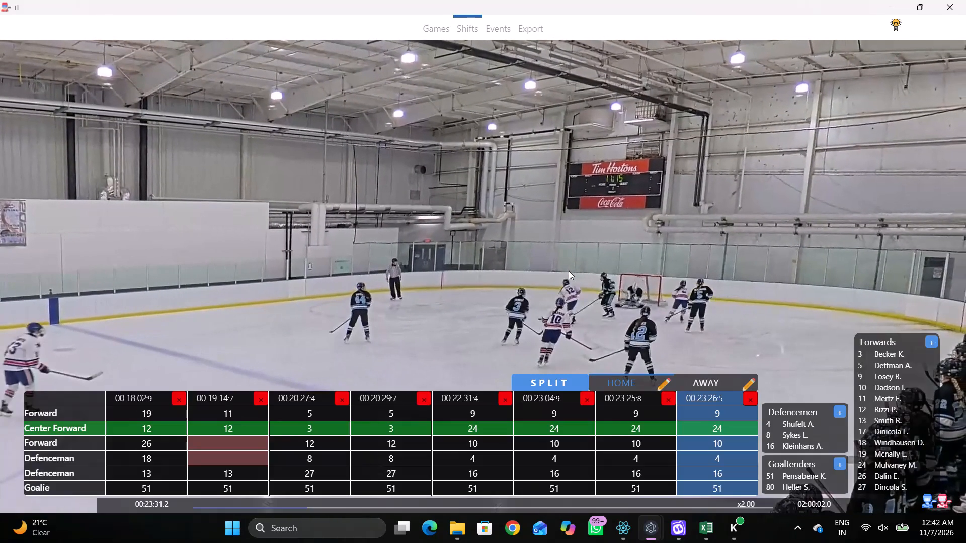
pyautogui.click(725, 425)
pyautogui.press('1')
pyautogui.press('2')
pyautogui.click(700, 315)
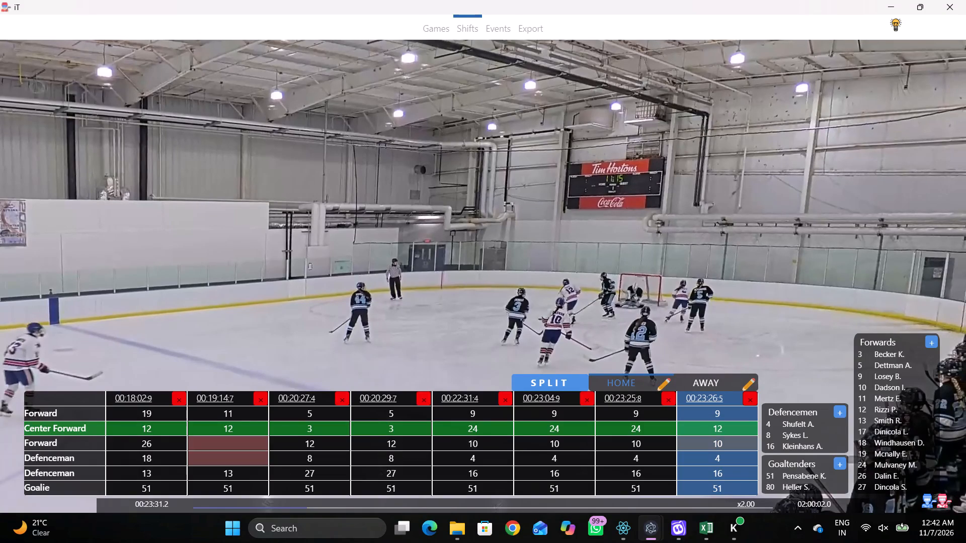
# Set the first defenceman of the home 00:23:26.5 line to 13.
pyautogui.hotkey('shift', 'd')
pyautogui.hotkey('shift', 'd')
pyautogui.click(721, 458)
pyautogui.press('1')
pyautogui.press('3')
pyautogui.click(696, 315)
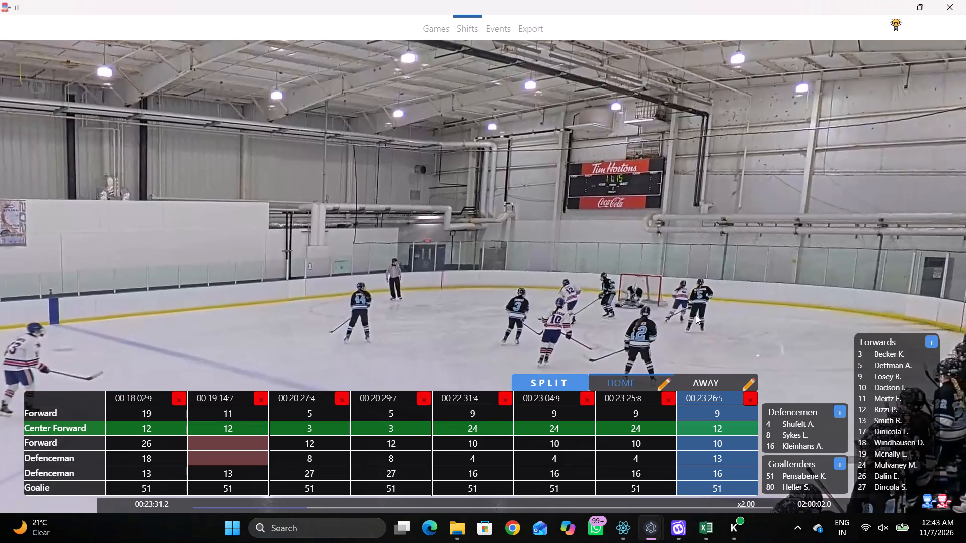
# Play on to identify the other defenceman and set the home 00:23:26.5 line's second defenceman to 8.
pyautogui.hotkey('shift', 'd')
pyautogui.press('space')
pyautogui.press('space')
pyautogui.press('space')
pyautogui.press('space')
pyautogui.press('space')
pyautogui.press('space')
pyautogui.press('space')
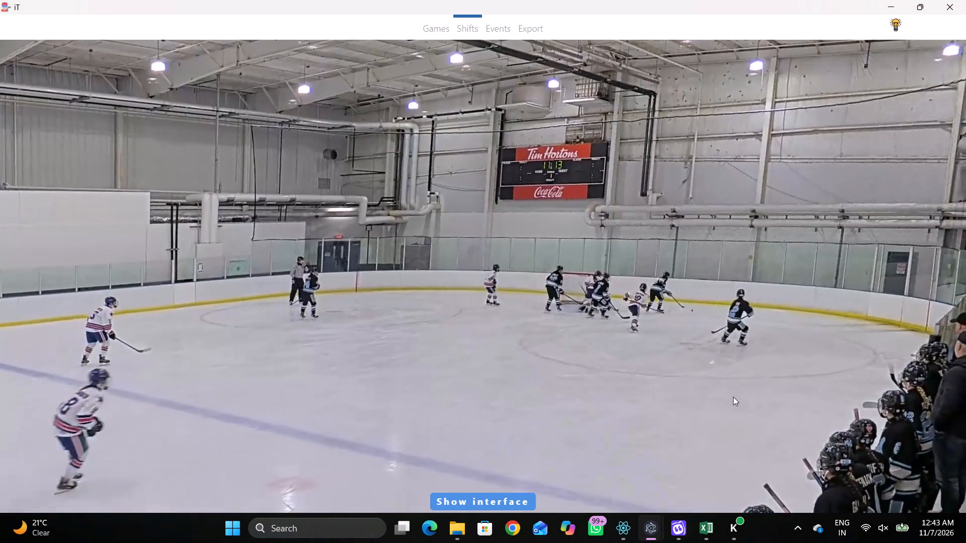
pyautogui.press('space')
pyautogui.press('space')
pyautogui.press('space')
pyautogui.hotkey('shift', 'd')
pyautogui.moveTo(713, 456); pyautogui.dragTo(713, 467)
pyautogui.moveTo(717, 473); pyautogui.dragTo(712, 476)
pyautogui.click(789, 434)
# Raise playback to x4.00, play to the next home change, and add a home shift line at 00:23:43.1.
pyautogui.press('space')
pyautogui.press('v')
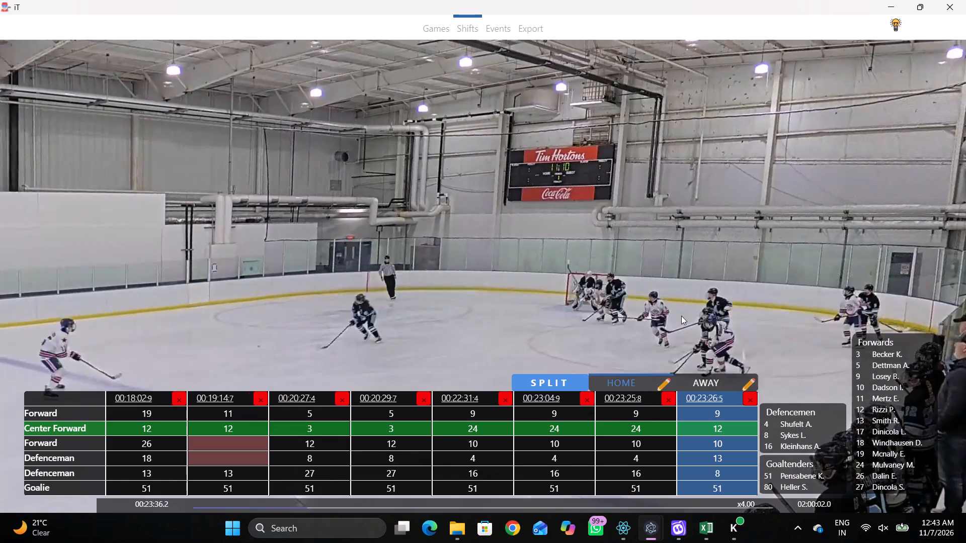
pyautogui.press('space')
pyautogui.hotkey('shift', 'd')
pyautogui.press('space')
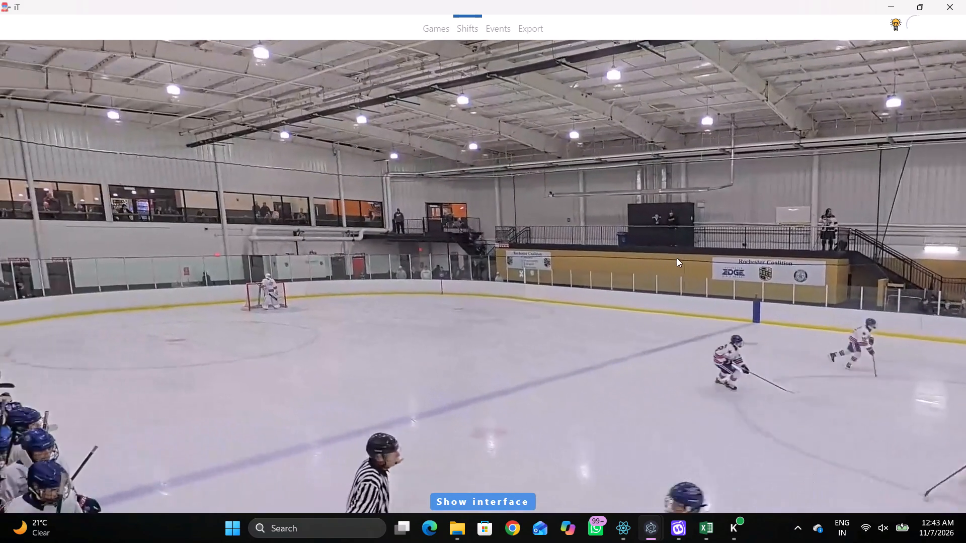
pyautogui.press('space')
pyautogui.press('space')
pyautogui.press('space')
pyautogui.write('SDD qD')
# Identify the new wingers and set the home 00:23:43.1 line's two forwards to 19 and 26.
pyautogui.click(713, 408)
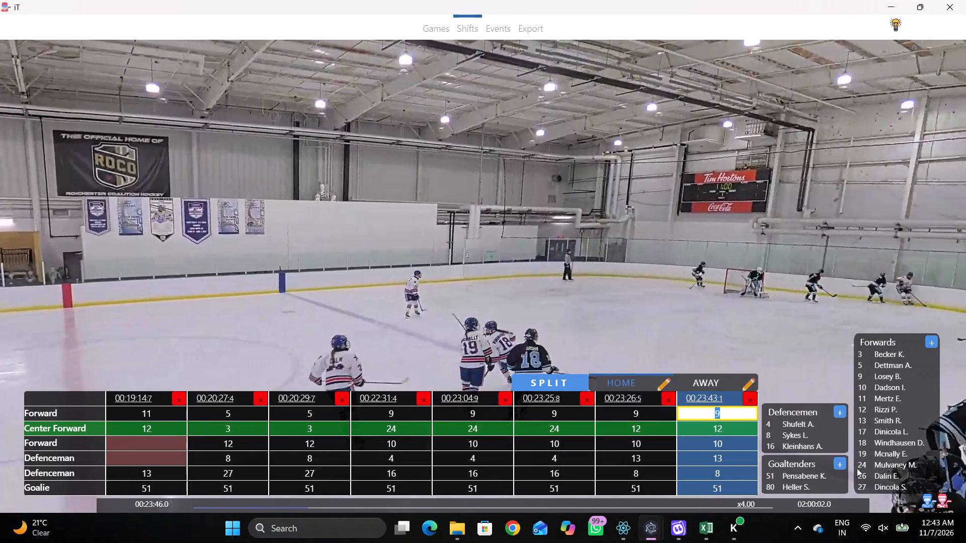
pyautogui.click(866, 458)
pyautogui.hotkey('shift', 'd')
pyautogui.press('q')
pyautogui.write('qq')
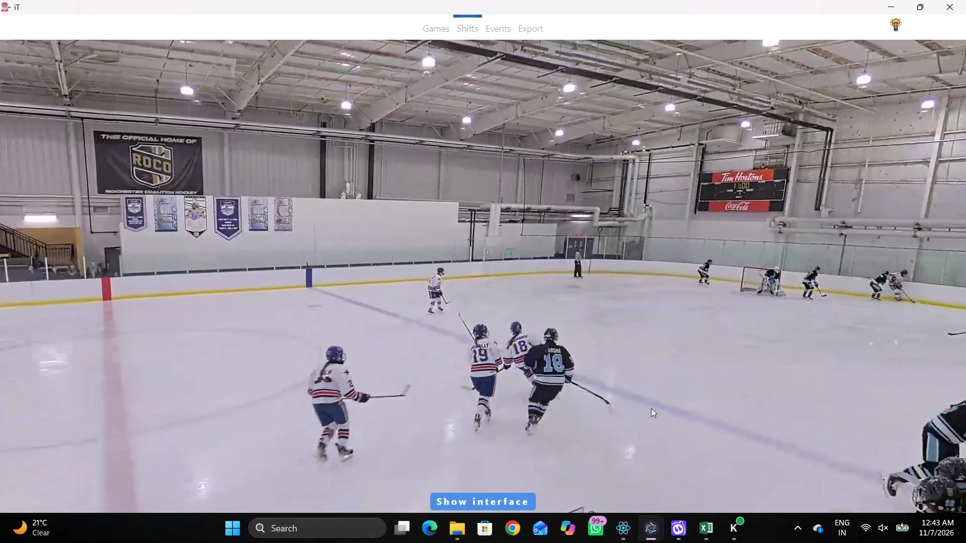
pyautogui.hotkey('shift', 'd')
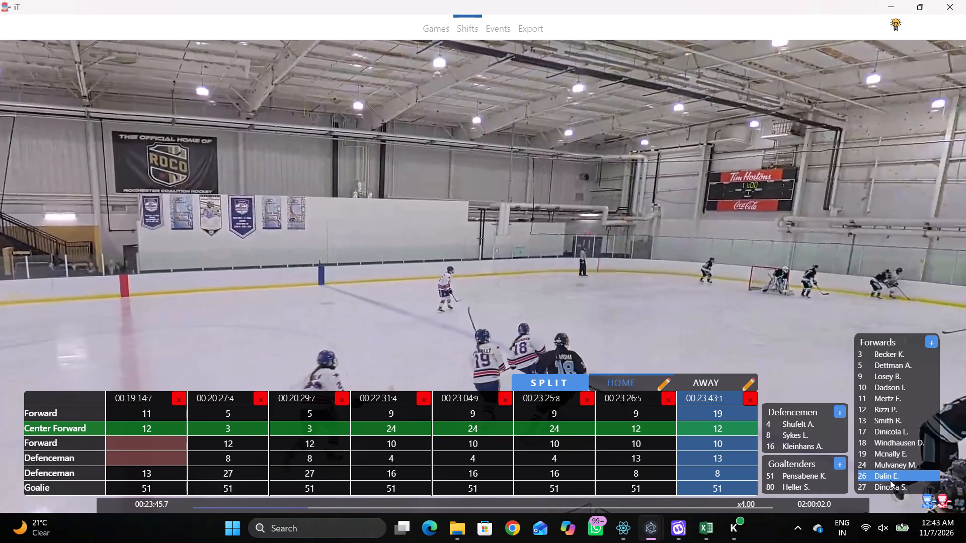
pyautogui.click(889, 478)
pyautogui.click(725, 444)
pyautogui.hotkey('shift', 'd')
# Play on to the next home change and add a home shift line at 00:25:06.0.
pyautogui.press('space')
pyautogui.press('space')
pyautogui.press('space')
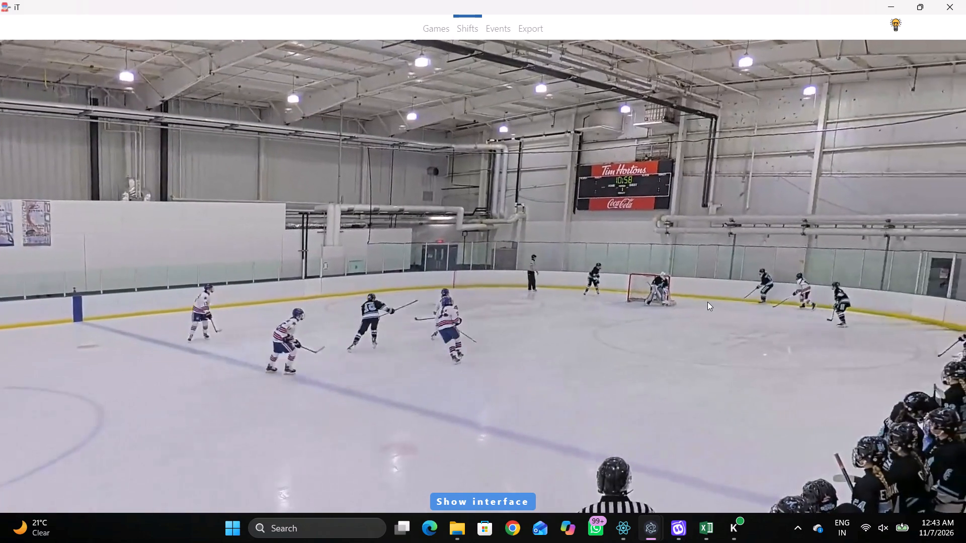
pyautogui.press('space')
pyautogui.press('space')
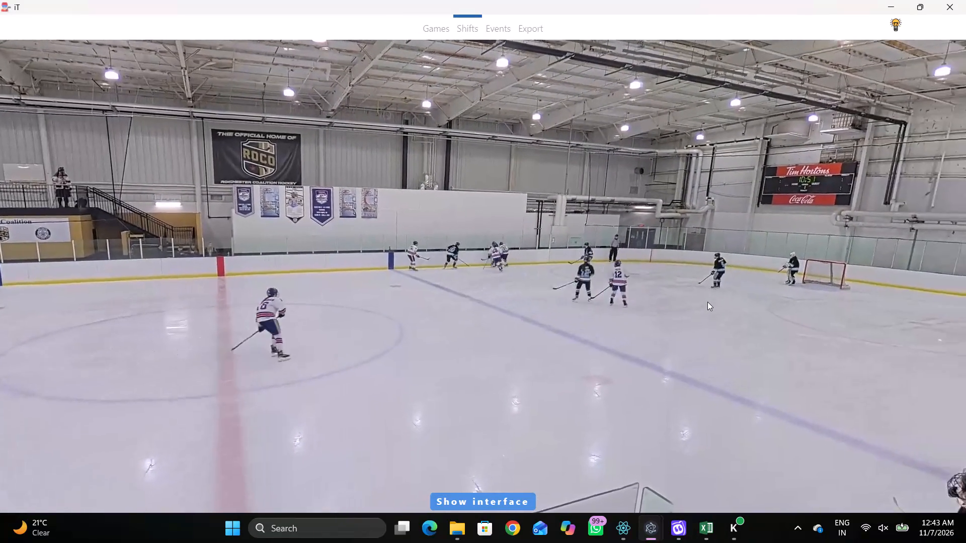
pyautogui.press('v')
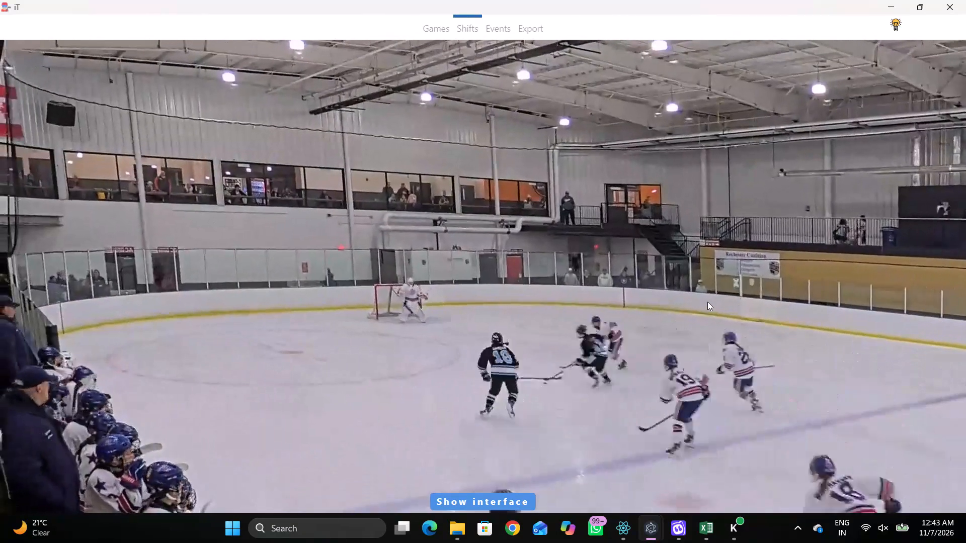
pyautogui.press('space')
pyautogui.press('space')
pyautogui.press('space')
pyautogui.press('space')
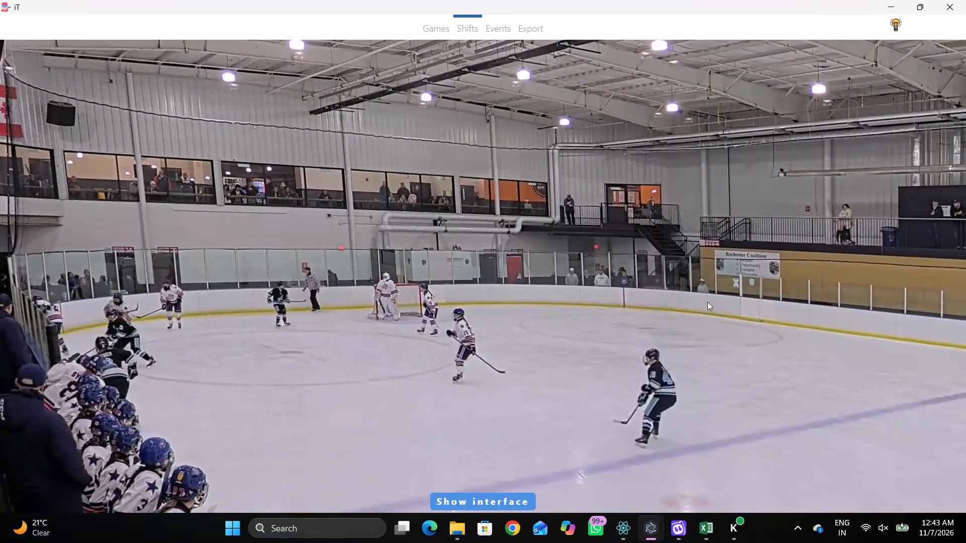
pyautogui.press('space')
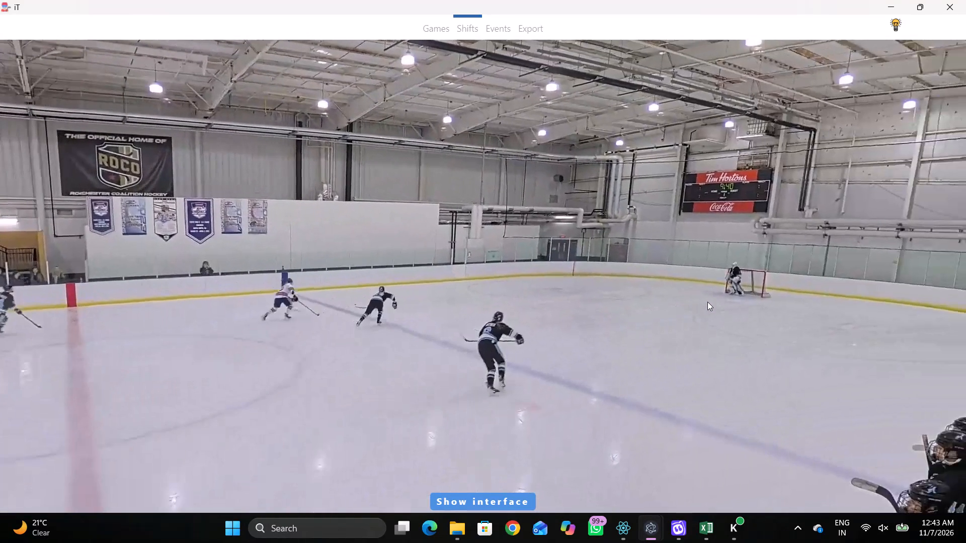
pyautogui.write('SDD qqq DDq')
# Play to about 00:25:10.2 and set the home 00:25:06.0 line's centre forward to 27 and second winger to 5.
pyautogui.press('q')
pyautogui.press('q')
pyautogui.press('space')
pyautogui.press('space')
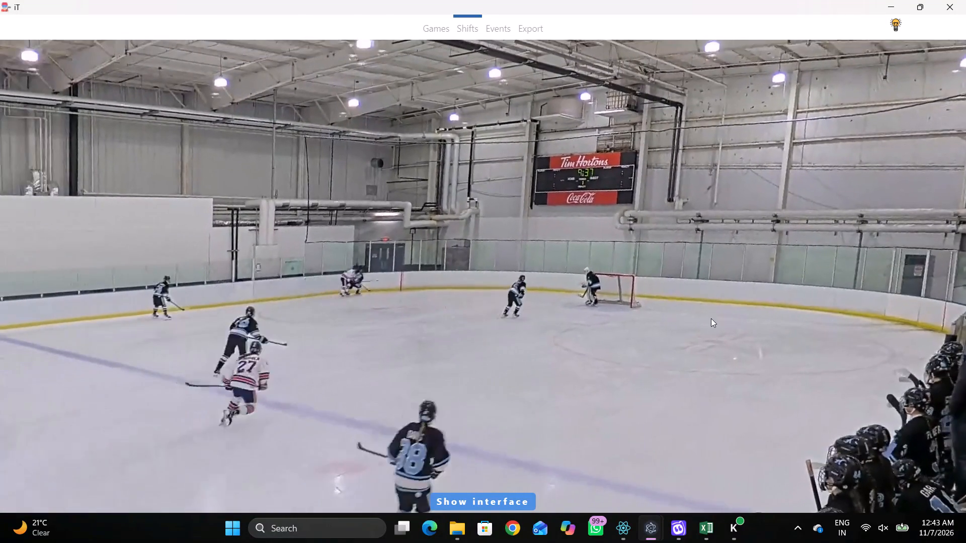
pyautogui.press('space')
pyautogui.press('space')
pyautogui.press('space')
pyautogui.press('space')
pyautogui.hotkey('shift', 'd')
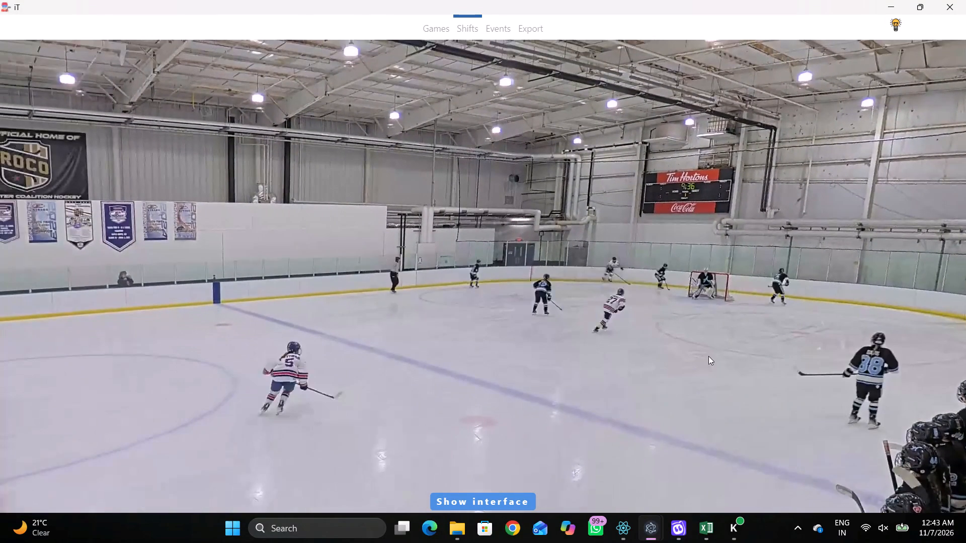
pyautogui.click(735, 425)
pyautogui.click(878, 491)
pyautogui.click(749, 446)
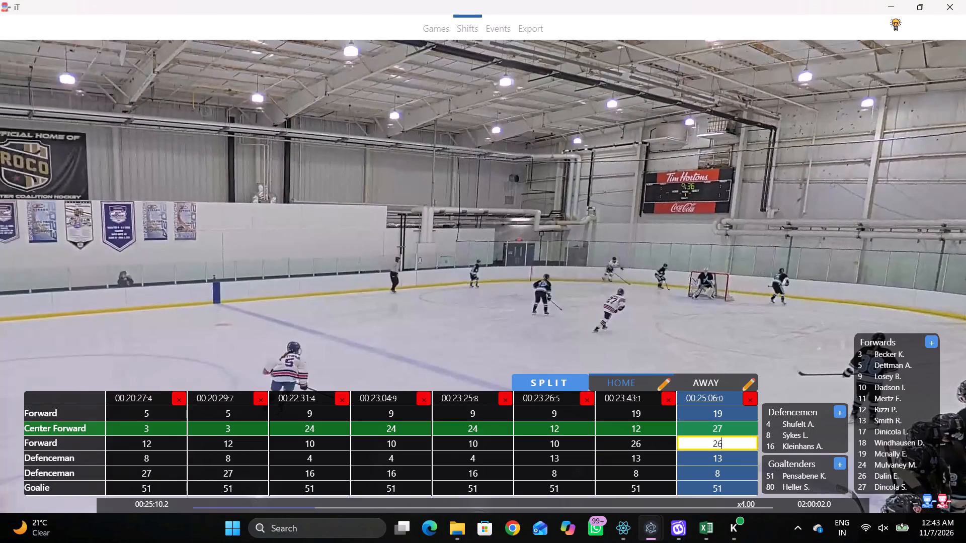
pyautogui.click(879, 369)
pyautogui.hotkey('shift', 'd')
# Play to about 00:25:14.9 to identify the defence pair and set the home 00:25:06.0 line's first defenceman to 17.
pyautogui.press('space')
pyautogui.press('v')
pyautogui.press('space')
pyautogui.press('space')
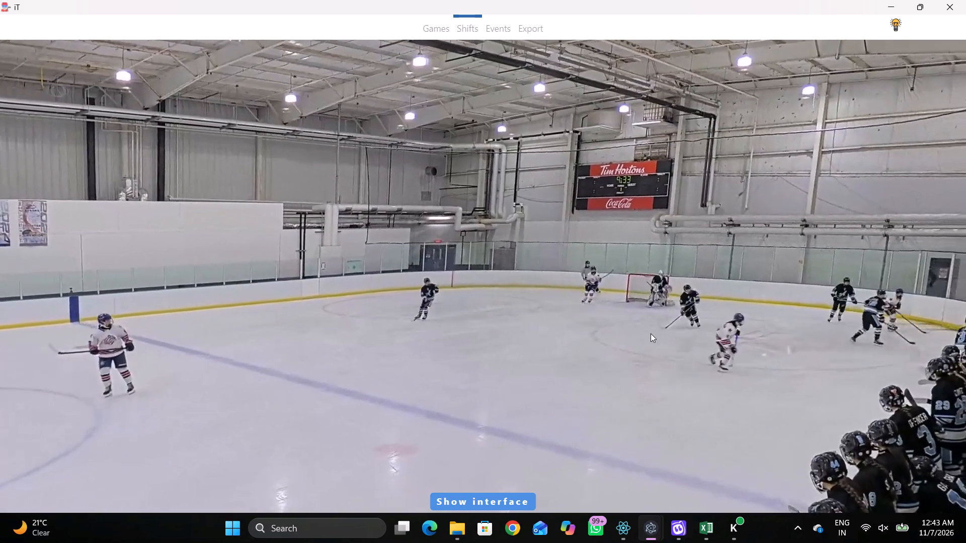
pyautogui.press('space')
pyautogui.press('q')
pyautogui.hotkey('shift', 'd')
pyautogui.moveTo(726, 466); pyautogui.dragTo(699, 465)
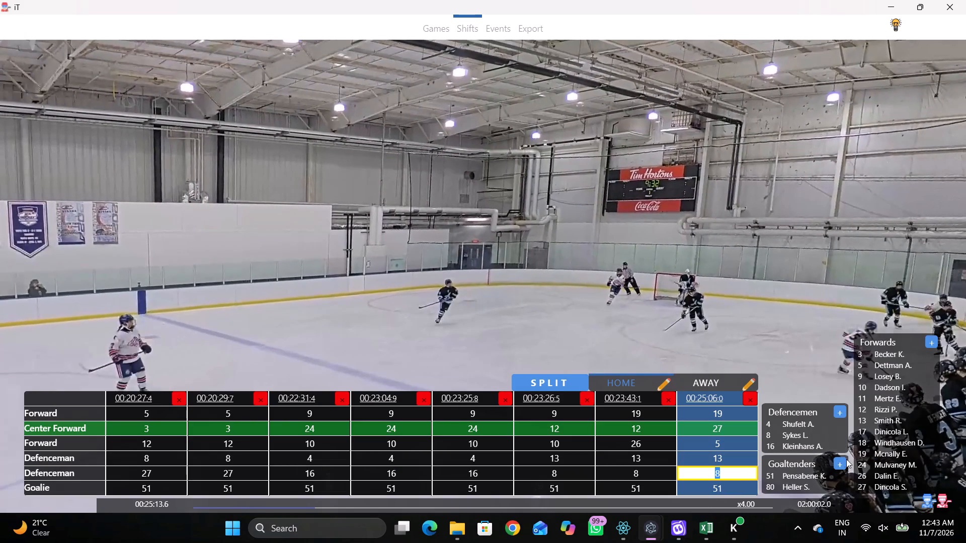
pyautogui.click(891, 435)
pyautogui.hotkey('shift', 'd')
pyautogui.press('space')
pyautogui.press('space')
pyautogui.press('space')
pyautogui.press('space')
pyautogui.hotkey('shift', 'd')
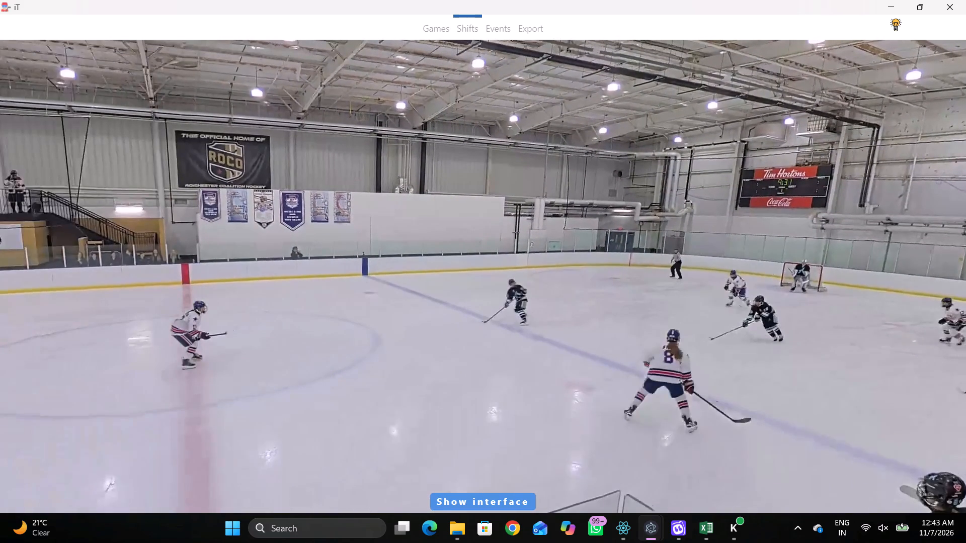
pyautogui.click(729, 463)
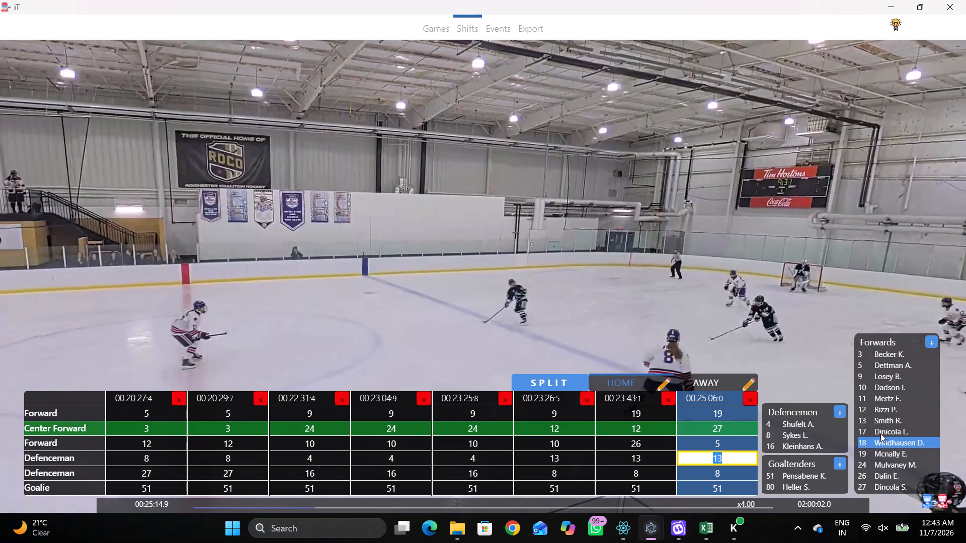
pyautogui.click(880, 433)
pyautogui.hotkey('shift', 'd')
# Play on to the next home change and add a home shift line at 00:25:21.0.
pyautogui.press('space')
pyautogui.press('space')
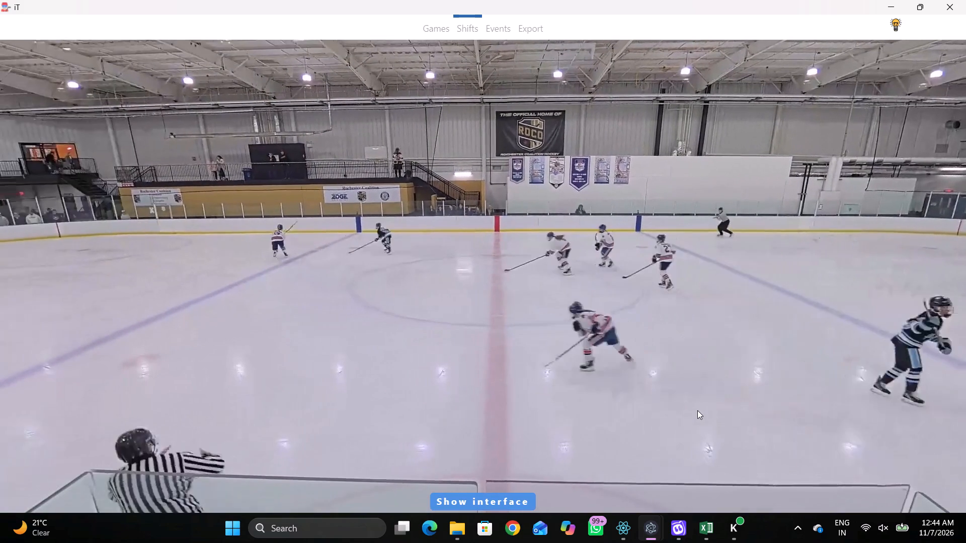
pyautogui.press('space')
pyautogui.press('space')
pyautogui.press('space')
pyautogui.press('space')
pyautogui.press('space')
pyautogui.press('space')
pyautogui.press('q')
pyautogui.press('q')
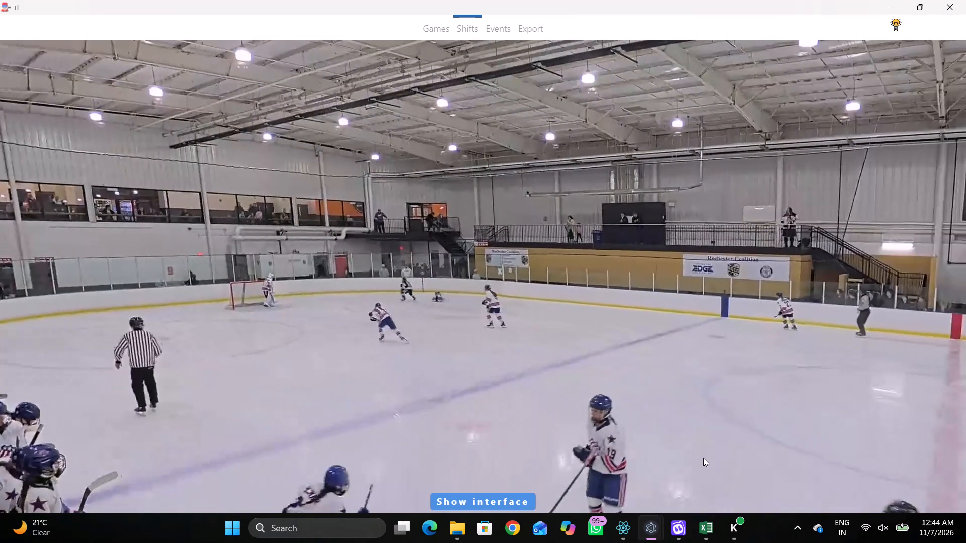
pyautogui.hotkey('shift', 'd')
pyautogui.hotkey('shift', 'd')
pyautogui.press('space')
pyautogui.press('space')
pyautogui.hotkey('shift', 's')
pyautogui.hotkey('shift', 'd')
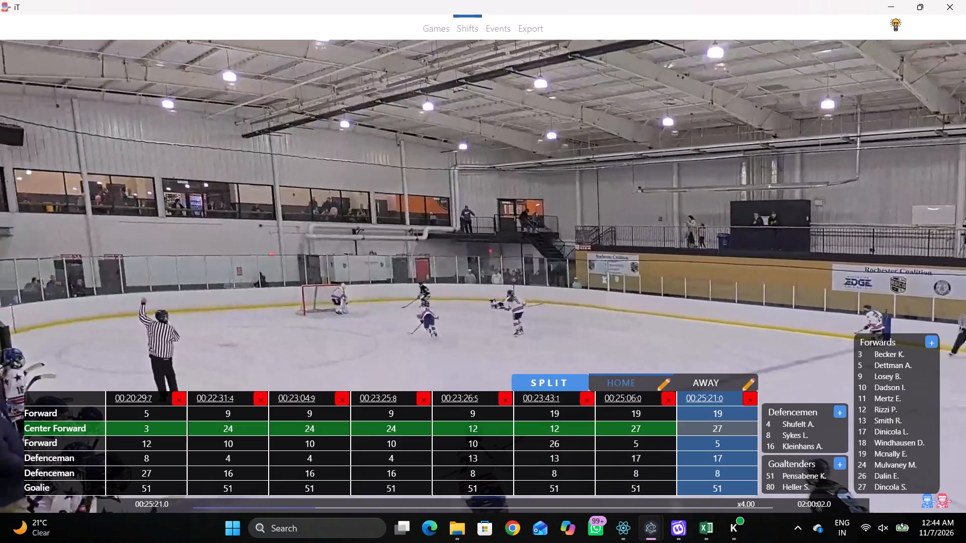
# Set the first forward of the home 00:25:21.0 line to 3.
pyautogui.moveTo(726, 415); pyautogui.dragTo(718, 414)
pyautogui.click(866, 356)
pyautogui.hotkey('shift', 'd')
# Play through the stoppage to the faceoff setup and add a home shift line at 00:25:44.6.
pyautogui.press('space')
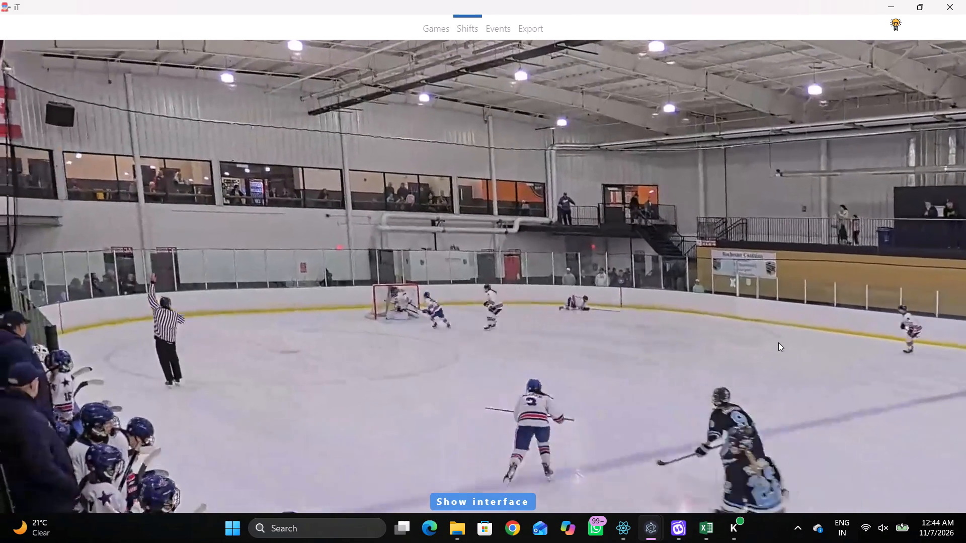
pyautogui.press('v')
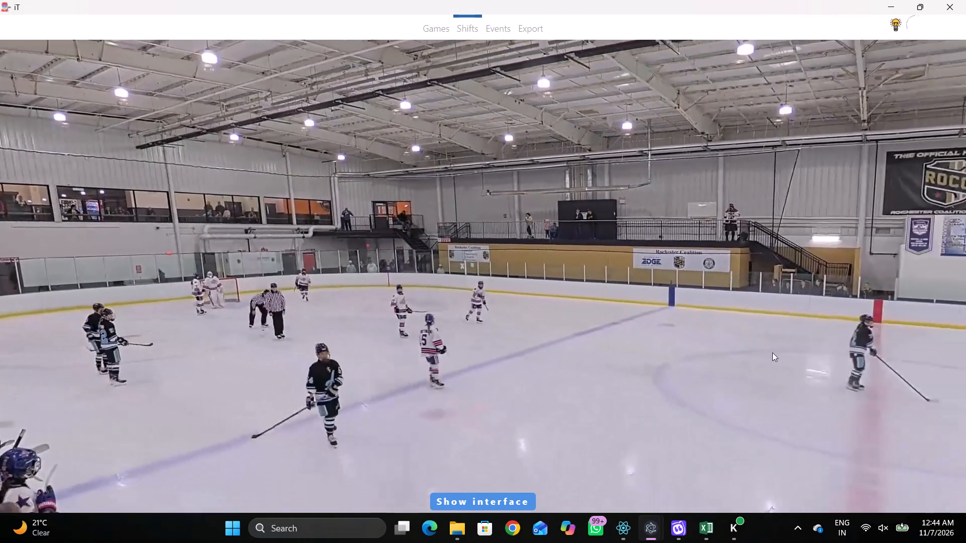
pyautogui.press('c')
pyautogui.press('space')
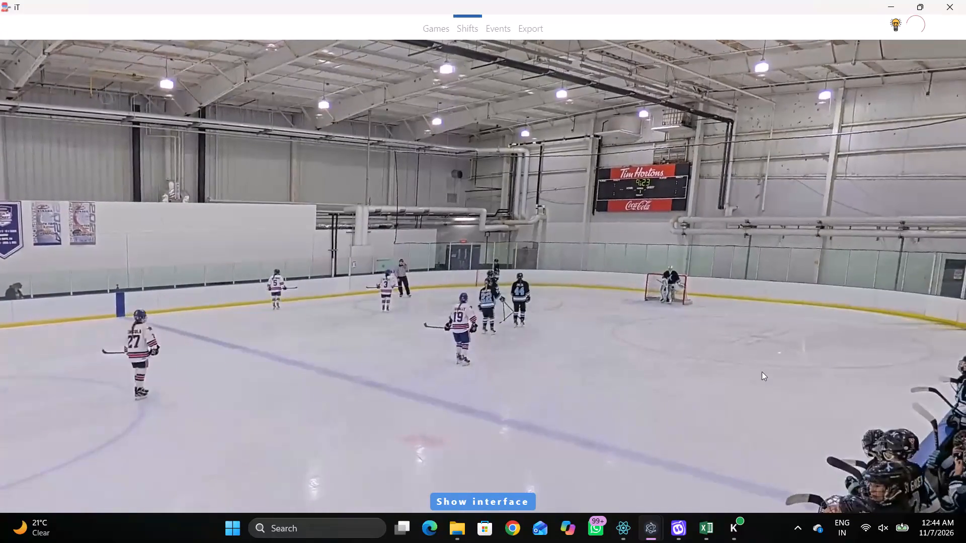
pyautogui.press('space')
pyautogui.press('q')
pyautogui.hotkey('shift', 's')
pyautogui.hotkey('shift', 'd')
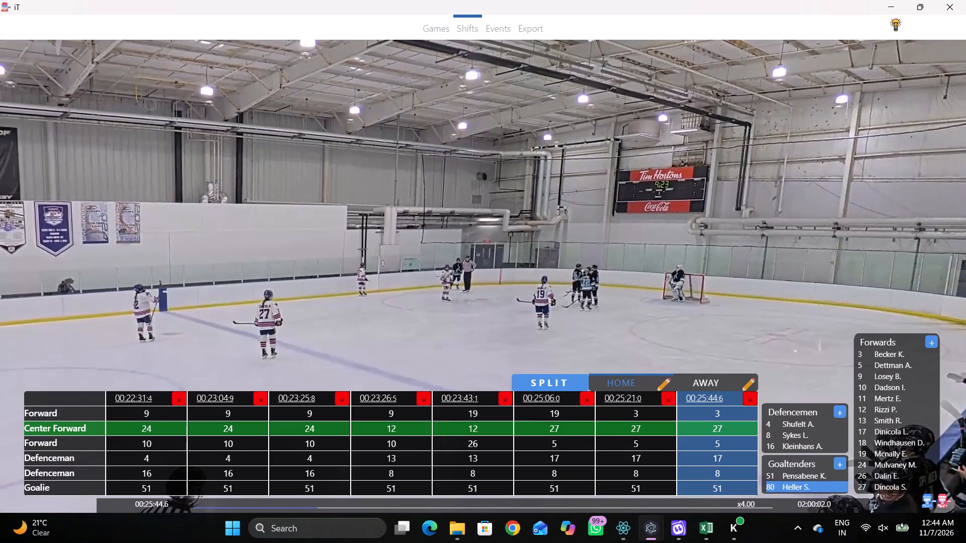
# Clear all three forward and both defenceman numbers from the home 00:25:44.6 line.
pyautogui.click(729, 414)
pyautogui.press('BackSpace')
pyautogui.press('Tab')
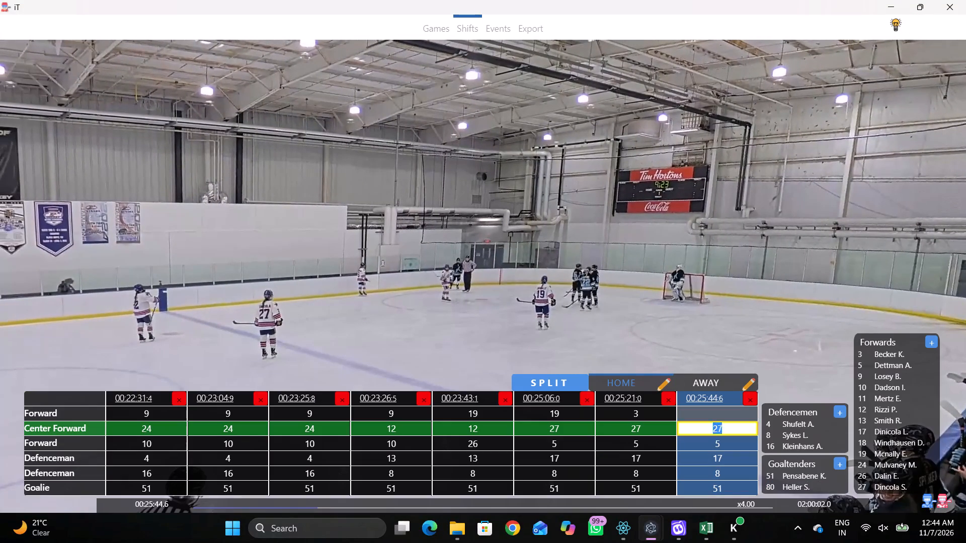
pyautogui.press('BackSpace')
pyautogui.press('Tab')
pyautogui.press('BackSpace')
pyautogui.press('Tab')
pyautogui.press('BackSpace')
pyautogui.press('Tab')
pyautogui.press('BackSpace')
# Set the first forward of the home 00:25:44.6 line to 19.
pyautogui.click(729, 414)
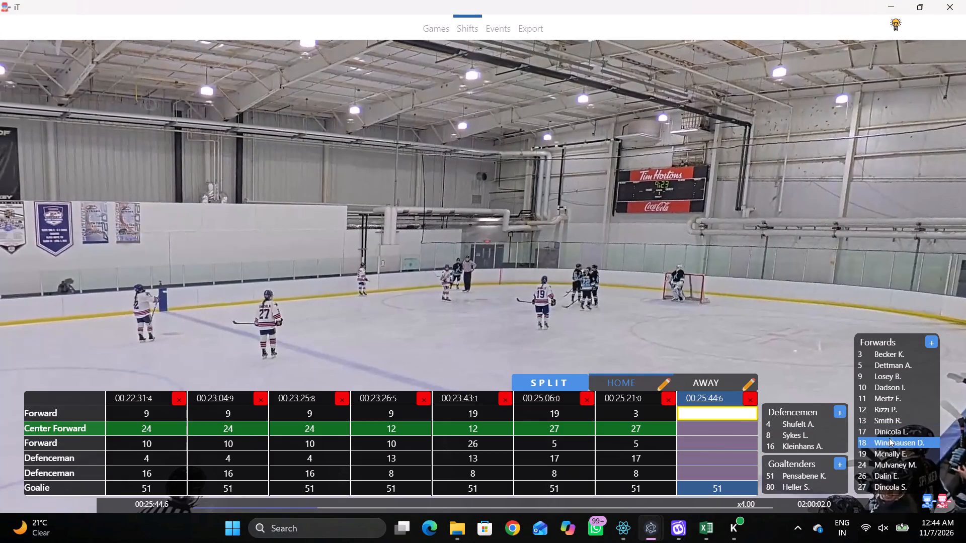
pyautogui.click(880, 454)
pyautogui.hotkey('shift', 'd')
# Play to about 00:25:48.3 and set the home 00:25:44.6 line's centre forward to 3 and a defenceman to 27.
pyautogui.press('space')
pyautogui.press('space')
pyautogui.press('space')
pyautogui.press('space')
pyautogui.press('space')
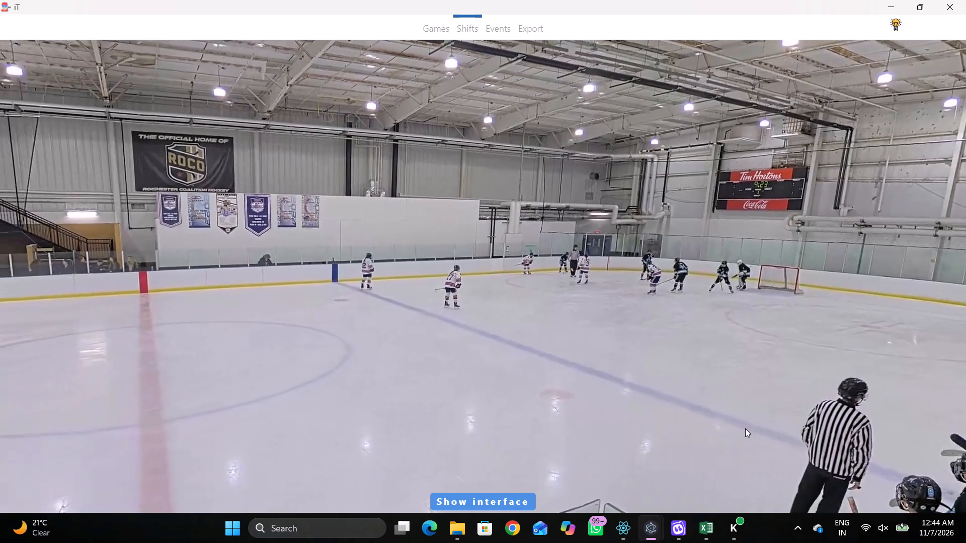
pyautogui.press('space')
pyautogui.hotkey('shift', 'd')
pyautogui.click(719, 434)
pyautogui.press('3')
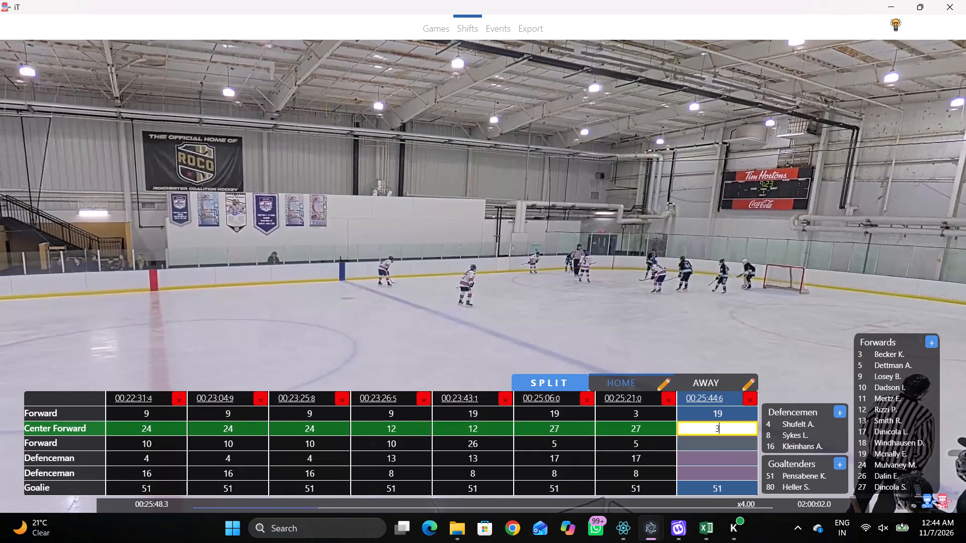
pyautogui.click(717, 465)
pyautogui.click(881, 480)
pyautogui.click(880, 485)
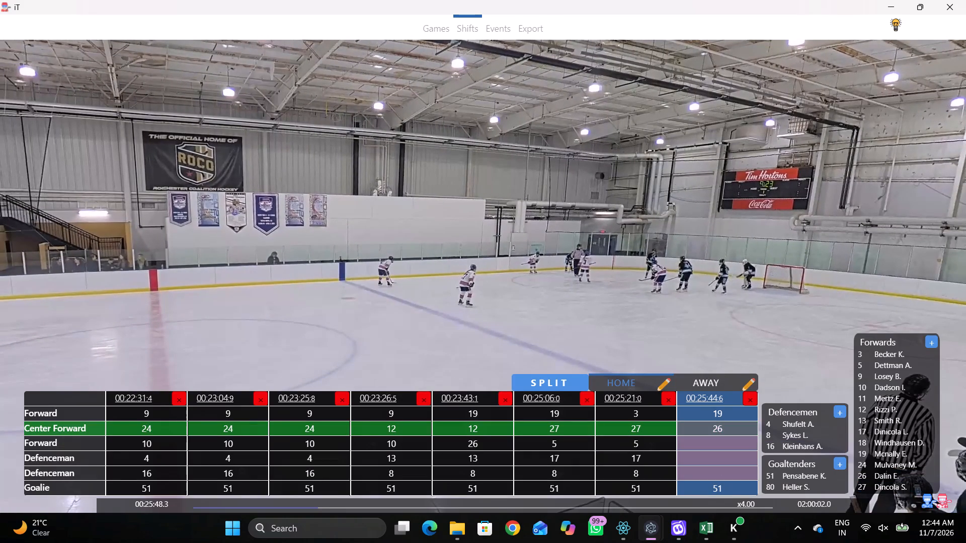
pyautogui.click(712, 429)
pyautogui.press('3')
pyautogui.click(732, 469)
pyautogui.click(732, 425)
pyautogui.press('3')
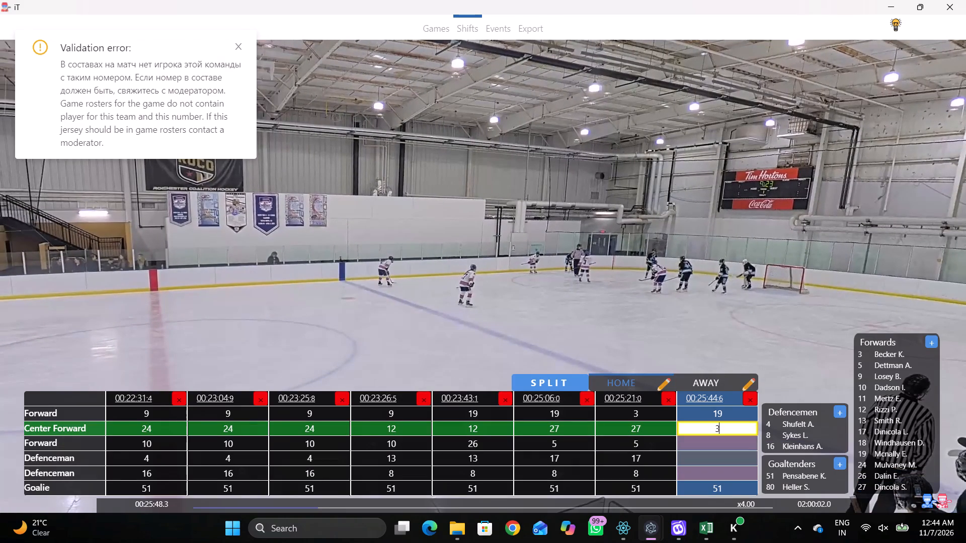
pyautogui.click(739, 467)
pyautogui.click(875, 485)
pyautogui.hotkey('shift', 'd')
# Play on to about 00:26:08.4 and set the first defenceman of the home 00:25:44.6 line to 12.
pyautogui.press('space')
pyautogui.write('v')
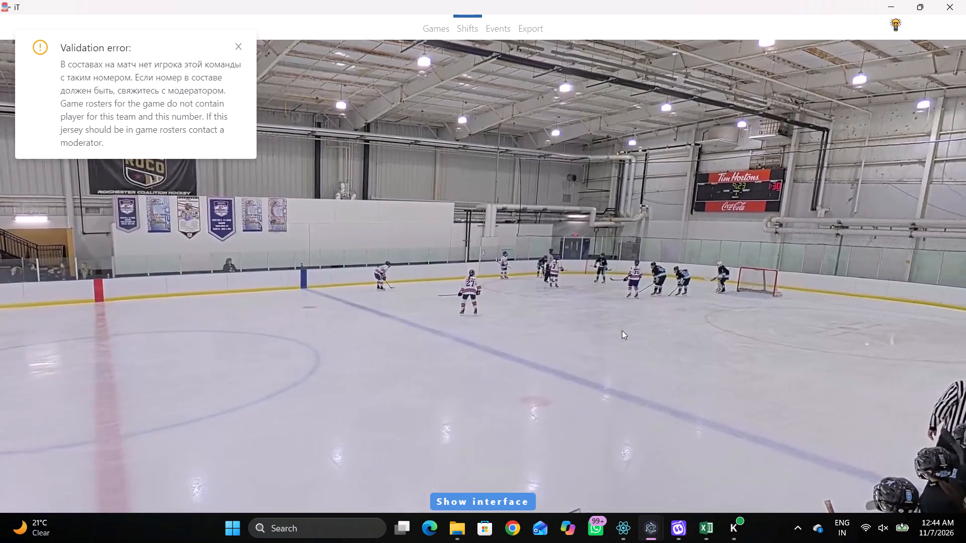
pyautogui.press('space')
pyautogui.press('space')
pyautogui.press('space')
pyautogui.press('space')
pyautogui.press('space')
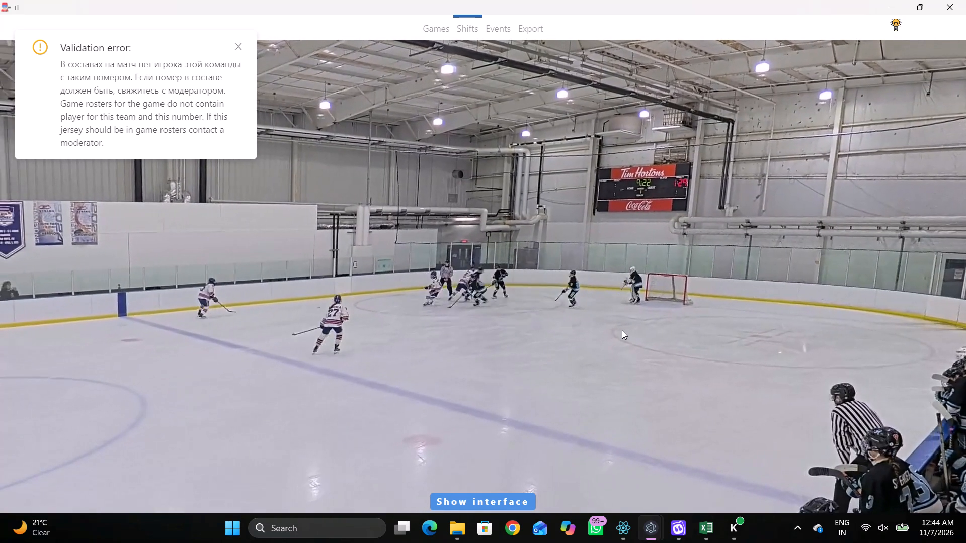
pyautogui.press('space')
pyautogui.press('space')
pyautogui.press('space')
pyautogui.press('space')
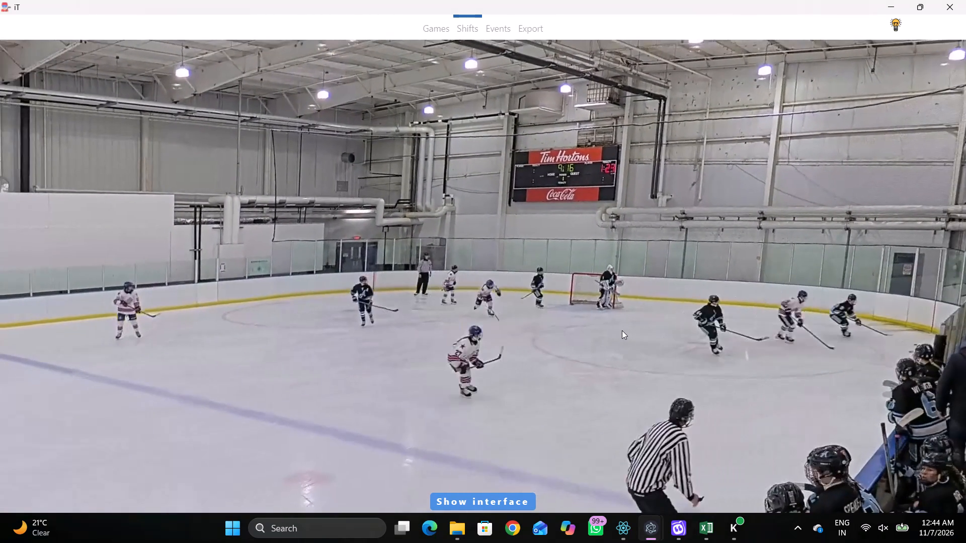
pyautogui.press('space')
pyautogui.press('space')
pyautogui.press('space')
pyautogui.press('space')
pyautogui.press('space')
pyautogui.press('space')
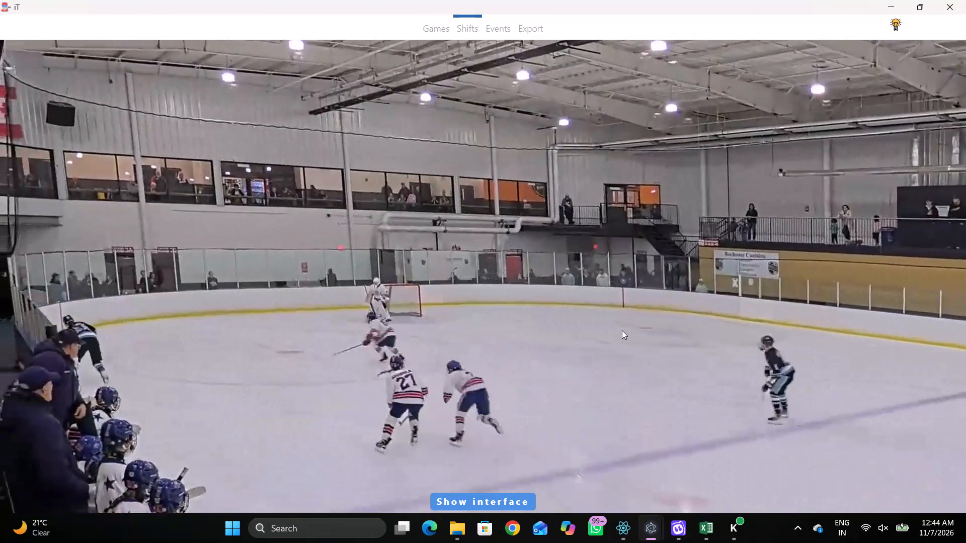
pyautogui.press('space')
pyautogui.press('space')
pyautogui.press('space')
pyautogui.press('space')
pyautogui.write('D')
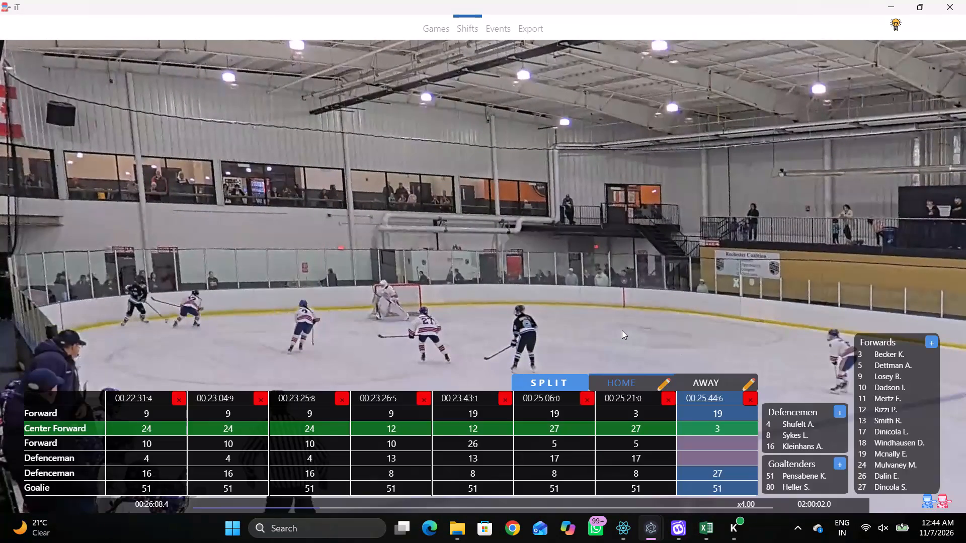
pyautogui.click(716, 457)
pyautogui.write('12')
pyautogui.click(693, 267)
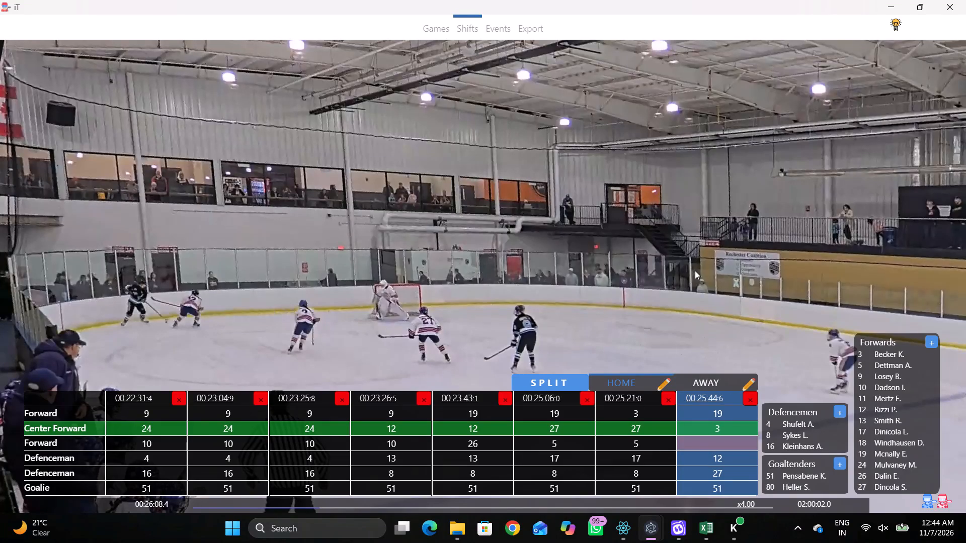
# Play through the stoppage to the next faceoff and add a home shift line at 00:26:27.0.
pyautogui.press('space')
pyautogui.press('space')
pyautogui.hotkey('shift', 'd')
pyautogui.press('space')
pyautogui.press('v')
pyautogui.press('space')
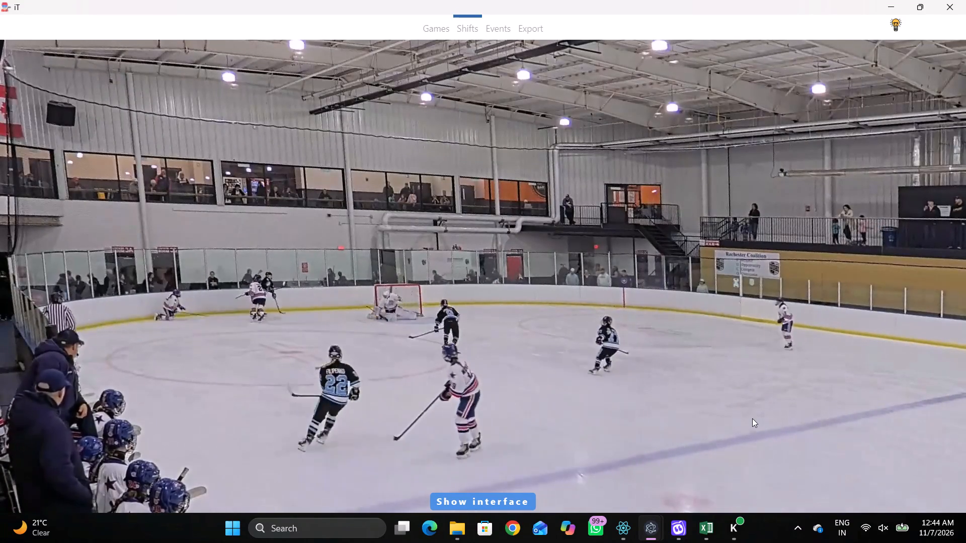
pyautogui.press('space')
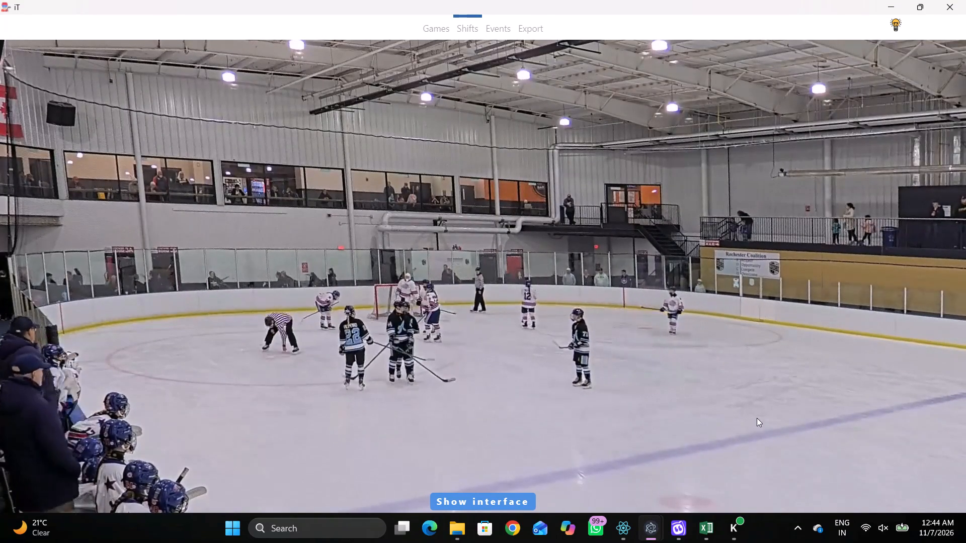
pyautogui.press('space')
pyautogui.press('space')
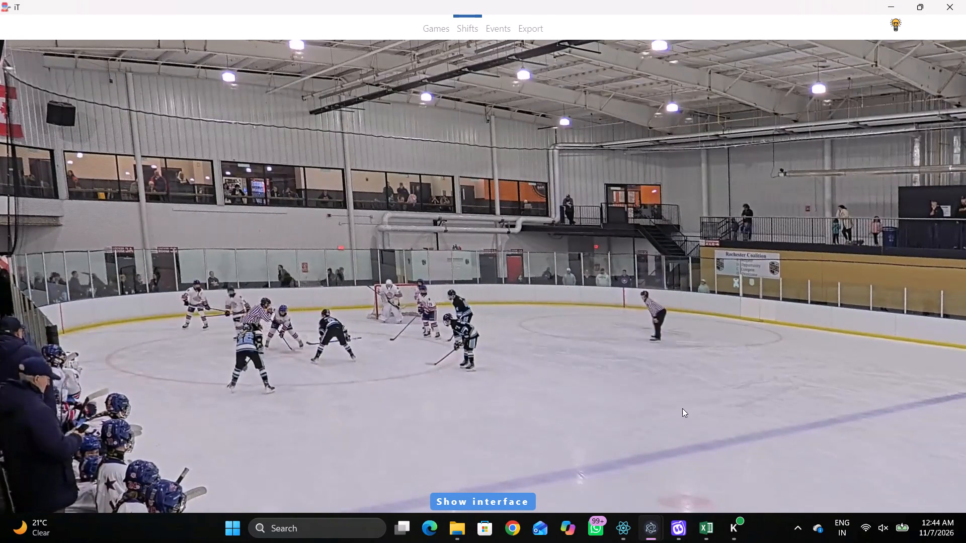
pyautogui.press('space')
pyautogui.hotkey('shift', 's')
pyautogui.write('DD c')
# Play on from the 00:26:27.0 faceoff to about 00:26:44.1 and check the home lineup against the shift table.
pyautogui.press('space')
pyautogui.press('space')
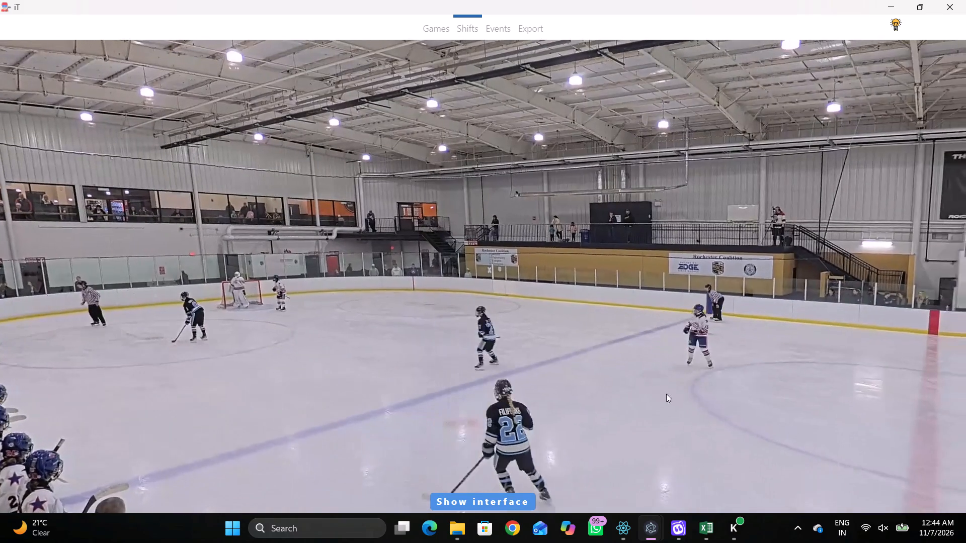
pyautogui.press('space')
pyautogui.press('space')
pyautogui.press('space')
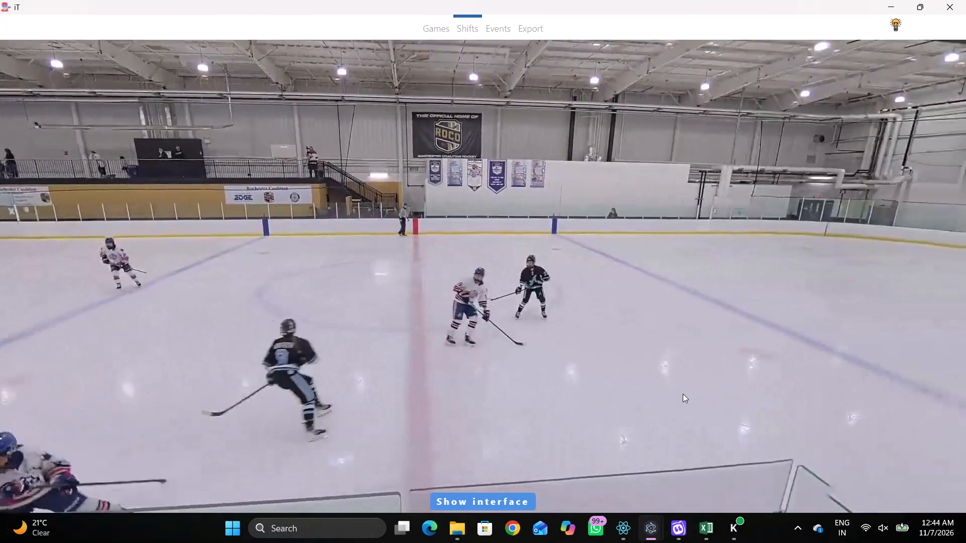
pyautogui.press('space')
pyautogui.write('D')
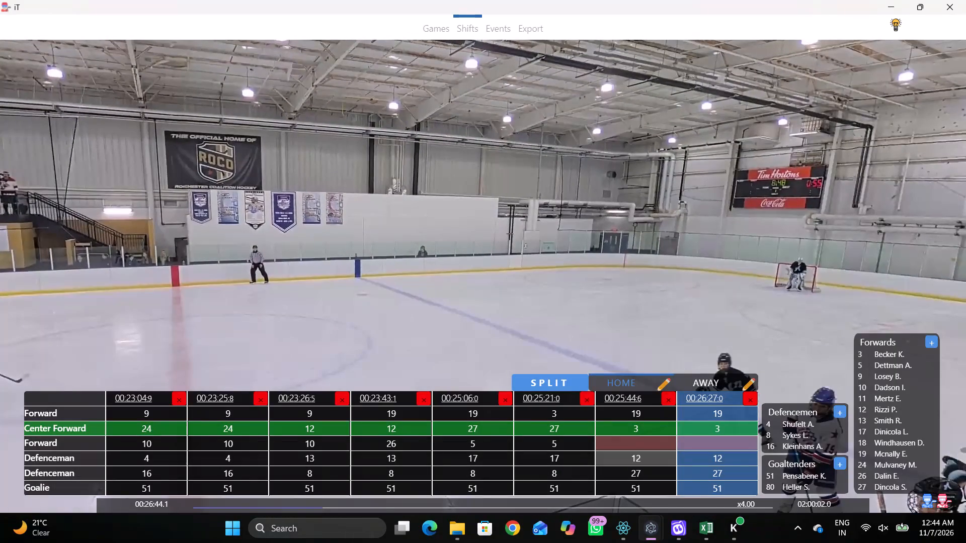
# Return to the 00:25:44.6 line, step back to about 00:25:41.9 and set that home line's blank third forward to 5.
pyautogui.click(644, 450)
pyautogui.click(629, 397)
pyautogui.hotkey('shift', 'd')
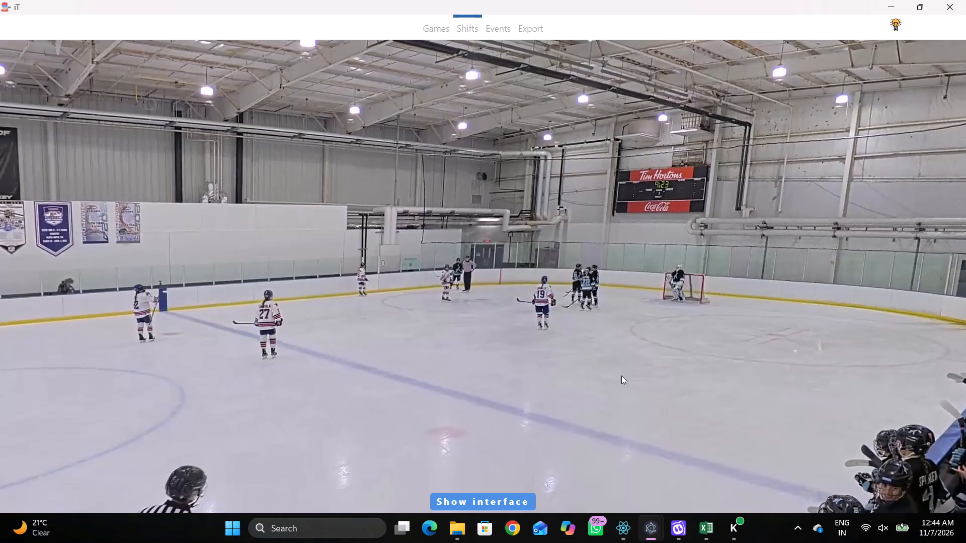
pyautogui.press('space')
pyautogui.press('space')
pyautogui.press('space')
pyautogui.write('q')
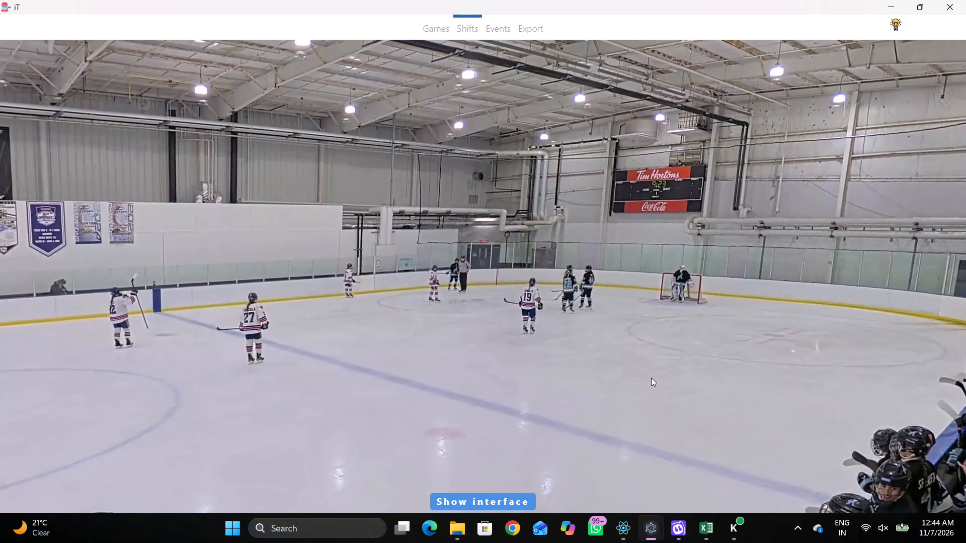
pyautogui.write('qqqq')
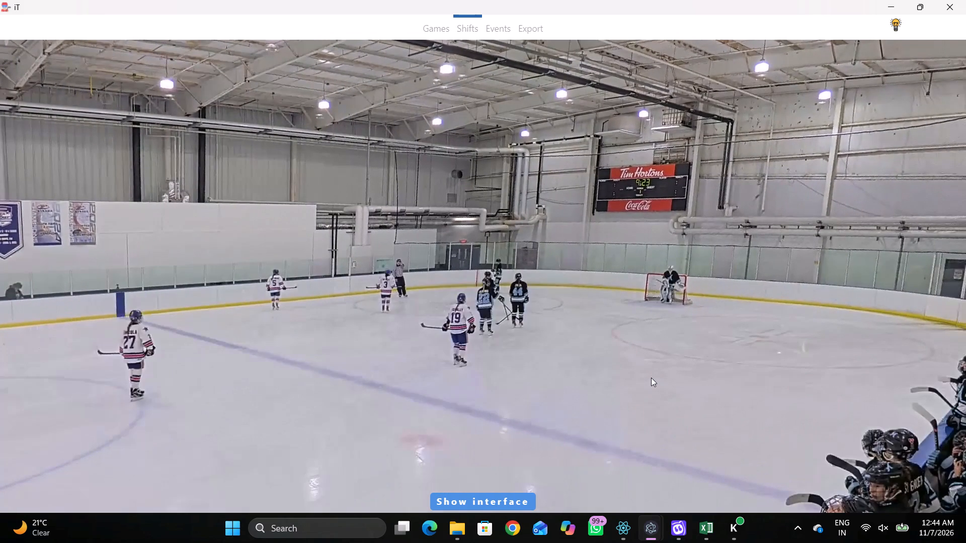
pyautogui.hotkey('shift', 'd')
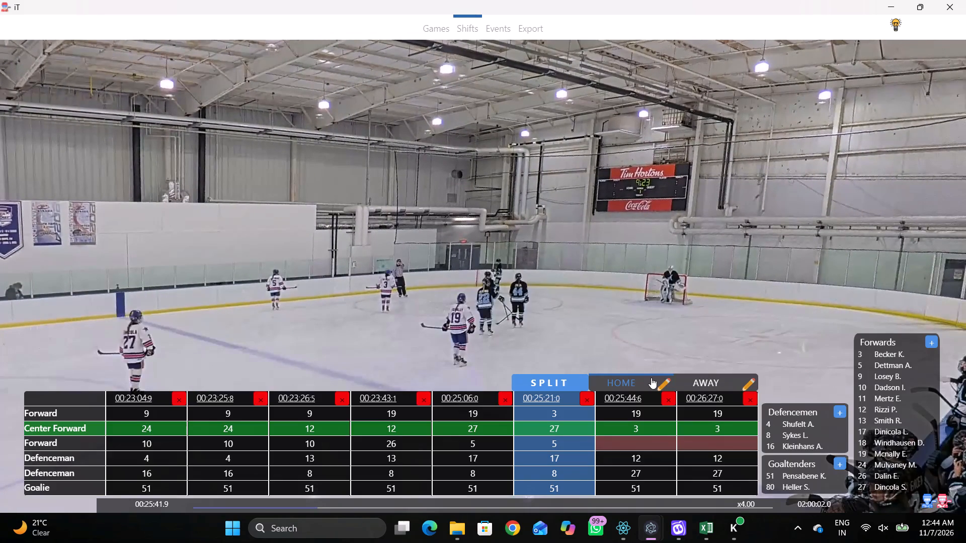
pyautogui.moveTo(635, 428); pyautogui.dragTo(633, 435)
pyautogui.click(633, 436)
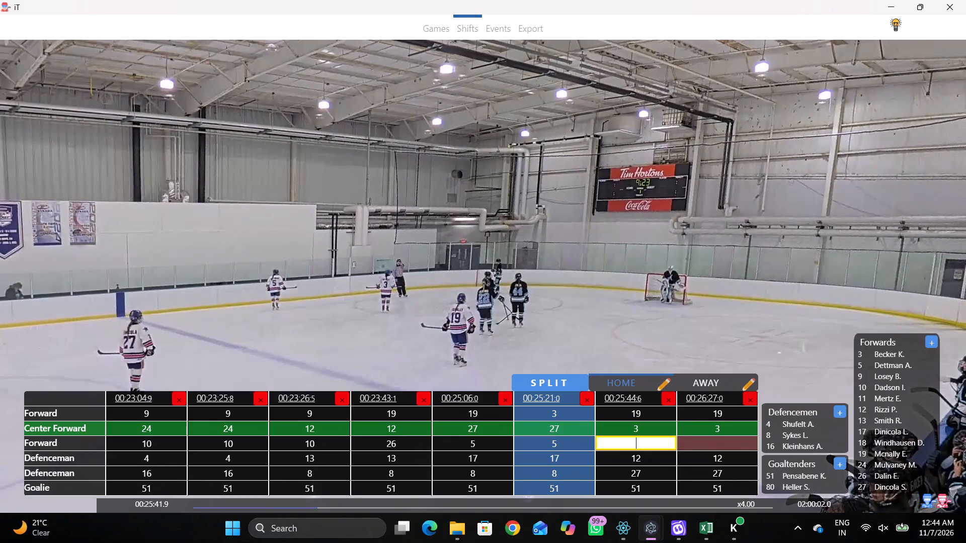
pyautogui.press('5')
# Set the third forward of the home 00:26:27.0 line to 5 and return the video to that line's time.
pyautogui.click(678, 440)
pyautogui.press('5')
pyautogui.click(701, 404)
pyautogui.hotkey('shift', 'd')
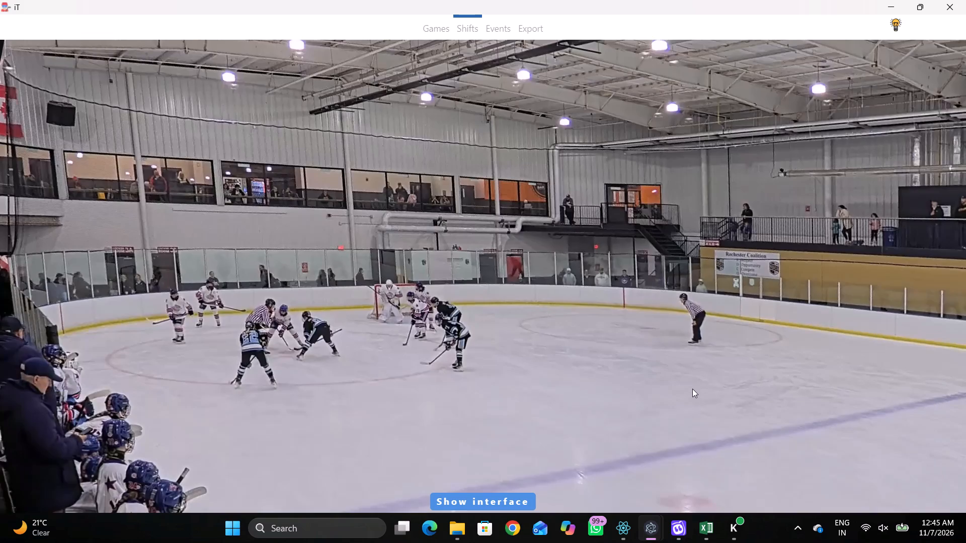
# Play on from the faceoff and add a home shift line at 00:26:44.5.
pyautogui.press('space')
pyautogui.press('v')
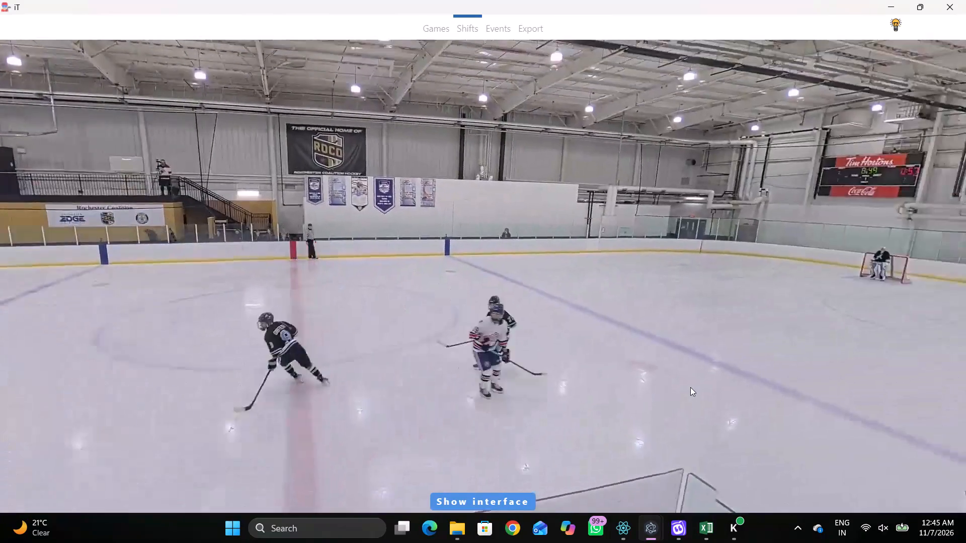
pyautogui.press('space')
pyautogui.press('space')
pyautogui.press('space')
pyautogui.press('space')
pyautogui.press('space')
pyautogui.write('SDD qD')
# Review the play after 00:26:44.5, step back to the player change and add a home shift line at 00:26:51.4.
pyautogui.click(727, 444)
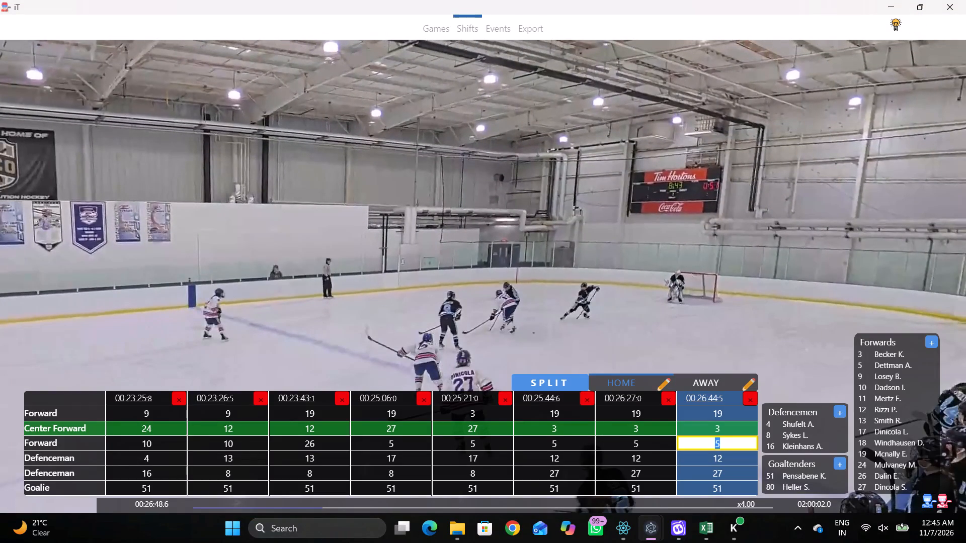
pyautogui.hotkey('shift', 'd')
pyautogui.press('space')
pyautogui.press('space')
pyautogui.press('space')
pyautogui.press('space')
pyautogui.press('space')
pyautogui.press('space')
pyautogui.write('q')
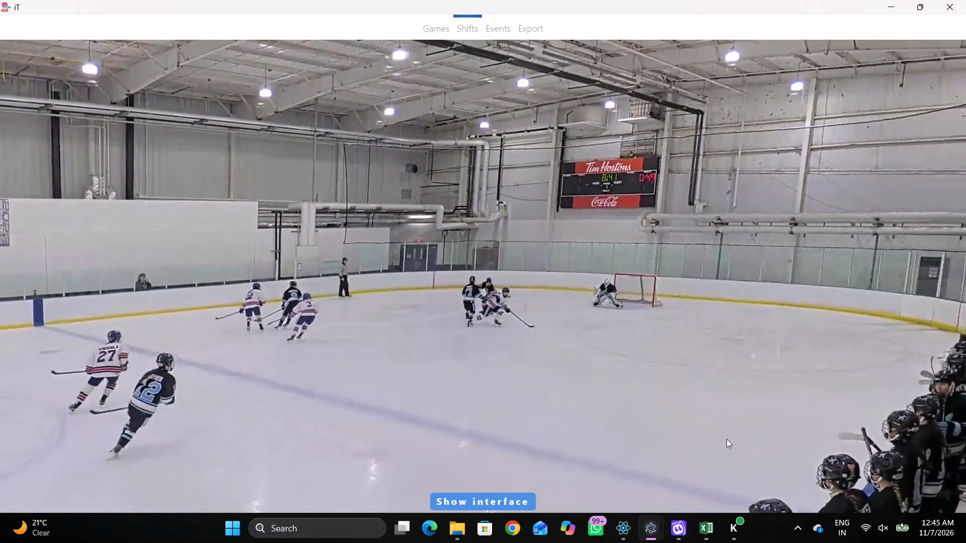
pyautogui.hotkey('shift', 'd')
pyautogui.hotkey('shift', 'd')
pyautogui.press('space')
pyautogui.press('space')
pyautogui.press('space')
pyautogui.press('space')
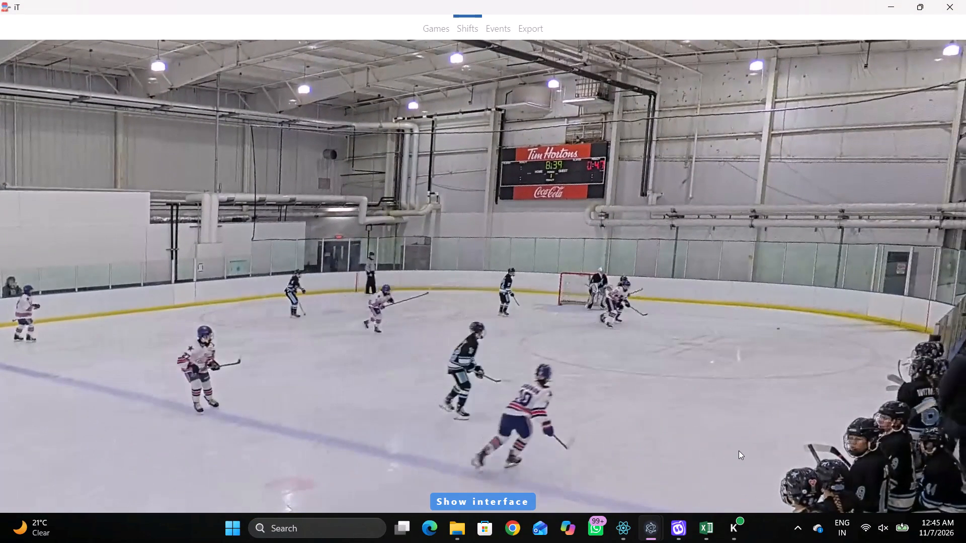
pyautogui.press('q')
pyautogui.press('q')
pyautogui.press('q')
pyautogui.press('q')
pyautogui.press('q')
pyautogui.press('q')
pyautogui.press('q')
pyautogui.press('q')
pyautogui.press('q')
pyautogui.press('q')
pyautogui.press('q')
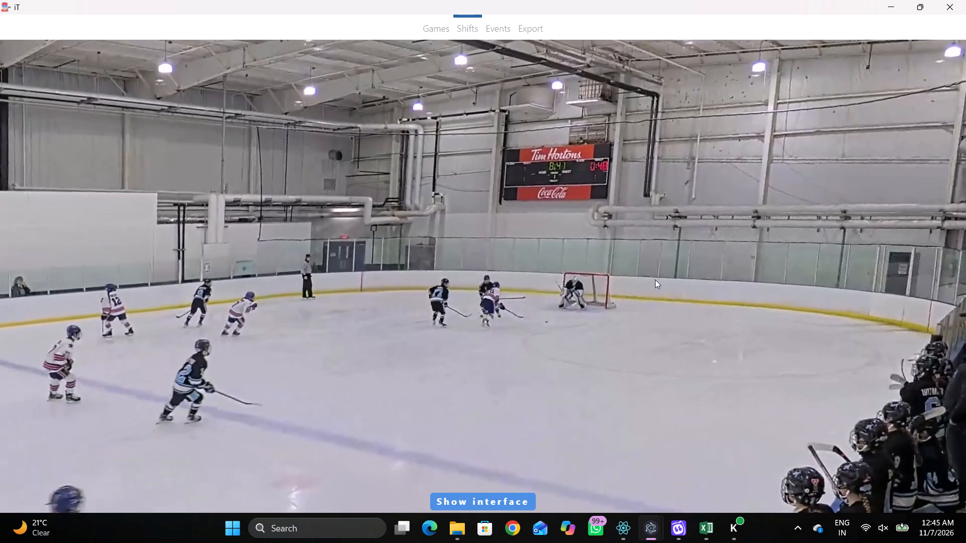
pyautogui.hotkey('shift', 's')
# Step back to about 00:26:49.4 to check the change and set the home 00:26:51.4 line's third forward to 10.
pyautogui.hotkey('shift', 'd')
pyautogui.click(714, 437)
pyautogui.press('q')
pyautogui.press('q')
pyautogui.press('q')
pyautogui.press('q')
pyautogui.press('q')
pyautogui.press('q')
pyautogui.press('q')
pyautogui.press('q')
pyautogui.press('q')
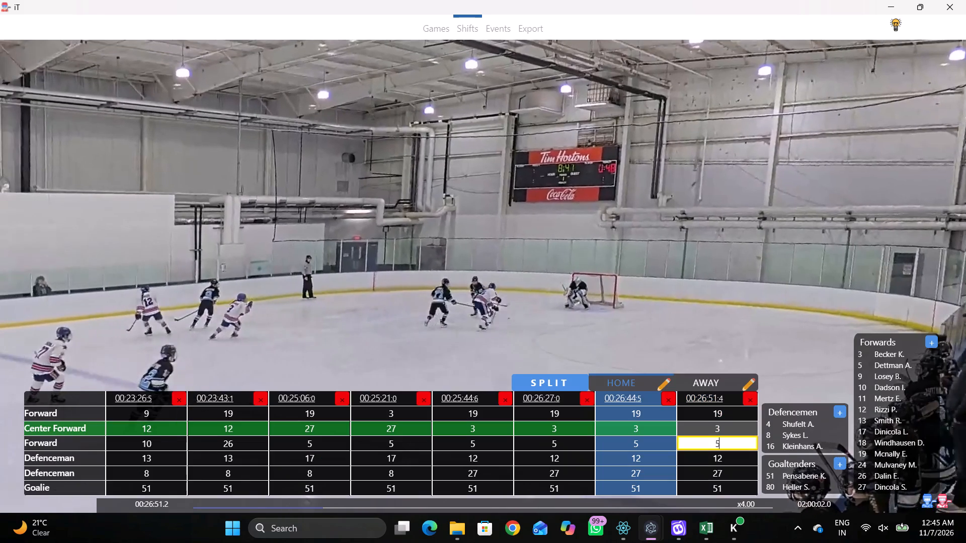
pyautogui.write('qqq')
pyautogui.write('qqqqqq')
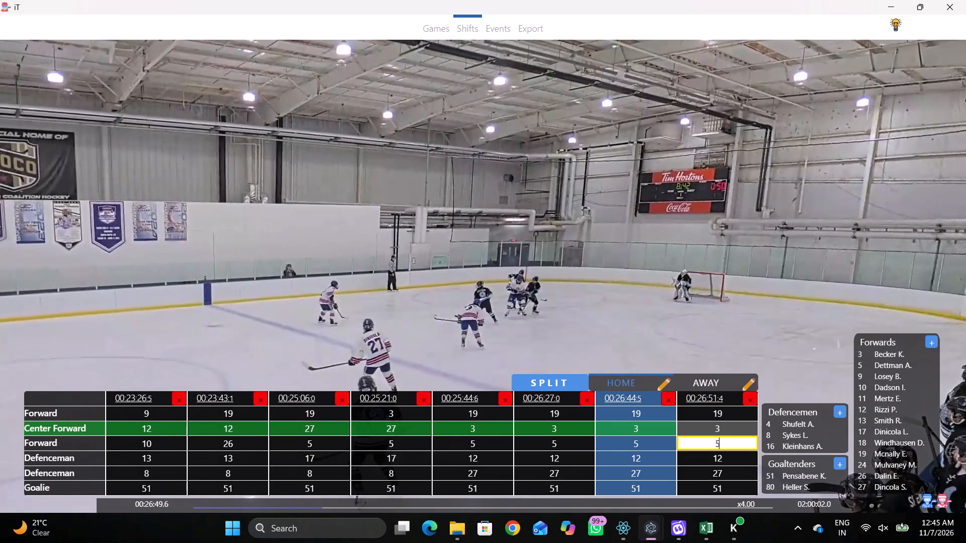
pyautogui.press('q')
pyautogui.hotkey('shift', 'd')
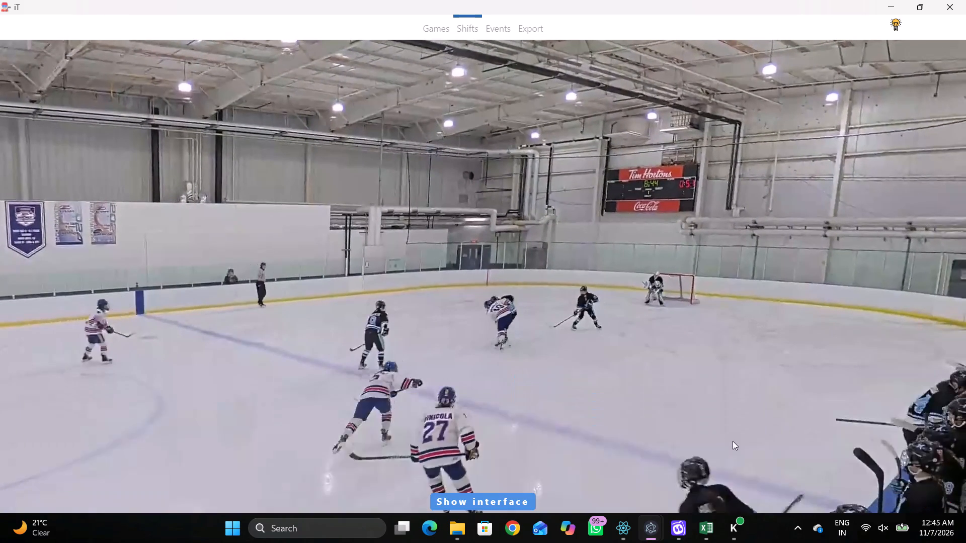
pyautogui.press('space')
pyautogui.press('space')
pyautogui.hotkey('shift', 'd')
pyautogui.click(719, 436)
pyautogui.click(883, 387)
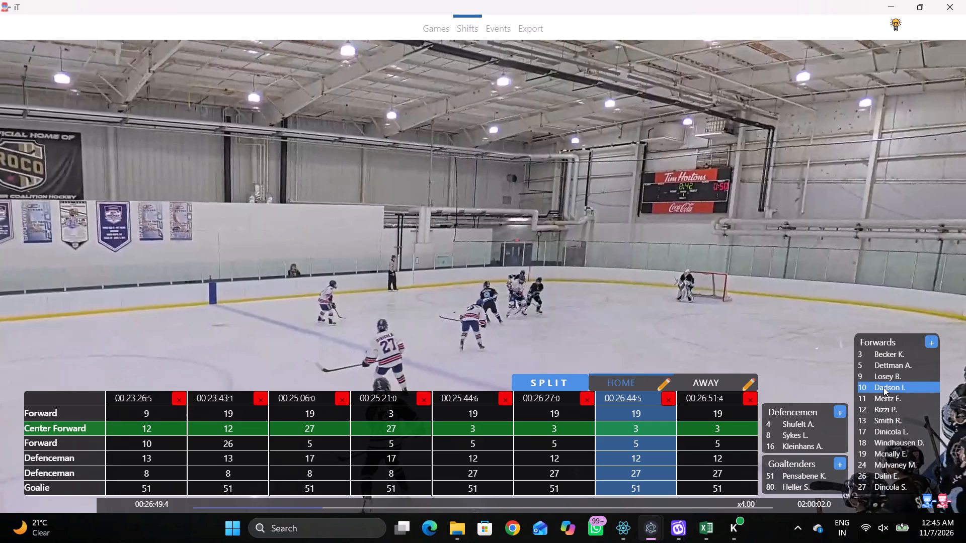
pyautogui.hotkey('shift', 'd')
# Play on into the stoppage and add a home shift line at 00:27:15.4.
pyautogui.press('space')
pyautogui.write('v')
pyautogui.press('space')
pyautogui.press('space')
pyautogui.press('space')
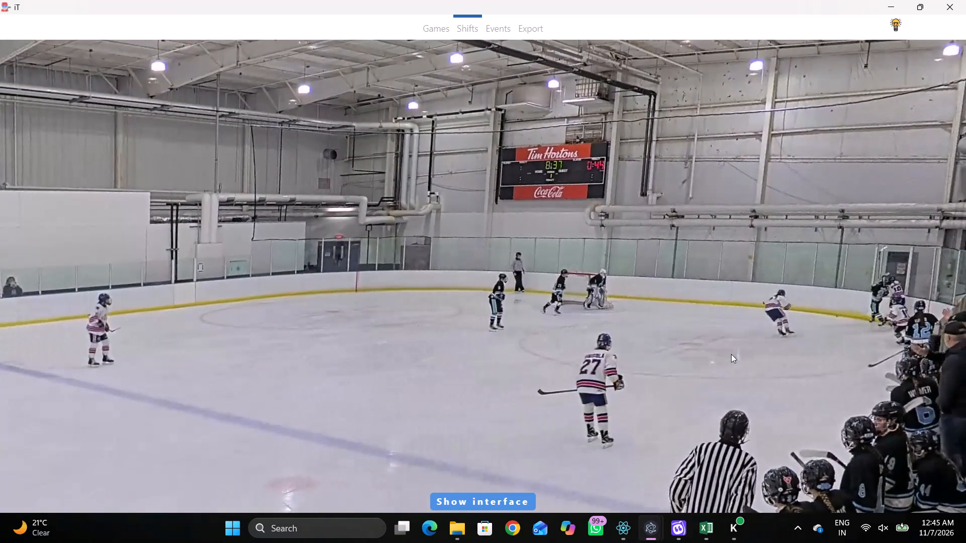
pyautogui.press('space')
pyautogui.write('c')
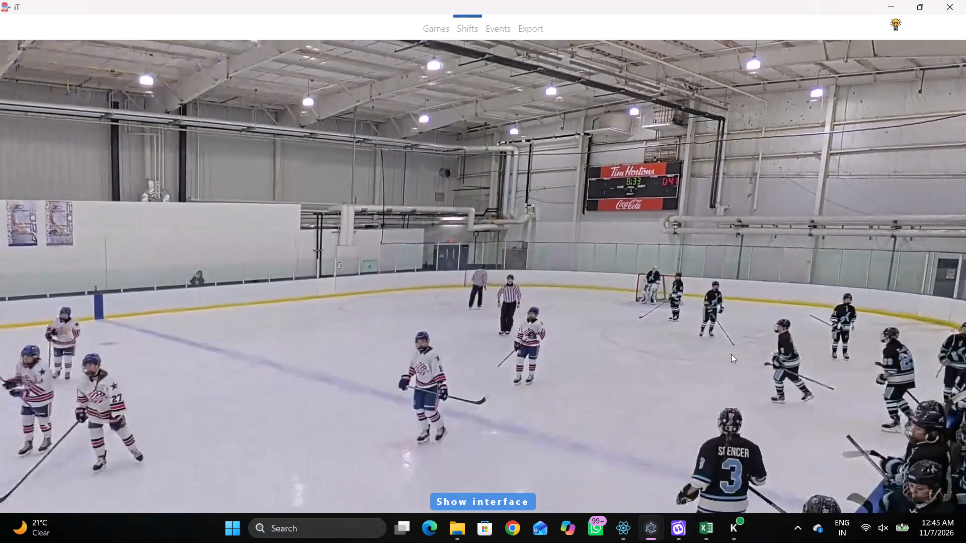
pyautogui.press('space')
pyautogui.press('space')
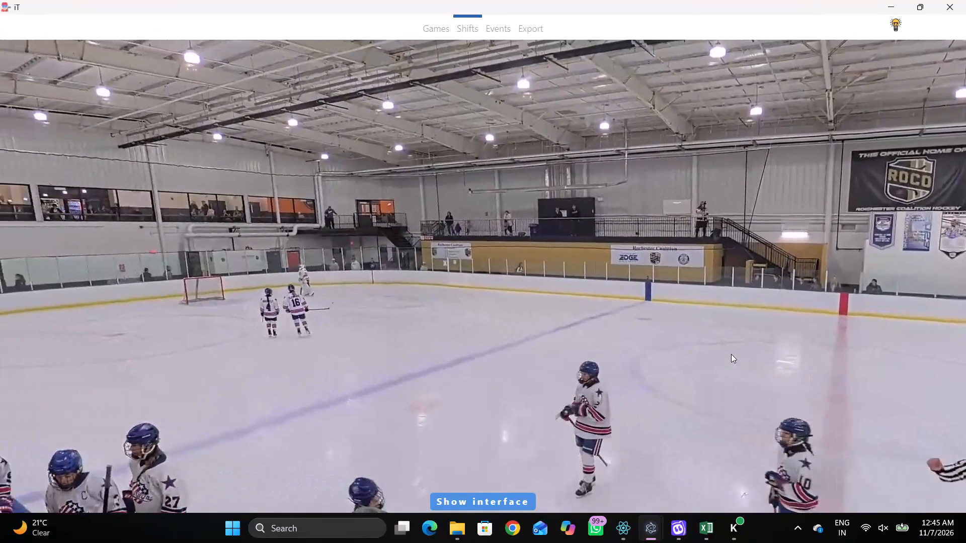
pyautogui.press('space')
pyautogui.press('space')
pyautogui.hotkey('shift', 's')
# Set the two defencemen of the home 00:27:15.4 line to 16 and 4.
pyautogui.hotkey('shift', 'd')
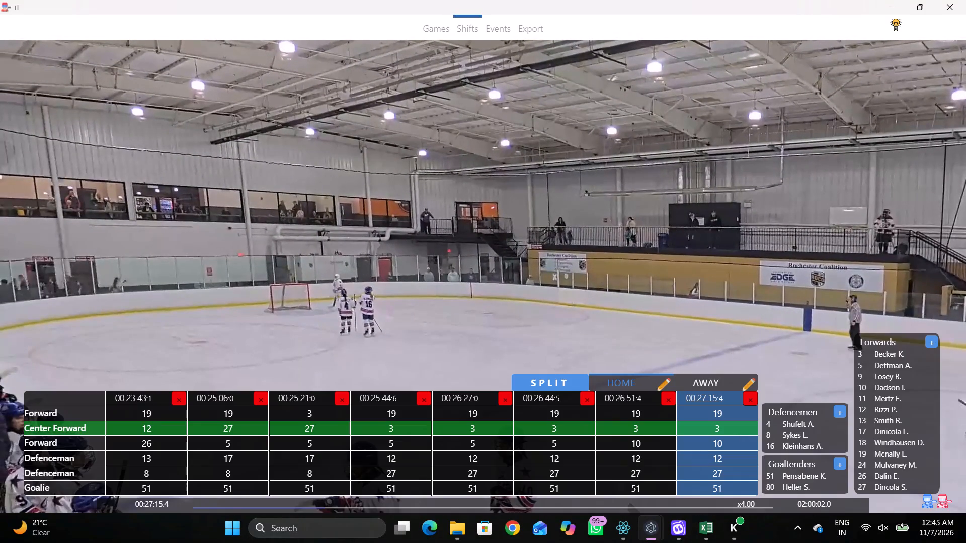
pyautogui.click(741, 458)
pyautogui.click(826, 455)
pyautogui.click(814, 451)
pyautogui.click(816, 441)
pyautogui.click(708, 466)
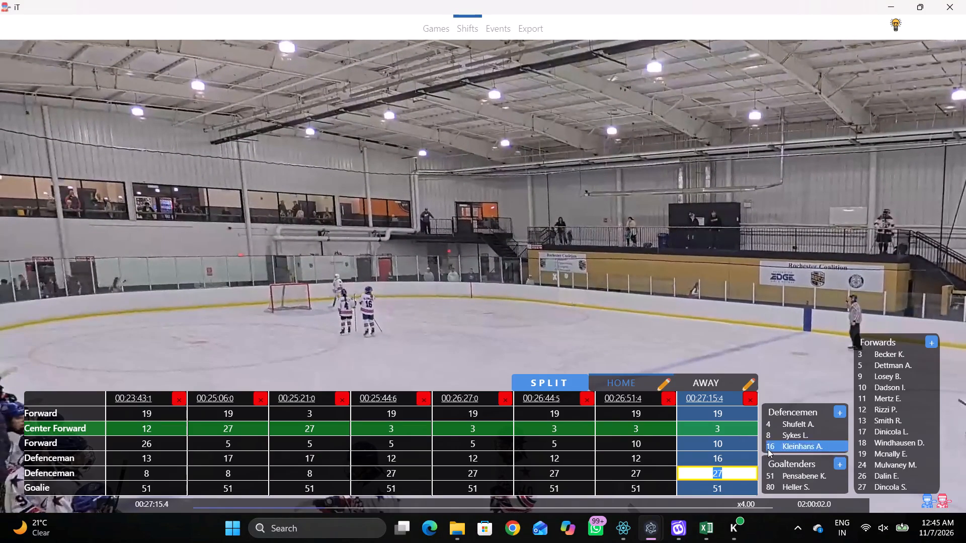
pyautogui.click(803, 421)
pyautogui.hotkey('shift', 'd')
# Play on to about 00:27:29.1, set the home 00:27:15.4 line's center forward to 24 and third forward to 11, and clear its first forward.
pyautogui.press('space')
pyautogui.write('v')
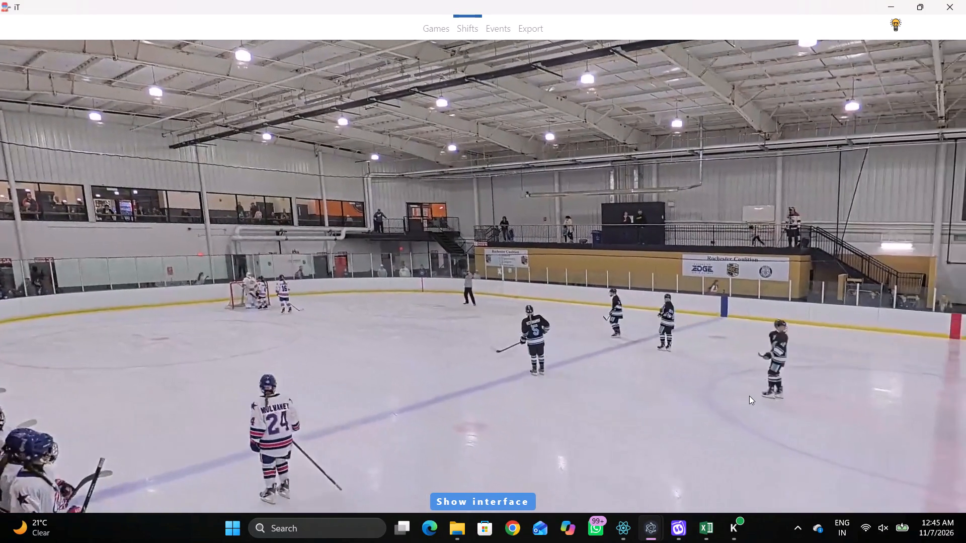
pyautogui.press('space')
pyautogui.press('space')
pyautogui.press('space')
pyautogui.press('space')
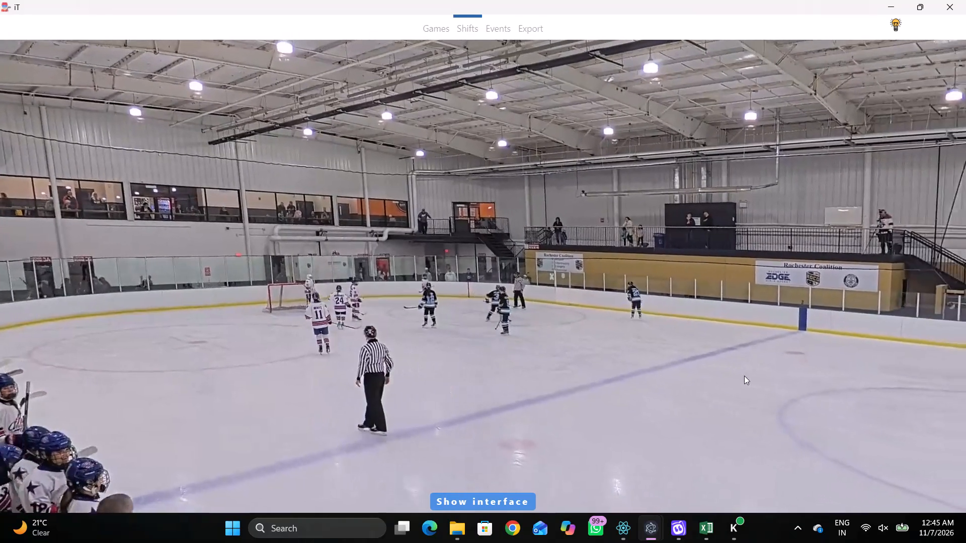
pyautogui.press('space')
pyautogui.hotkey('shift', 'd')
pyautogui.click(741, 430)
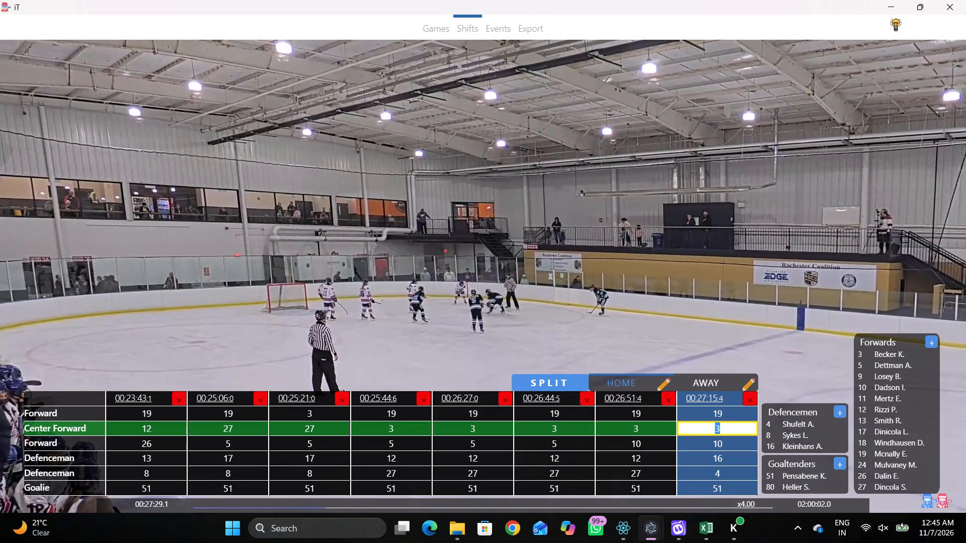
pyautogui.write('24')
pyautogui.click(738, 445)
pyautogui.press('1')
pyautogui.press('1')
pyautogui.click(738, 411)
pyautogui.press('BackSpace')
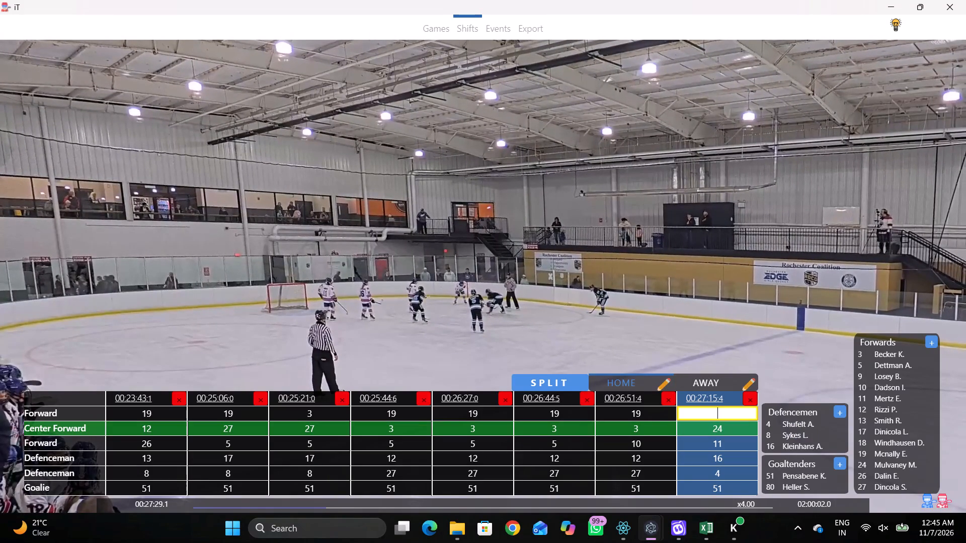
# Play the faceoff, step back to its start and add a home shift line at 00:27:30.5.
pyautogui.click(690, 296)
pyautogui.press('space')
pyautogui.write('v')
pyautogui.press('space')
pyautogui.press('q')
pyautogui.press('q')
pyautogui.press('q')
pyautogui.press('q')
pyautogui.press('q')
pyautogui.press('q')
pyautogui.press('q')
pyautogui.press('q')
pyautogui.press('q')
pyautogui.press('q')
pyautogui.press('q')
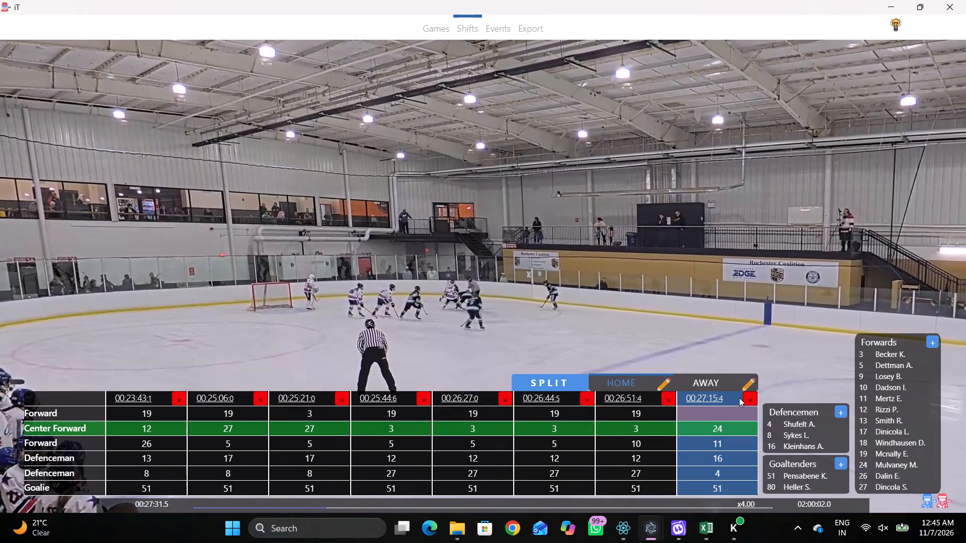
pyautogui.hotkey('shift', 's')
pyautogui.hotkey('shift', 'd')
pyautogui.hotkey('shift', 'd')
# Delete the home 00:27:15.4 shift line.
pyautogui.click(664, 397)
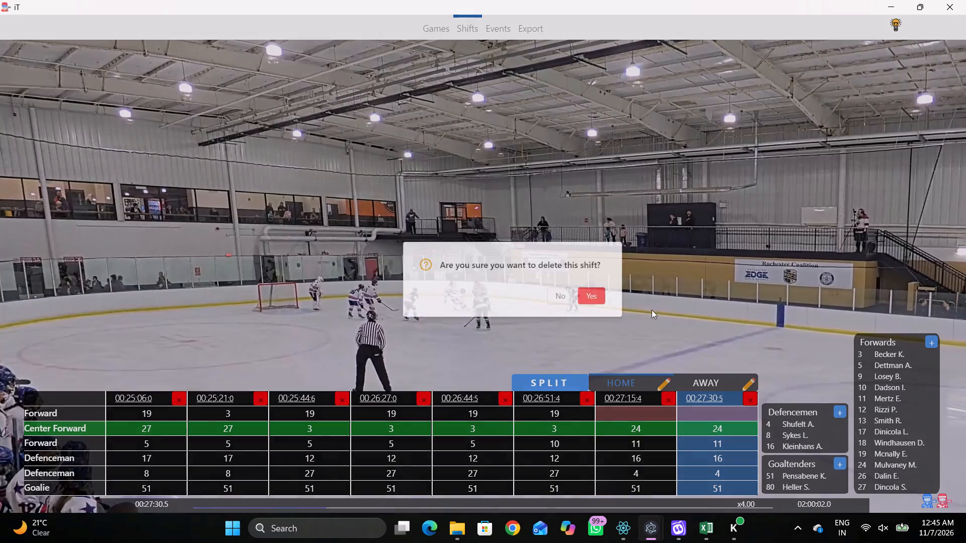
pyautogui.click(579, 284)
pyautogui.hotkey('shift', 'd')
# Play on through the stoppage to the next faceoff and add a home shift line at 00:28:01.7.
pyautogui.press('space')
pyautogui.write('c vv')
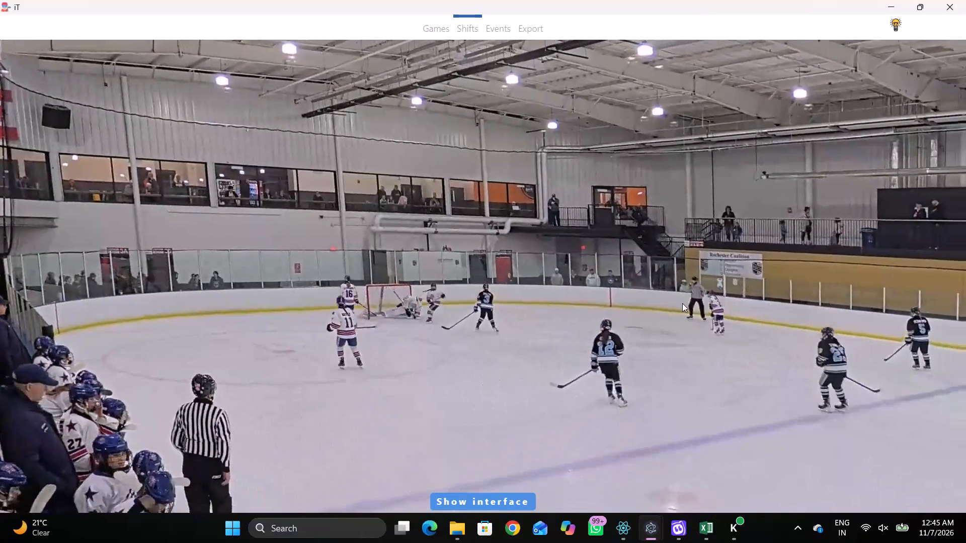
pyautogui.write('c')
pyautogui.press('space')
pyautogui.press('space')
pyautogui.press('space')
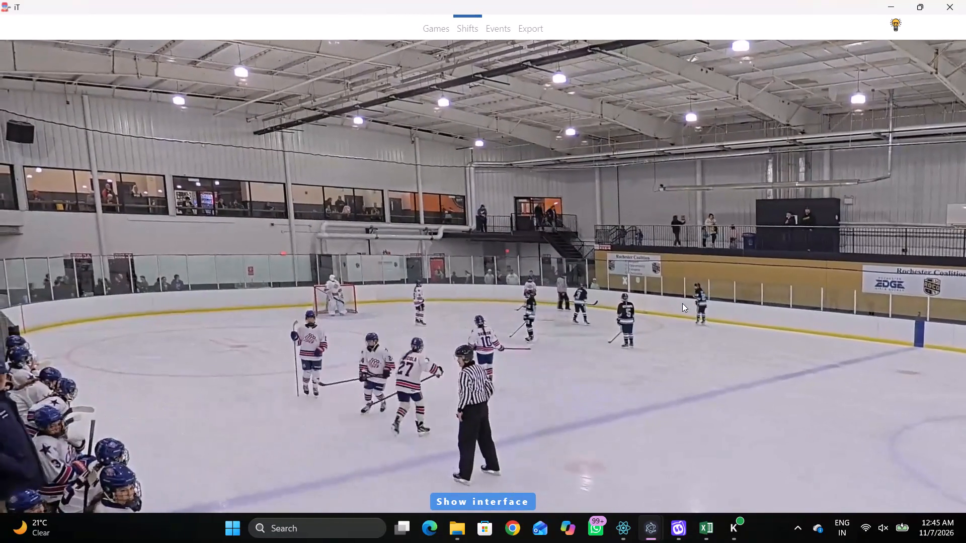
pyautogui.press('space')
pyautogui.write('SD')
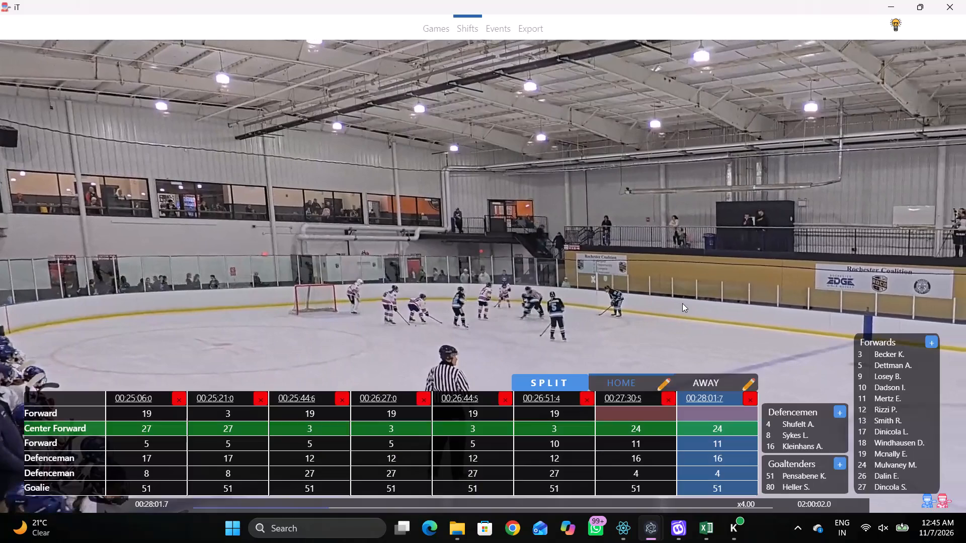
# Set the home 00:28:01.7 line's center forward to 27 and third forward to 10.
pyautogui.click(733, 427)
pyautogui.click(871, 491)
pyautogui.moveTo(742, 447); pyautogui.dragTo(738, 447)
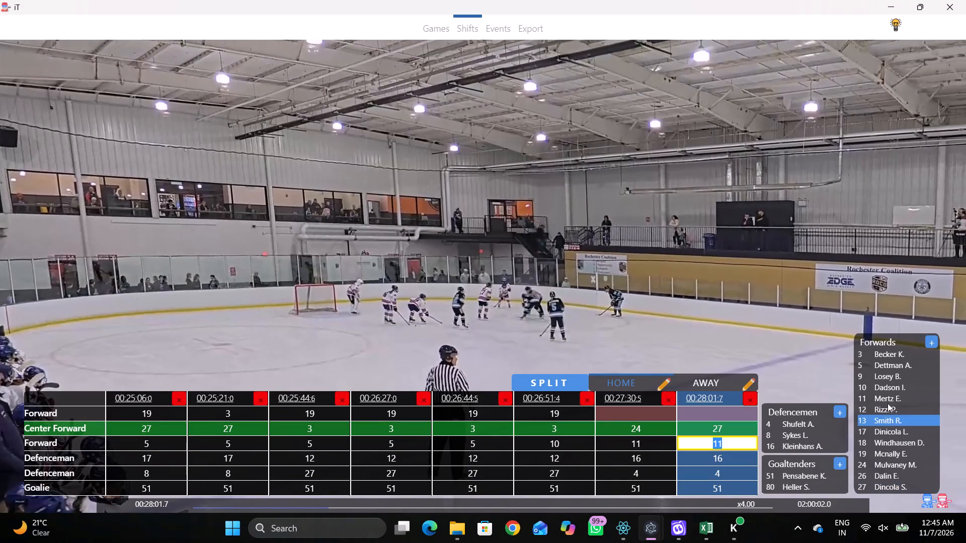
pyautogui.click(859, 387)
pyautogui.hotkey('shift', 'd')
# Play on to the next stoppage, step back slightly and add a home shift line at 00:28:51.6.
pyautogui.press('space')
pyautogui.write('c c')
pyautogui.press('space')
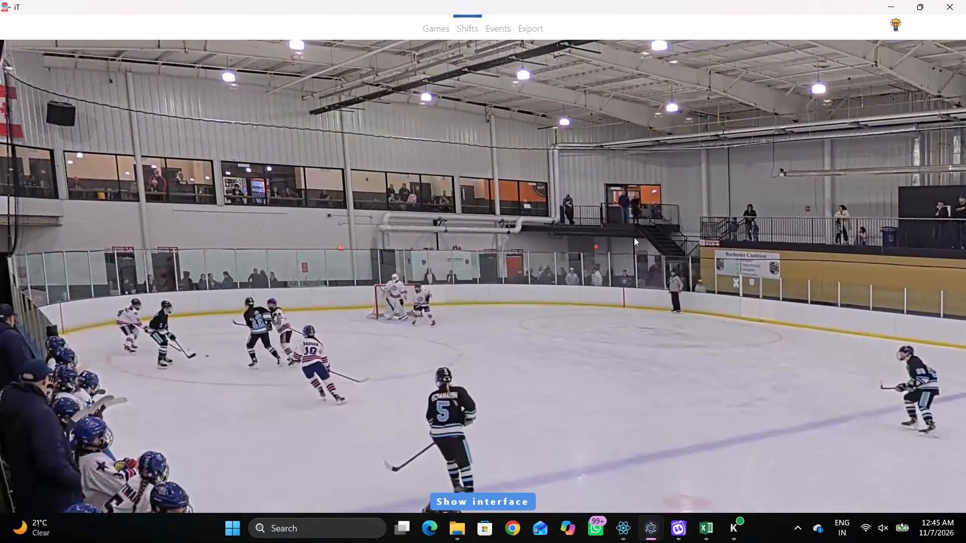
pyautogui.write('c c c c')
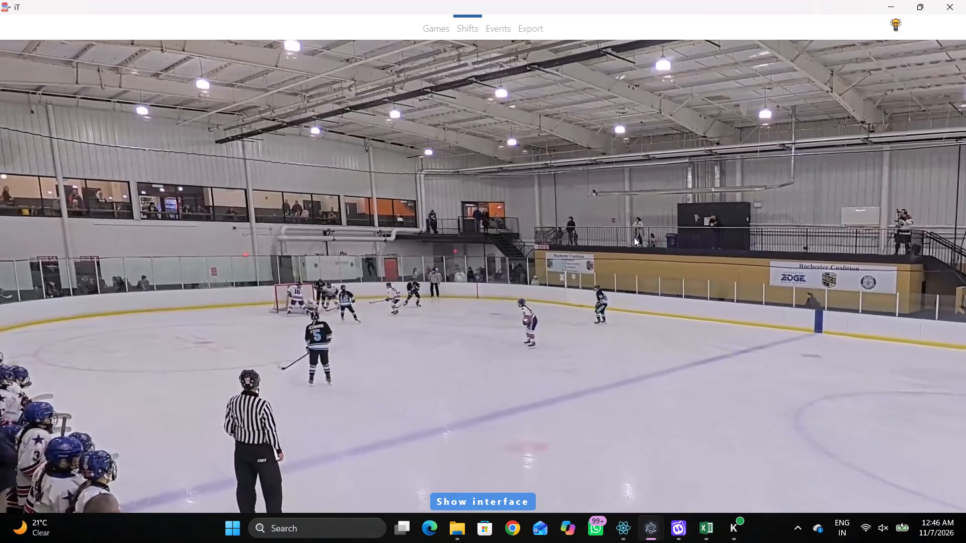
pyautogui.press('space')
pyautogui.press('space')
pyautogui.write('qqqq')
pyautogui.press('q')
pyautogui.hotkey('shift', 's')
pyautogui.hotkey('shift', 'd')
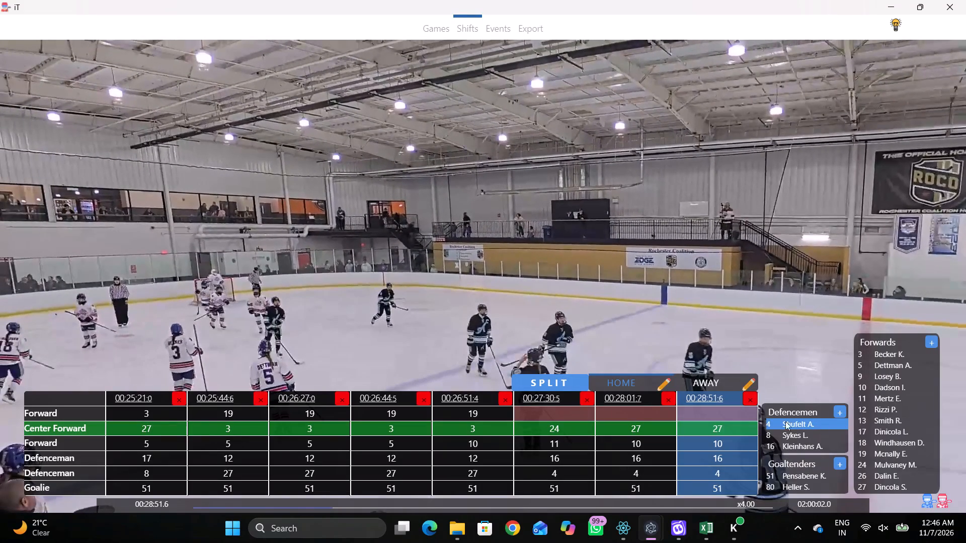
# Clear the center forward, third forward and second defenceman entries of the home 00:28:51.6 line.
pyautogui.click(733, 423)
pyautogui.press('BackSpace')
pyautogui.press('BackSpace')
pyautogui.press('Tab')
pyautogui.press('BackSpace')
pyautogui.press('BackSpace')
pyautogui.press('Tab')
pyautogui.press('Tab')
pyautogui.press('BackSpace')
pyautogui.press('BackSpace')
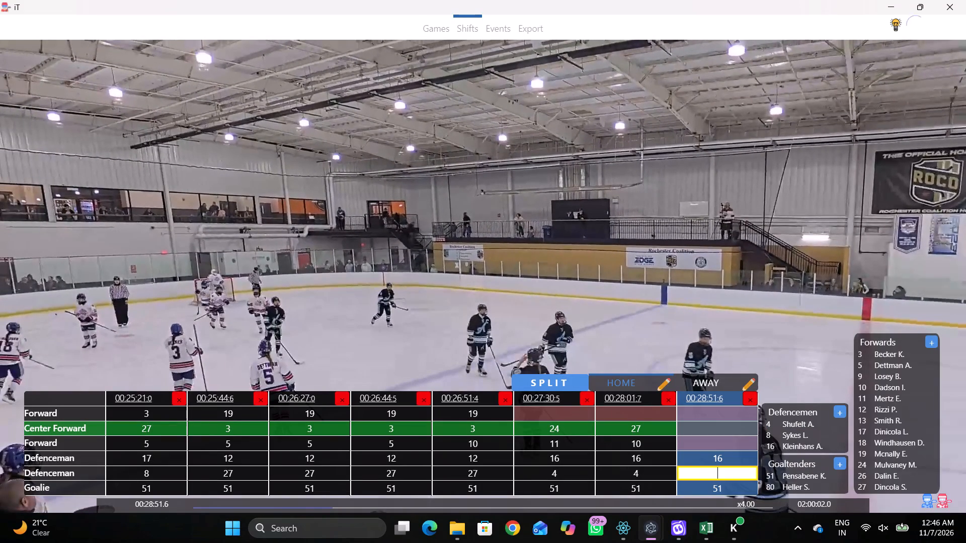
pyautogui.write('D')
# Play on to the next faceoff and add a home shift line at 00:29:04.3.
pyautogui.press('space')
pyautogui.press('space')
pyautogui.write('c')
pyautogui.press('space')
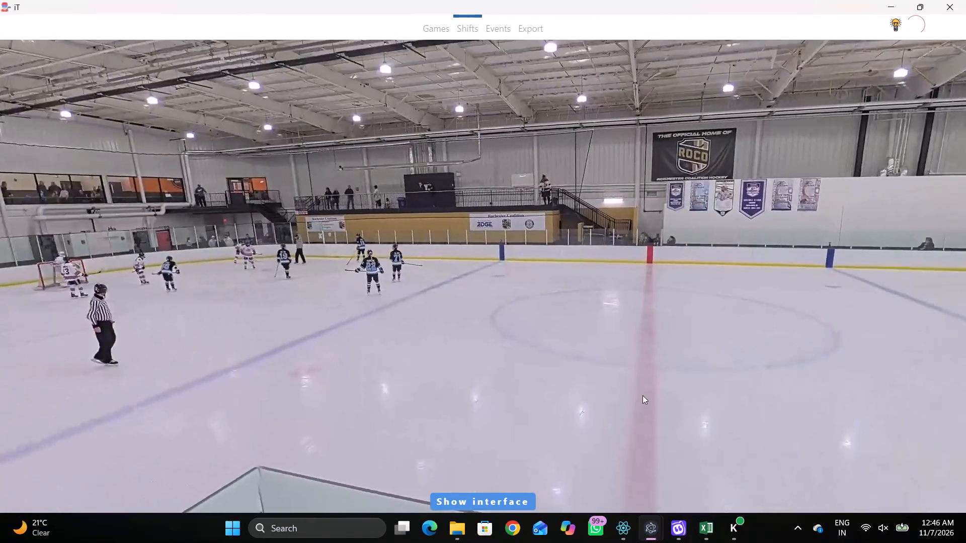
pyautogui.press('space')
pyautogui.hotkey('shift', 'd')
pyautogui.hotkey('shift', 's')
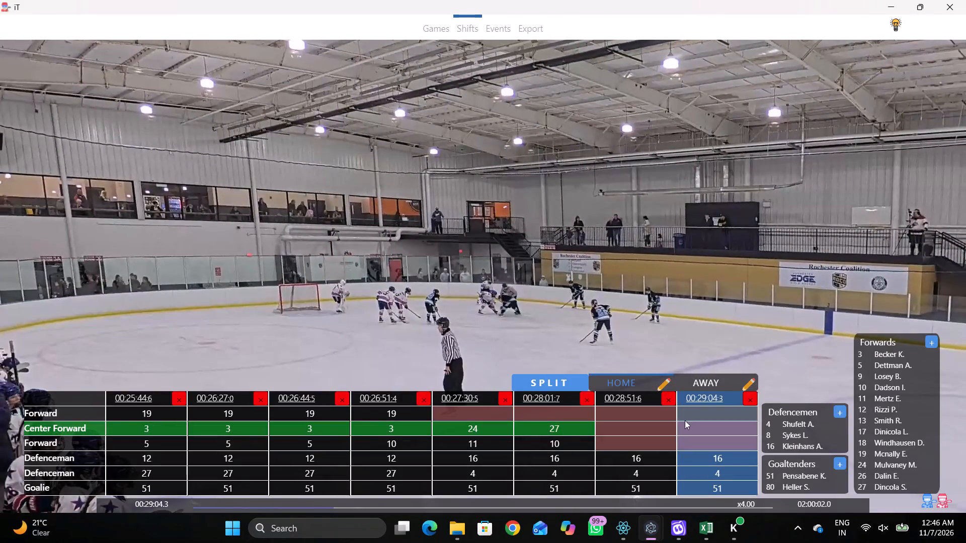
# Delete the home 00:28:51.6 shift line.
pyautogui.hotkey('shift', 'd')
pyautogui.hotkey('shift', 'd')
pyautogui.click(673, 402)
pyautogui.click(575, 276)
# Review the play after 00:29:04.3 up to about 00:29:38.7, pausing and stepping back to read the home players' jersey numbers.
pyautogui.press('space')
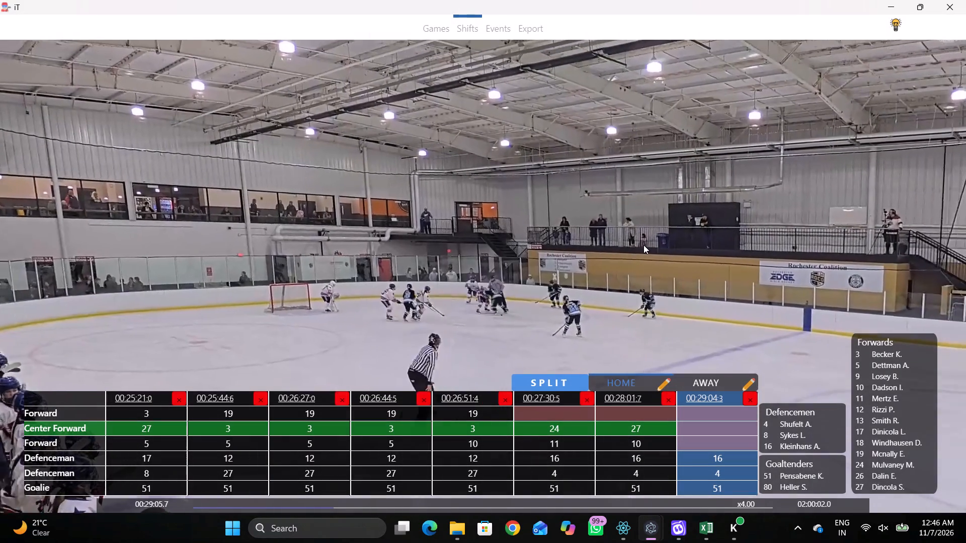
pyautogui.press('space')
pyautogui.press('r')
pyautogui.press('space')
pyautogui.press('v')
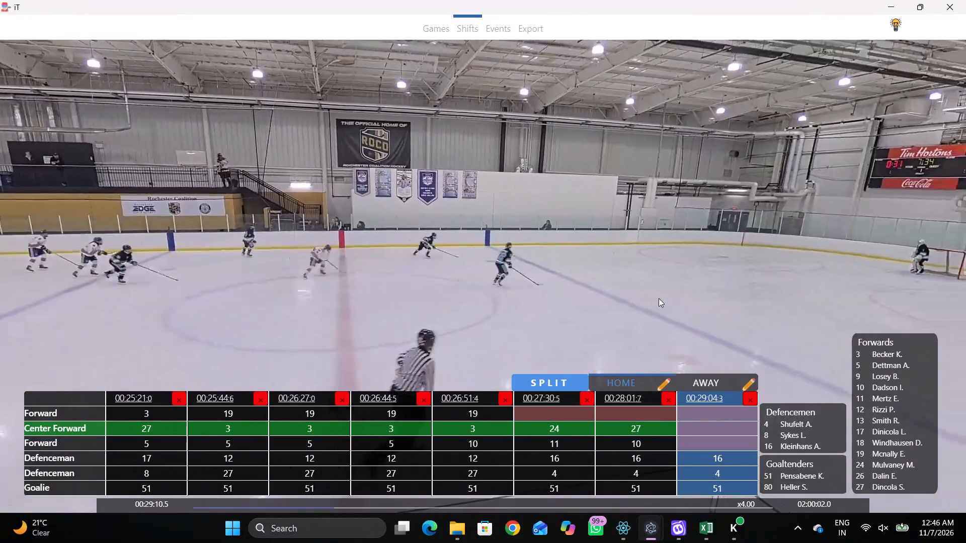
pyautogui.press('space')
pyautogui.press('space')
pyautogui.press('space')
pyautogui.press('space')
pyautogui.press('space')
pyautogui.press('space')
pyautogui.write('q D')
pyautogui.press('space')
pyautogui.press('space')
pyautogui.press('space')
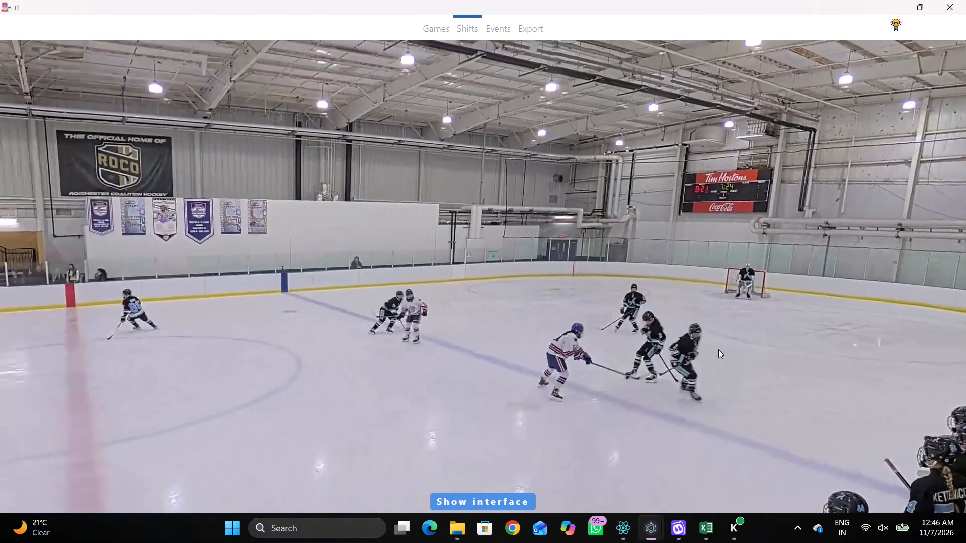
pyautogui.press('space')
pyautogui.press('space')
pyautogui.press('space')
pyautogui.press('space')
pyautogui.press('space')
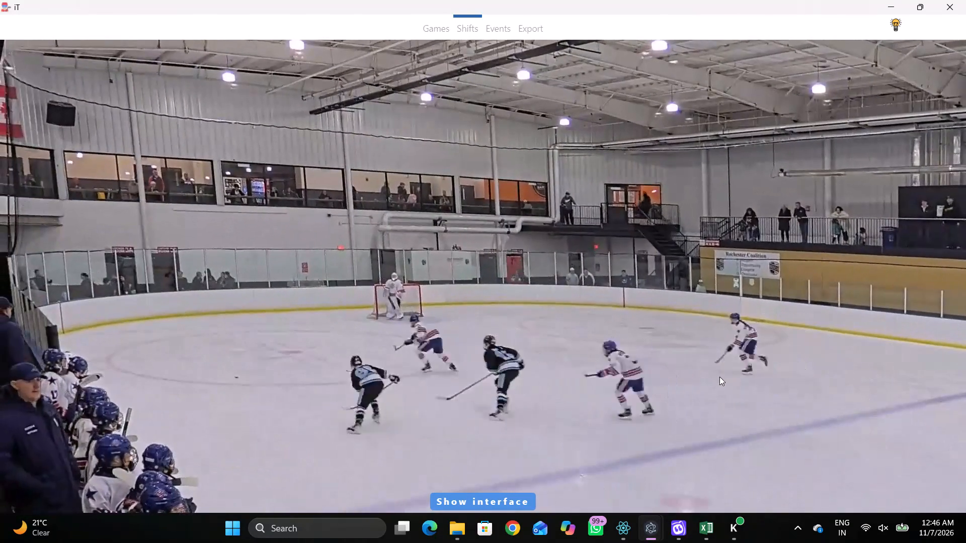
pyautogui.press('space')
pyautogui.press('space')
pyautogui.press('space')
pyautogui.write('qr')
pyautogui.press('space')
pyautogui.press('v')
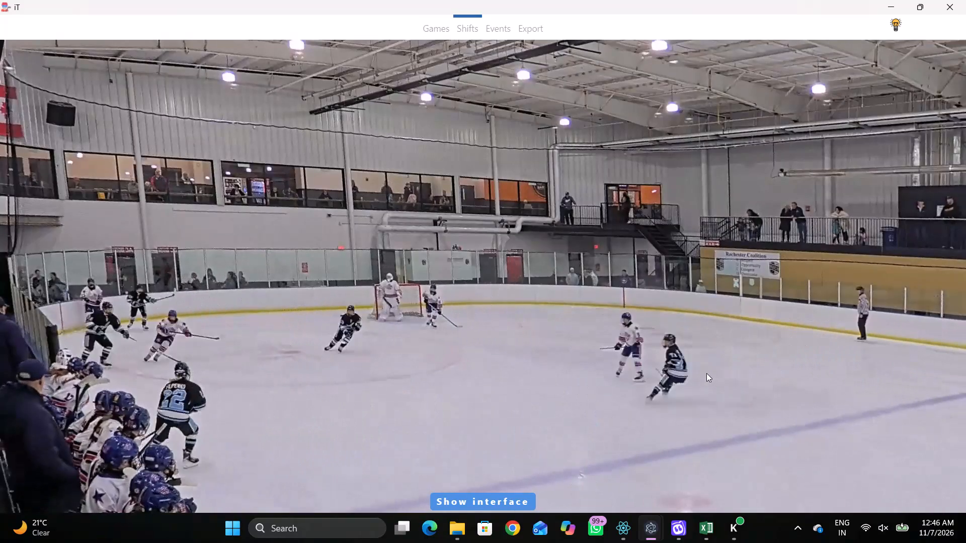
pyautogui.press('space')
pyautogui.press('space')
pyautogui.press('space')
pyautogui.press('space')
pyautogui.press('space')
pyautogui.press('space')
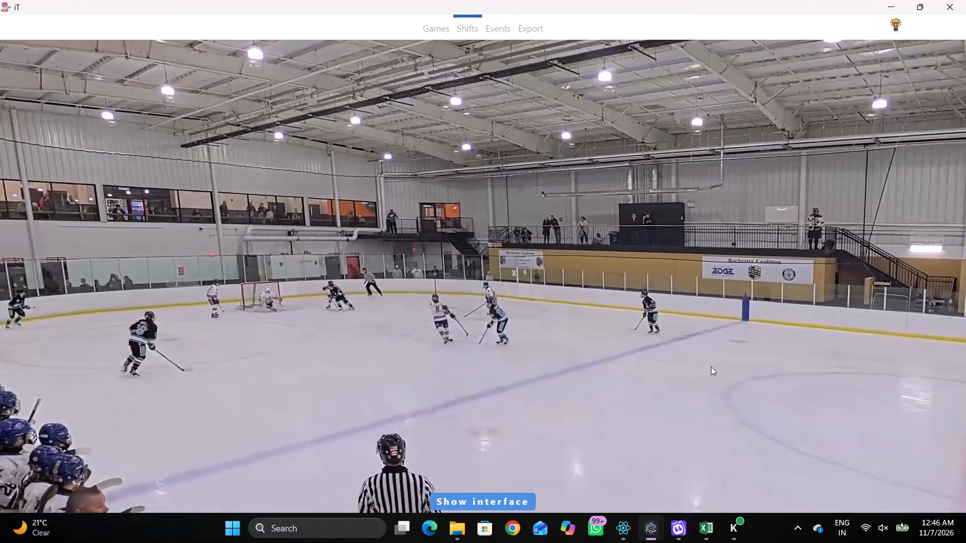
pyautogui.press('space')
pyautogui.write('qqq')
pyautogui.press('space')
pyautogui.press('space')
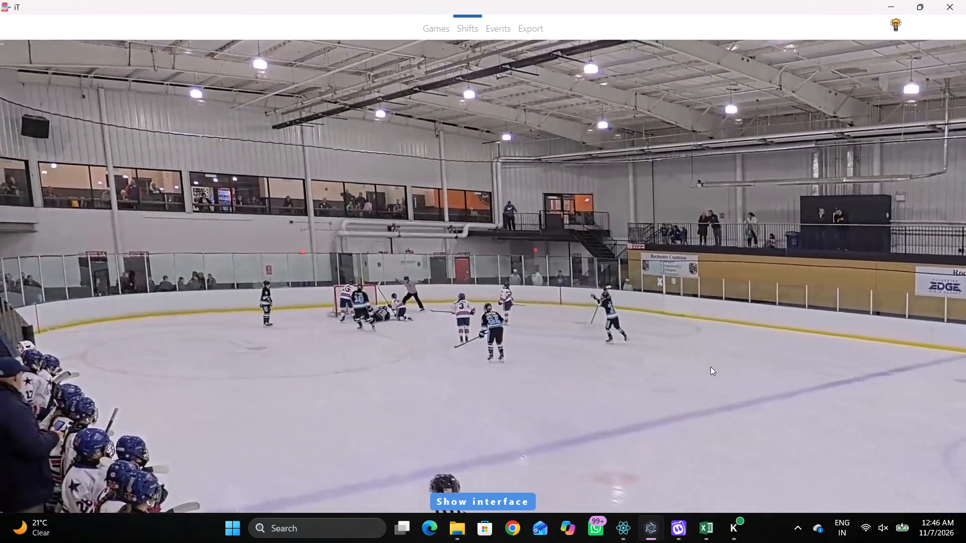
pyautogui.press('space')
pyautogui.press('space')
# Set the two defencemen of the home 00:29:04.3 line to 13 and 19.
pyautogui.hotkey('shift', 'd')
pyautogui.click(732, 458)
pyautogui.press('1')
pyautogui.press('3')
pyautogui.click(735, 474)
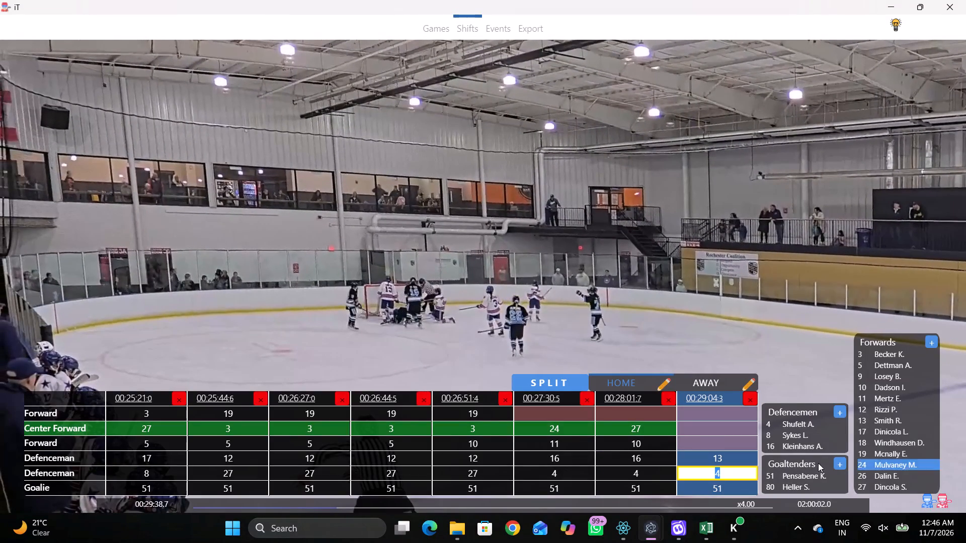
pyautogui.click(878, 456)
# Step back to about 00:29:38.1 and set the home 00:29:04.3 line's center forward to 3 and third forward to 5.
pyautogui.click(736, 437)
pyautogui.press('q')
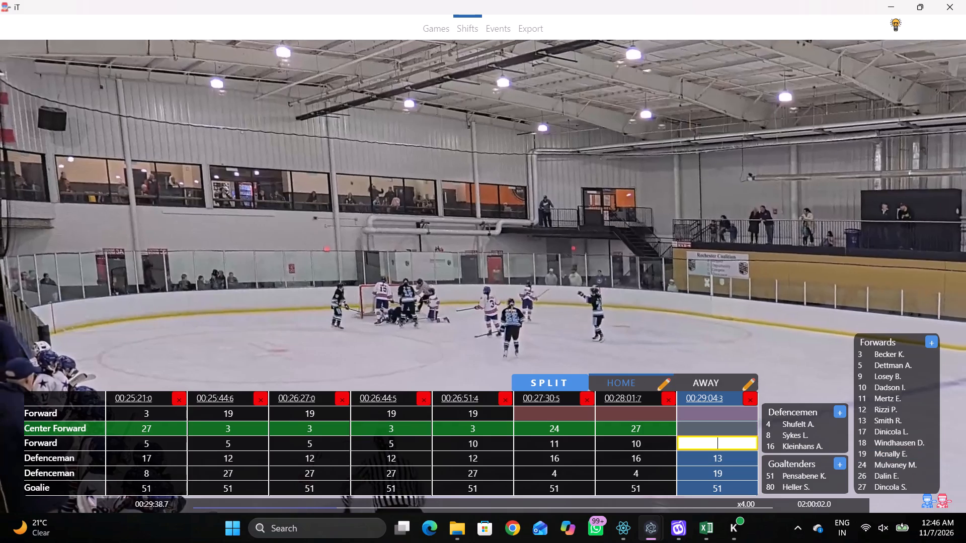
pyautogui.write('qq')
pyautogui.press('q')
pyautogui.press('q')
pyautogui.press('q')
pyautogui.press('q')
pyautogui.click(726, 416)
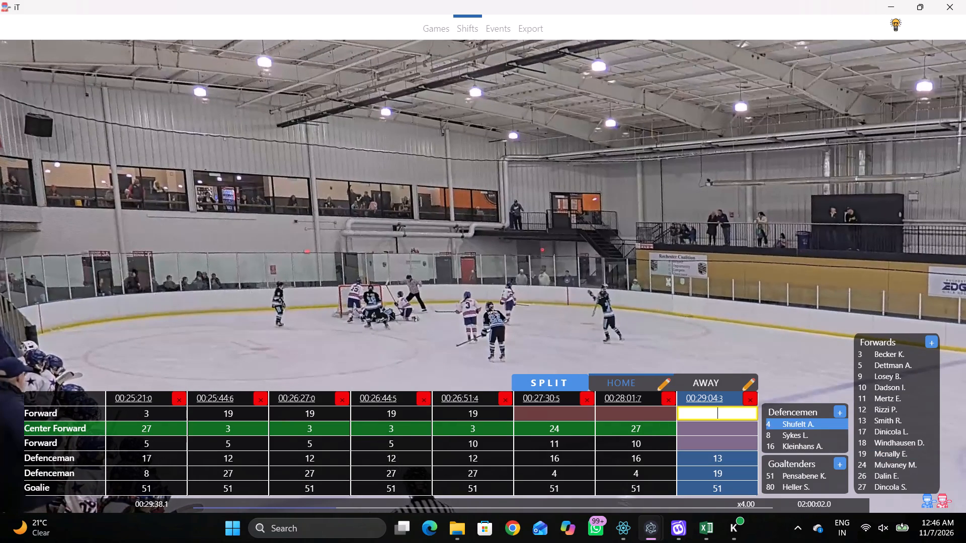
pyautogui.click(729, 425)
pyautogui.click(874, 357)
pyautogui.moveTo(746, 426); pyautogui.dragTo(743, 431)
pyautogui.click(734, 438)
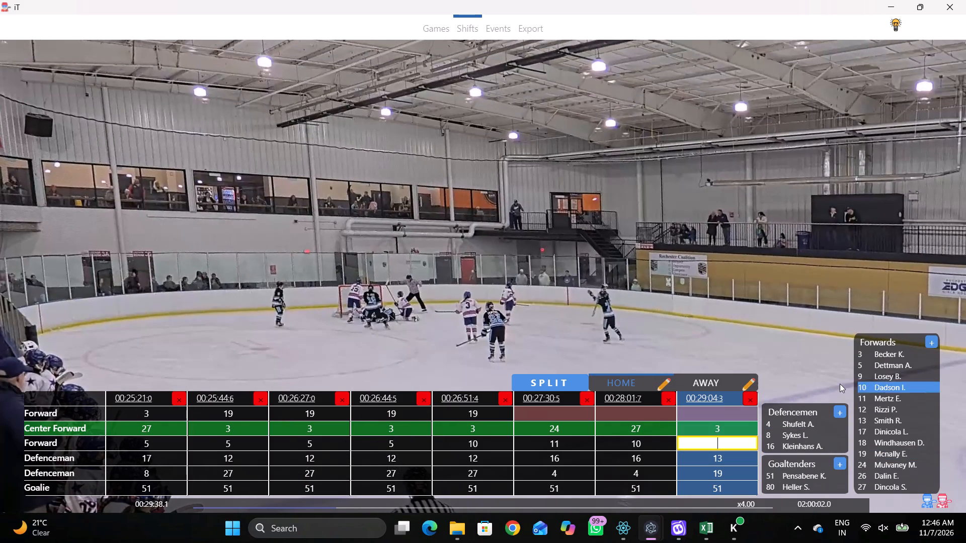
pyautogui.click(864, 363)
# Step back to about 00:29:36 and review the play toward 00:29:48, checking the home skaters' jersey numbers.
pyautogui.press('q')
pyautogui.press('q')
pyautogui.press('q')
pyautogui.press('q')
pyautogui.press('q')
pyautogui.press('q')
pyautogui.press('q')
pyautogui.press('q')
pyautogui.press('q')
pyautogui.press('q')
pyautogui.press('q')
pyautogui.press('q')
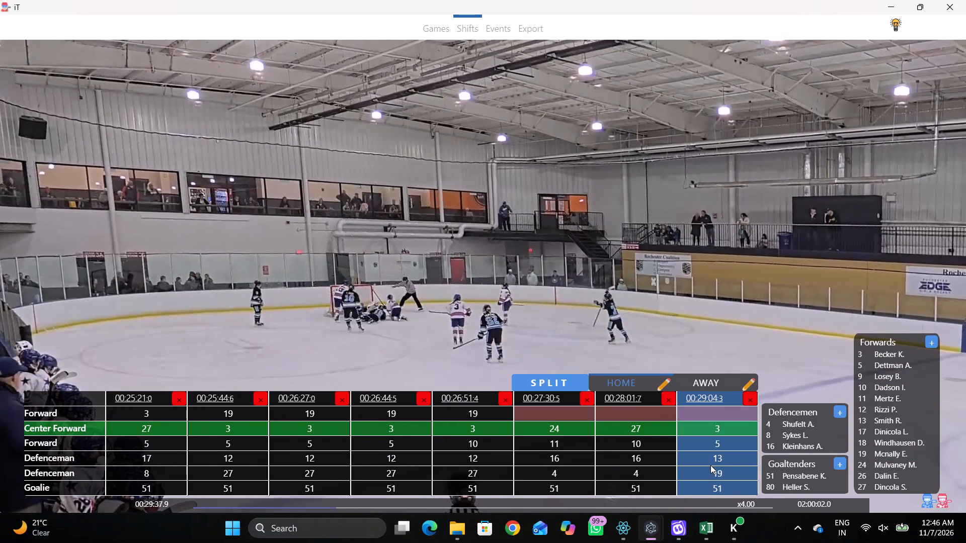
pyautogui.write('qqqqqq')
pyautogui.press('space')
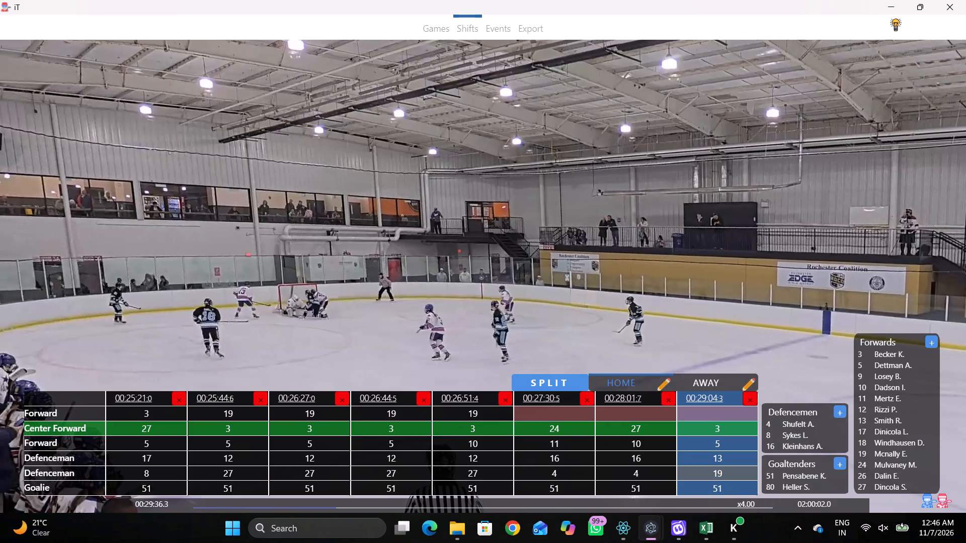
pyautogui.press('space')
pyautogui.press('space')
pyautogui.press('space')
pyautogui.press('space')
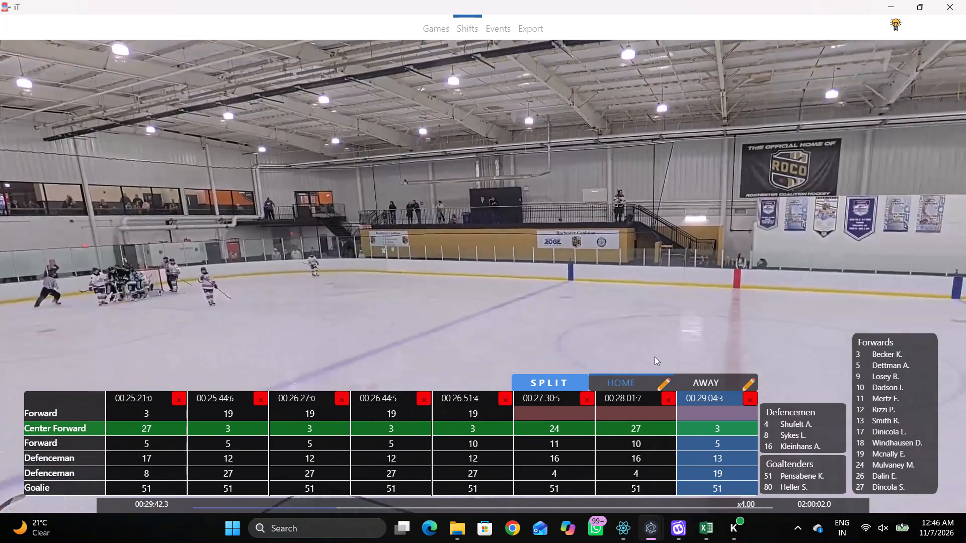
pyautogui.press('space')
pyautogui.hotkey('shift', 'd')
pyautogui.press('space')
pyautogui.press('space')
pyautogui.press('space')
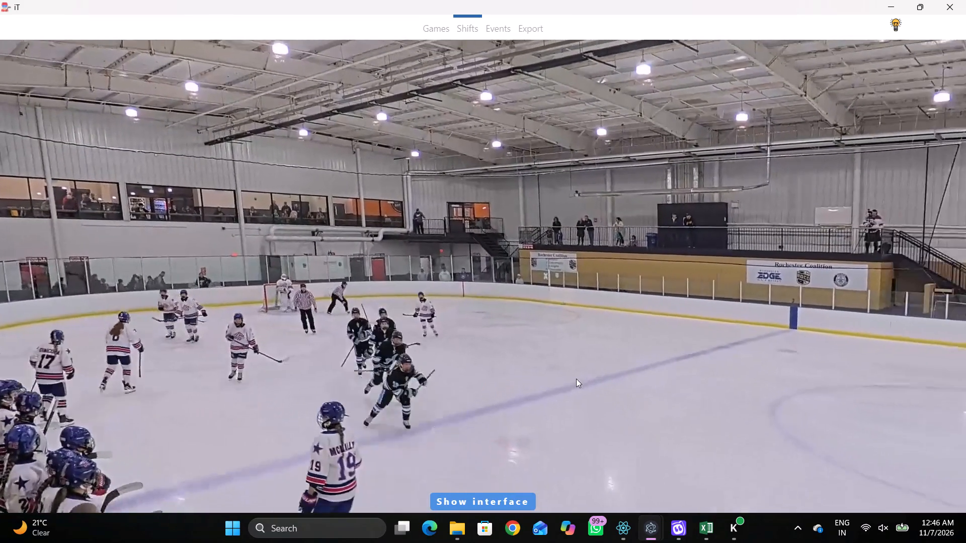
# Pause at about 00:29:48.2 and set the second defenceman of the home 00:29:04.3 line to 18.
pyautogui.press('space')
pyautogui.hotkey('shift', 'd')
pyautogui.click(723, 481)
pyautogui.click(746, 470)
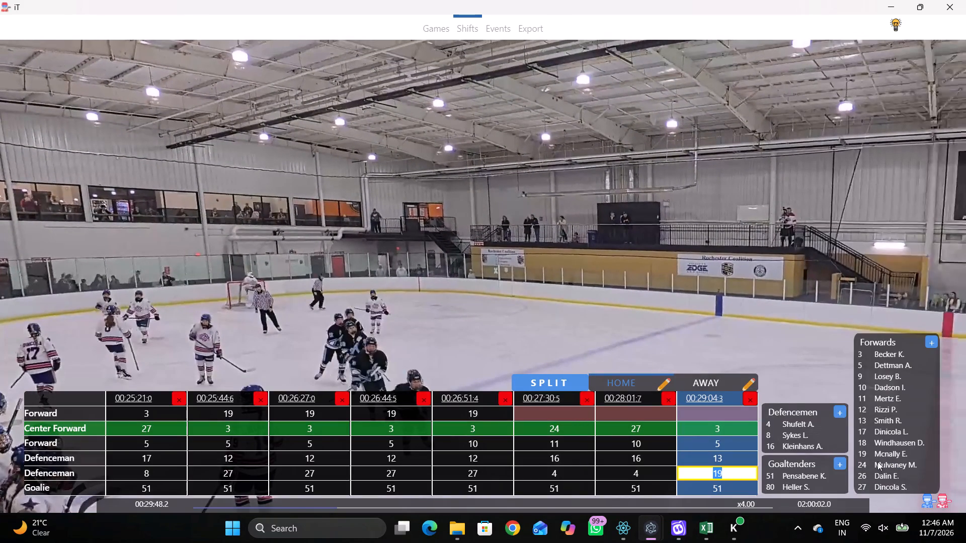
pyautogui.click(879, 439)
# Play on from the stoppage and add a home shift line at 00:30:00.6.
pyautogui.hotkey('shift', 'd')
pyautogui.press('space')
pyautogui.press('space')
pyautogui.press('space')
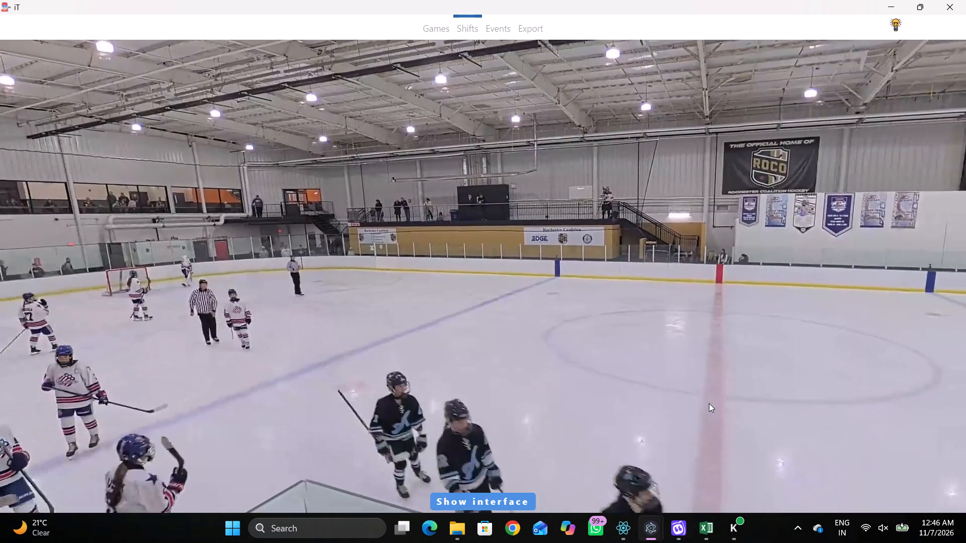
pyautogui.press('space')
pyautogui.press('space')
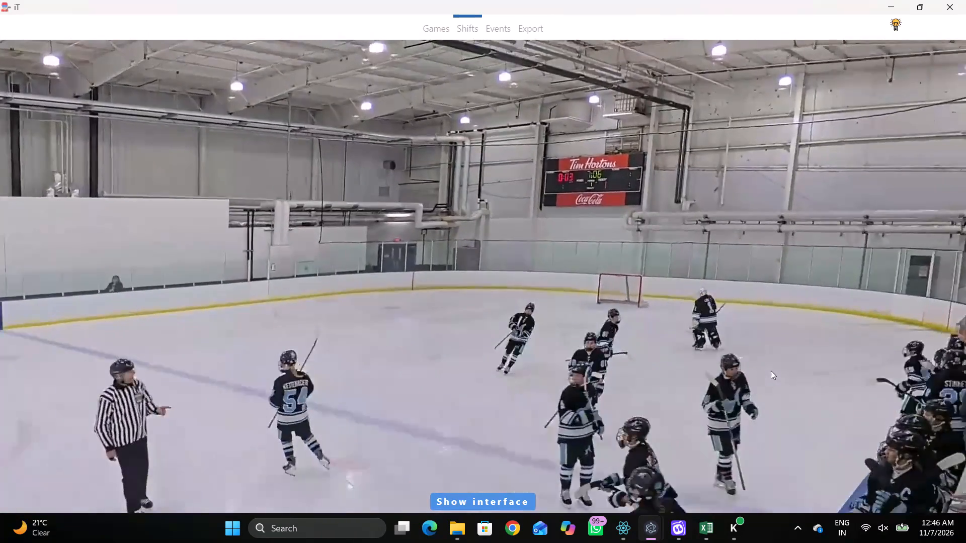
pyautogui.press('space')
pyautogui.press('space')
pyautogui.press('space')
pyautogui.hotkey('shift', 's')
pyautogui.hotkey('shift', 'd')
pyautogui.click(731, 465)
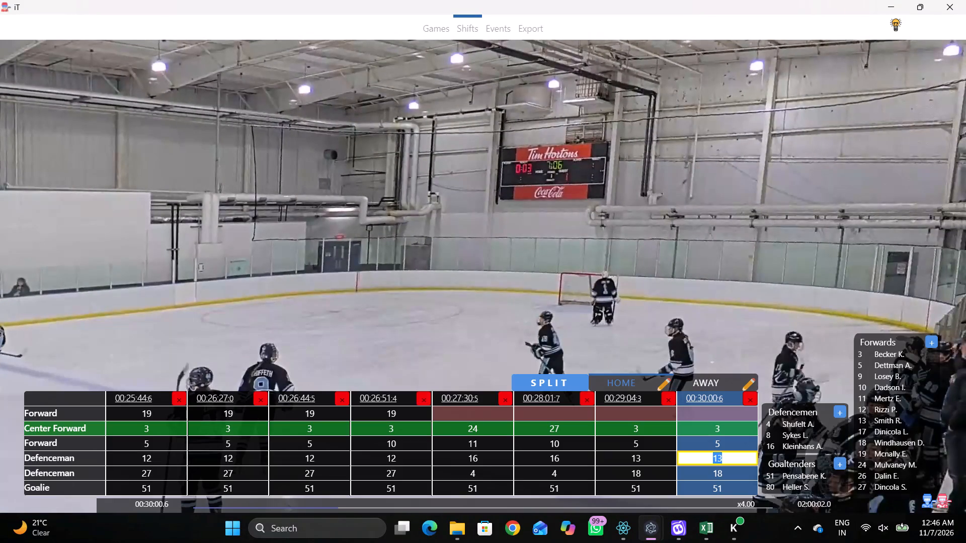
pyautogui.hotkey('shift', 'd')
# Play on to the center-ice faceoff and add a home shift line at 00:30:25.3.
pyautogui.press('space')
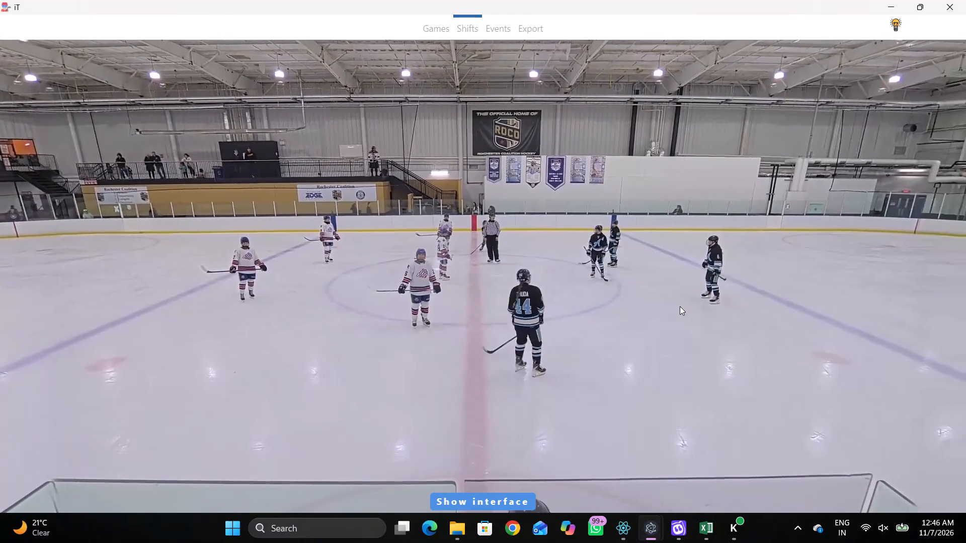
pyautogui.press('space')
pyautogui.write('qSD')
# Set the two defencemen of the home 00:30:25.3 line to 17 and 8.
pyautogui.click(719, 462)
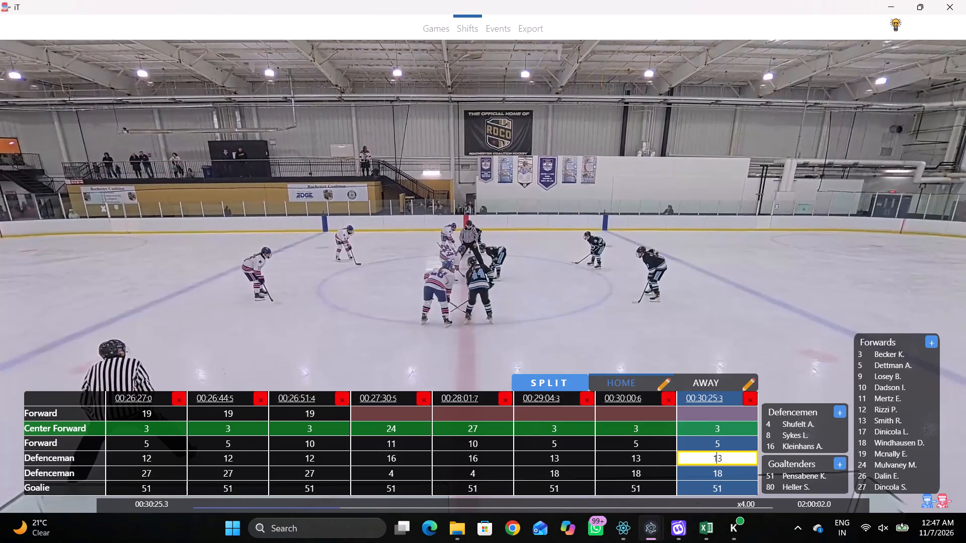
pyautogui.click(870, 435)
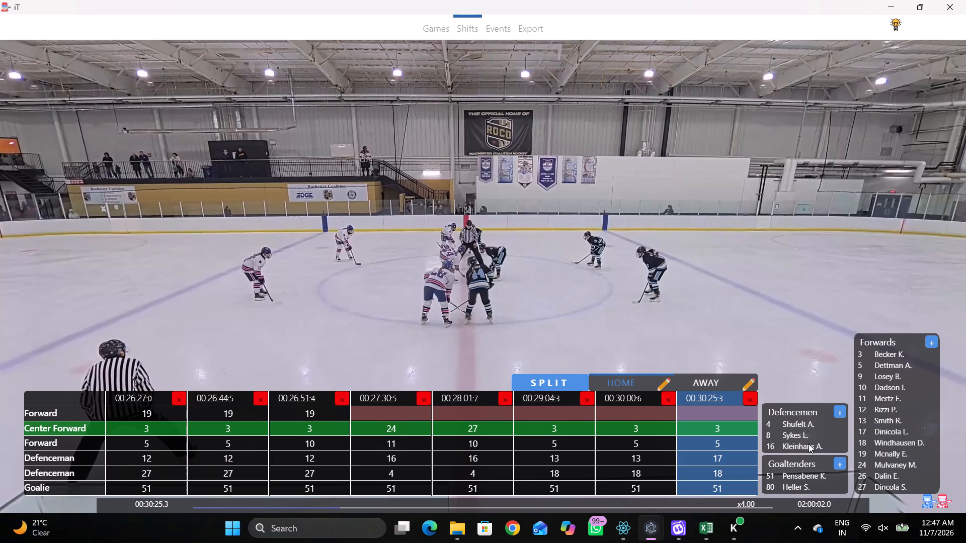
pyautogui.click(736, 476)
pyautogui.click(806, 428)
pyautogui.click(792, 434)
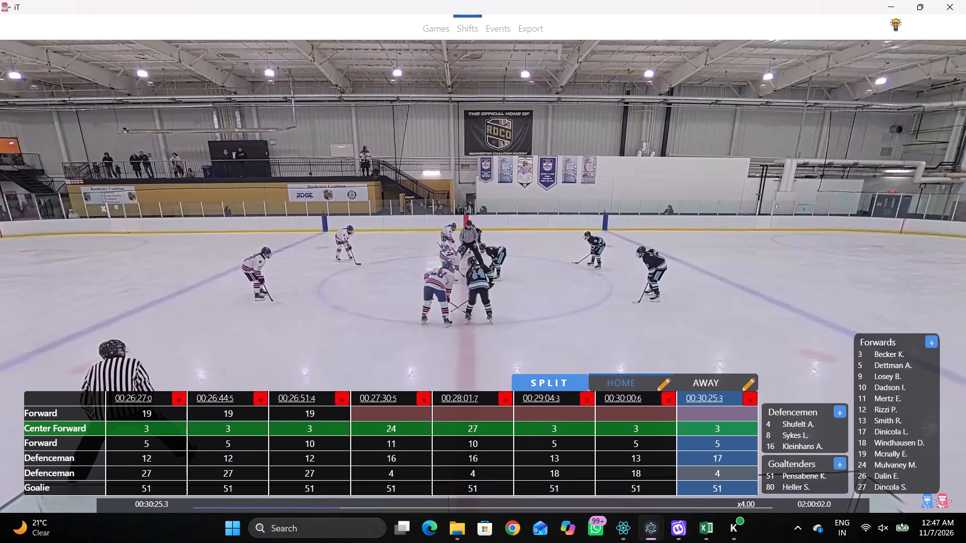
pyautogui.click(725, 474)
# Clear the home 00:30:25.3 line's center and third forward entries and set them to 24 and 26.
pyautogui.click(729, 433)
pyautogui.press('BackSpace')
pyautogui.press('Tab')
pyautogui.press('BackSpace')
pyautogui.click(726, 427)
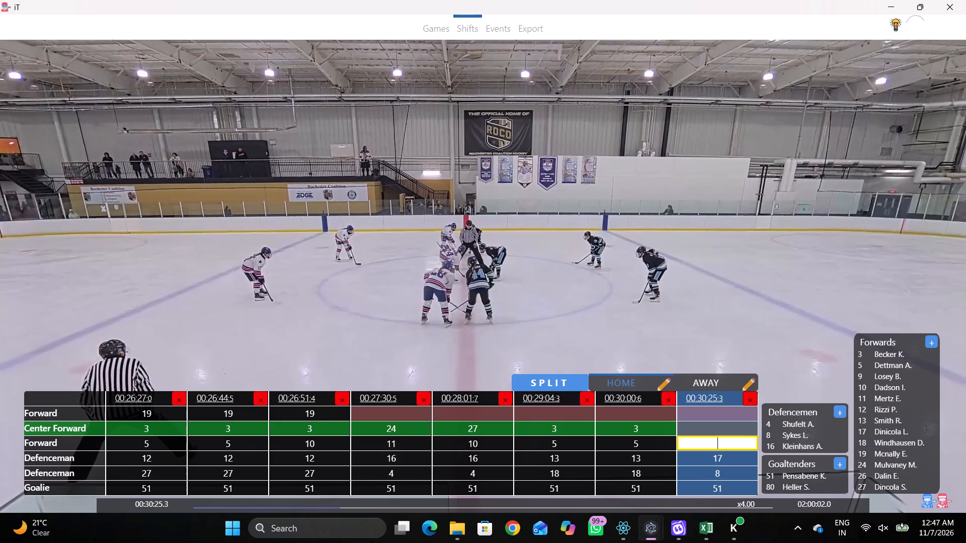
pyautogui.click(870, 469)
pyautogui.click(743, 443)
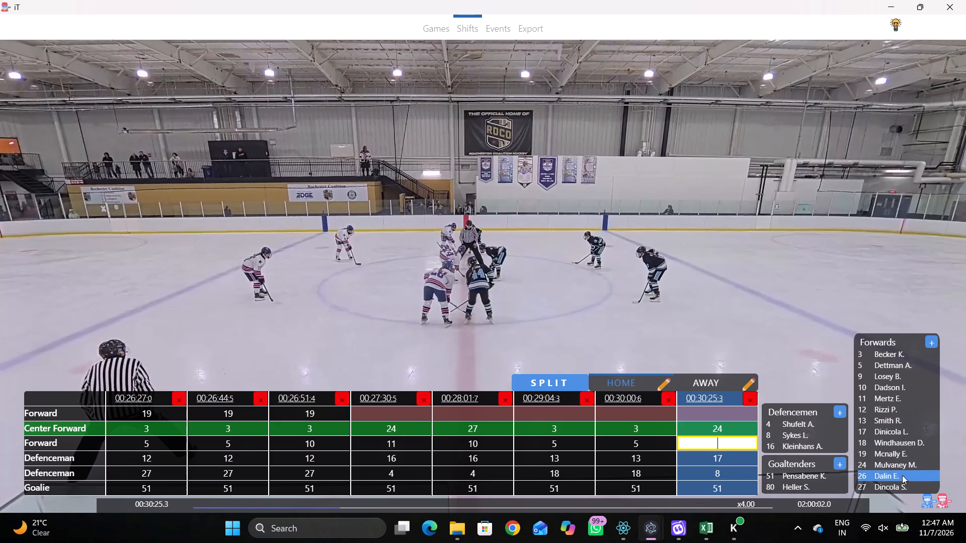
pyautogui.click(891, 473)
# Review the play up to about 00:30:36.6 and set the first forward of the home 00:30:25.3 line to 9.
pyautogui.press('d')
pyautogui.press('space')
pyautogui.write('v')
pyautogui.press('space')
pyautogui.press('space')
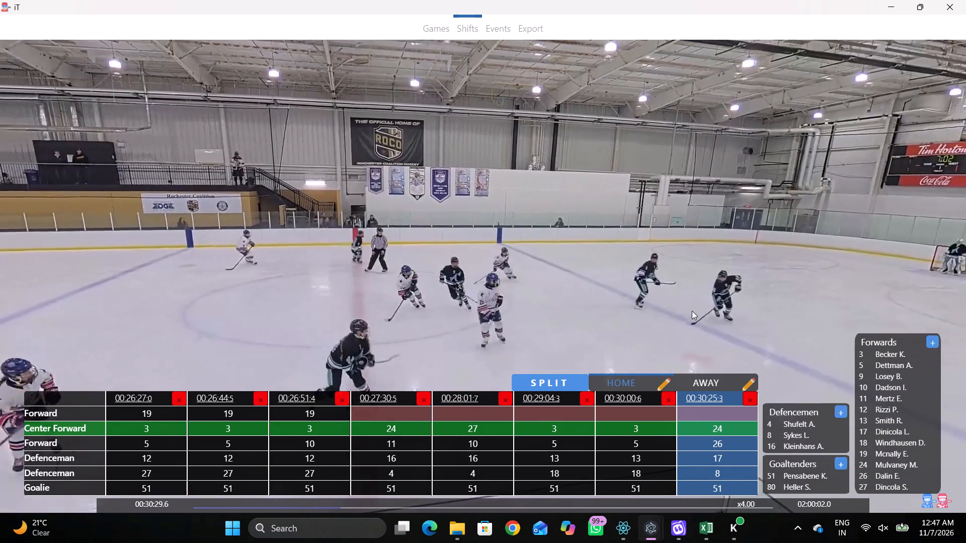
pyautogui.press('space')
pyautogui.press('space')
pyautogui.press('space')
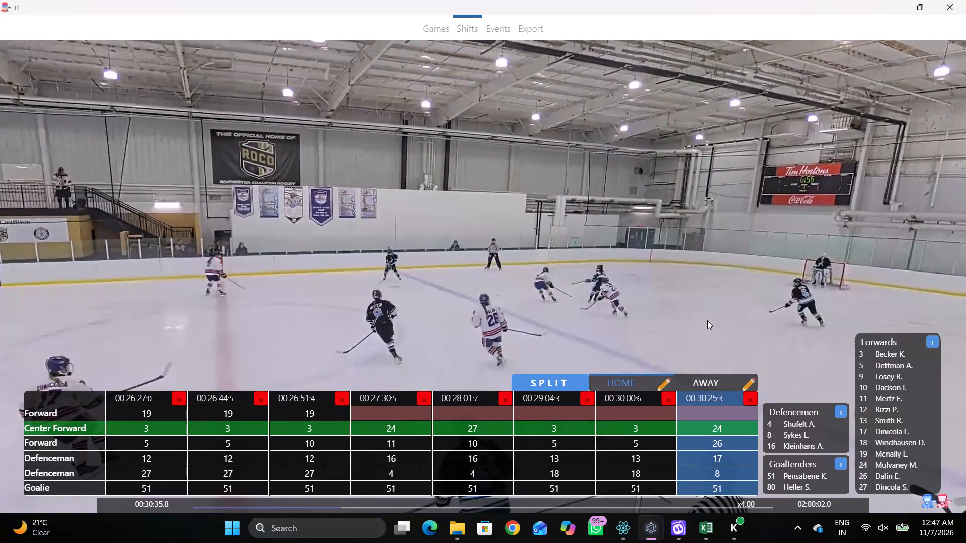
pyautogui.press('space')
pyautogui.press('space')
pyautogui.press('q')
pyautogui.press('space')
pyautogui.press('space')
pyautogui.press('q')
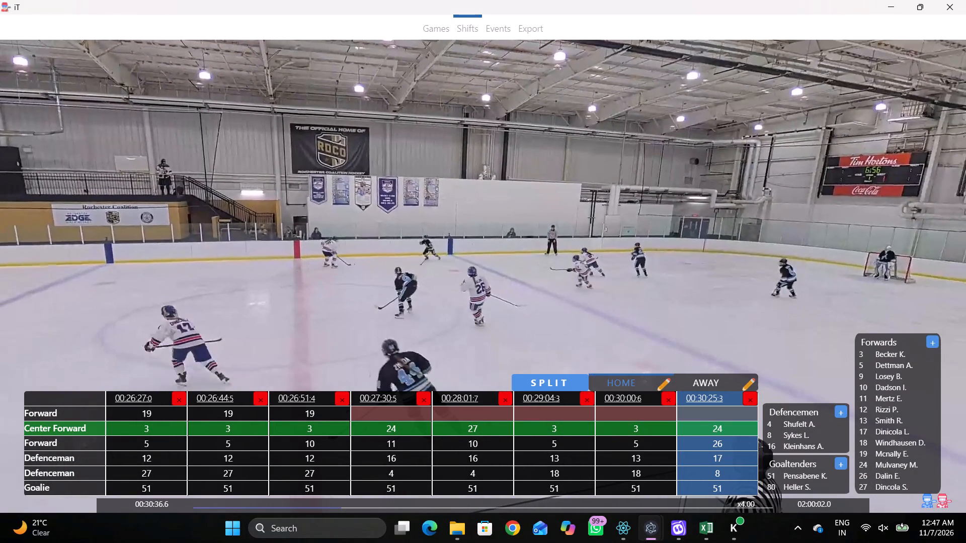
pyautogui.click(711, 411)
pyautogui.click(888, 373)
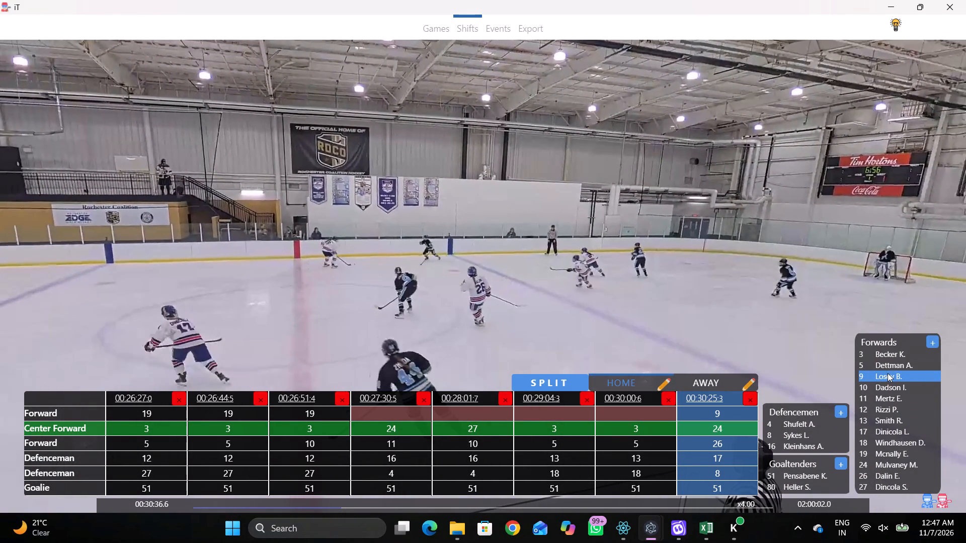
# Play on past 00:30:47 and add a home shift line at 00:30:56.4.
pyautogui.press('q')
pyautogui.press('q')
pyautogui.press('q')
pyautogui.press('space')
pyautogui.press('space')
pyautogui.press('space')
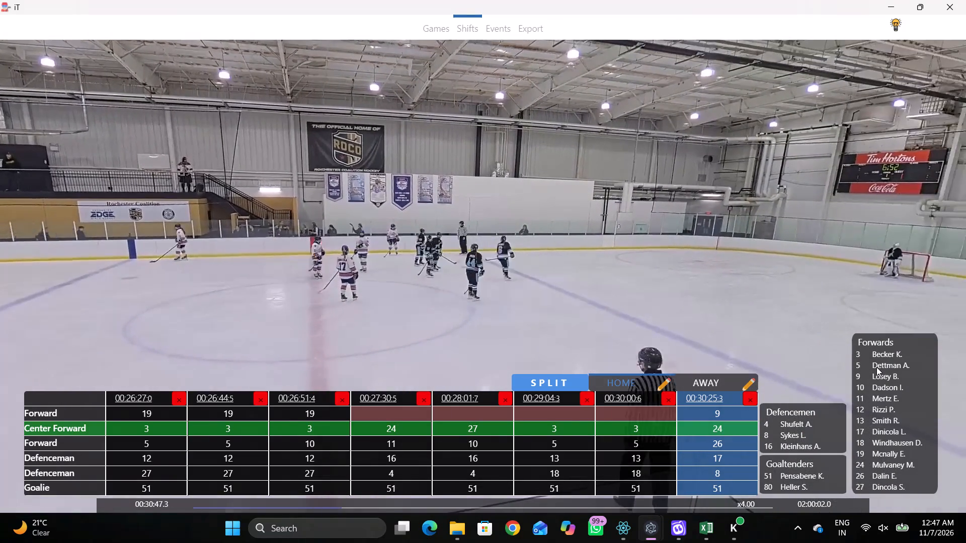
pyautogui.write('c SDDD')
# Play on to the next home change, add a shift line at 00:31:46.3 and stop at about 00:31:49.8.
pyautogui.press('space')
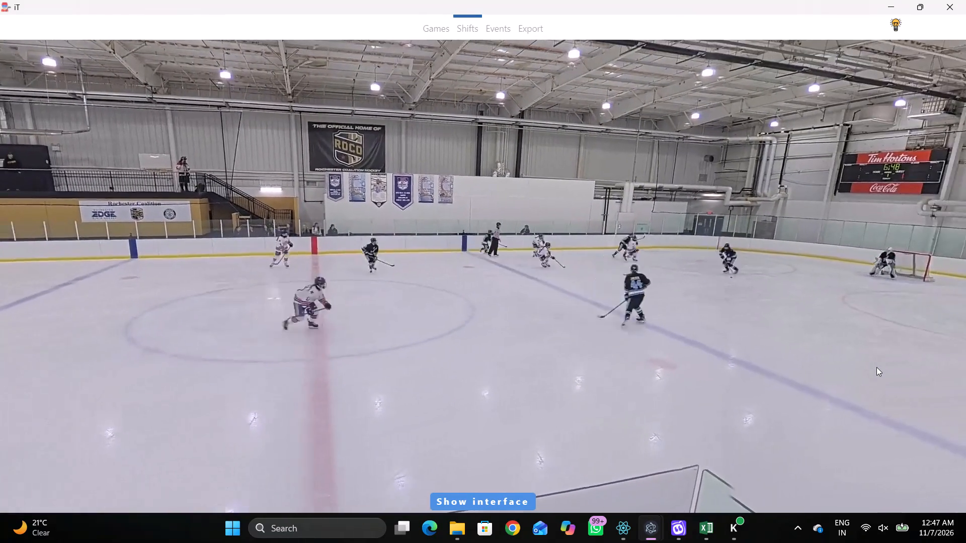
pyautogui.press('space')
pyautogui.press('space')
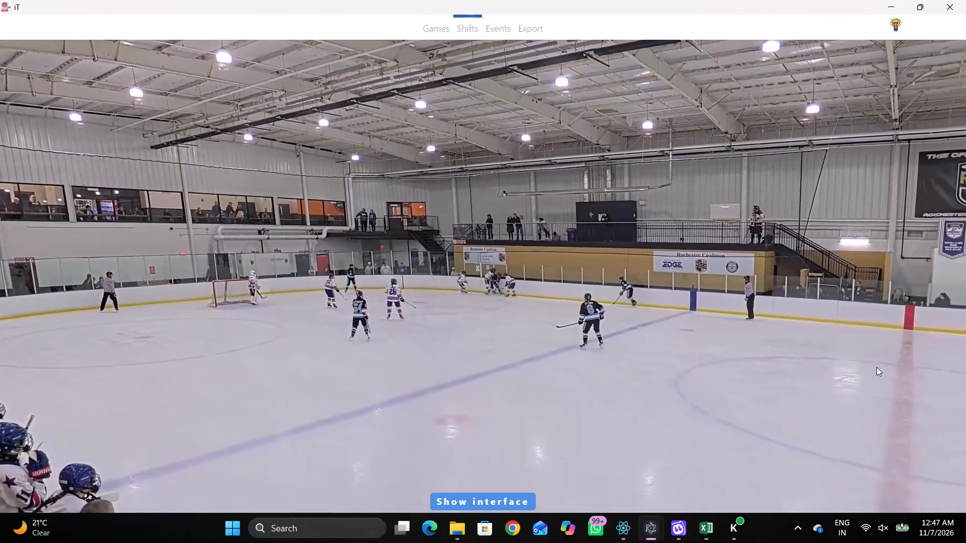
pyautogui.press('space')
pyautogui.press('space')
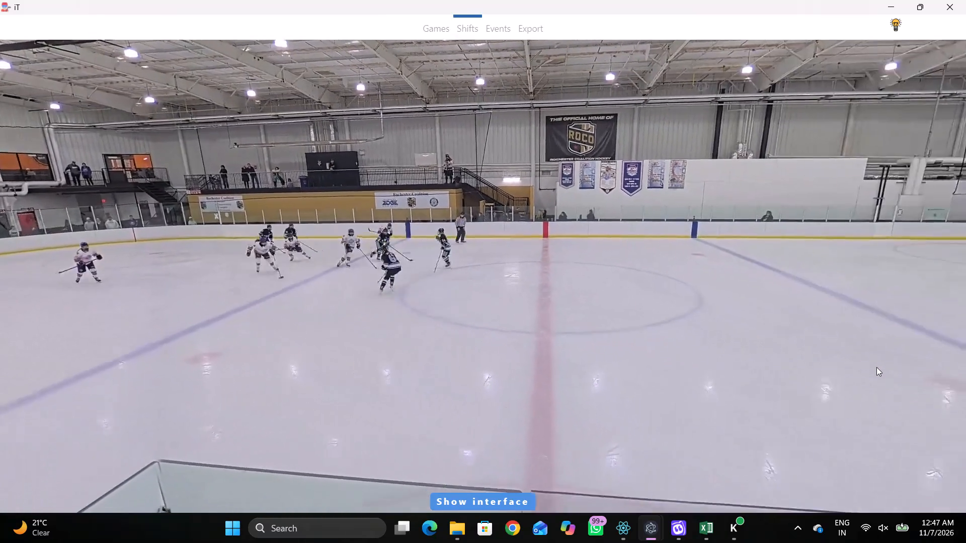
pyautogui.press('space')
pyautogui.write('SDD D')
# Set the home 00:31:46.3 line's center forward to 12 and first defenceman to 16.
pyautogui.click(726, 420)
pyautogui.press('1')
pyautogui.press('2')
pyautogui.click(707, 428)
pyautogui.press('1')
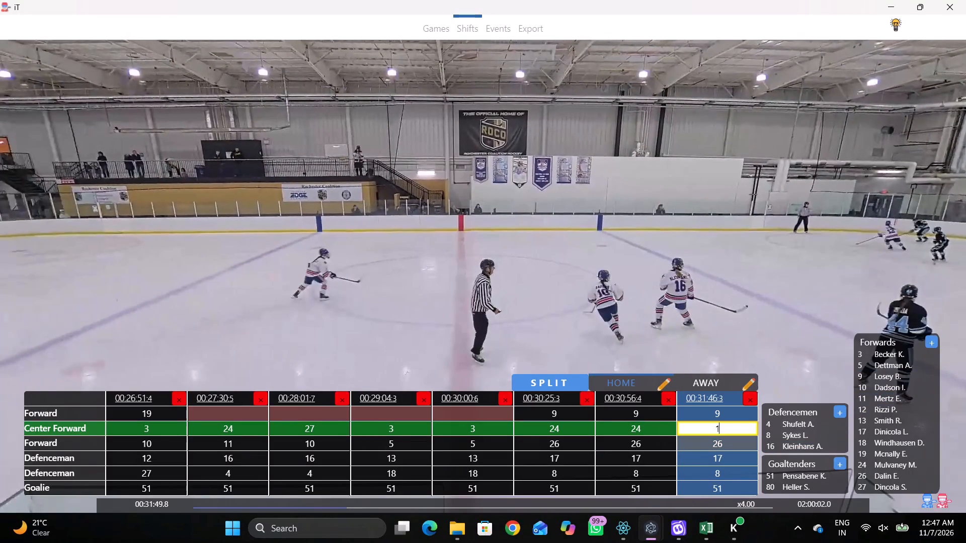
pyautogui.press('2')
pyautogui.click(710, 450)
pyautogui.click(717, 465)
pyautogui.click(793, 447)
# Advance to about 00:31:50.9 and set the home 00:31:46.3 line's second defenceman to 4 and third forward to 10.
pyautogui.hotkey('shift', 'd')
pyautogui.press('space')
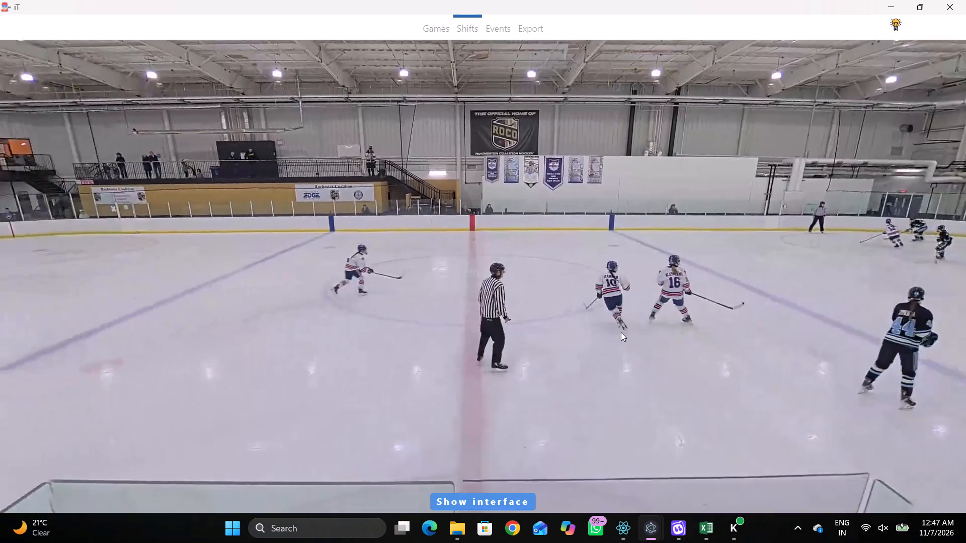
pyautogui.press('space')
pyautogui.hotkey('shift', 'd')
pyautogui.moveTo(737, 447); pyautogui.dragTo(735, 456)
pyautogui.click(734, 472)
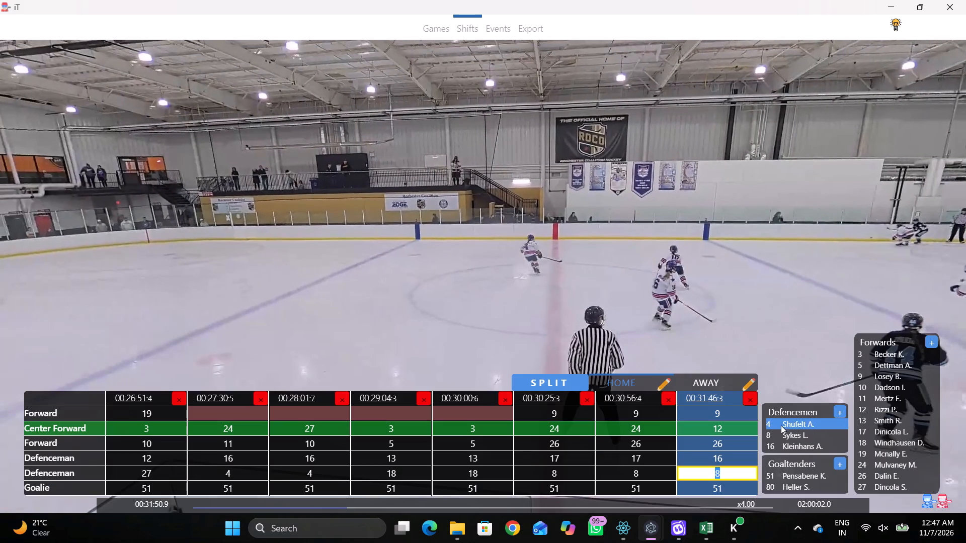
pyautogui.click(781, 424)
pyautogui.click(714, 446)
pyautogui.click(860, 388)
# Play on to about 00:31:57.0 and set the first forward of the home 00:31:46.3 line to 11.
pyautogui.hotkey('shift', 'd')
pyautogui.press('space')
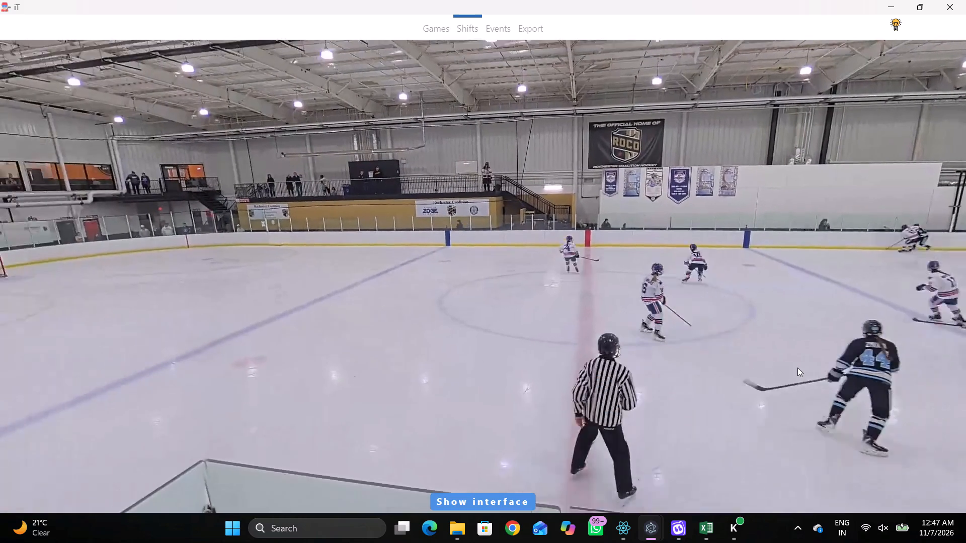
pyautogui.press('space')
pyautogui.press('space')
pyautogui.press('space')
pyautogui.press('space')
pyautogui.press('space')
pyautogui.press('space')
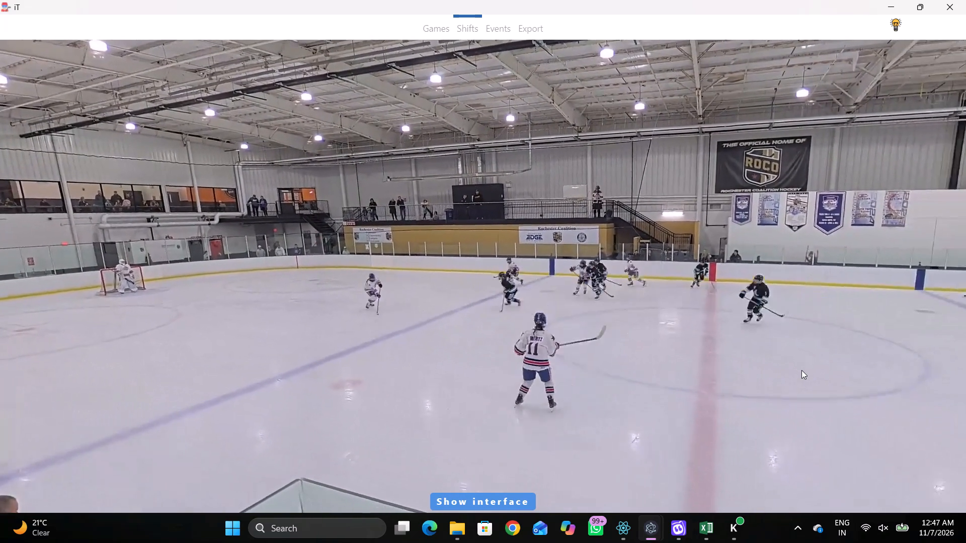
pyautogui.press('space')
pyautogui.hotkey('shift', 'd')
pyautogui.click(753, 392)
pyautogui.click(727, 409)
pyautogui.click(726, 409)
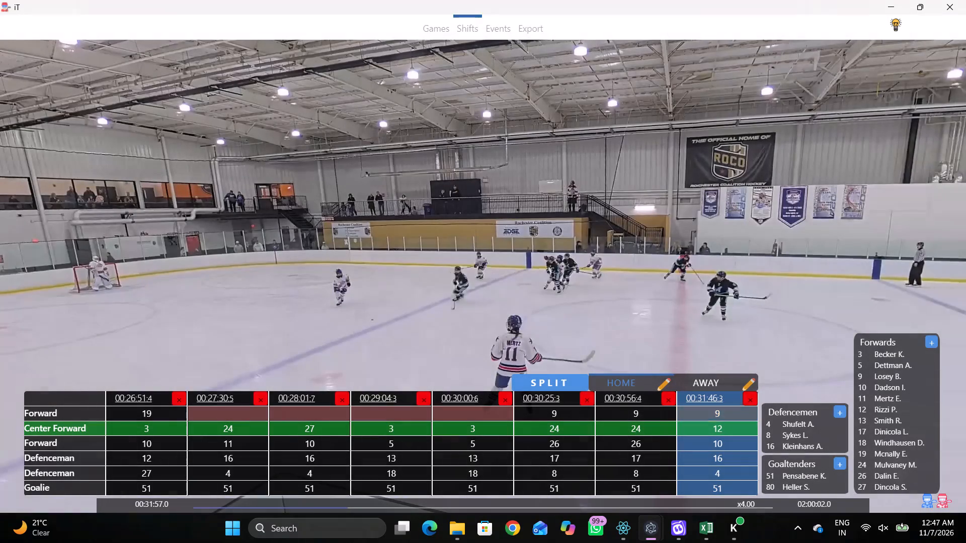
pyautogui.press('1')
pyautogui.press('1')
pyautogui.click(704, 298)
# Play on to the next home change and add shift lines at 00:32:32.4 and 00:32:33.7.
pyautogui.press('space')
pyautogui.write('DD')
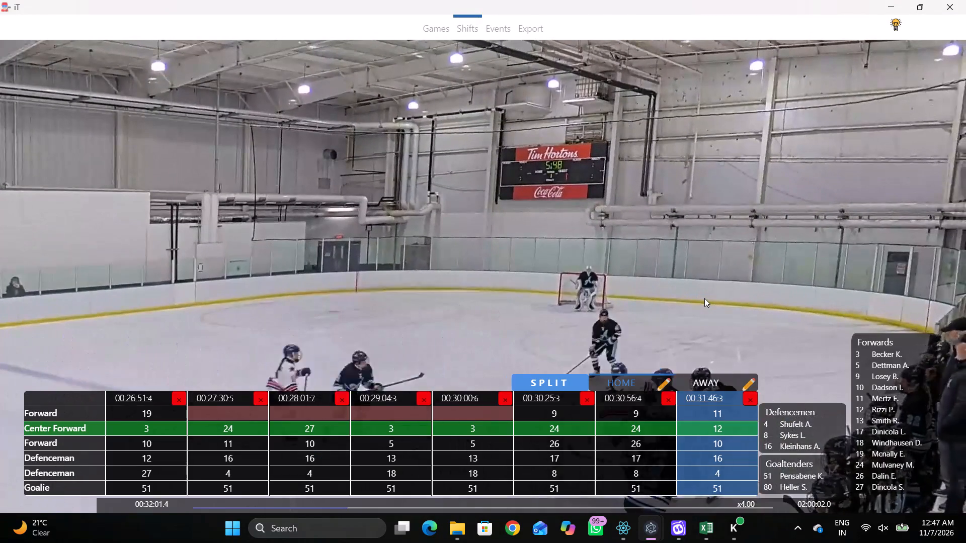
pyautogui.write('DDcD c')
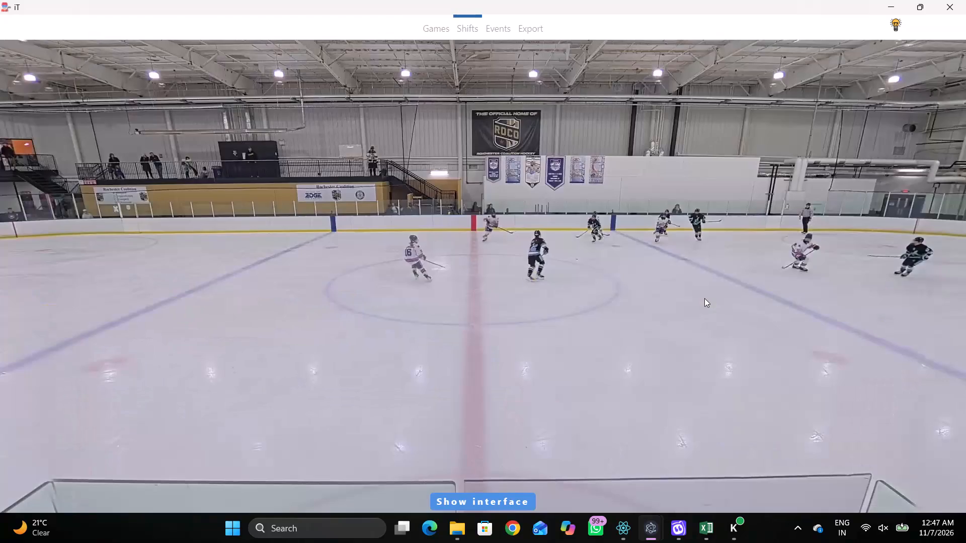
pyautogui.press('space')
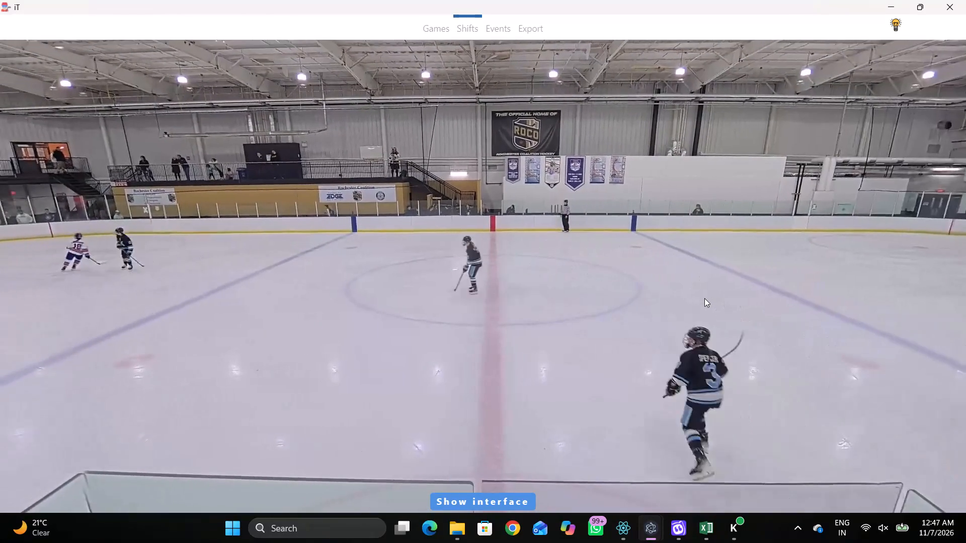
pyautogui.press('space')
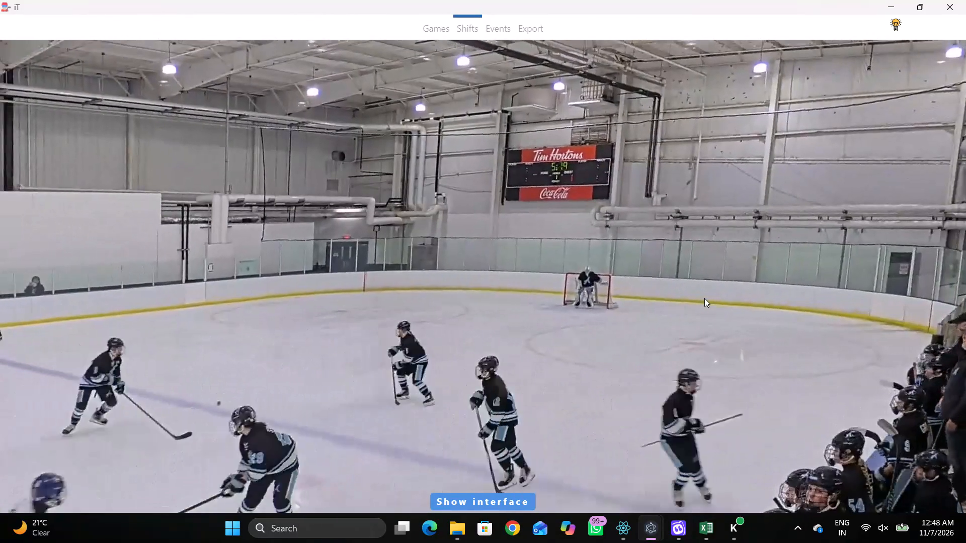
pyautogui.press('space')
pyautogui.press('space')
pyautogui.write('SDD SDD qDDqq')
# Play on to about 00:32:42.9 and set the home 00:32:33.7 line's first forward to 27 and first defenceman to 18.
pyautogui.press('space')
pyautogui.press('space')
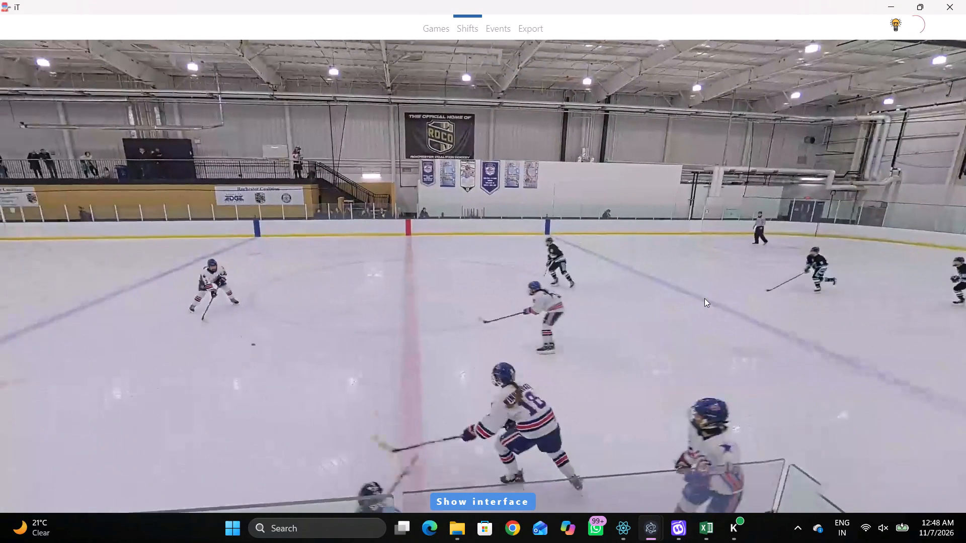
pyautogui.write('qD')
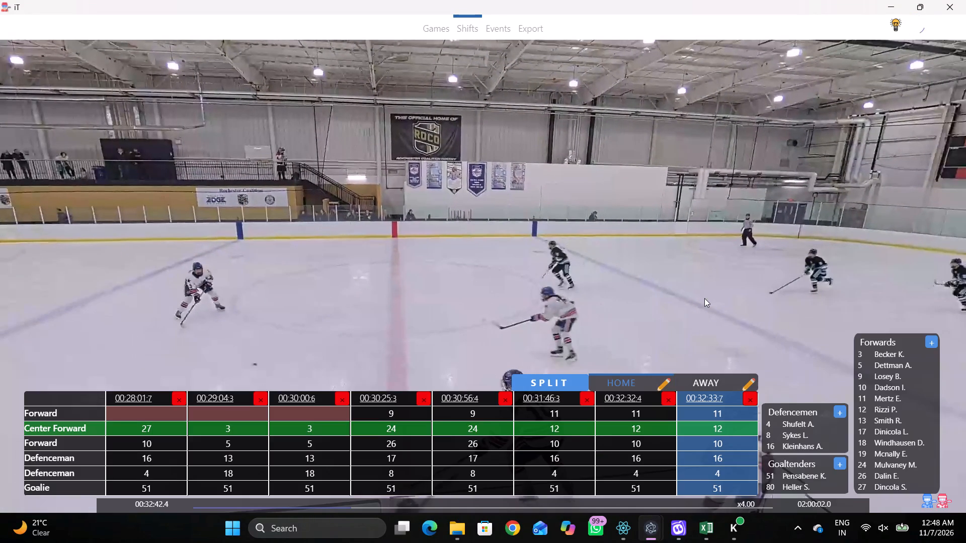
pyautogui.moveTo(739, 409); pyautogui.dragTo(729, 409)
pyautogui.press('1')
pyautogui.moveTo(721, 417); pyautogui.dragTo(713, 415)
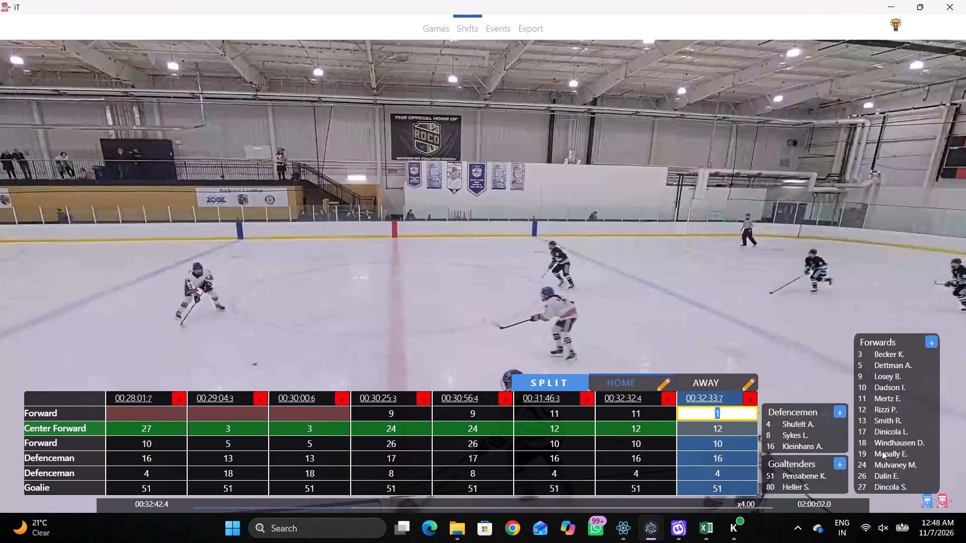
pyautogui.click(892, 493)
pyautogui.click(887, 488)
pyautogui.hotkey('shift', 'd')
pyautogui.press('space')
pyautogui.press('space')
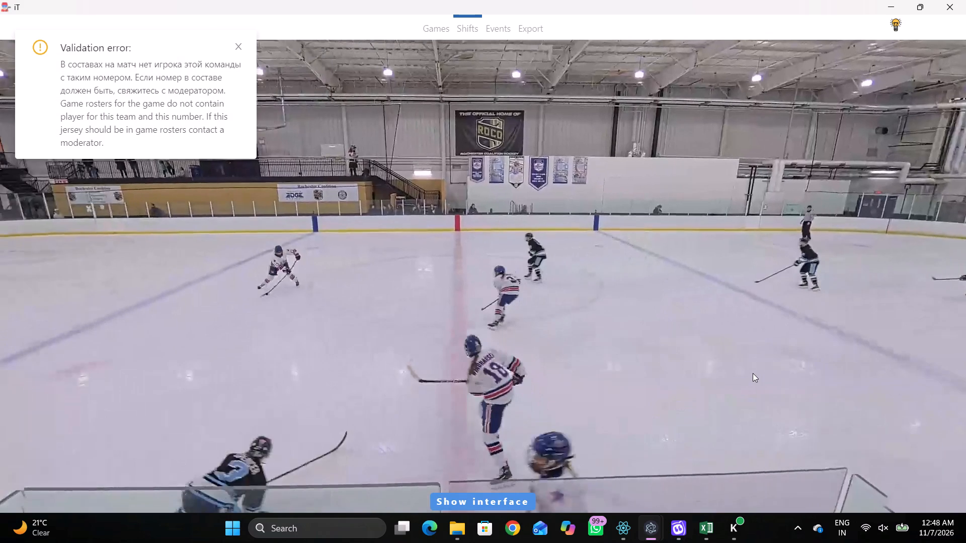
pyautogui.hotkey('shift', 'd')
pyautogui.moveTo(727, 456); pyautogui.dragTo(721, 456)
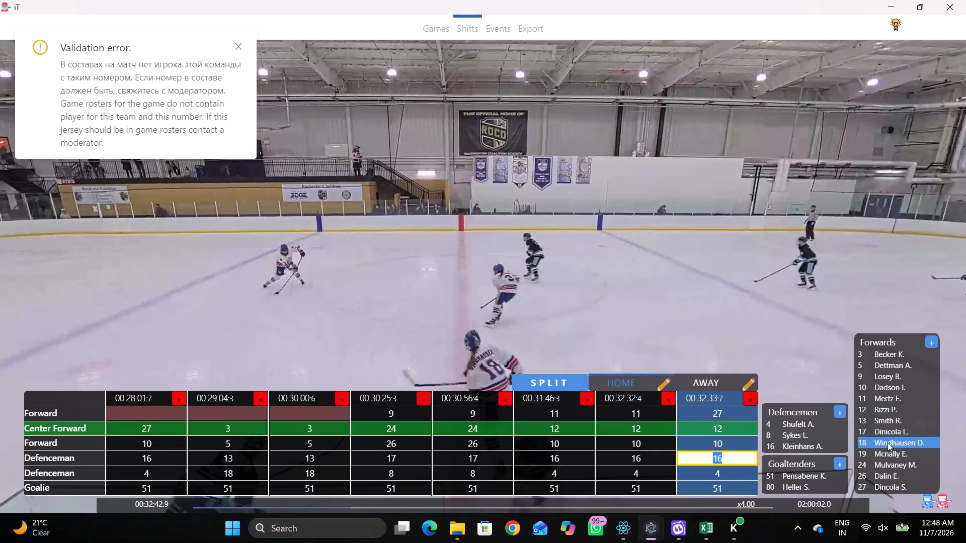
pyautogui.click(888, 442)
pyautogui.hotkey('shift', 'd')
# Play on to the next home change and add a shift line at 00:32:44.6.
pyautogui.press('space')
pyautogui.press('space')
pyautogui.press('space')
pyautogui.press('space')
pyautogui.hotkey('shift', 's')
pyautogui.hotkey('shift', 'd')
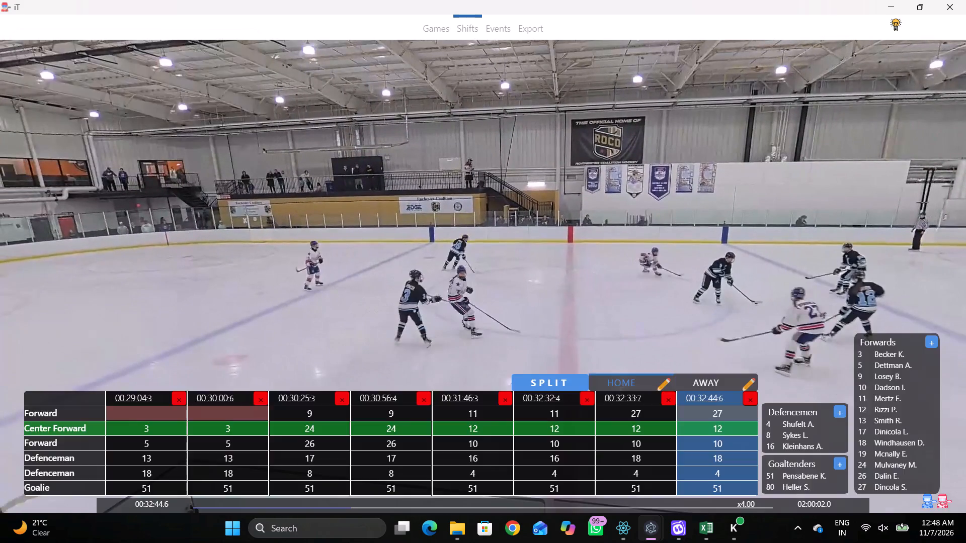
pyautogui.hotkey('shift', 'd')
# Play on to about 00:32:46.1 and set the third forward of the home 00:32:44.6 line to 5.
pyautogui.press('space')
pyautogui.press('space')
pyautogui.press('space')
pyautogui.press('space')
pyautogui.hotkey('shift', 'd')
pyautogui.moveTo(706, 443); pyautogui.dragTo(697, 450)
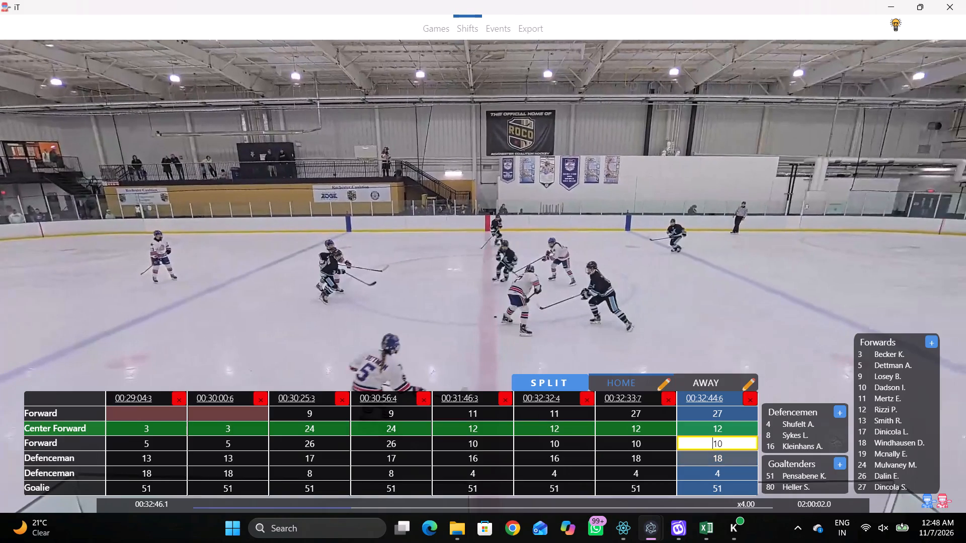
pyautogui.moveTo(710, 460); pyautogui.dragTo(693, 462)
pyautogui.moveTo(734, 435); pyautogui.dragTo(728, 438)
pyautogui.click(729, 445)
pyautogui.click(879, 367)
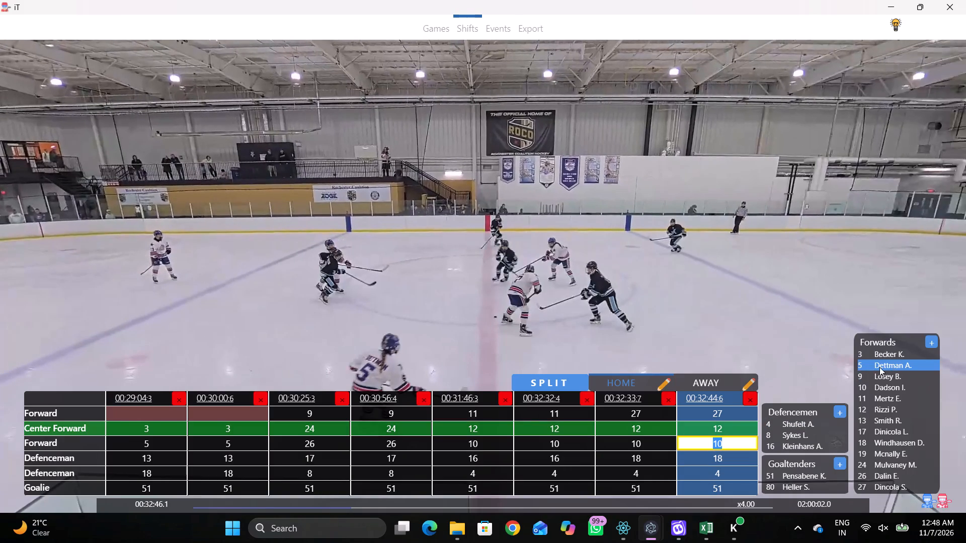
pyautogui.hotkey('shift', 'd')
# Play on to about 00:32:50.7 and set the center forward of the home 00:32:33.7 line to 3.
pyautogui.press('space')
pyautogui.press('space')
pyautogui.press('space')
pyautogui.press('space')
pyautogui.press('space')
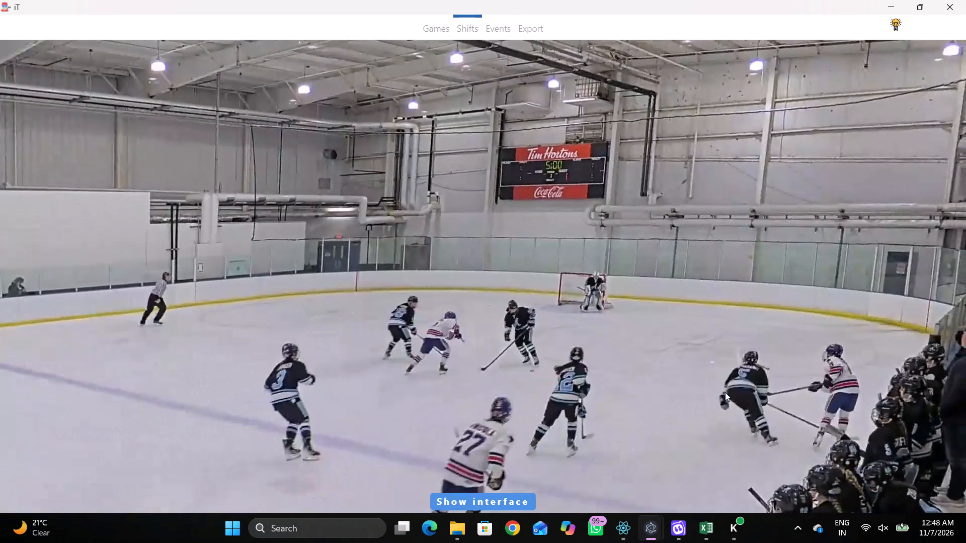
pyautogui.press('space')
pyautogui.press('space')
pyautogui.press('space')
pyautogui.press('q')
pyautogui.press('q')
pyautogui.press('q')
pyautogui.press('q')
pyautogui.press('q')
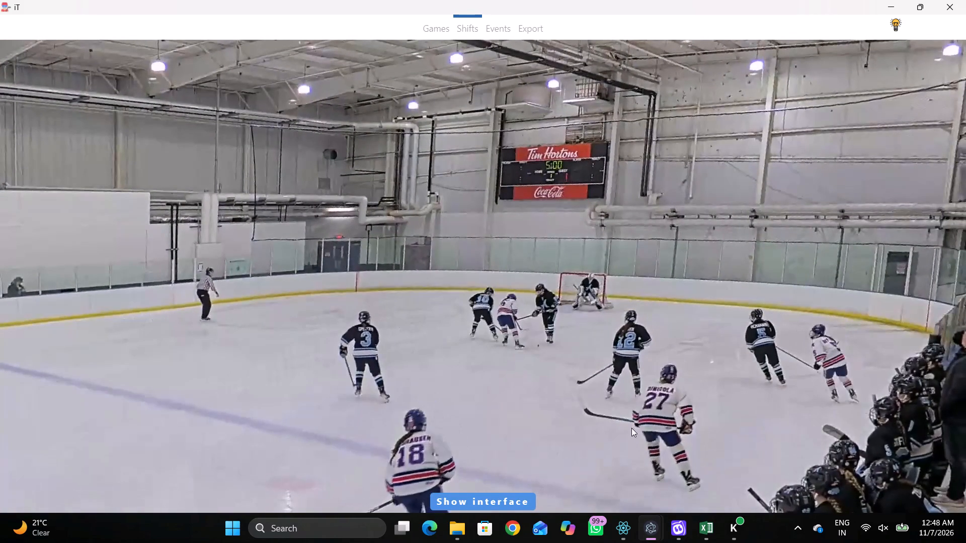
pyautogui.hotkey('shift', 'd')
pyautogui.click(717, 436)
pyautogui.click(641, 437)
pyautogui.click(653, 420)
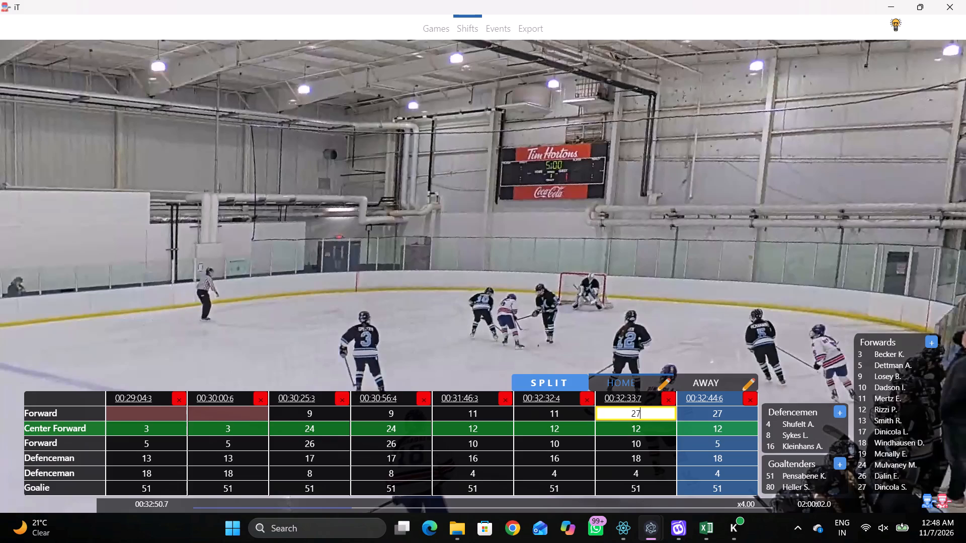
pyautogui.click(639, 428)
pyautogui.press('3')
# Set the center forward of the home 00:32:44.6 line to 3, keeping 5 as its third forward.
pyautogui.click(729, 436)
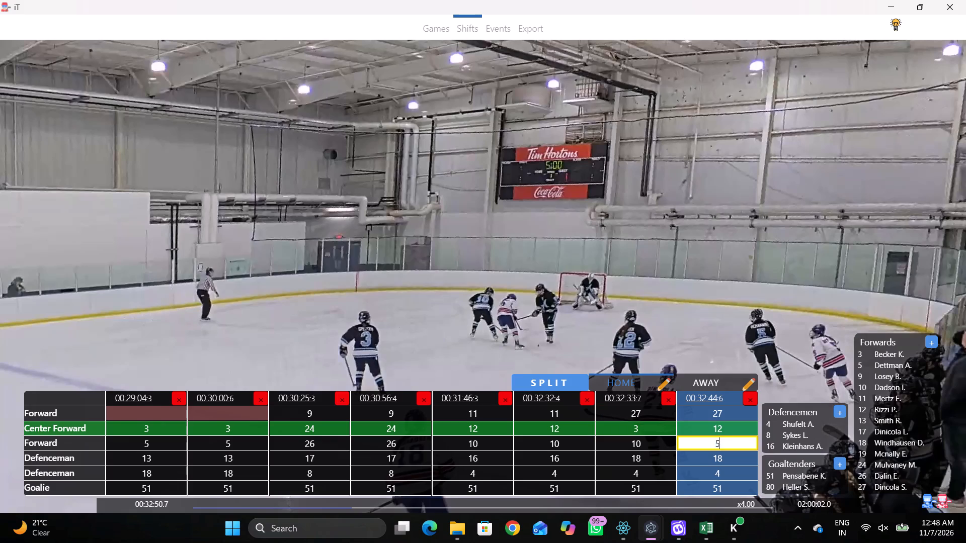
pyautogui.press('3')
pyautogui.moveTo(720, 437); pyautogui.dragTo(712, 440)
pyautogui.click(867, 361)
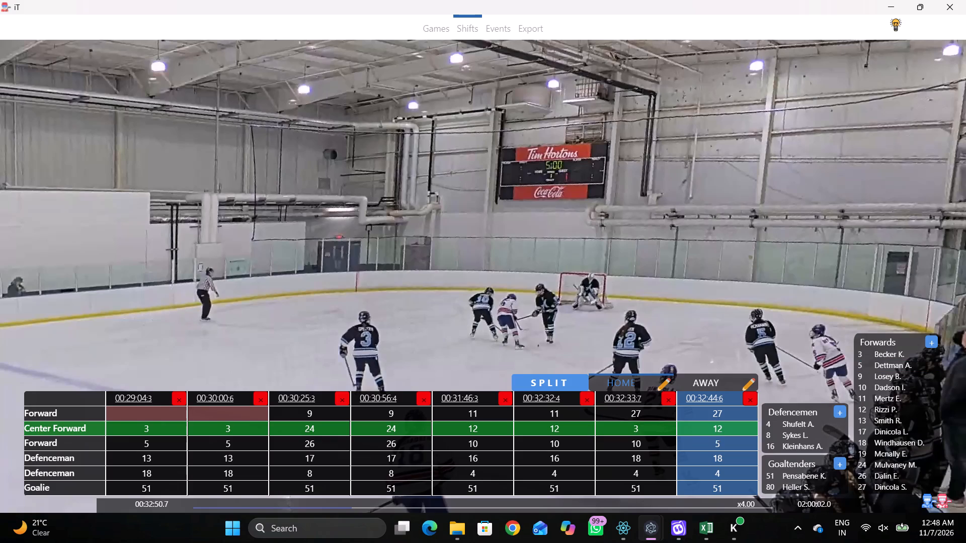
pyautogui.click(737, 415)
pyautogui.click(728, 427)
pyautogui.press('3')
pyautogui.click(690, 284)
# Play on past 00:32:51.8 and set the second defenceman to 13 in the home 00:32:33.7 and 00:32:44.6 lines.
pyautogui.press('d')
pyautogui.press('space')
pyautogui.press('space')
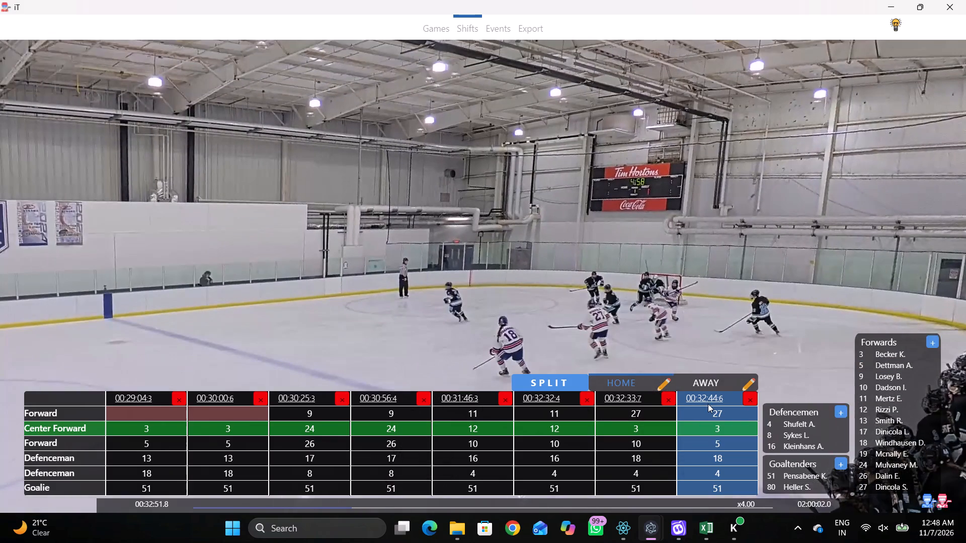
pyautogui.hotkey('shift', 'd')
pyautogui.write('qr')
pyautogui.press('space')
pyautogui.write('v')
pyautogui.press('space')
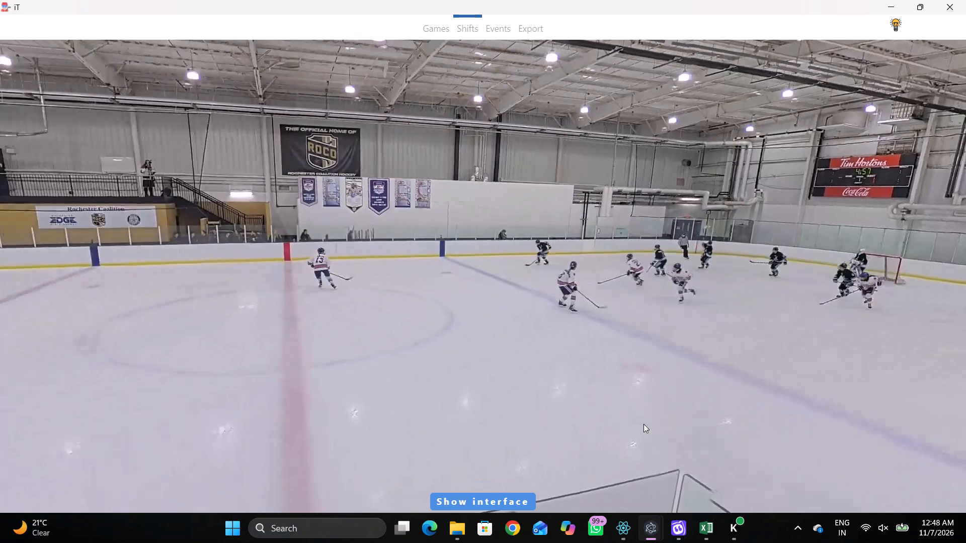
pyautogui.hotkey('shift', 'd')
pyautogui.click(624, 472)
pyautogui.press('1')
pyautogui.press('3')
pyautogui.click(729, 471)
pyautogui.write('13')
pyautogui.click(719, 292)
pyautogui.hotkey('shift', 'd')
# Play on to the next home change and add a shift line at 00:33:28.2.
pyautogui.press('space')
pyautogui.write('vv')
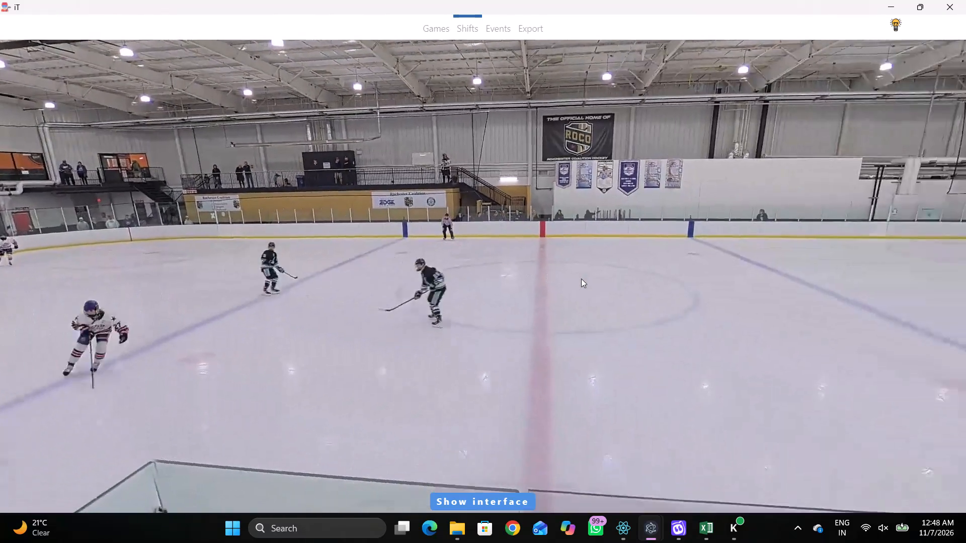
pyautogui.press('space')
pyautogui.press('space')
pyautogui.press('space')
pyautogui.press('space')
pyautogui.press('space')
pyautogui.write('SDD')
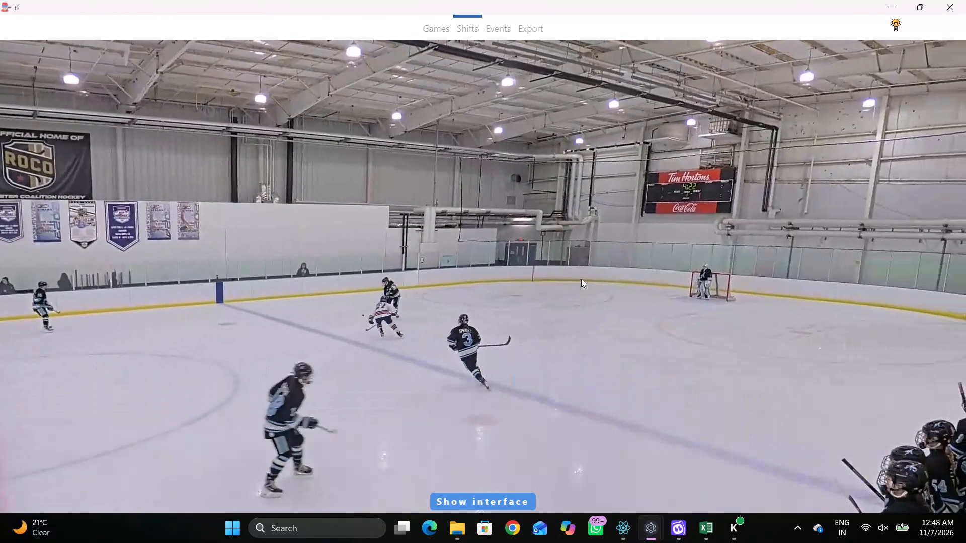
# Play on to about 00:33:32.7 and set the home 00:33:28.2 line's center forward to 12 and third forward to 19.
pyautogui.press('space')
pyautogui.press('space')
pyautogui.press('space')
pyautogui.press('space')
pyautogui.press('space')
pyautogui.press('space')
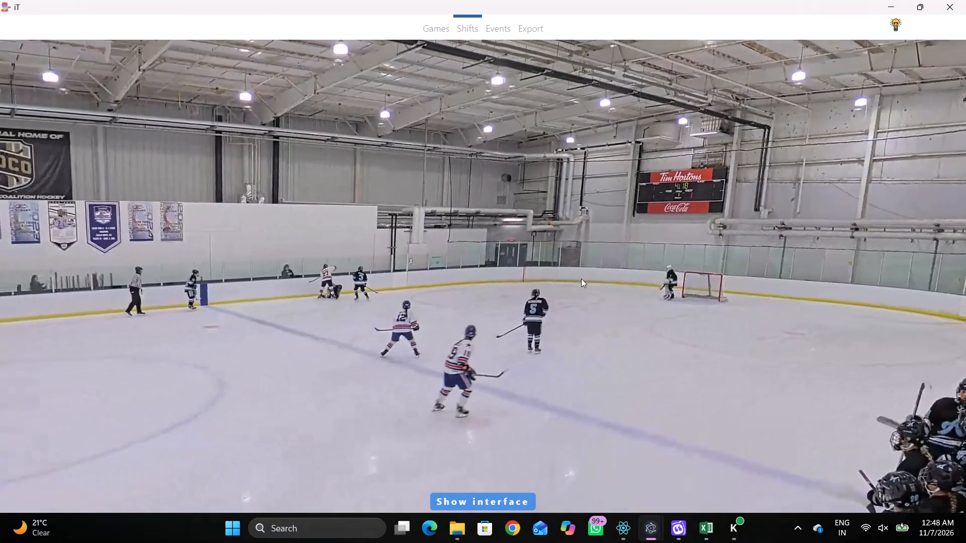
pyautogui.press('space')
pyautogui.press('space')
pyautogui.write('D')
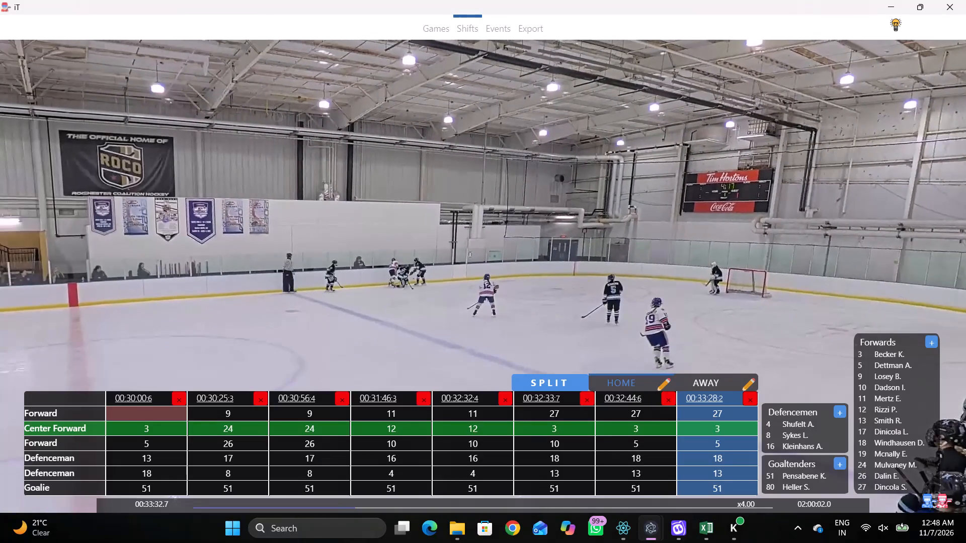
pyautogui.click(739, 434)
pyautogui.press('1')
pyautogui.press('2')
pyautogui.click(736, 441)
pyautogui.click(863, 455)
pyautogui.hotkey('shift', 'd')
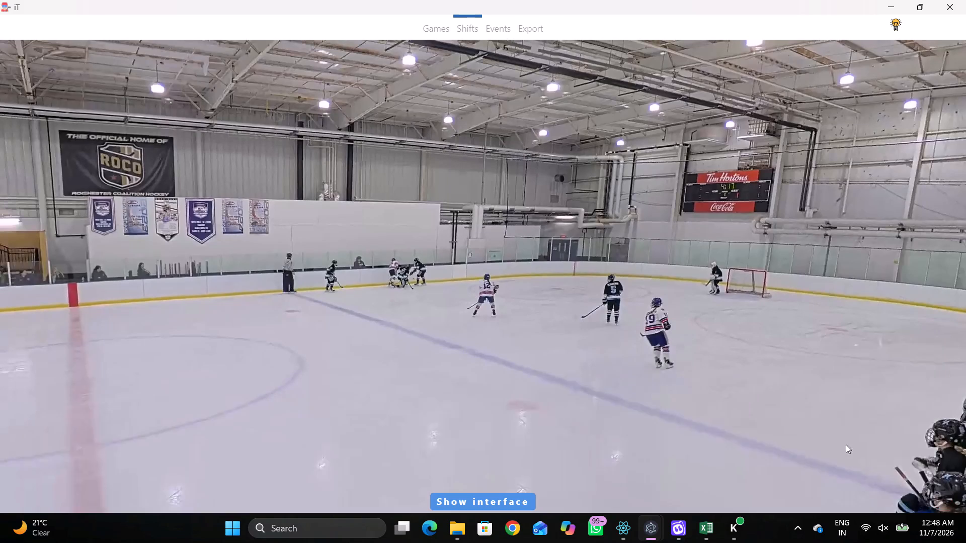
# Play on to about 00:33:36.6 and set the home 00:33:28.2 line's first defenceman to 8 and second defenceman to 17.
pyautogui.press('space')
pyautogui.press('space')
pyautogui.press('space')
pyautogui.press('space')
pyautogui.press('space')
pyautogui.press('space')
pyautogui.press('q')
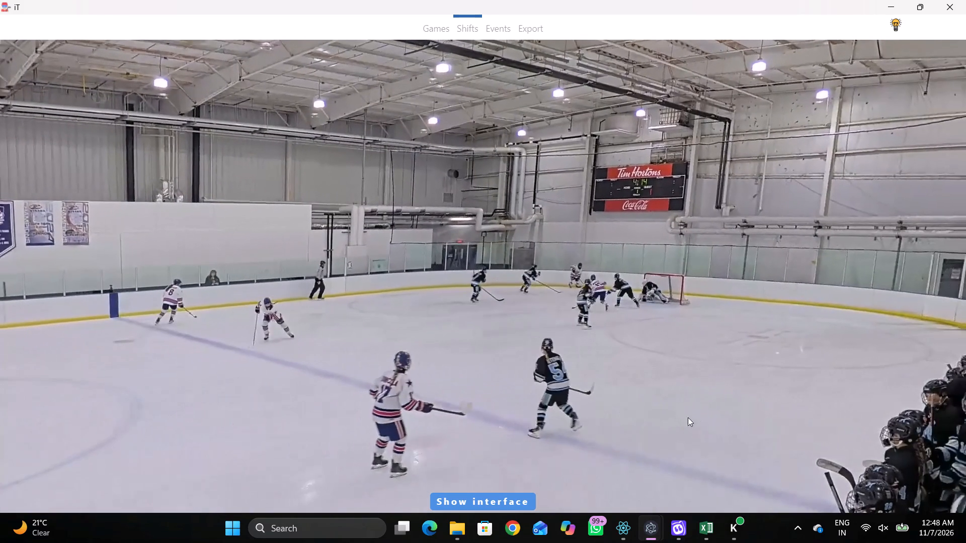
pyautogui.hotkey('shift', 'd')
pyautogui.click(728, 456)
pyautogui.moveTo(789, 443); pyautogui.dragTo(793, 445)
pyautogui.click(876, 433)
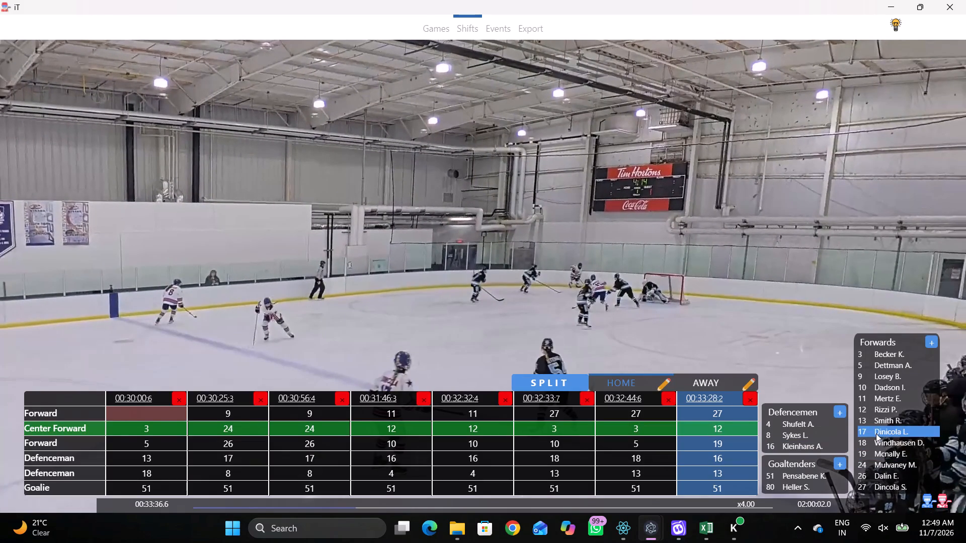
pyautogui.moveTo(768, 458); pyautogui.dragTo(763, 459)
pyautogui.click(729, 468)
pyautogui.click(734, 456)
pyautogui.click(794, 431)
pyautogui.hotkey('shift', 'd')
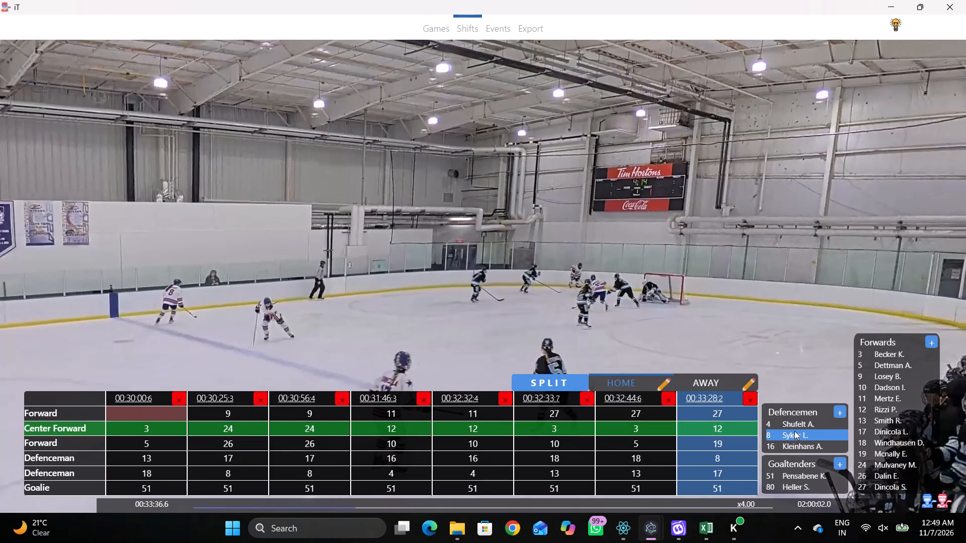
# Play on to the next home change and add a shift line at 00:33:40.1.
pyautogui.press('space')
pyautogui.press('space')
pyautogui.press('space')
pyautogui.press('space')
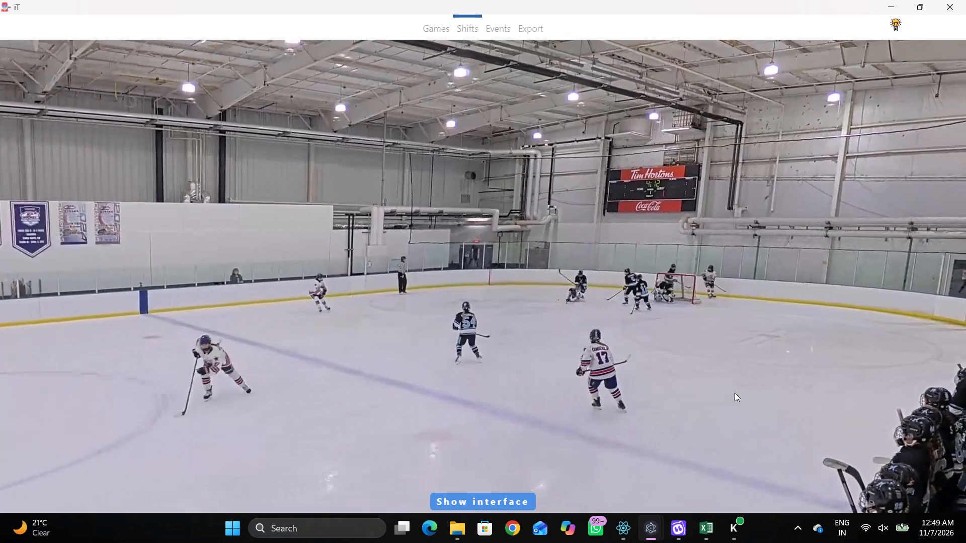
pyautogui.press('space')
pyautogui.press('space')
pyautogui.hotkey('shift', 's')
pyautogui.hotkey('shift', 'd')
# Play on to about 00:33:42.0 and pick 26 as the first forward for the home 00:33:40.1 line.
pyautogui.write('D v')
pyautogui.press('space')
pyautogui.hotkey('shift', 'd')
pyautogui.click(728, 411)
pyautogui.click(896, 469)
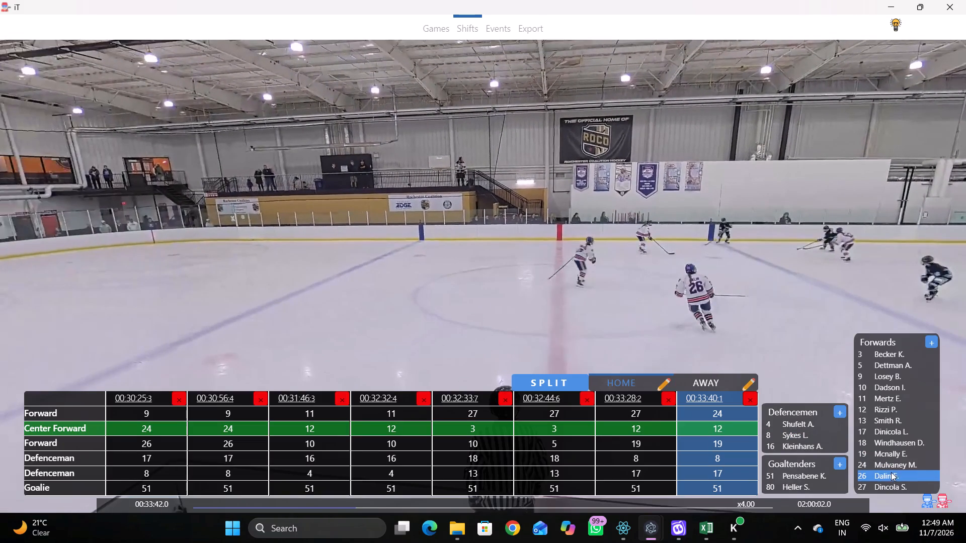
pyautogui.click(890, 472)
pyautogui.click(735, 414)
pyautogui.hotkey('shift', 'd')
# Play on to the home change at about 3:58 on the scoreboard clock and add another shift line.
pyautogui.press('space')
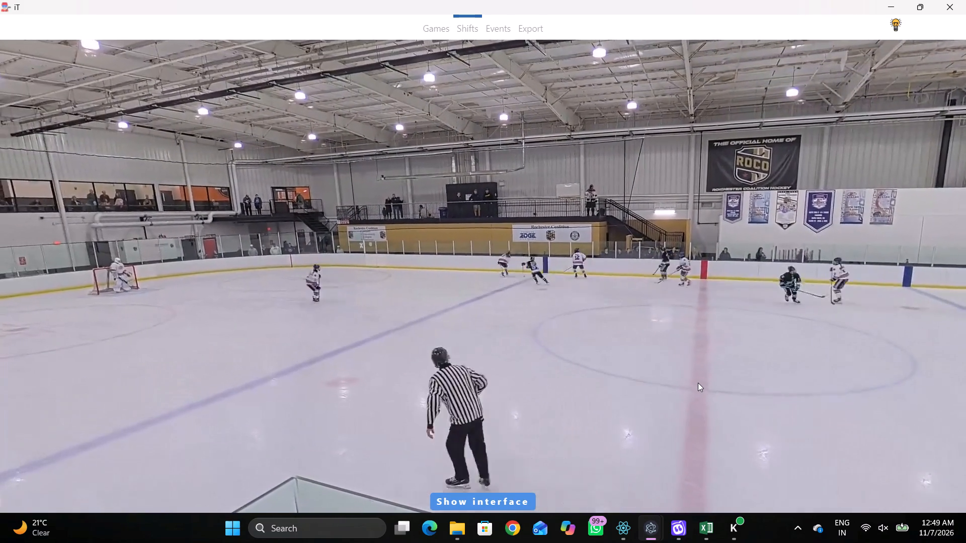
pyautogui.press('space')
pyautogui.press('space')
pyautogui.press('space')
pyautogui.press('space')
pyautogui.press('space')
pyautogui.press('space')
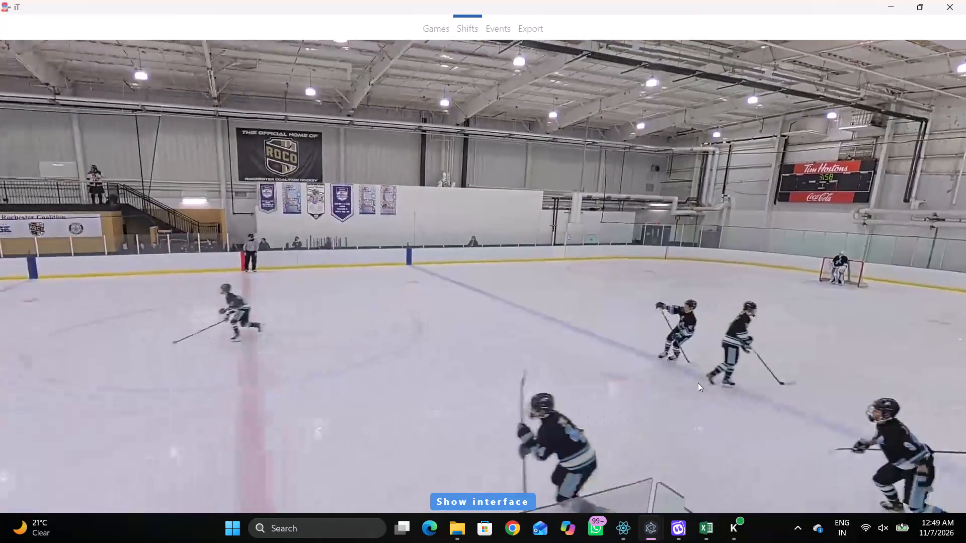
pyautogui.press('space')
pyautogui.write('SDD')
# Play on to the faceoff at 3:40 on the scoreboard clock and add a home shift line at 00:34:26.3.
pyautogui.press('space')
pyautogui.press('space')
pyautogui.press('space')
pyautogui.press('space')
pyautogui.press('space')
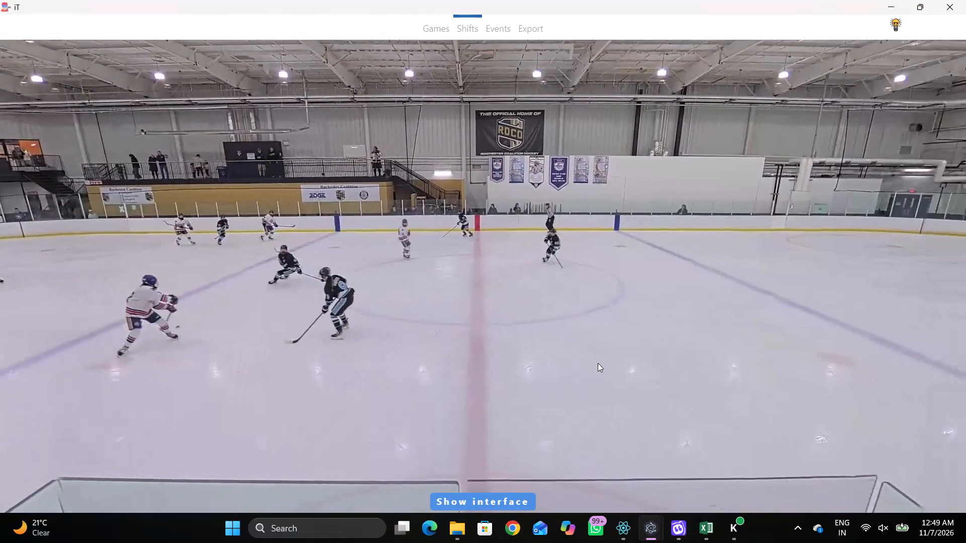
pyautogui.press('space')
pyautogui.press('space')
pyautogui.press('space')
pyautogui.press('space')
pyautogui.press('space')
pyautogui.press('space')
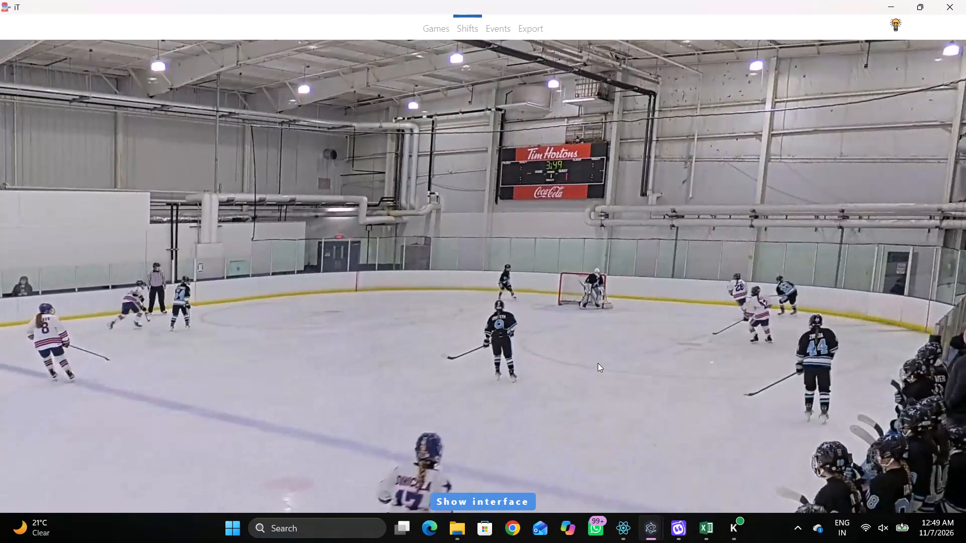
pyautogui.press('space')
pyautogui.press('space')
pyautogui.press('space')
pyautogui.write('DD')
pyautogui.press('space')
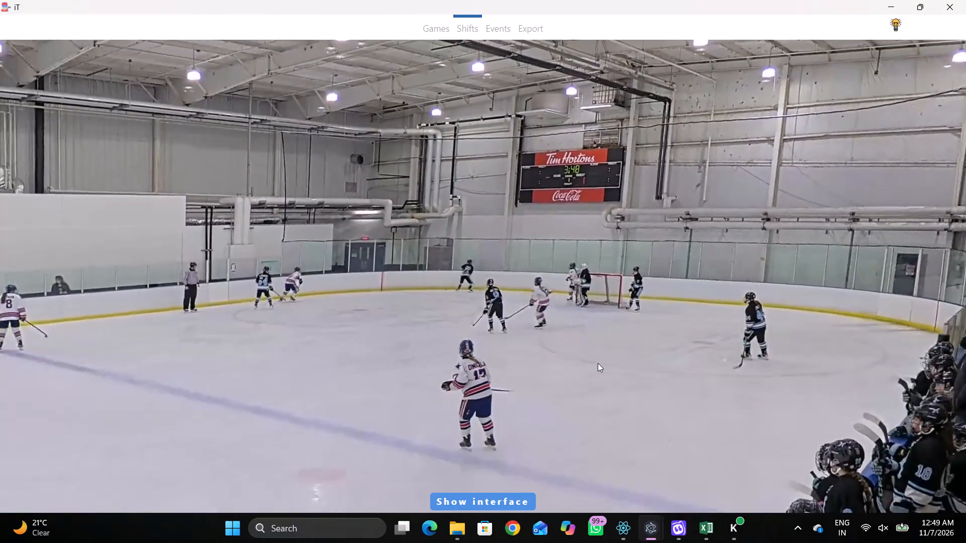
pyautogui.press('space')
pyautogui.press('space')
pyautogui.press('space')
pyautogui.press('space')
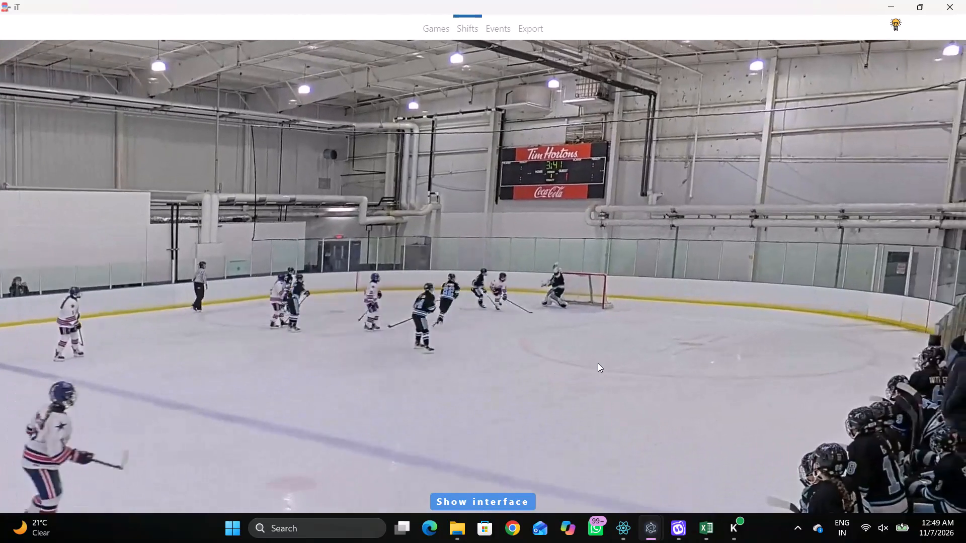
pyautogui.write('c')
pyautogui.press('space')
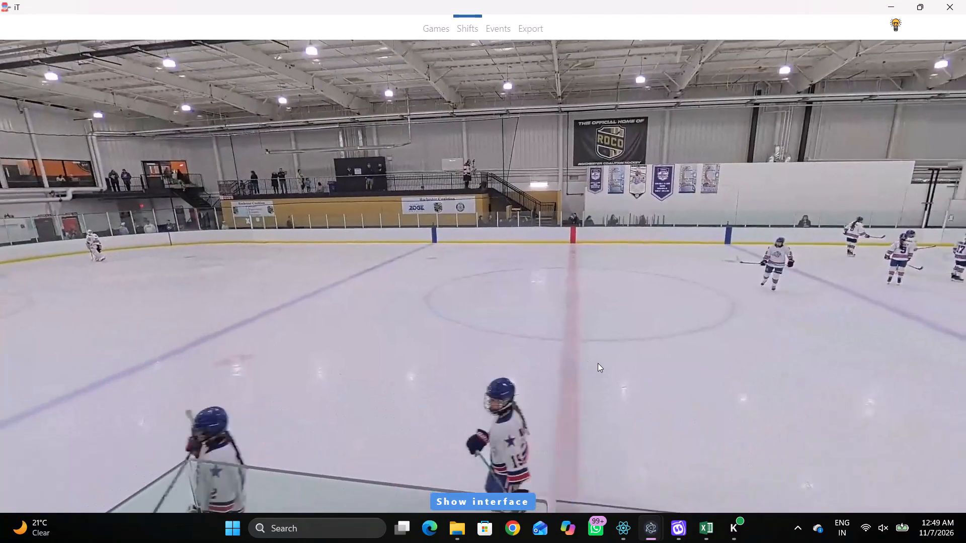
pyautogui.press('space')
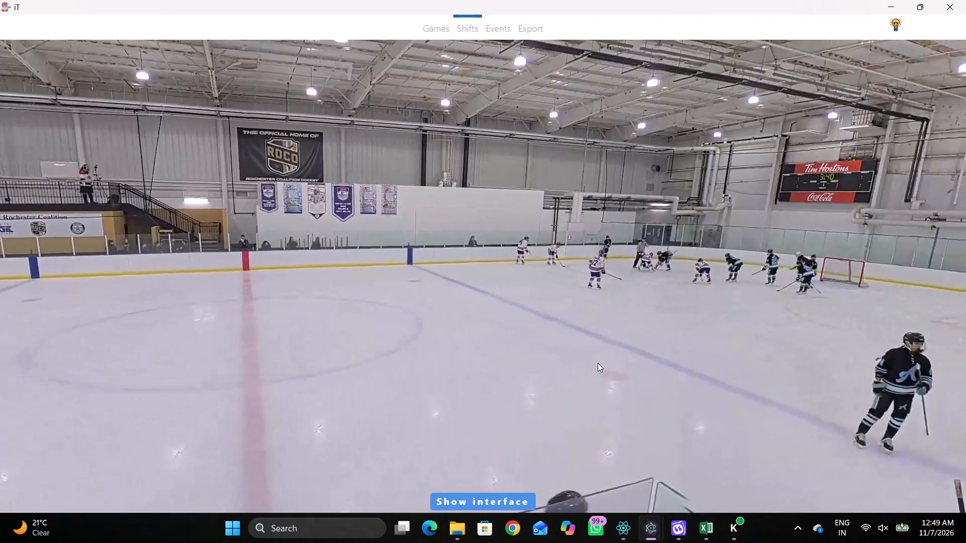
pyautogui.write('SDD')
# Play the footage from the 3:40 faceoff to about 00:34:47.5, replaying where needed, to identify the home skaters on the ice.
pyautogui.press('space')
pyautogui.press('space')
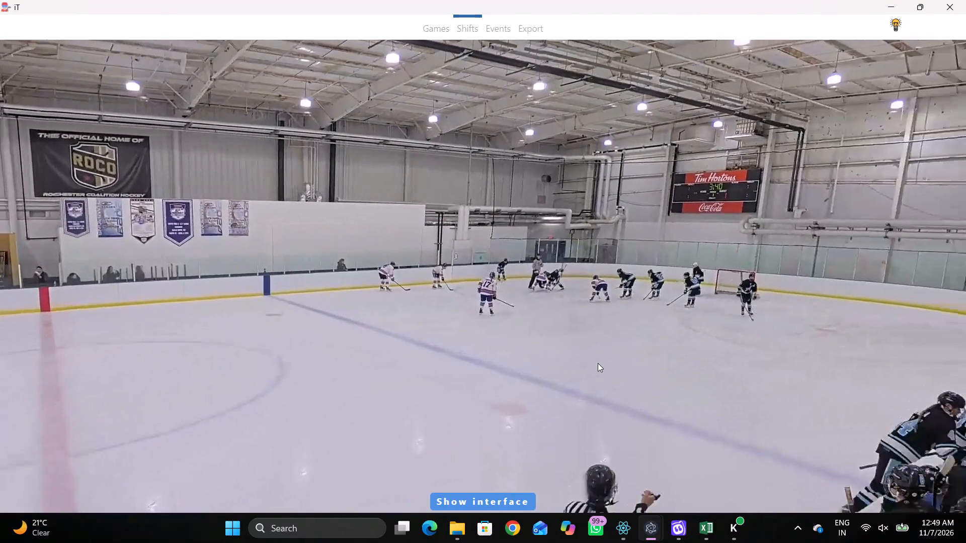
pyautogui.press('space')
pyautogui.press('space')
pyautogui.press('space')
pyautogui.press('space')
pyautogui.hotkey('shift', 'd')
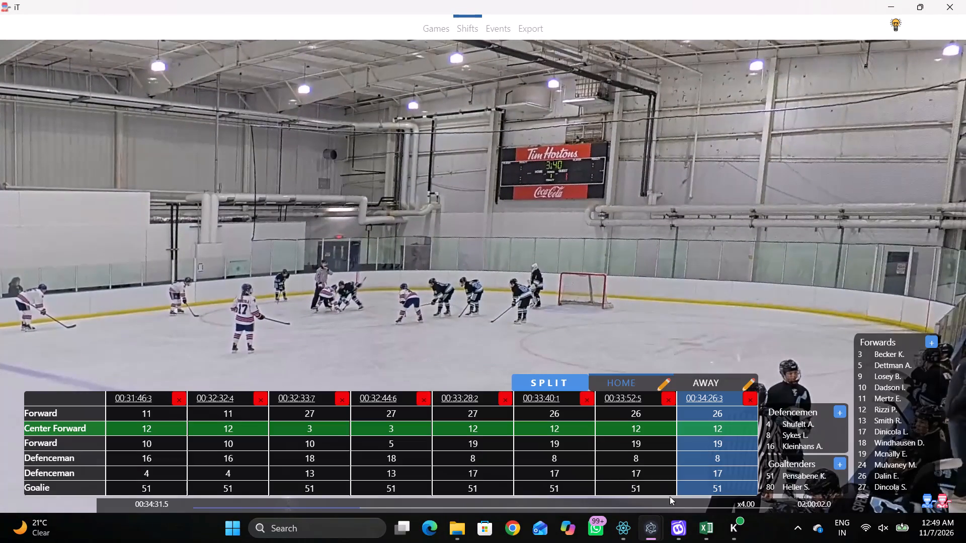
pyautogui.moveTo(740, 469); pyautogui.dragTo(721, 468)
pyautogui.hotkey('shift', 'd')
pyautogui.press('space')
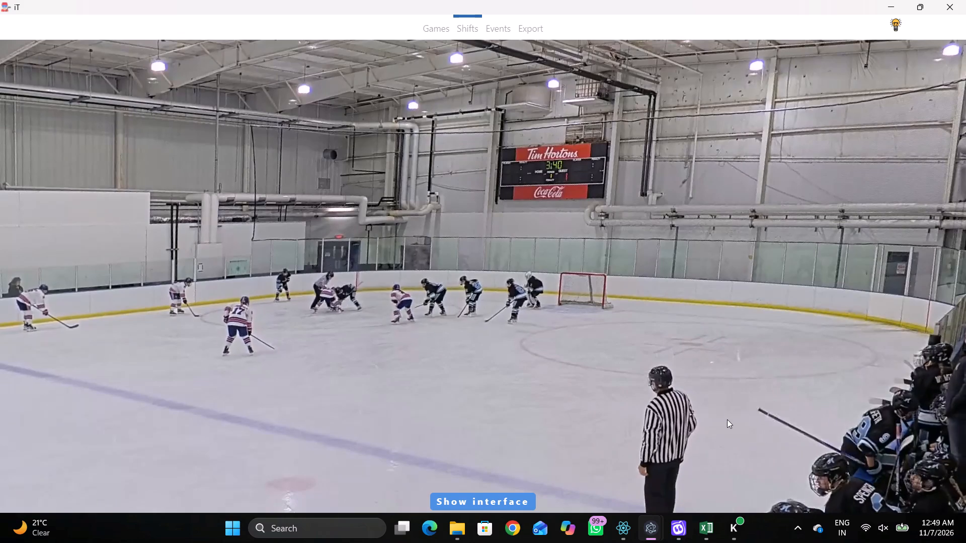
pyautogui.press('space')
pyautogui.write('qq')
pyautogui.press('space')
pyautogui.press('space')
pyautogui.press('space')
pyautogui.press('space')
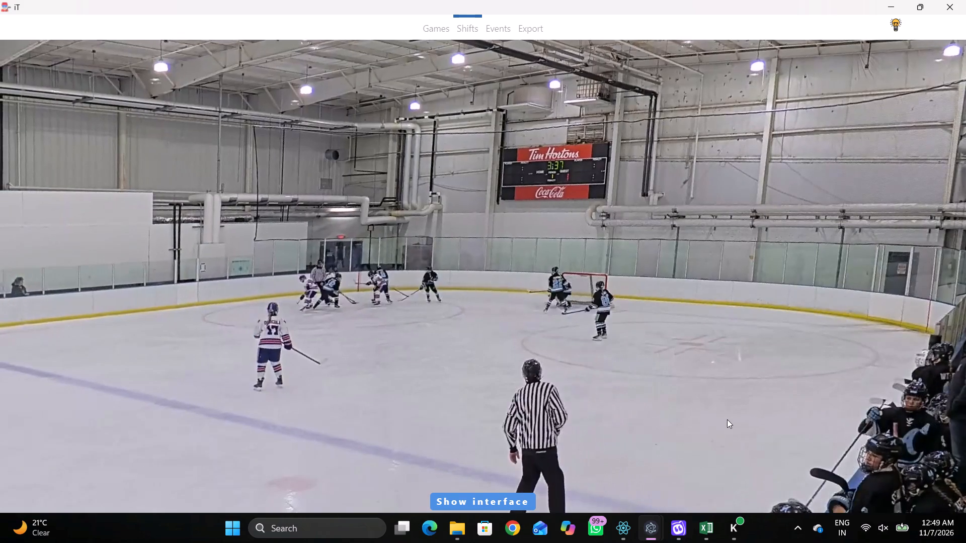
pyautogui.press('space')
pyautogui.press('space')
pyautogui.press('space')
pyautogui.press('space')
pyautogui.press('q')
pyautogui.hotkey('shift', 'd')
pyautogui.write('D')
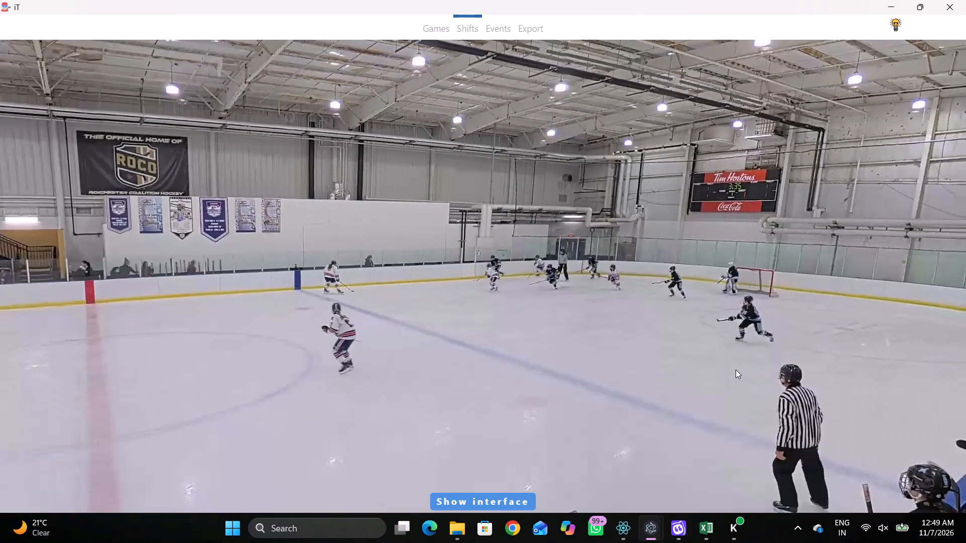
pyautogui.press('space')
pyautogui.press('space')
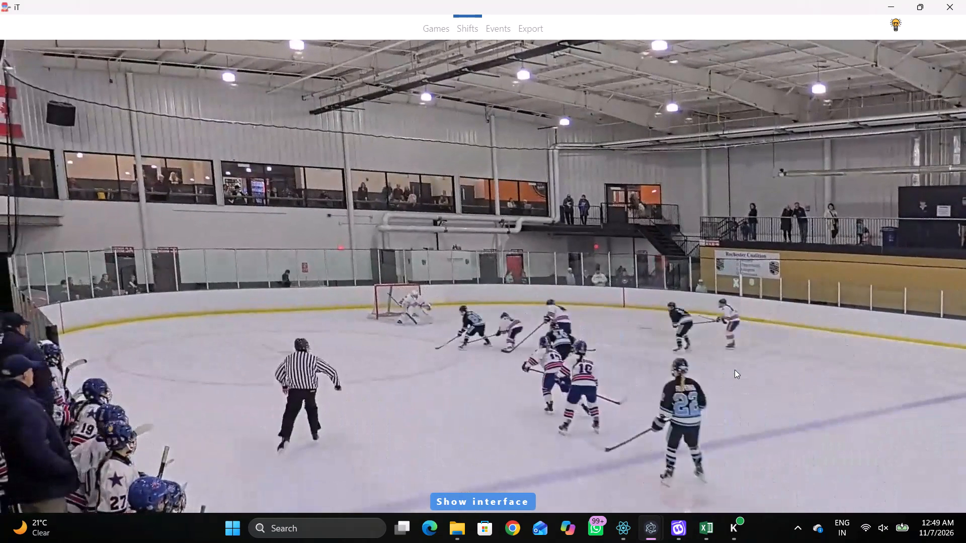
pyautogui.press('space')
pyautogui.press('space')
pyautogui.press('space')
pyautogui.press('space')
pyautogui.press('space')
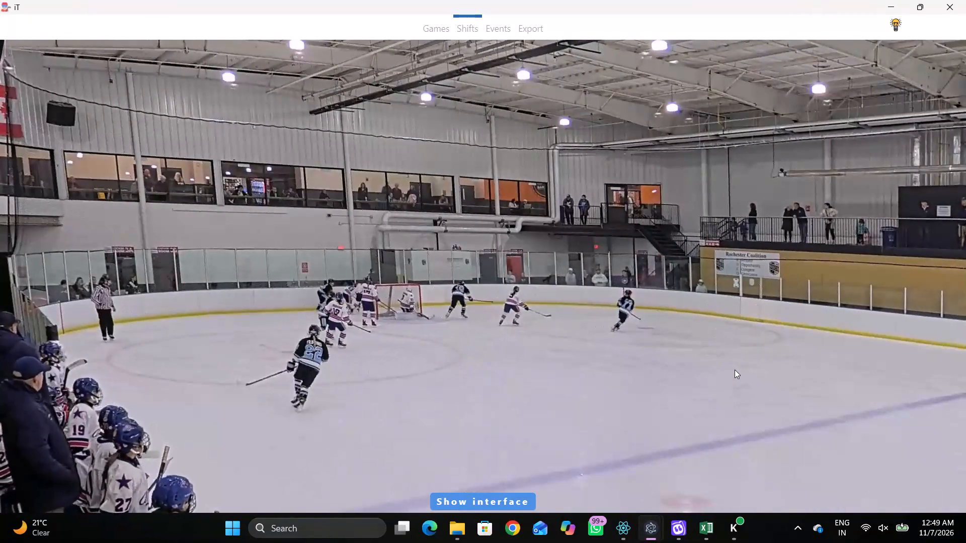
pyautogui.press('space')
pyautogui.press('space')
pyautogui.press('space')
pyautogui.write('q qq')
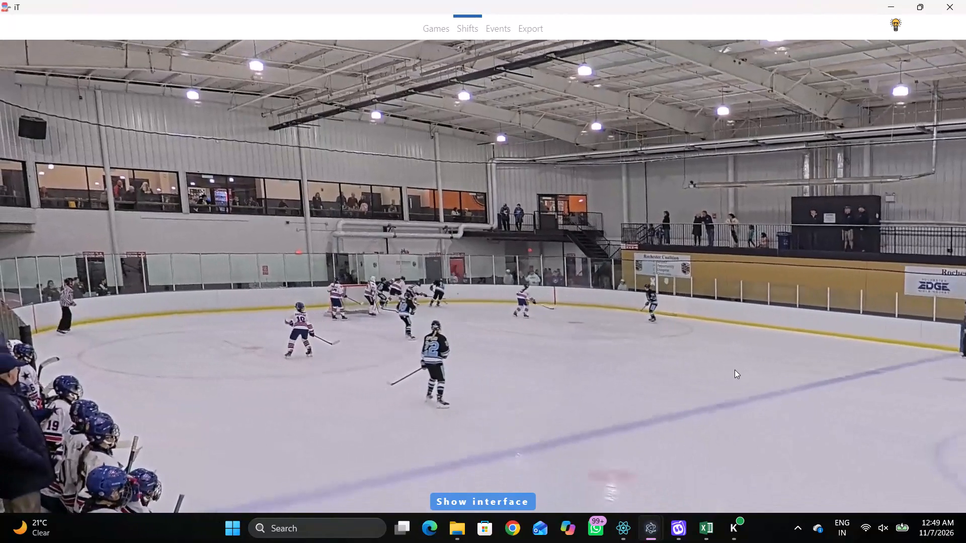
pyautogui.write('qqqqqqqDqq')
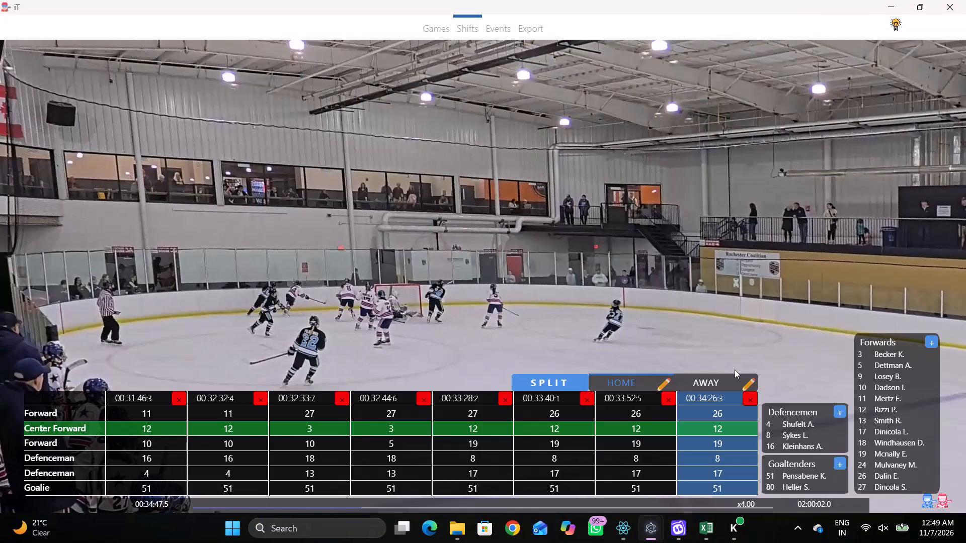
# Set the home 00:34:26.3 line's first forward to 10, center forward to 26 and last forward to 5.
pyautogui.click(724, 418)
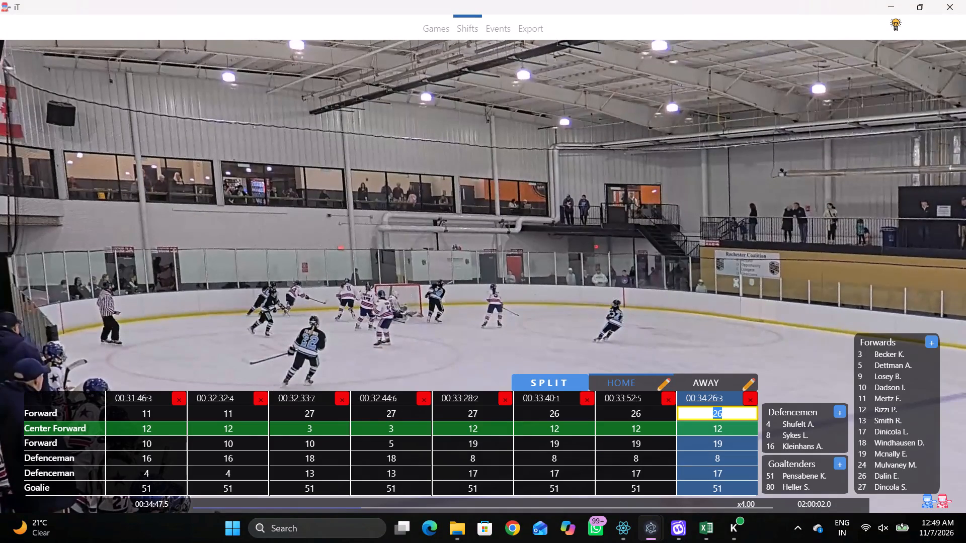
pyautogui.click(721, 414)
pyautogui.press('BackSpace')
pyautogui.press('Tab')
pyautogui.press('BackSpace')
pyautogui.press('BackSpace')
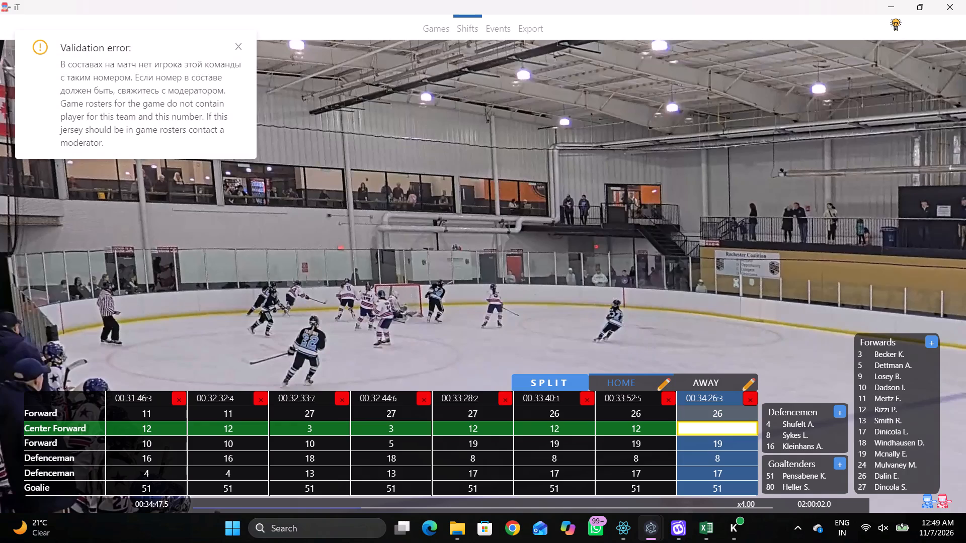
pyautogui.click(720, 414)
pyautogui.click(897, 385)
pyautogui.click(733, 432)
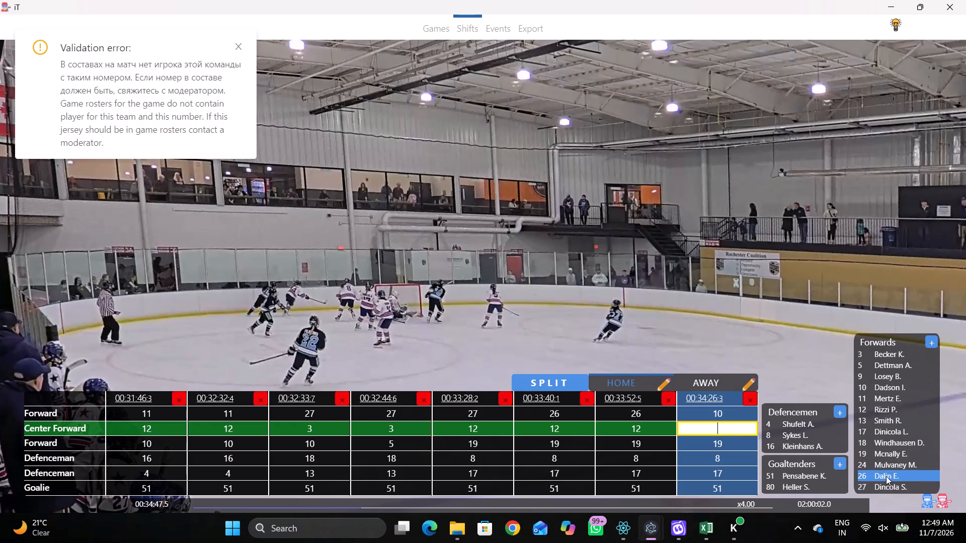
pyautogui.click(883, 472)
pyautogui.click(702, 441)
pyautogui.click(888, 358)
pyautogui.click(884, 365)
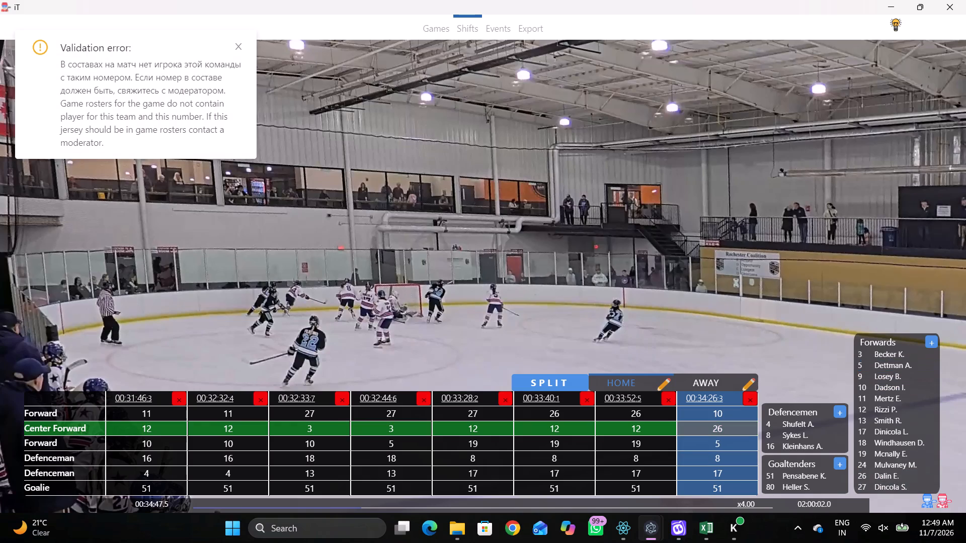
# Play on to the next home change and add a shift line at 00:35:14.3.
pyautogui.hotkey('shift', 'd')
pyautogui.press('space')
pyautogui.write('v')
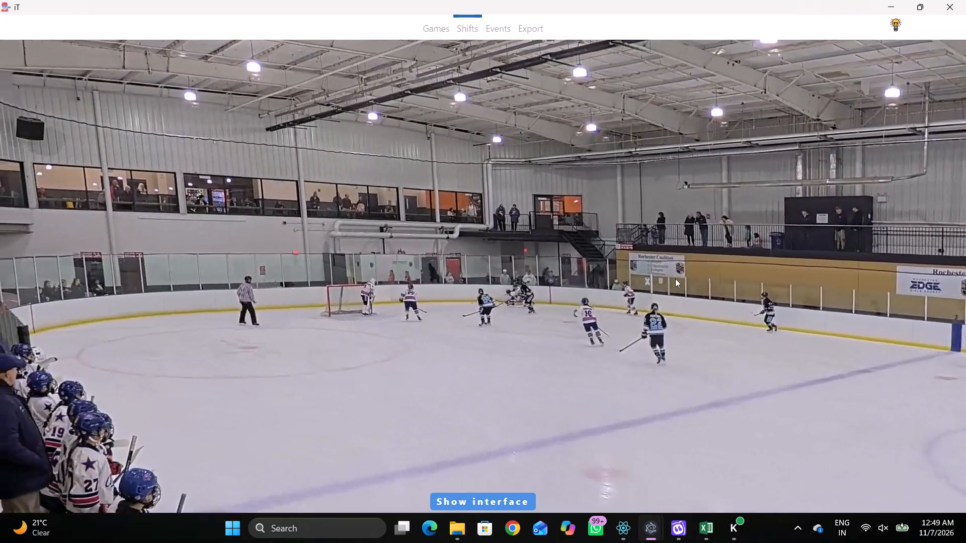
pyautogui.press('space')
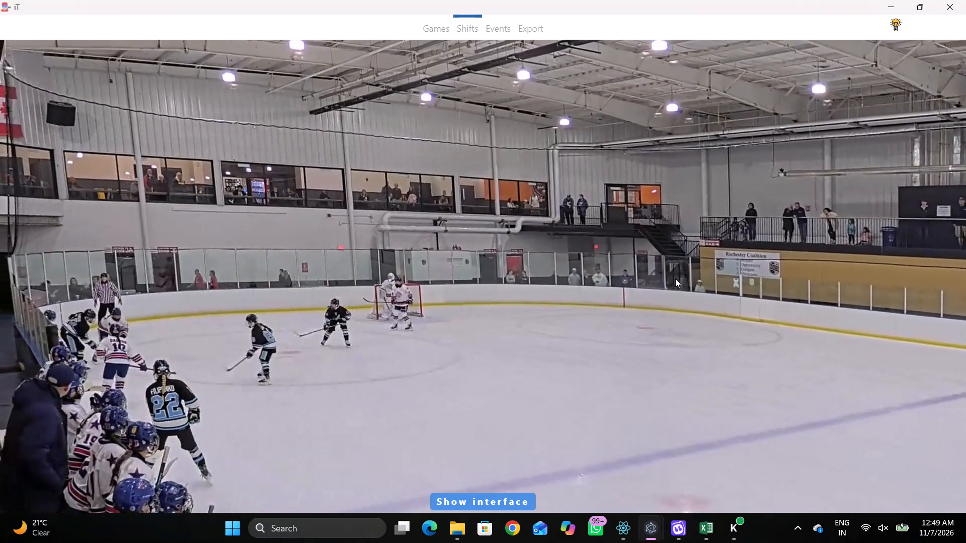
pyautogui.press('space')
pyautogui.press('space')
pyautogui.press('space')
pyautogui.press('space')
pyautogui.press('space')
pyautogui.press('space')
pyautogui.press('space')
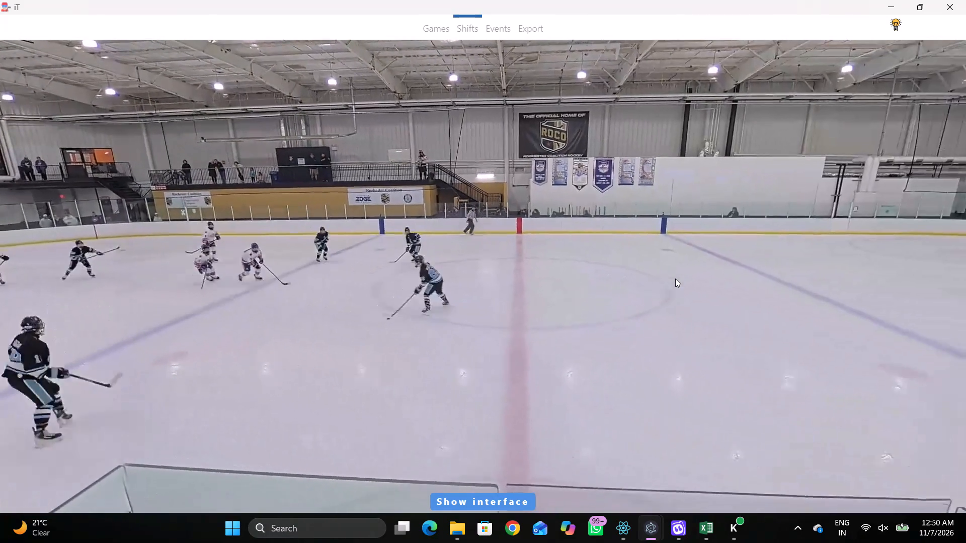
pyautogui.press('space')
pyautogui.write('qSDD qqqqqqqqqqqqqq')
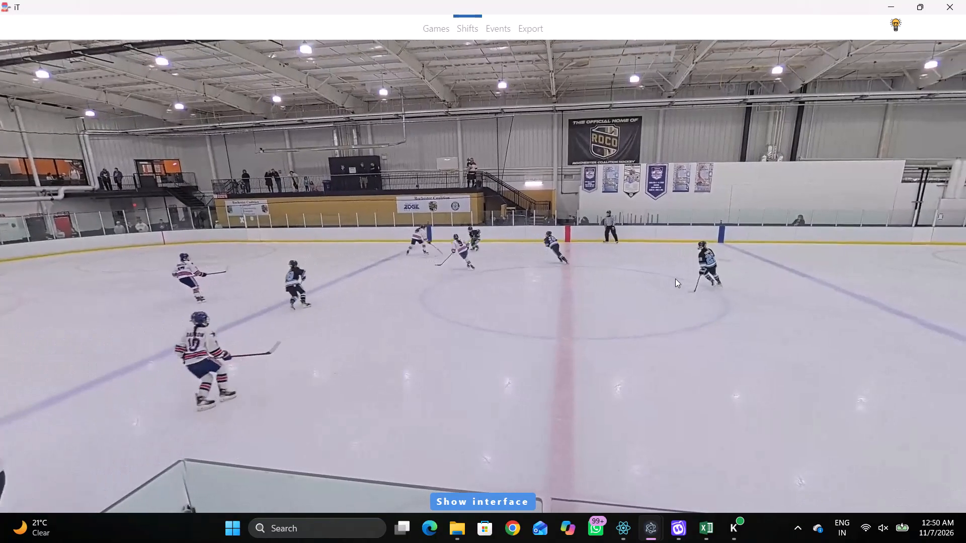
# Review the play around 00:35:14.8 and set the last forward of the home 00:34:26.3 and 00:35:14.3 lines to 9.
pyautogui.write('qqqqq qD')
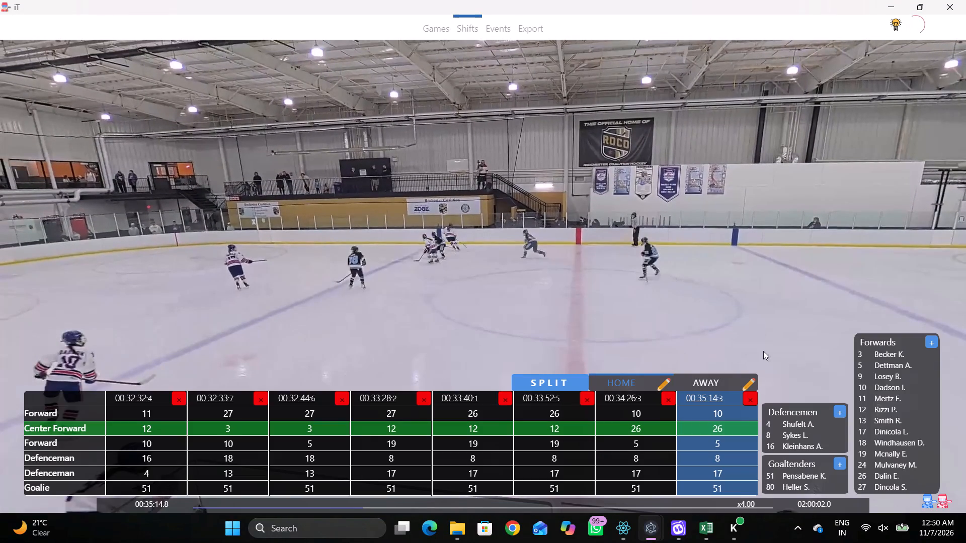
pyautogui.click(627, 443)
pyautogui.click(893, 372)
pyautogui.moveTo(760, 443); pyautogui.dragTo(754, 443)
pyautogui.click(719, 449)
pyautogui.click(865, 377)
pyautogui.hotkey('shift', 'd')
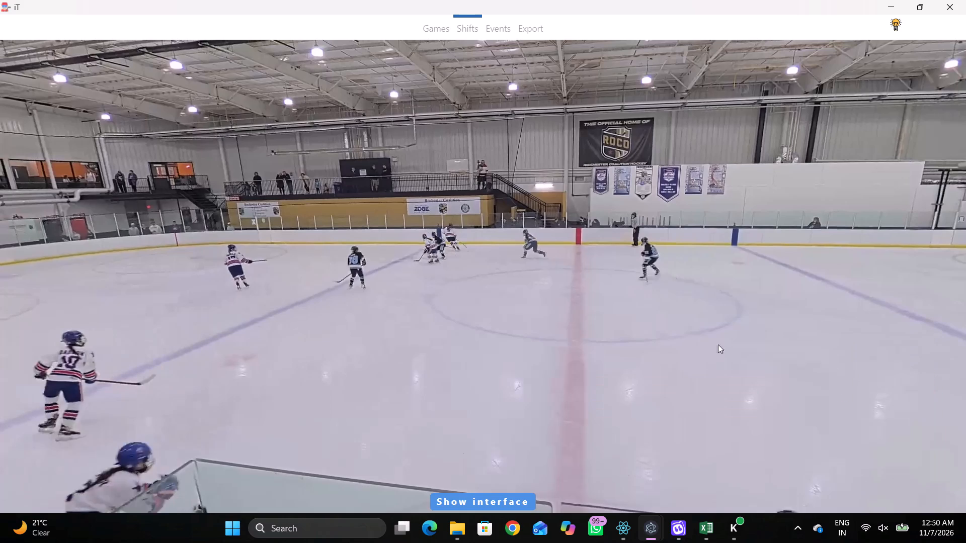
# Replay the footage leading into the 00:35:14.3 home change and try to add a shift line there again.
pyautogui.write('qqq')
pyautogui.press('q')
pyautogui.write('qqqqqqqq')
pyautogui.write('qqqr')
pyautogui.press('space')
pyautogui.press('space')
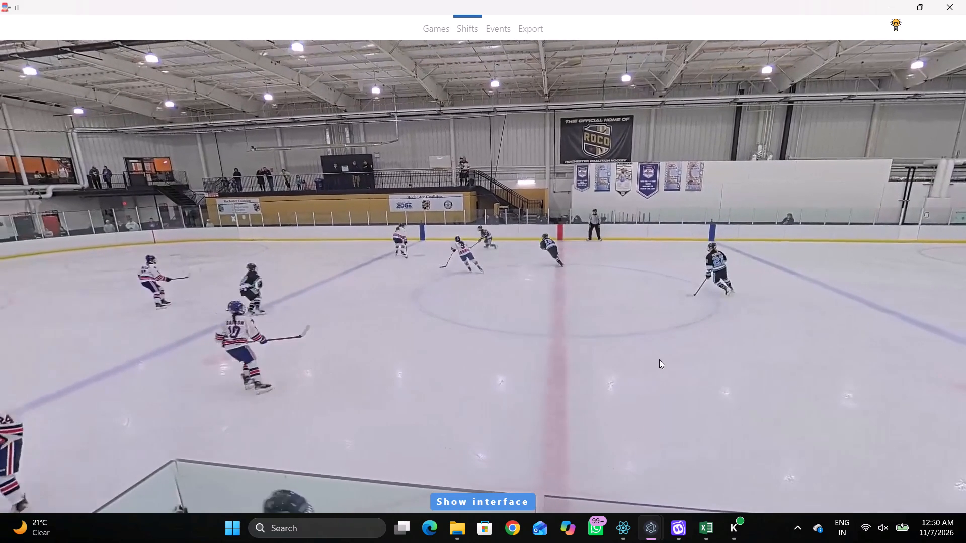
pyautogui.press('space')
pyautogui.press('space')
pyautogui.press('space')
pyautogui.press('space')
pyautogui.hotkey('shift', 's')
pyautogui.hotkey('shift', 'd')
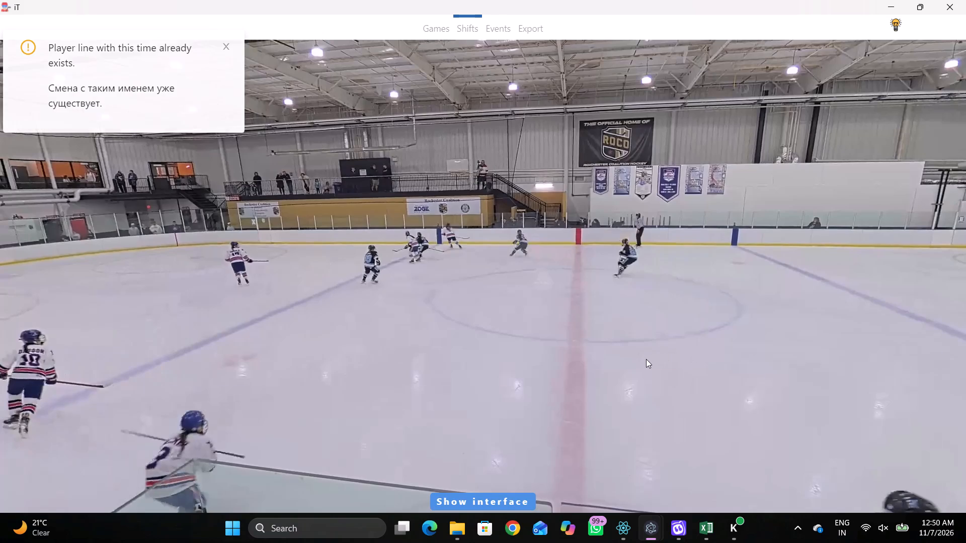
# Set the home 00:35:14.3 line's center forward to 3.
pyautogui.hotkey('shift', 'd')
pyautogui.hotkey('shift', 'd')
pyautogui.moveTo(719, 416); pyautogui.dragTo(716, 427)
pyautogui.click(717, 432)
pyautogui.click(865, 354)
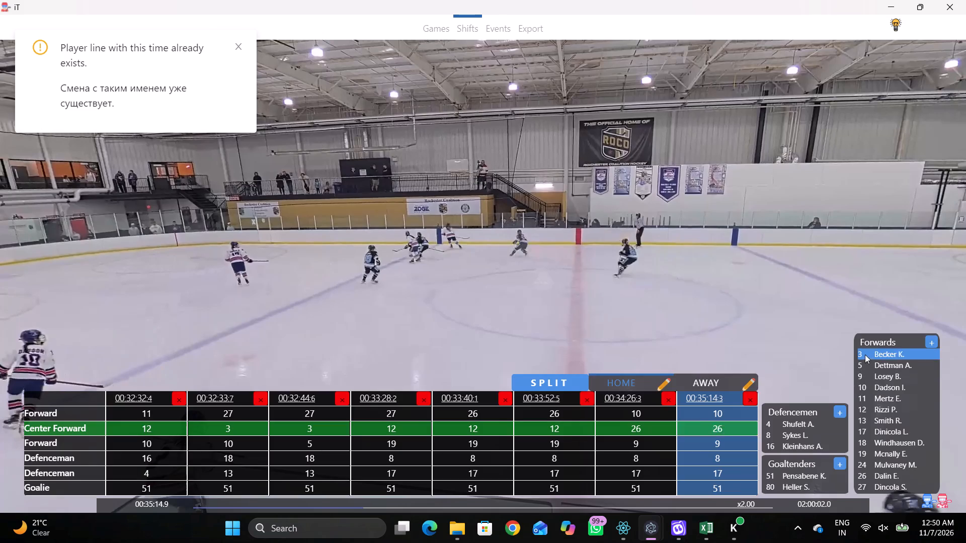
pyautogui.hotkey('shift', 'd')
# Play on to the next home change and add a shift line at 00:35:24.6.
pyautogui.press('space')
pyautogui.press('v')
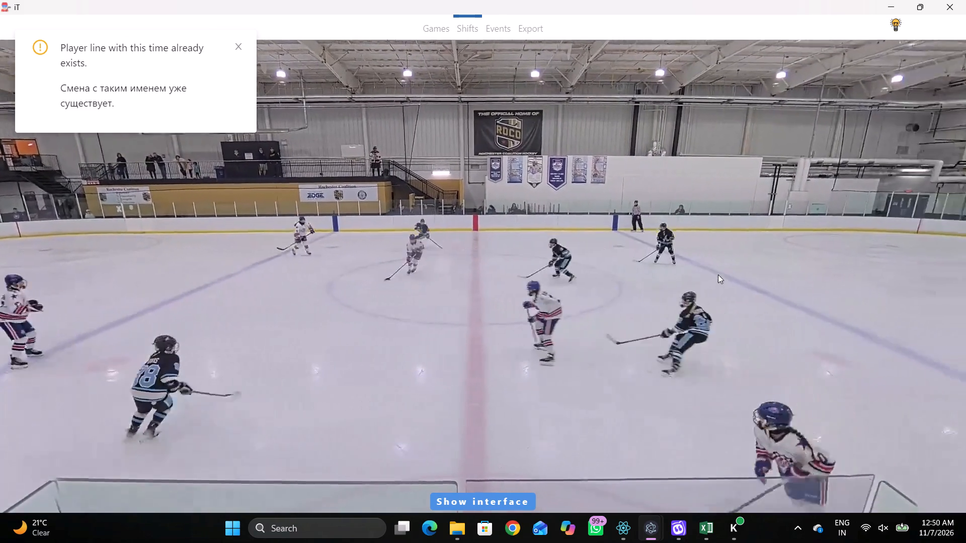
pyautogui.press('space')
pyautogui.press('space')
pyautogui.press('space')
pyautogui.press('space')
pyautogui.press('space')
pyautogui.write('SDD')
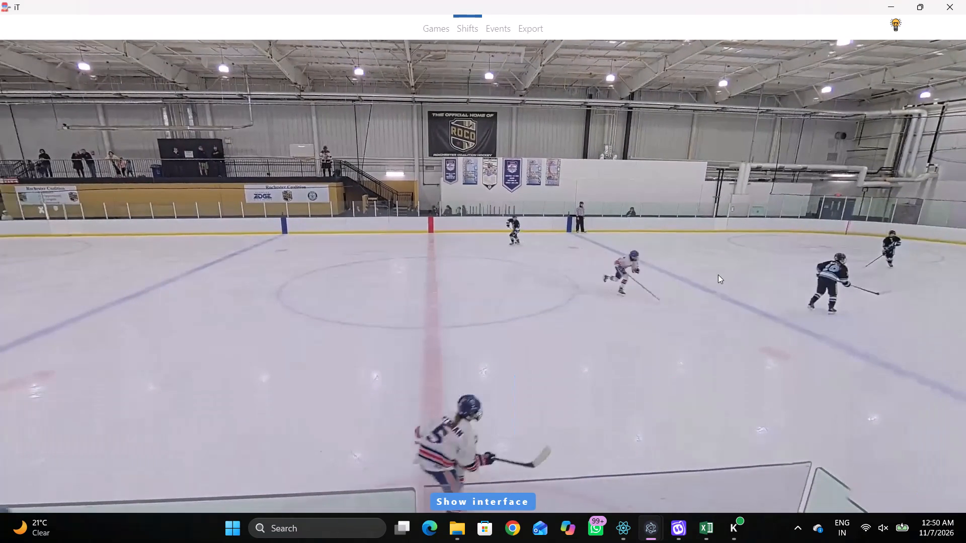
# Play on to about 00:35:26.4 and set the home 00:35:24.6 line's last forward to 5 and first forward to 27.
pyautogui.press('space')
pyautogui.press('space')
pyautogui.press('space')
pyautogui.press('space')
pyautogui.hotkey('shift', 'd')
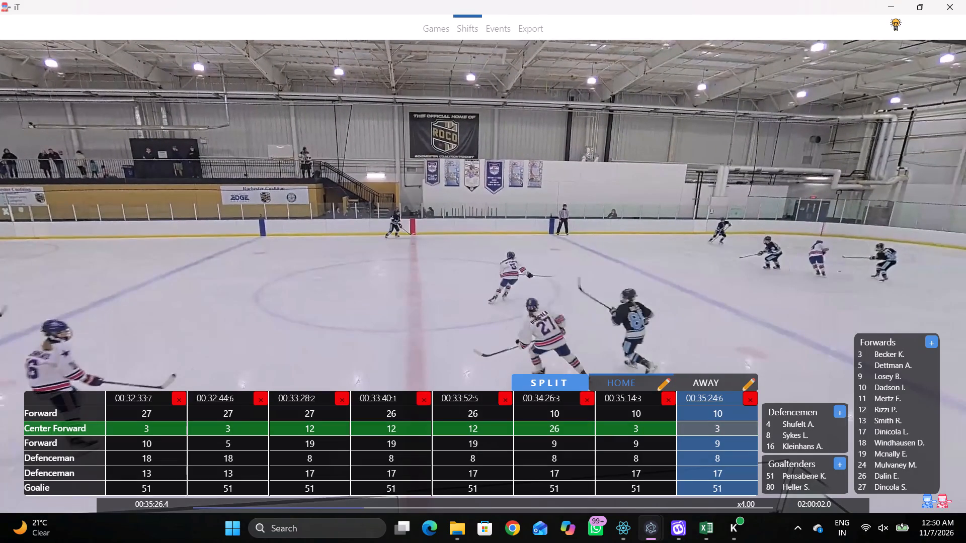
pyautogui.click(722, 441)
pyautogui.click(875, 365)
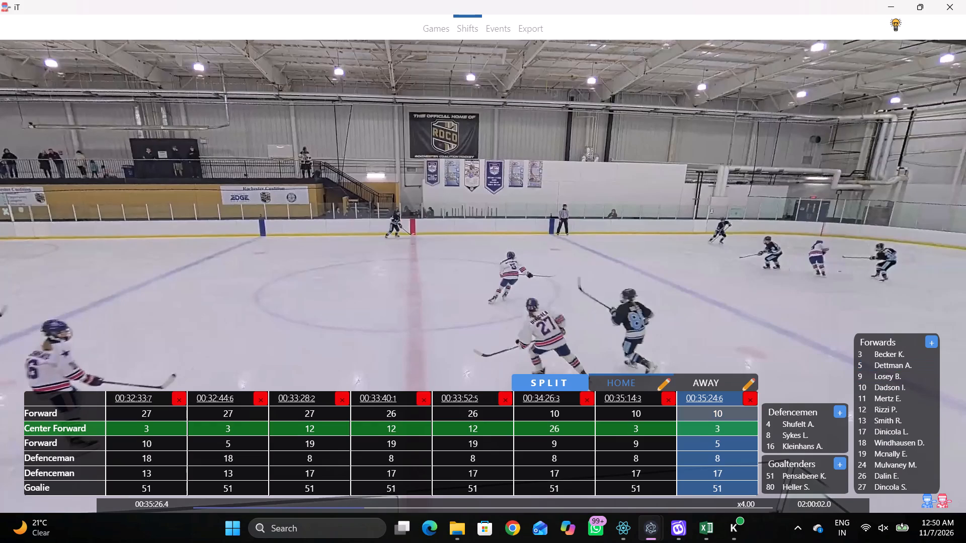
pyautogui.click(738, 411)
pyautogui.click(866, 482)
pyautogui.hotkey('shift', 'd')
# Play on to about 00:35:30.6 and set the home 00:35:24.6 line's defencemen to 16 and 4.
pyautogui.press('space')
pyautogui.press('space')
pyautogui.press('space')
pyautogui.press('space')
pyautogui.press('space')
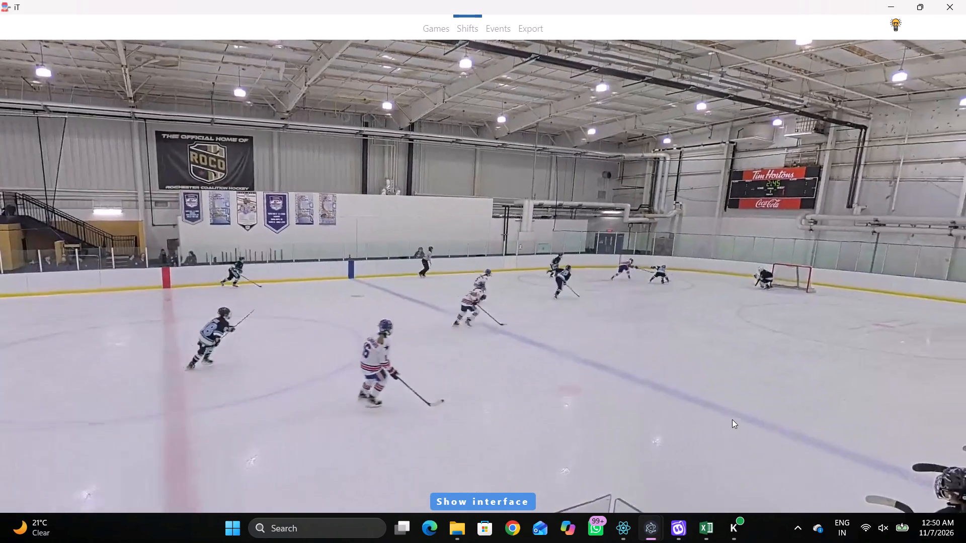
pyautogui.press('space')
pyautogui.press('space')
pyautogui.press('space')
pyautogui.hotkey('shift', 'd')
pyautogui.click(719, 460)
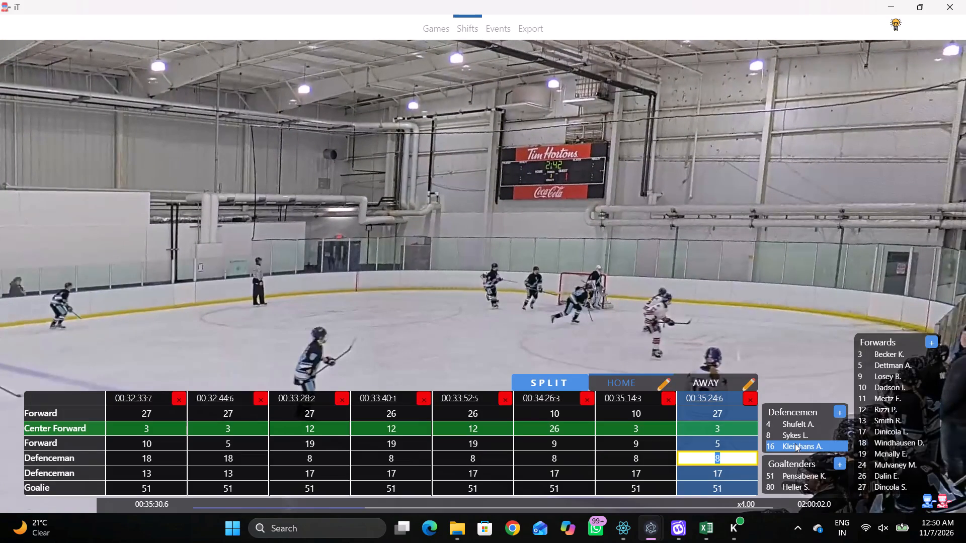
pyautogui.click(795, 443)
pyautogui.hotkey('shift', 'd')
pyautogui.keyDown('shift'); pyautogui.click(723, 475); pyautogui.keyUp('shift')
pyautogui.hotkey('shift', 'd')
pyautogui.keyDown('shift'); pyautogui.click(723, 473); pyautogui.keyUp('shift')
pyautogui.click(795, 420)
pyautogui.hotkey('shift', 'd')
# Play on to the next home change and add shift lines at 00:36:15.0 and 00:36:15.7.
pyautogui.press('space')
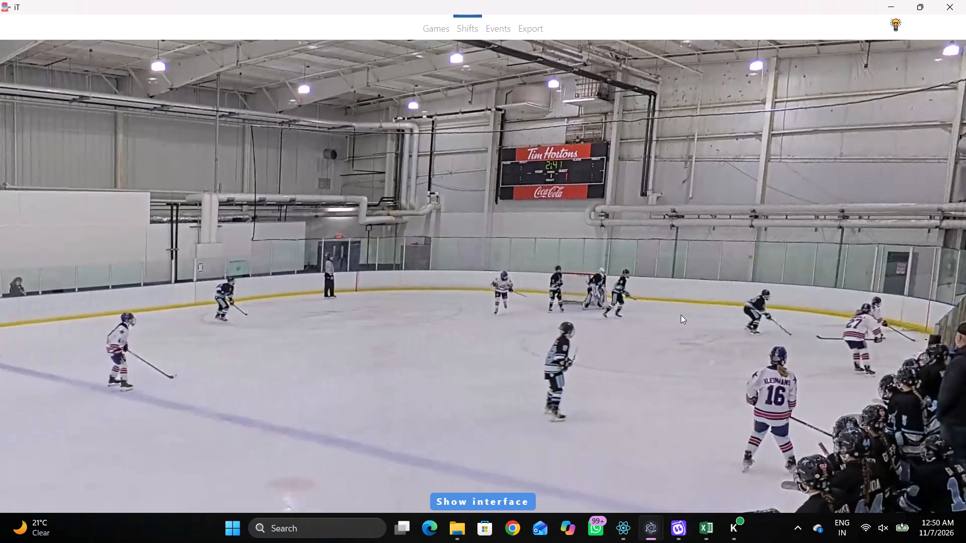
pyautogui.press('v')
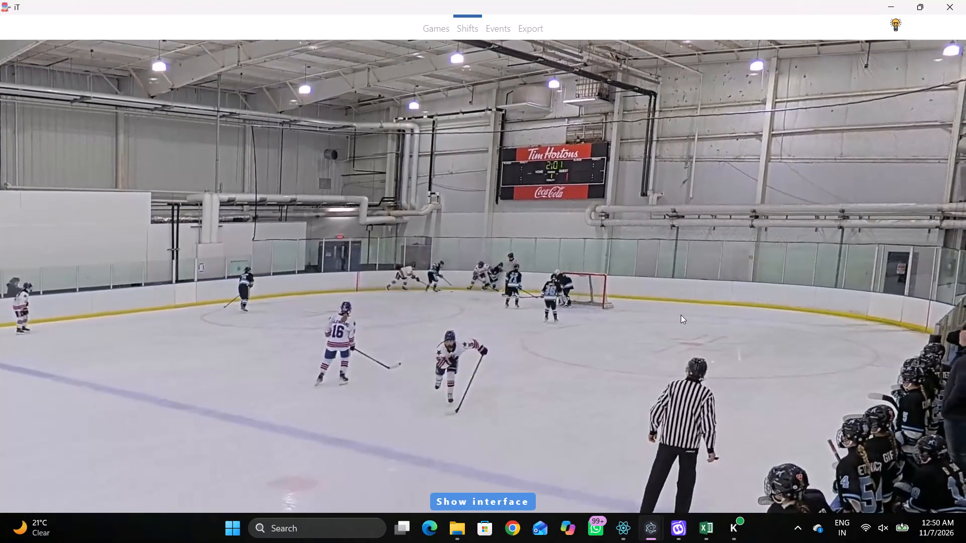
pyautogui.press('space')
pyautogui.write('qq S q')
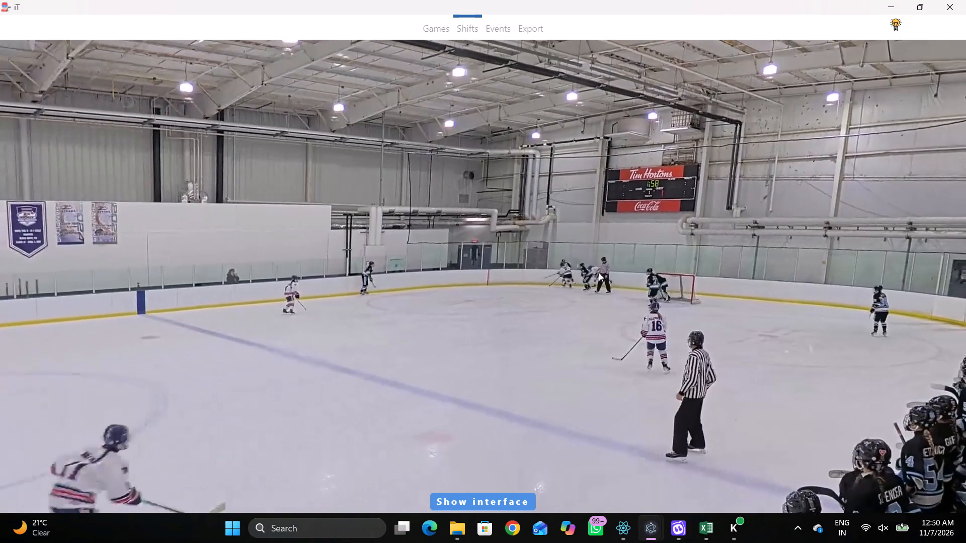
pyautogui.hotkey('shift', 's')
# Set the last forward to 11 on both the 00:36:15.0 and 00:36:15.7 home lines.
pyautogui.hotkey('shift', 'd')
pyautogui.click(650, 442)
pyautogui.press('1')
pyautogui.press('1')
pyautogui.click(711, 441)
pyautogui.write('11')
pyautogui.click(704, 287)
pyautogui.write('D')
# Play on through the footage and add home shift lines at 00:36:26.4 and 00:36:43.3.
pyautogui.press('space')
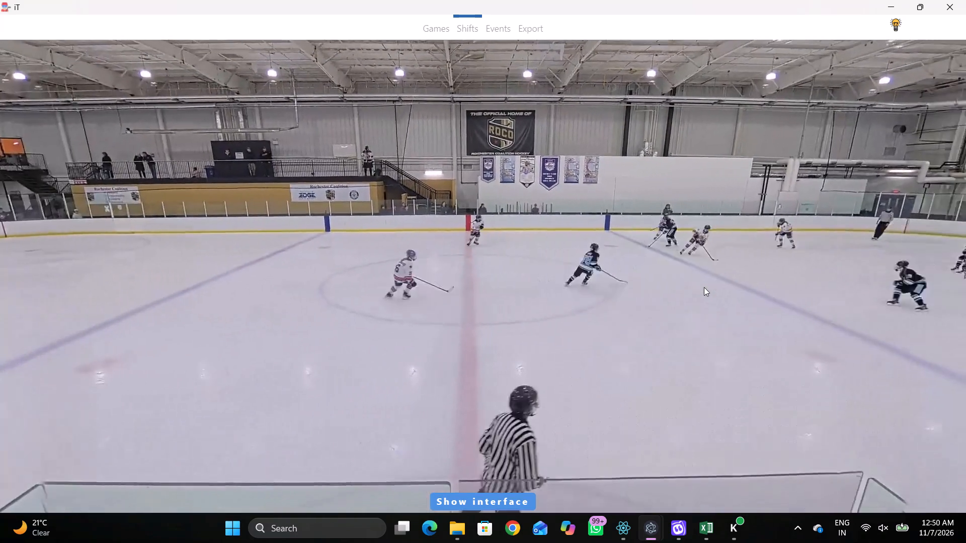
pyautogui.press('space')
pyautogui.press('space')
pyautogui.press('space')
pyautogui.press('space')
pyautogui.press('space')
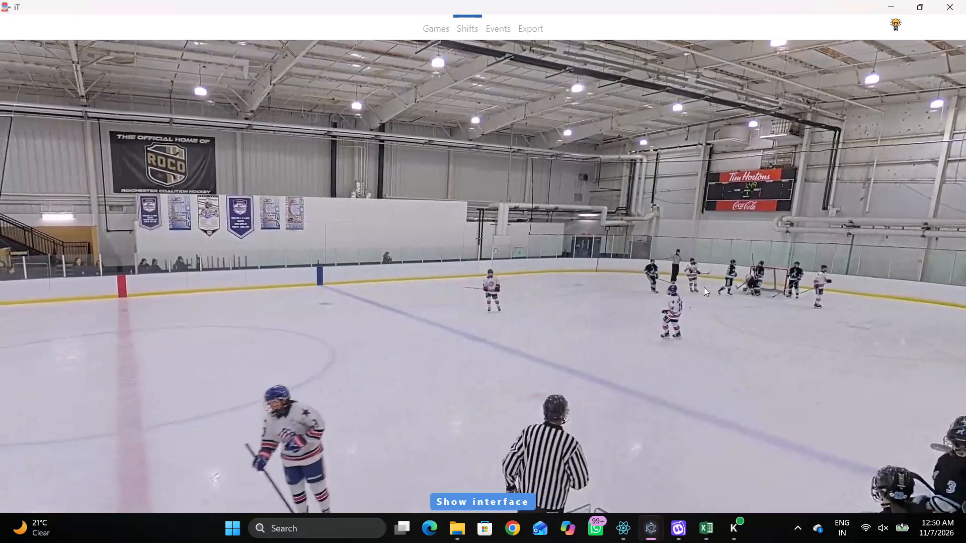
pyautogui.press('space')
pyautogui.press('space')
pyautogui.press('space')
pyautogui.press('space')
pyautogui.write('SDDcc c qSD')
# Clear all three forwards and both defencemen from the home 00:36:43.3 line, leaving the goalie in place.
pyautogui.tripleClick(735, 420)
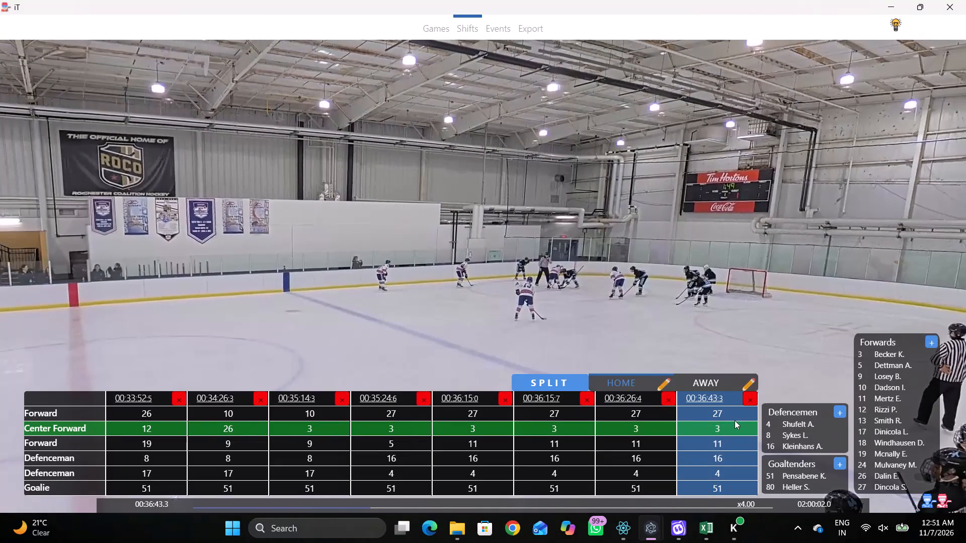
pyautogui.click(731, 416)
pyautogui.press('BackSpace')
pyautogui.press('BackSpace')
pyautogui.press('Tab')
pyautogui.press('BackSpace')
pyautogui.press('Tab')
pyautogui.press('BackSpace')
pyautogui.press('Tab')
pyautogui.press('BackSpace')
pyautogui.press('Tab')
pyautogui.press('BackSpace')
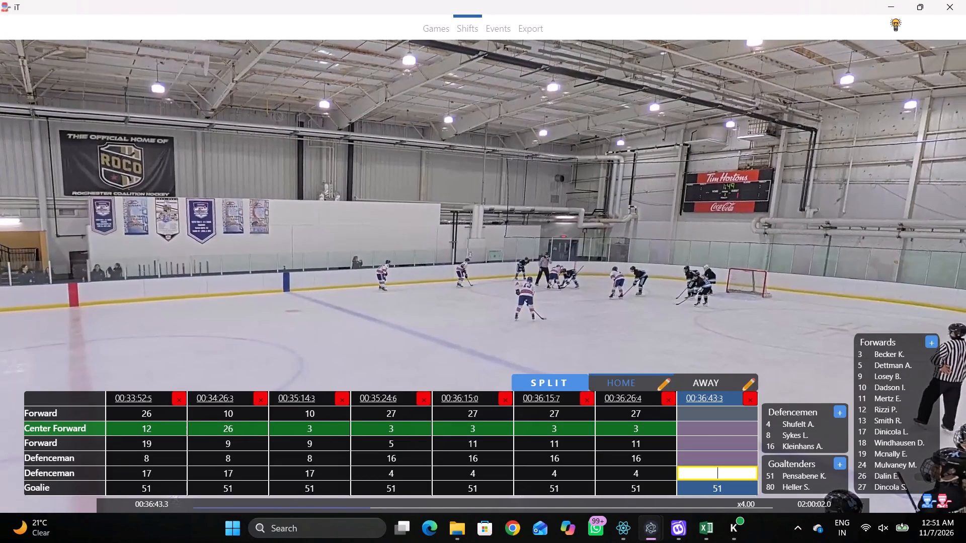
# Set the home 00:36:43.3 line's first defenceman to 13 and second defenceman to 18.
pyautogui.click(723, 454)
pyautogui.press('1')
pyautogui.click(730, 465)
pyautogui.click(731, 468)
pyautogui.press('1')
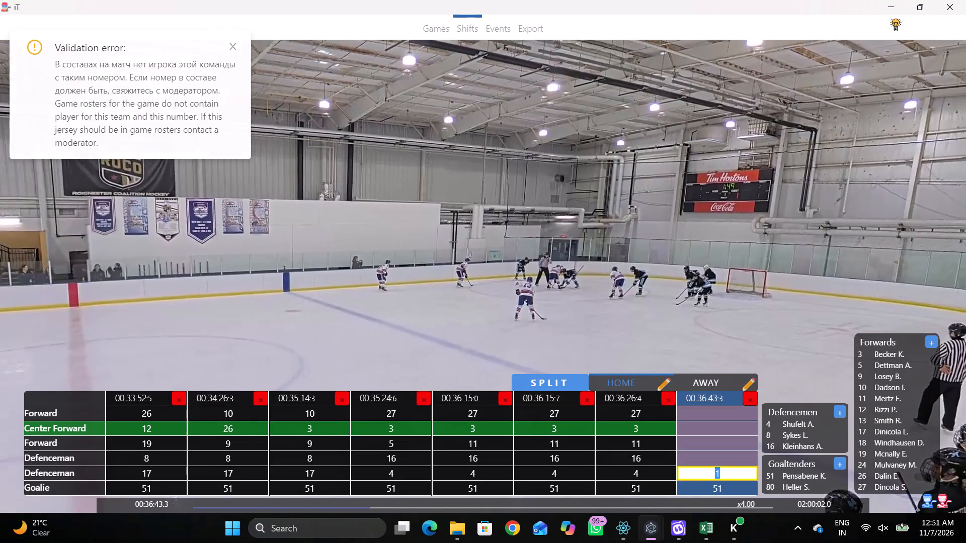
pyautogui.press('3')
pyautogui.click(732, 458)
pyautogui.click(694, 465)
pyautogui.press('1')
pyautogui.press('3')
pyautogui.click(723, 458)
pyautogui.press('1')
pyautogui.press('3')
pyautogui.click(724, 473)
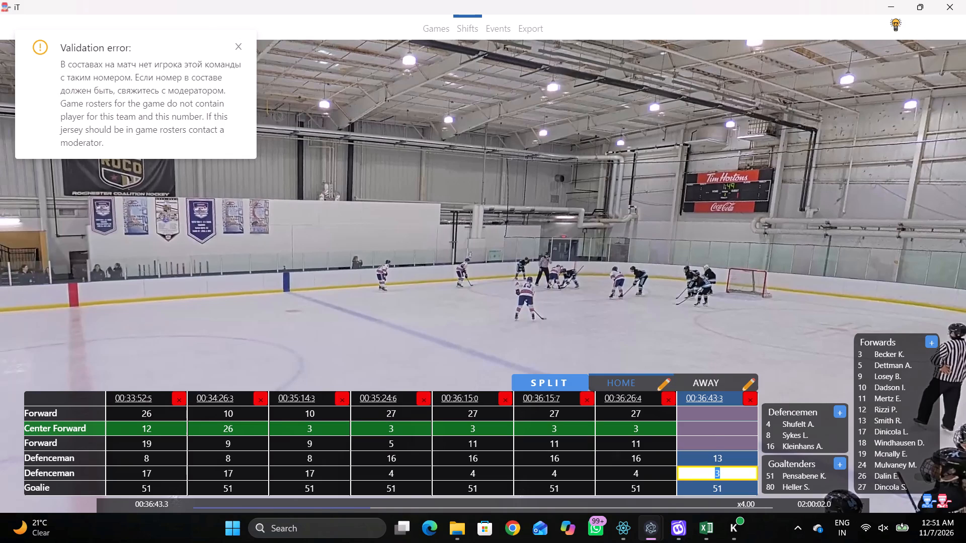
pyautogui.click(870, 442)
# Step back to about 00:36:40.5 and set the 00:36:43.3 line's center forward to 12 and last forward to 11.
pyautogui.hotkey('shift', 'd')
pyautogui.press('q')
pyautogui.press('q')
pyautogui.press('q')
pyautogui.press('q')
pyautogui.press('q')
pyautogui.press('q')
pyautogui.press('q')
pyautogui.press('q')
pyautogui.press('q')
pyautogui.press('q')
pyautogui.press('q')
pyautogui.press('q')
pyautogui.press('q')
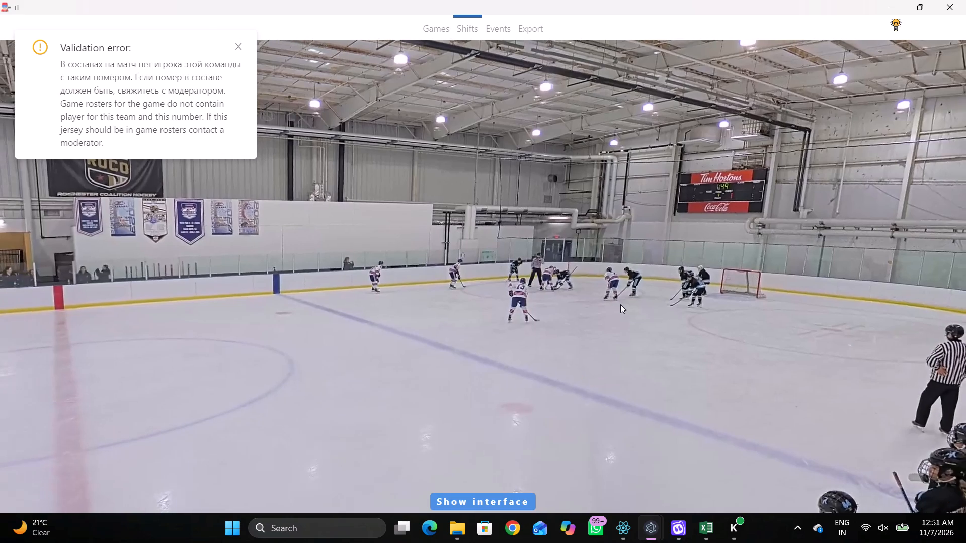
pyautogui.press('q')
pyautogui.press('q')
pyautogui.press('q')
pyautogui.press('q')
pyautogui.press('q')
pyautogui.press('q')
pyautogui.press('q')
pyautogui.press('q')
pyautogui.press('q')
pyautogui.press('q')
pyautogui.press('q')
pyautogui.press('q')
pyautogui.press('q')
pyautogui.press('q')
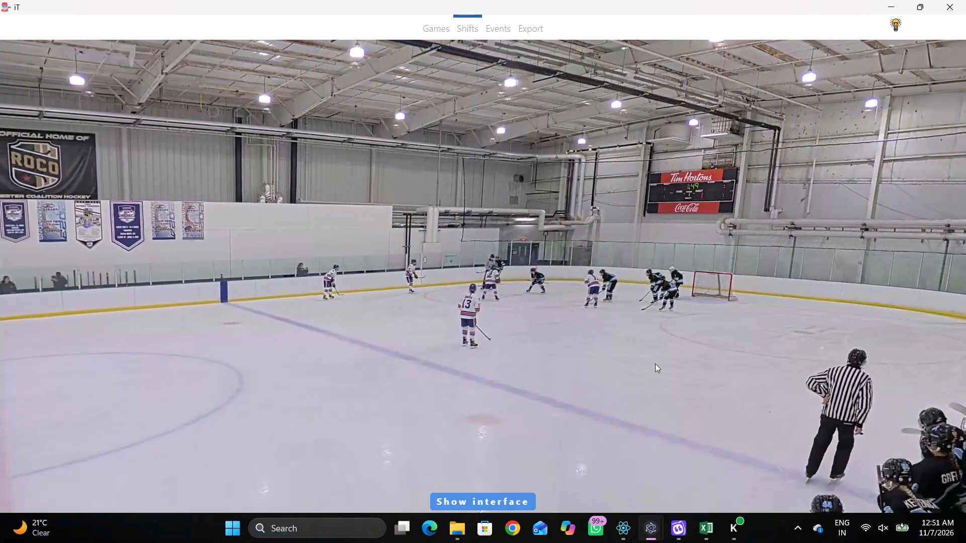
pyautogui.press('q')
pyautogui.hotkey('shift', 'd')
pyautogui.click(680, 424)
pyautogui.press('1')
pyautogui.press('2')
pyautogui.click(722, 441)
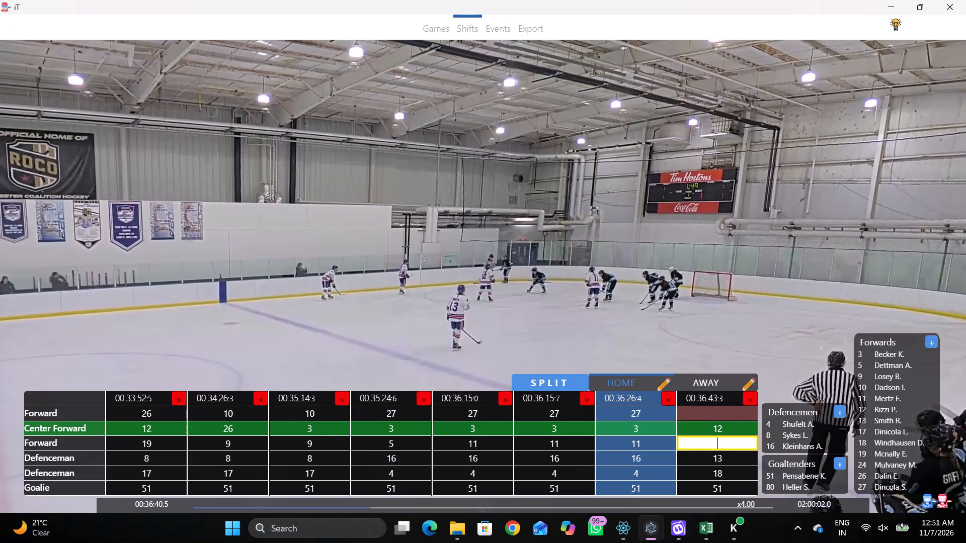
pyautogui.press('1')
pyautogui.press('1')
pyautogui.click(689, 267)
# Play on to about 00:36:54.5 and set the home 00:36:43.3 line's first forward to 19.
pyautogui.press('space')
pyautogui.hotkey('shift', 'd')
pyautogui.press('space')
pyautogui.press('space')
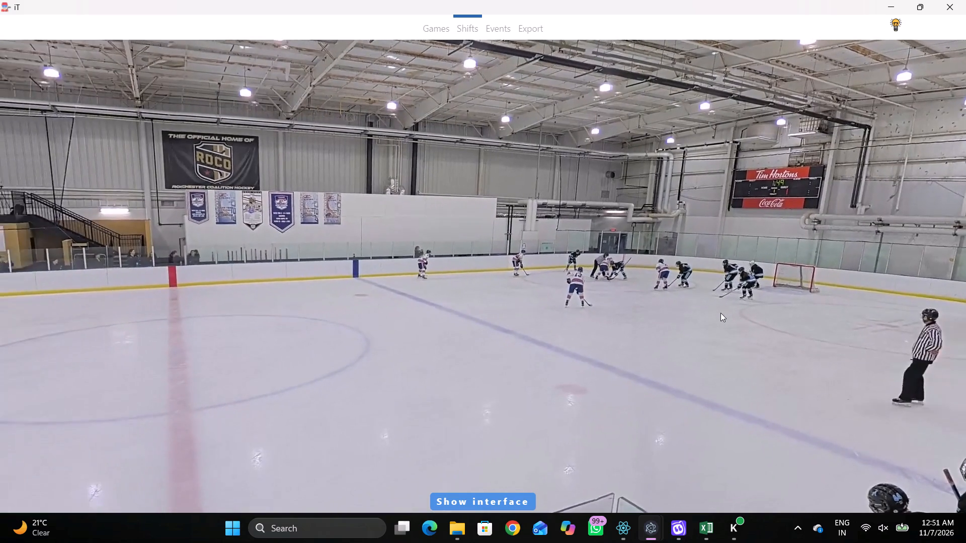
pyautogui.press('space')
pyautogui.press('space')
pyautogui.press('space')
pyautogui.press('space')
pyautogui.press('space')
pyautogui.press('space')
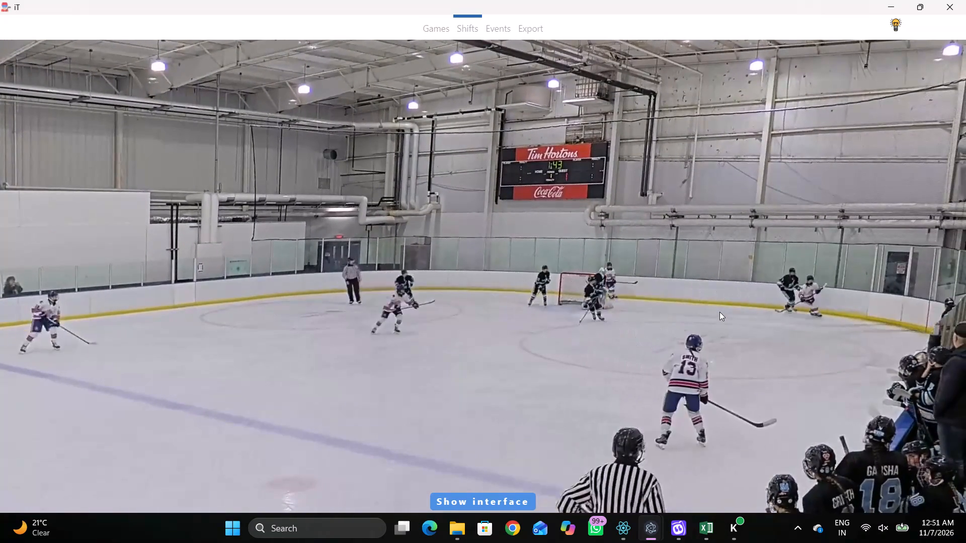
pyautogui.press('space')
pyautogui.press('space')
pyautogui.press('space')
pyautogui.hotkey('shift', 'd')
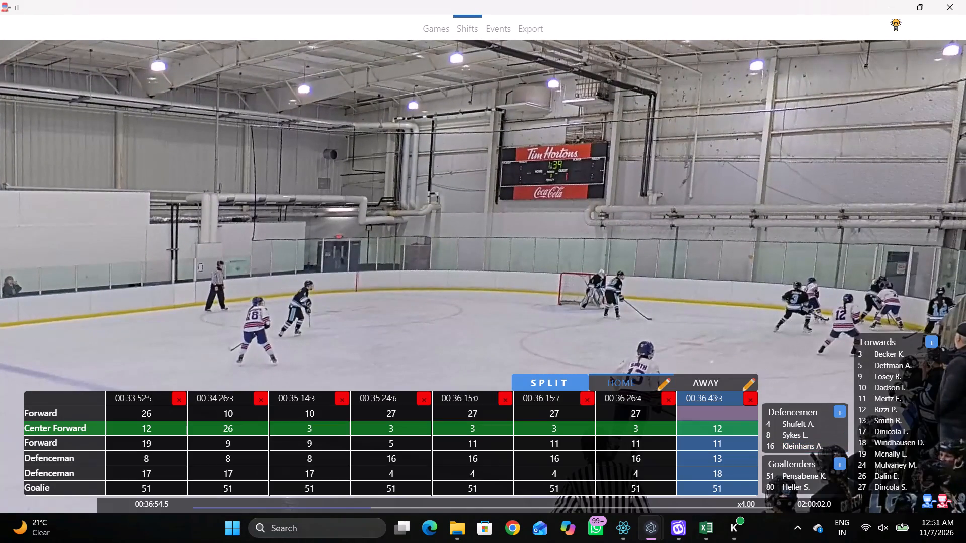
pyautogui.click(727, 418)
pyautogui.click(901, 452)
pyautogui.hotkey('shift', 'd')
# Play on to the next stoppage and add a home shift line at 00:37:16.0.
pyautogui.press('space')
pyautogui.write('v')
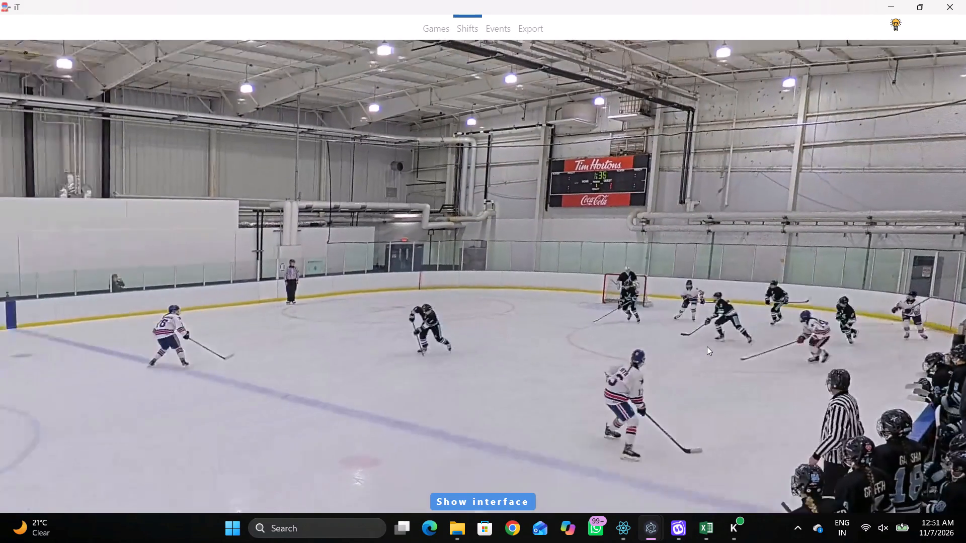
pyautogui.press('v')
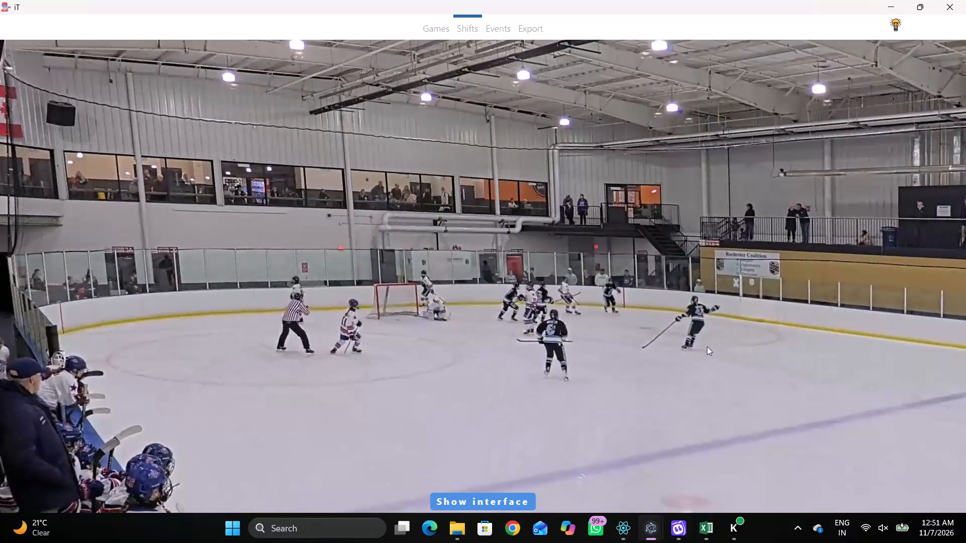
pyautogui.write('c SDD')
# Set the home 00:37:16.0 line's defencemen to 17 and 8.
pyautogui.hotkey('shift', 'd')
pyautogui.click(718, 453)
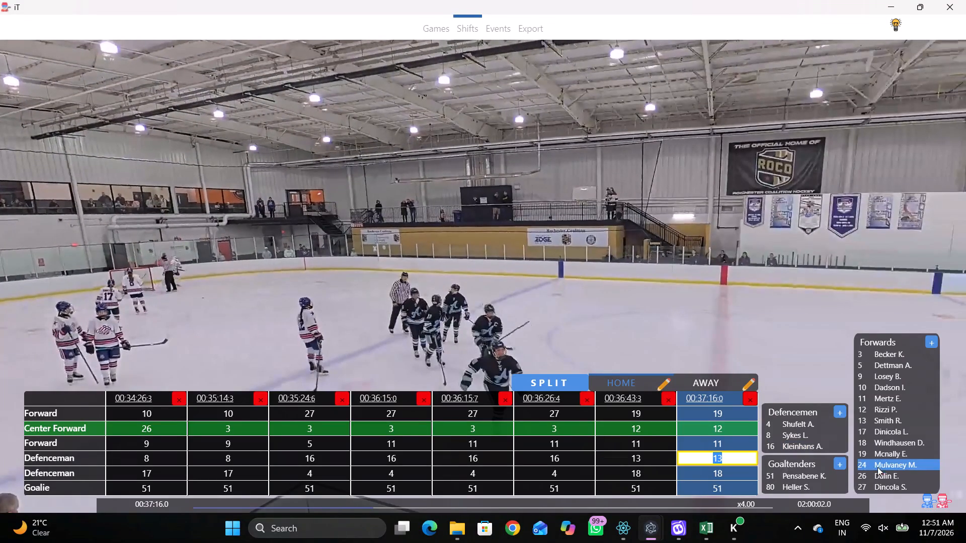
pyautogui.click(876, 433)
pyautogui.click(719, 472)
pyautogui.click(787, 434)
pyautogui.hotkey('shift', 'd')
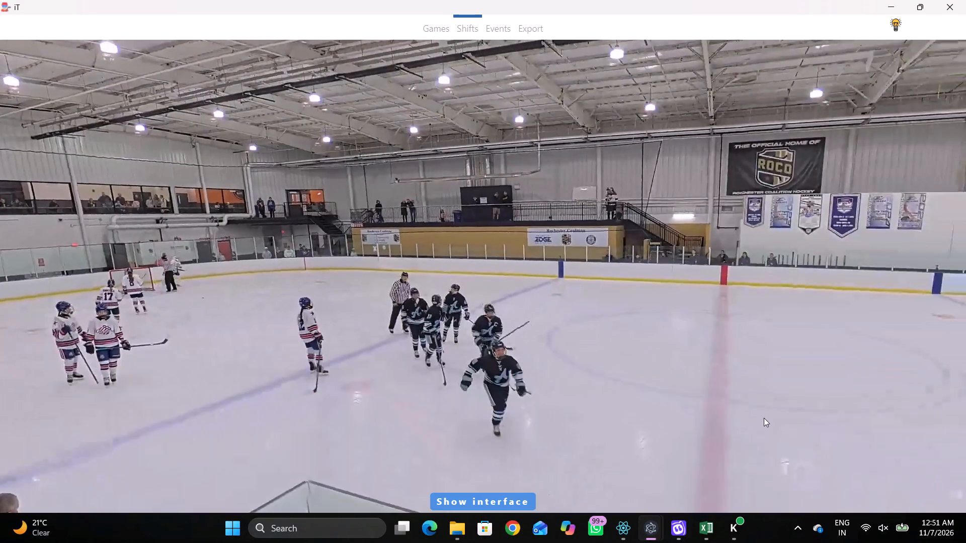
# Play on to the center-ice faceoff and add a home shift line at 00:37:34.0.
pyautogui.press('space')
pyautogui.press('space')
pyautogui.press('space')
pyautogui.press('c')
pyautogui.press('space')
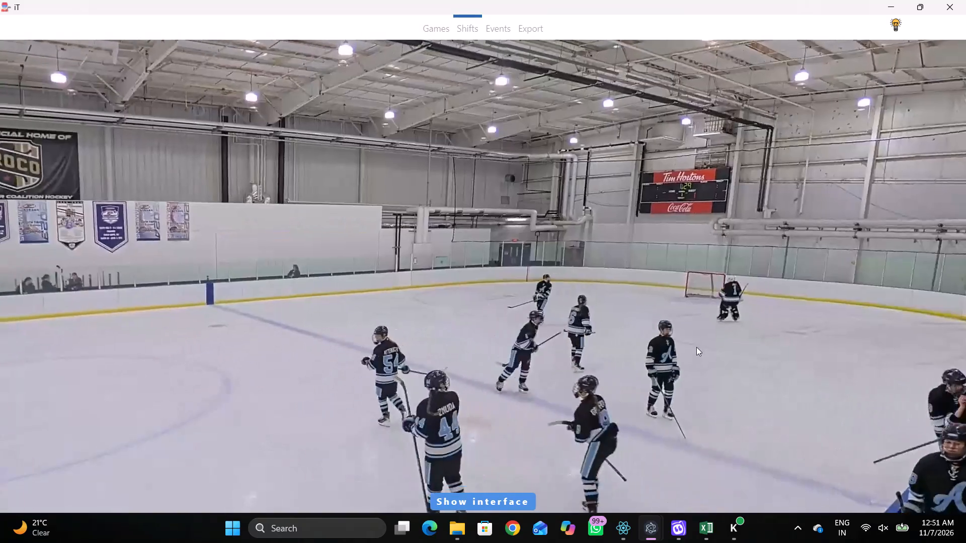
pyautogui.press('space')
pyautogui.press('space')
pyautogui.press('space')
pyautogui.hotkey('shift', 'd')
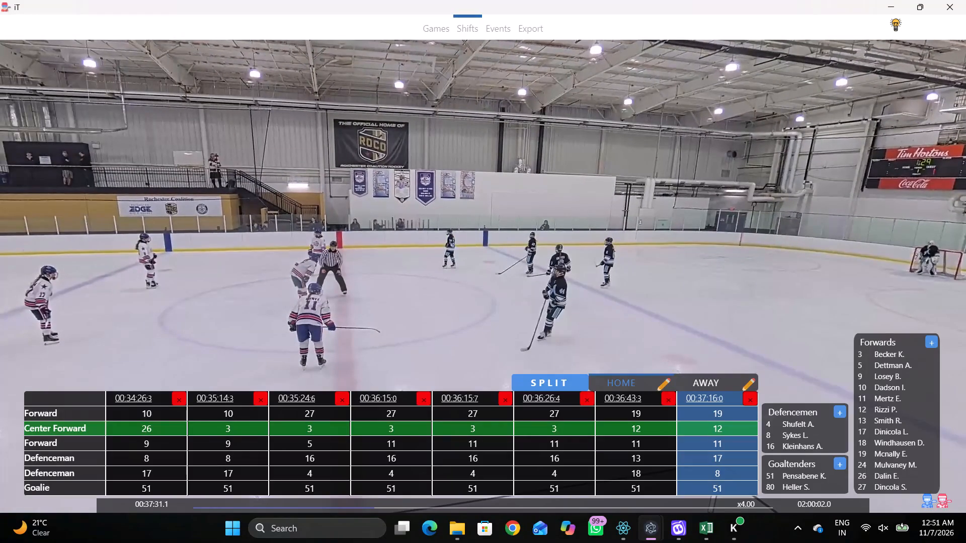
pyautogui.write('D')
pyautogui.press('space')
pyautogui.press('space')
pyautogui.hotkey('shift', 's')
pyautogui.hotkey('shift', 'd')
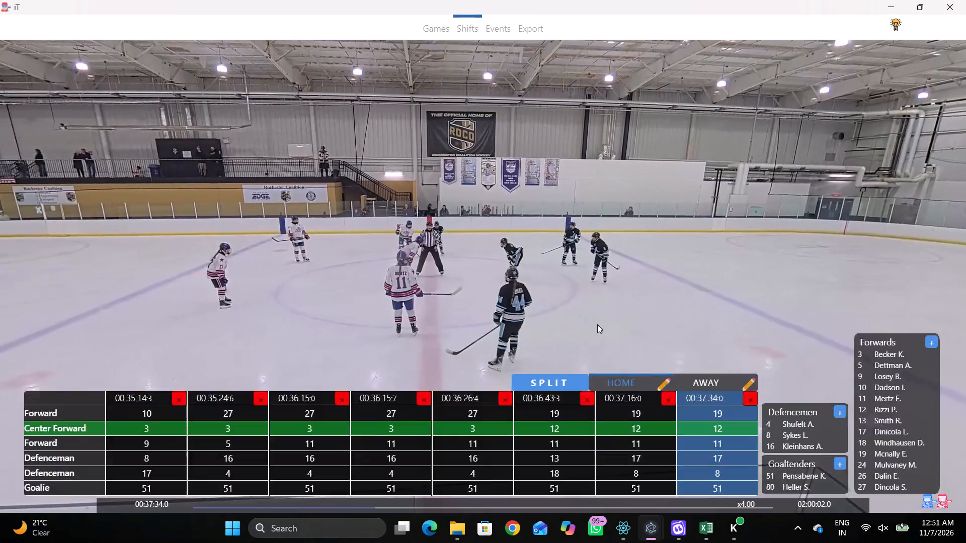
# Play on past the center-ice faceoff to the next line change and add a home shift line at 00:38:19.4.
pyautogui.hotkey('shift', 'd')
pyautogui.press('space')
pyautogui.write('c DDc')
pyautogui.press('space')
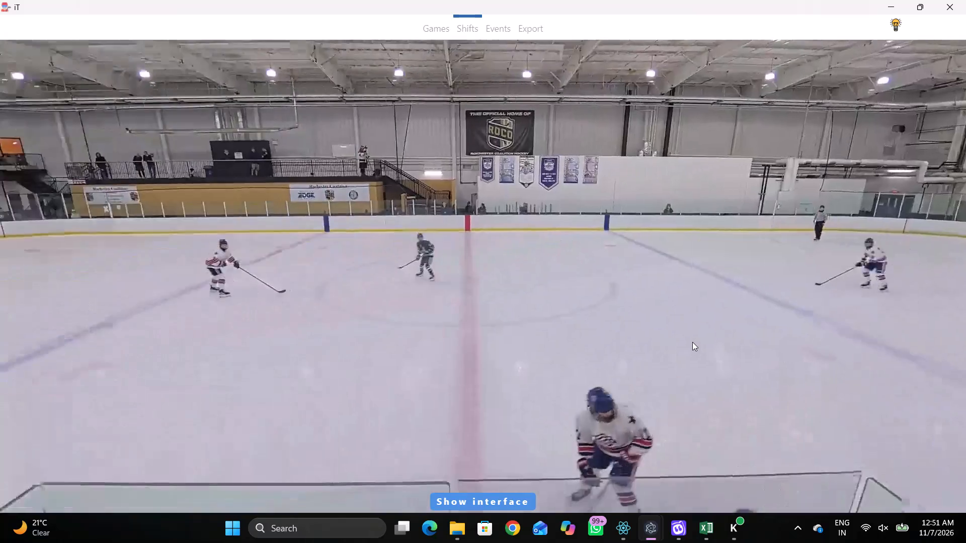
pyautogui.press('space')
pyautogui.press('space')
pyautogui.press('space')
pyautogui.press('space')
pyautogui.press('space')
pyautogui.press('space')
pyautogui.press('space')
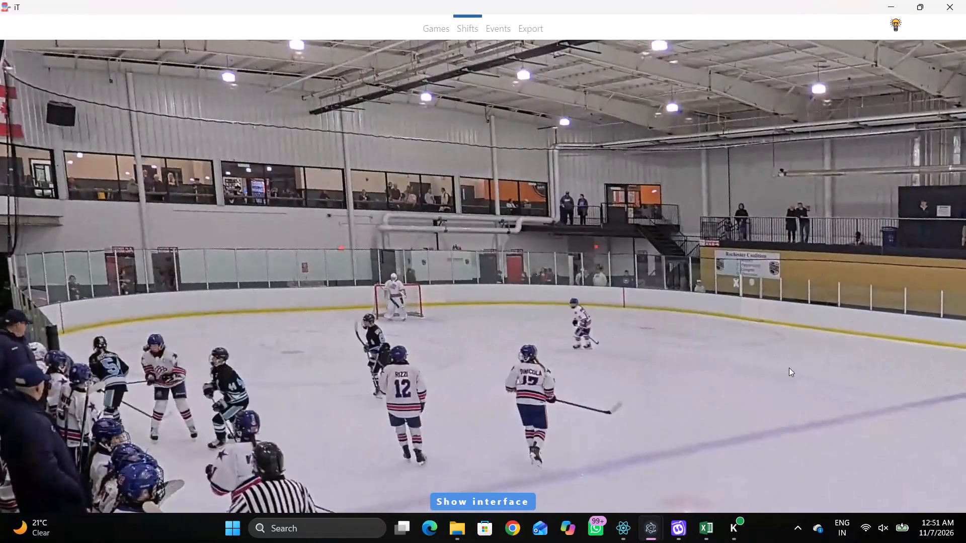
pyautogui.press('space')
pyautogui.press('space')
pyautogui.press('space')
pyautogui.press('space')
pyautogui.press('space')
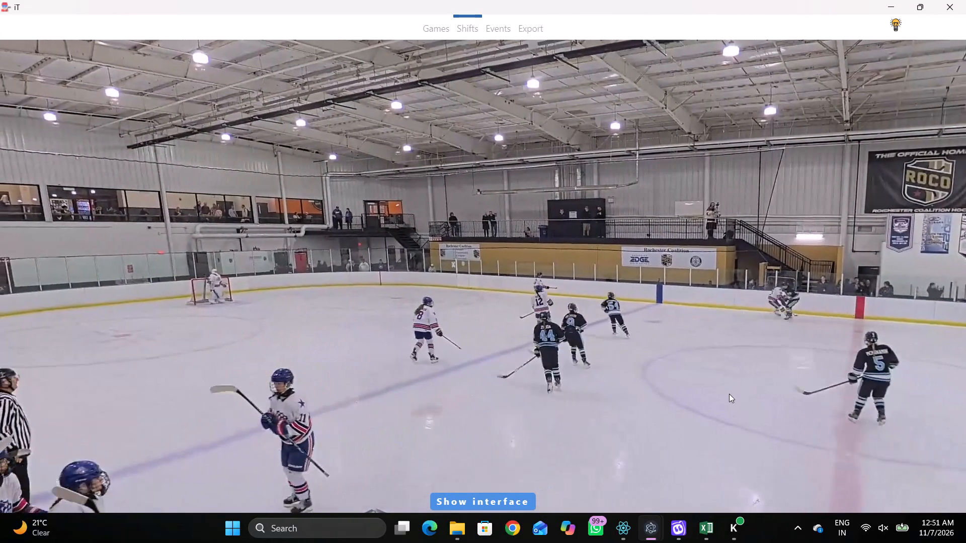
pyautogui.press('space')
pyautogui.hotkey('shift', 's')
pyautogui.hotkey('shift', 'd')
# Set the home 00:38:19.4 line's second forward, in the row below center, to 26.
pyautogui.click(712, 438)
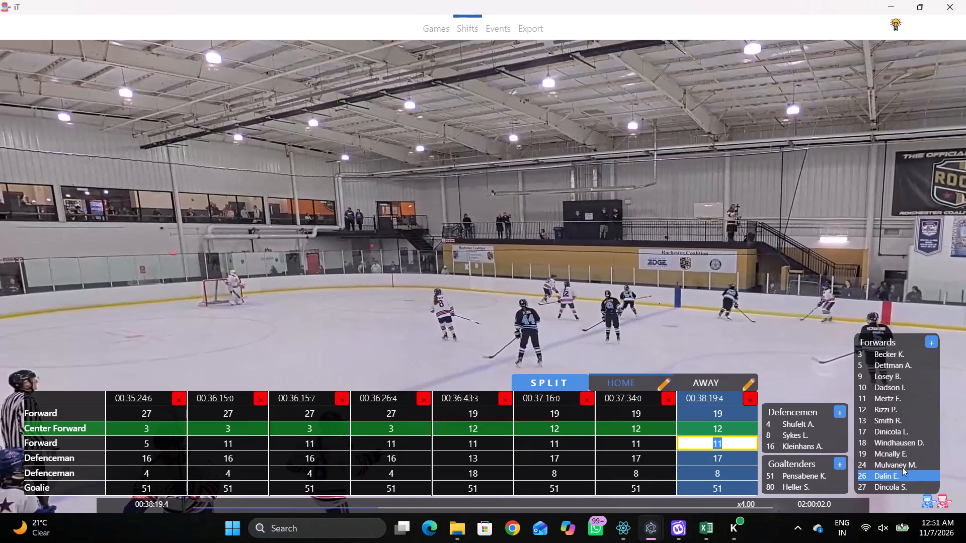
pyautogui.click(897, 467)
pyautogui.click(898, 471)
pyautogui.click(903, 476)
pyautogui.click(735, 437)
# Play on to the next home line change and add a home shift line at 00:38:34.6.
pyautogui.hotkey('shift', 'd')
pyautogui.press('space')
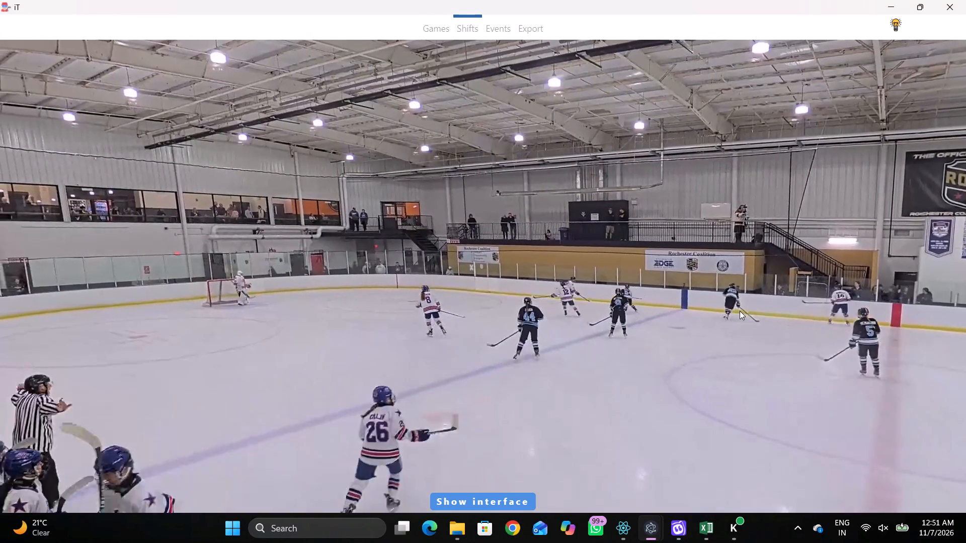
pyautogui.press('v')
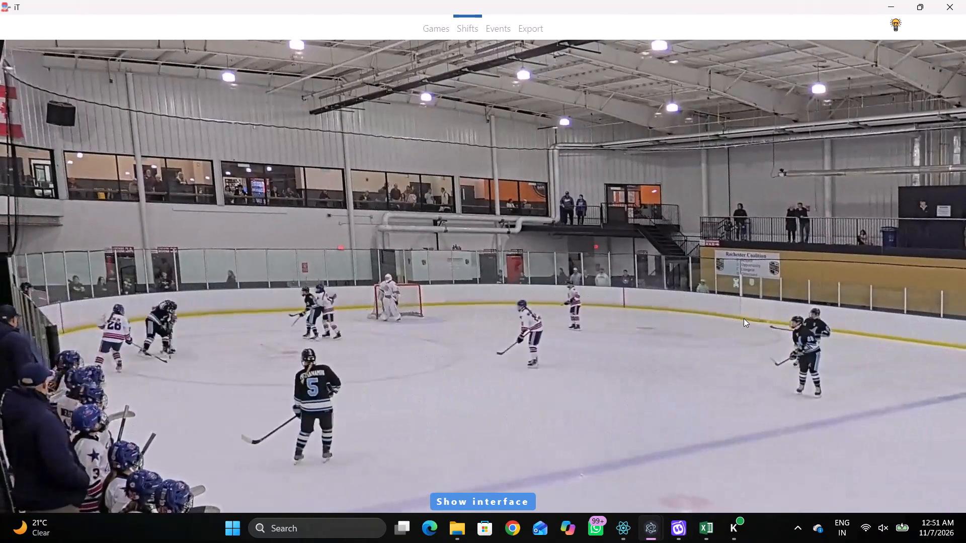
pyautogui.press('space')
pyautogui.press('space')
pyautogui.press('space')
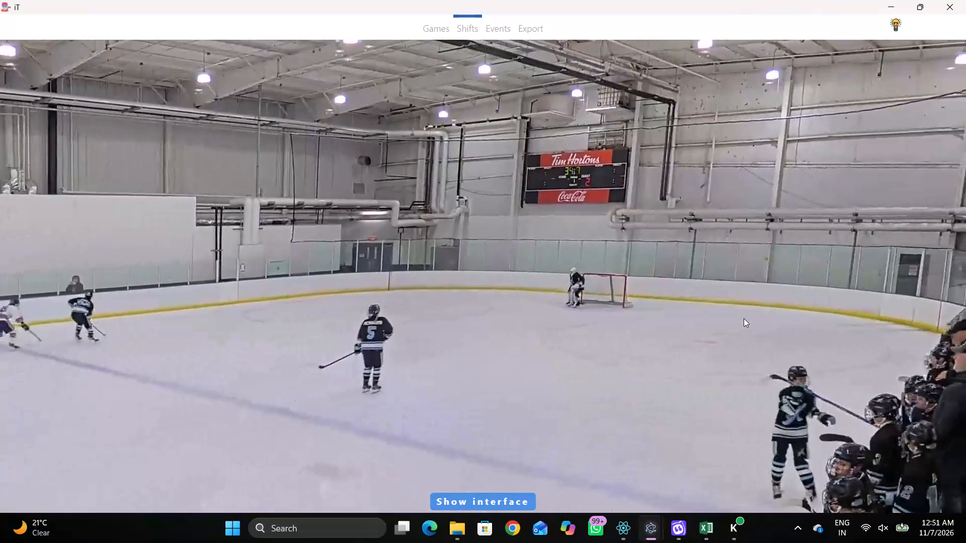
pyautogui.write('S')
pyautogui.hotkey('shift', 'd')
pyautogui.hotkey('shift', 'd')
# Play on to about 00:38:42.4 and set the home 00:38:34.6 line's center forward to 10.
pyautogui.press('space')
pyautogui.press('space')
pyautogui.press('space')
pyautogui.press('space')
pyautogui.press('space')
pyautogui.press('space')
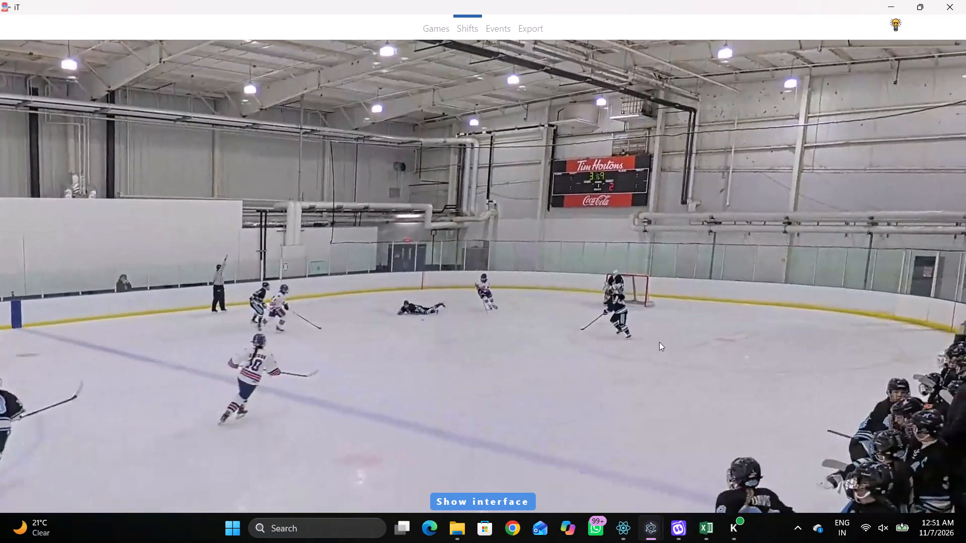
pyautogui.press('space')
pyautogui.press('space')
pyautogui.press('space')
pyautogui.press('space')
pyautogui.press('q')
pyautogui.hotkey('shift', 'd')
pyautogui.hotkey('shift', 'd')
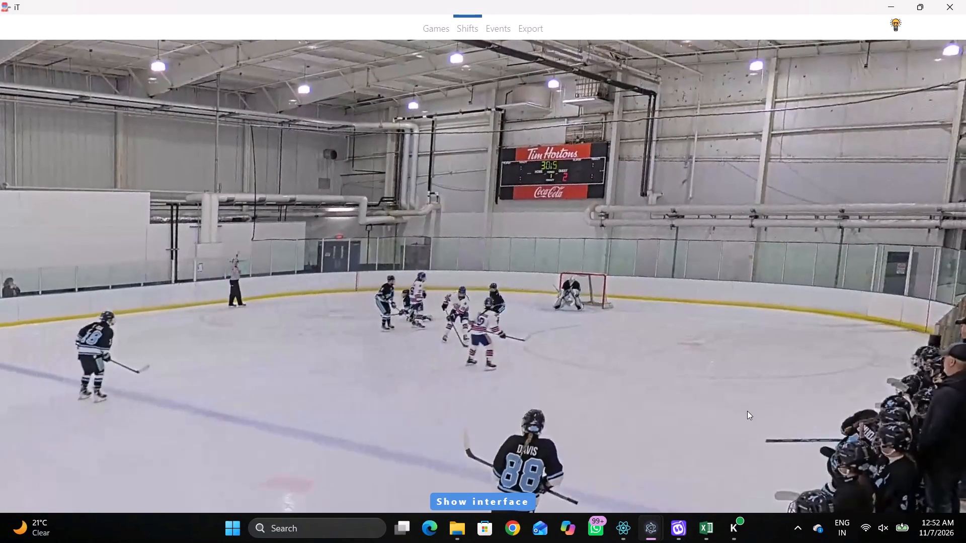
pyautogui.press('space')
pyautogui.press('space')
pyautogui.press('space')
pyautogui.press('space')
pyautogui.press('q')
pyautogui.press('q')
pyautogui.press('q')
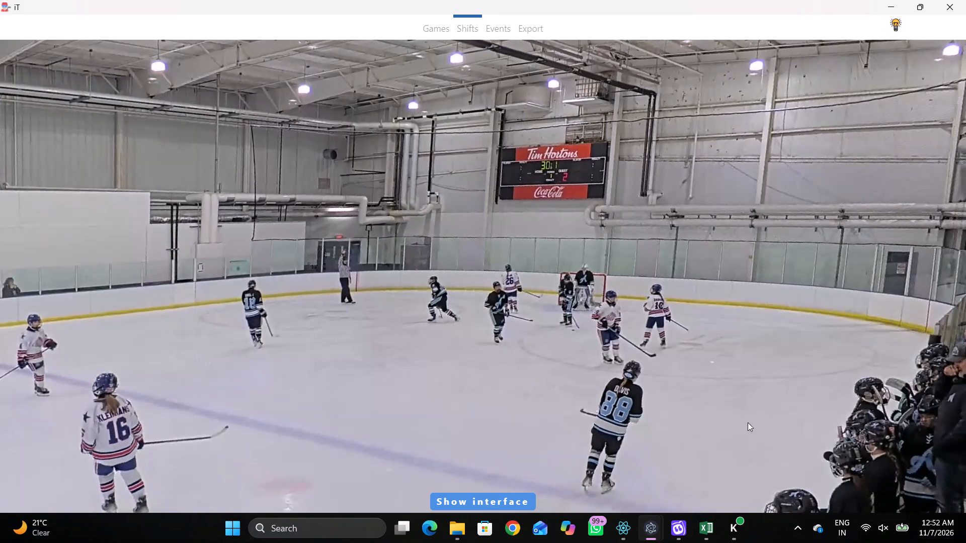
pyautogui.hotkey('shift', 'd')
pyautogui.hotkey('shift', 'd')
pyautogui.press('space')
pyautogui.press('space')
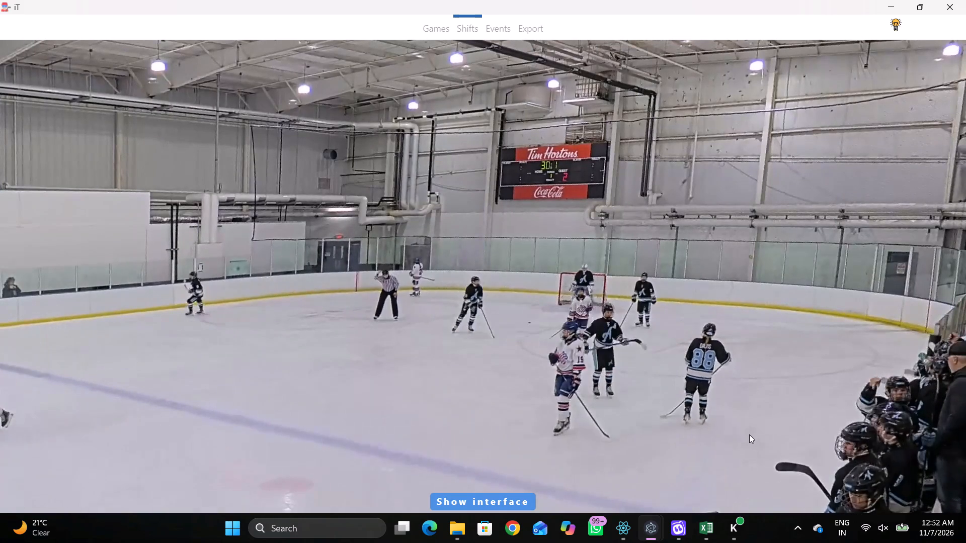
pyautogui.hotkey('shift', 'd')
pyautogui.click(743, 435)
pyautogui.click(744, 430)
pyautogui.click(871, 382)
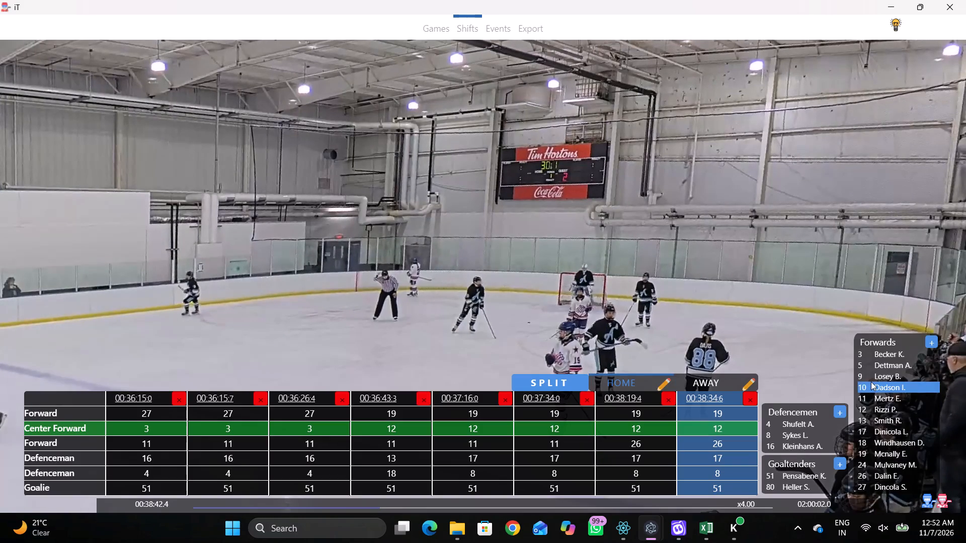
# Play on to the defensive-end faceoff setup and add a home shift line at 00:39:07.0.
pyautogui.hotkey('shift', 'd')
pyautogui.press('space')
pyautogui.press('c')
pyautogui.press('space')
pyautogui.write('c')
pyautogui.press('space')
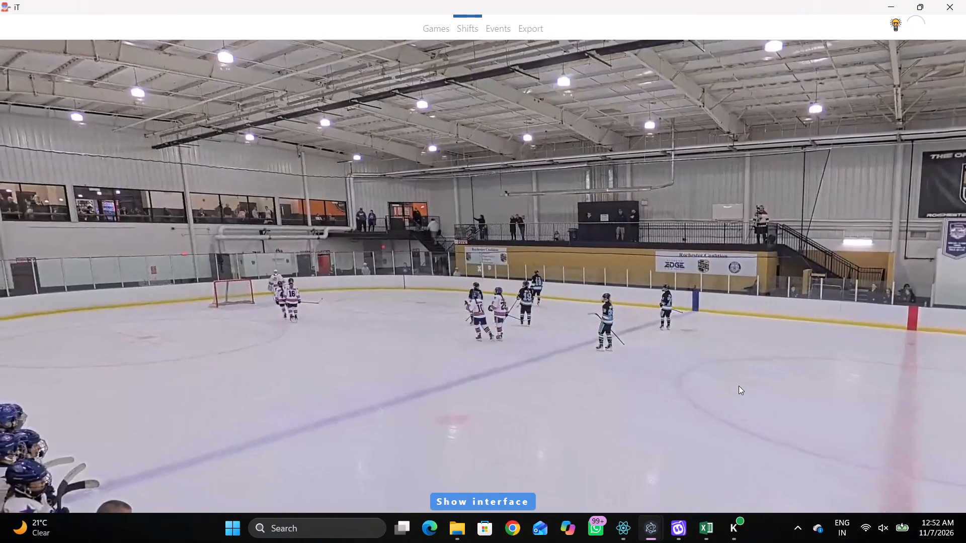
pyautogui.press('space')
pyautogui.press('space')
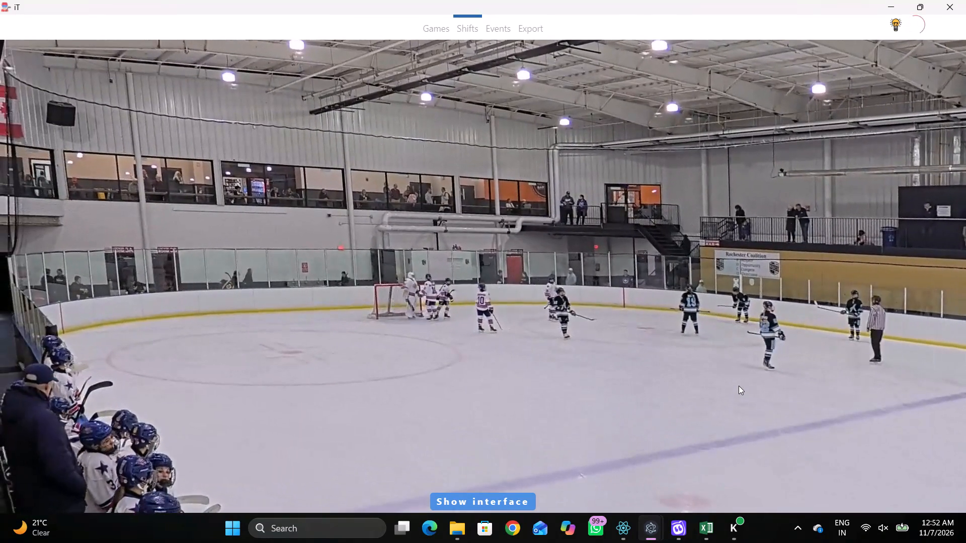
pyautogui.press('space')
pyautogui.press('space')
pyautogui.press('space')
pyautogui.write('S')
pyautogui.hotkey('shift', 'd')
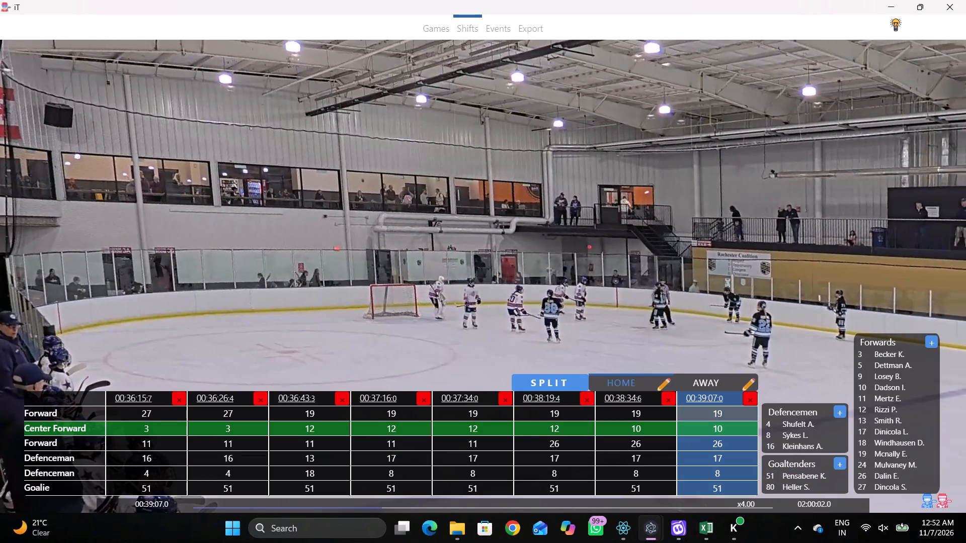
# Clear the three forwards and both defencemen from the home 00:39:07.0 line.
pyautogui.click(718, 416)
pyautogui.press('BackSpace')
pyautogui.press('BackSpace')
pyautogui.press('Tab')
pyautogui.press('BackSpace')
pyautogui.press('Tab')
pyautogui.press('BackSpace')
pyautogui.press('Tab')
pyautogui.press('BackSpace')
pyautogui.press('Tab')
pyautogui.press('BackSpace')
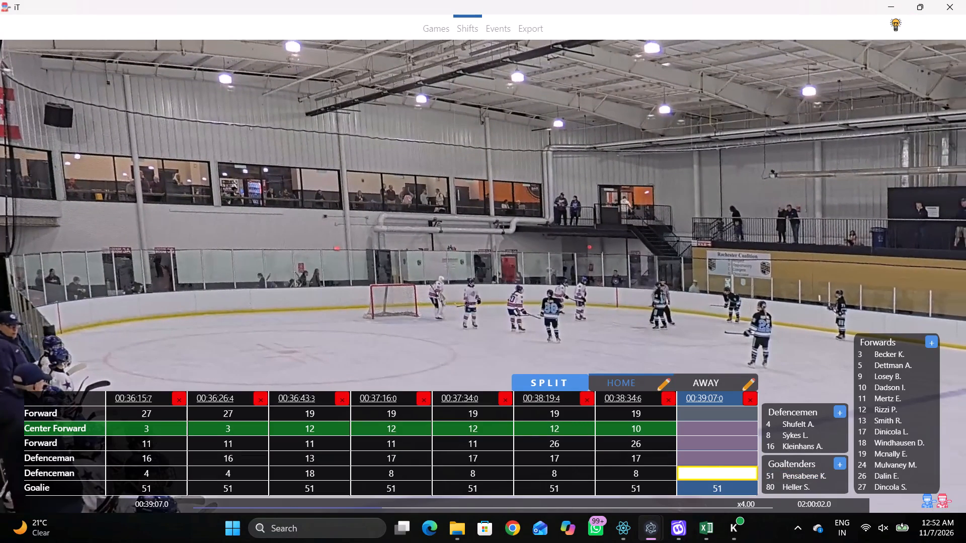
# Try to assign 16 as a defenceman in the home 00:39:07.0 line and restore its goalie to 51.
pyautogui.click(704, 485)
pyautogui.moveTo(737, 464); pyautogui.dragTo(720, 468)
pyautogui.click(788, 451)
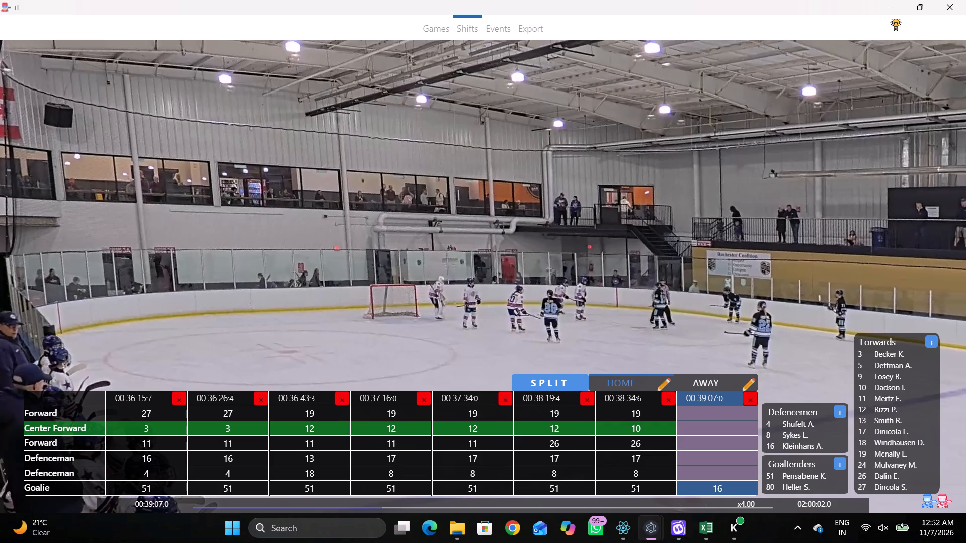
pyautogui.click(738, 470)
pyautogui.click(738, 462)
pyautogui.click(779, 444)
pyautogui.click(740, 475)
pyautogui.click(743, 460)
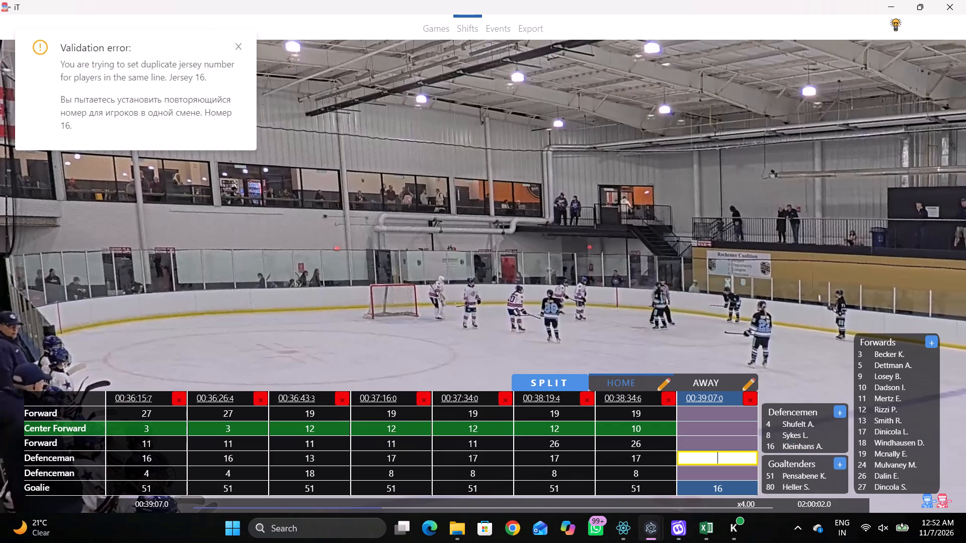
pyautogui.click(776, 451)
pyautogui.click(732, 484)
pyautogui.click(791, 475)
# Set the home 00:39:07.0 line's defencemen to 4 and 16.
pyautogui.click(727, 473)
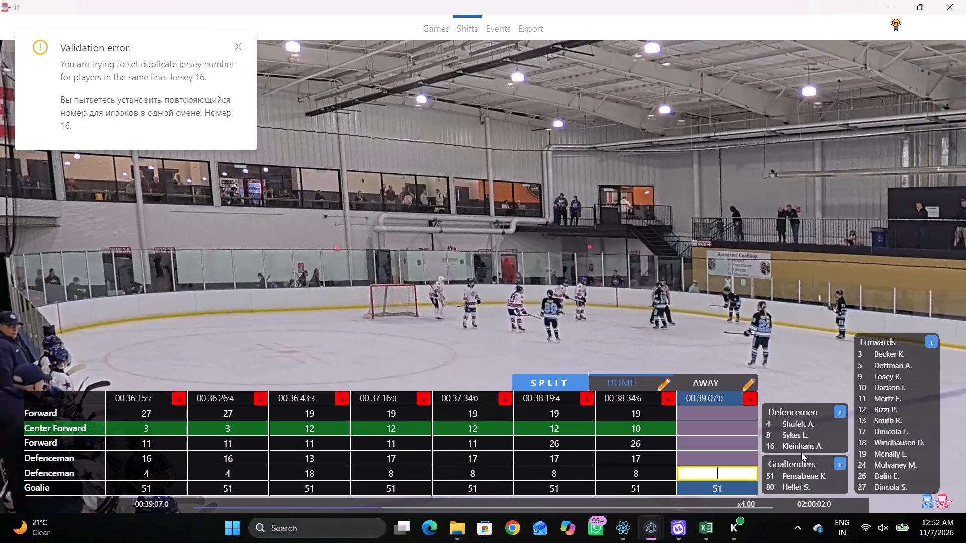
pyautogui.click(788, 446)
pyautogui.click(726, 463)
pyautogui.click(773, 425)
# Play on to about 00:39:21.3 and set the home 00:39:07.0 line's center forward to 26 and second forward to 10.
pyautogui.hotkey('shift', 'd')
pyautogui.press('space')
pyautogui.press('v')
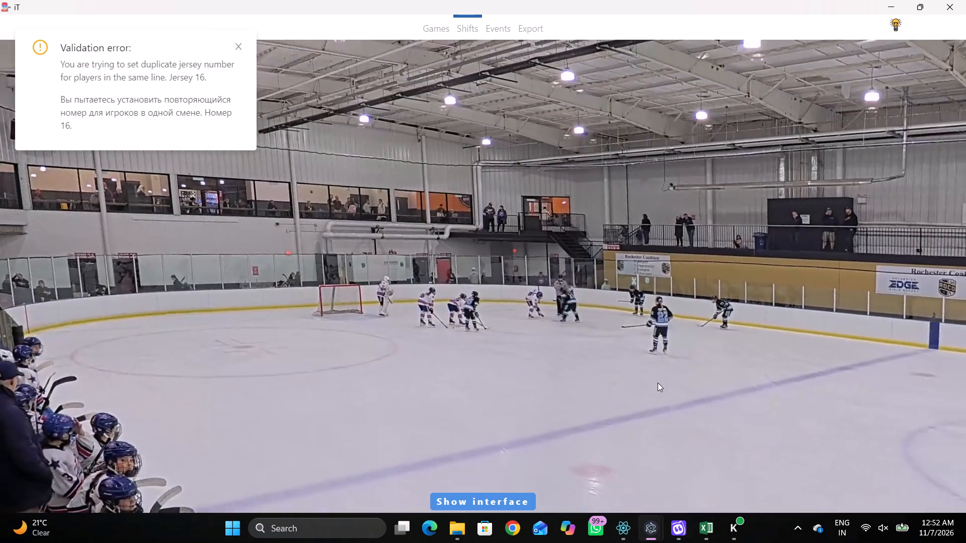
pyautogui.press('space')
pyautogui.press('space')
pyautogui.press('space')
pyautogui.press('q')
pyautogui.hotkey('shift', 'd')
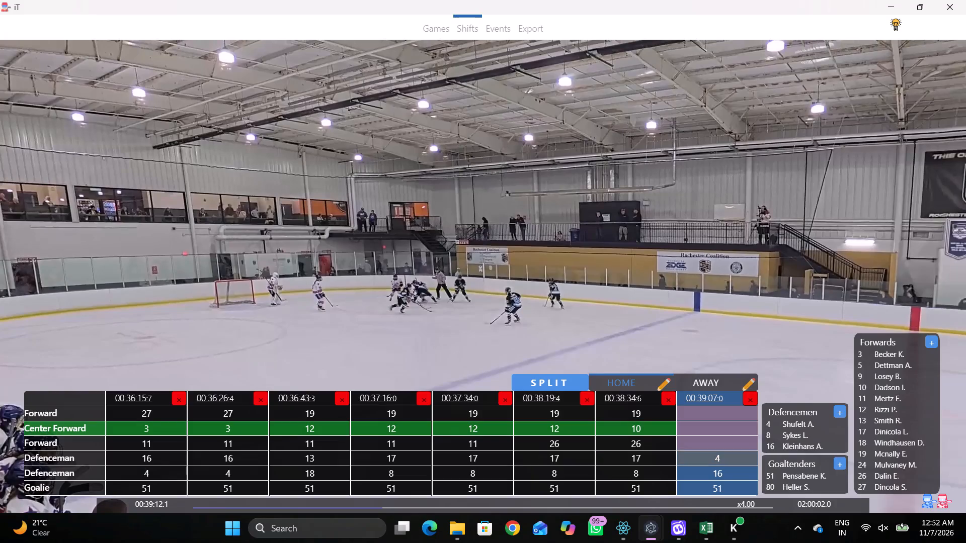
pyautogui.click(705, 422)
pyautogui.hotkey('shift', 'd')
pyautogui.press('space')
pyautogui.press('space')
pyautogui.press('space')
pyautogui.press('space')
pyautogui.press('space')
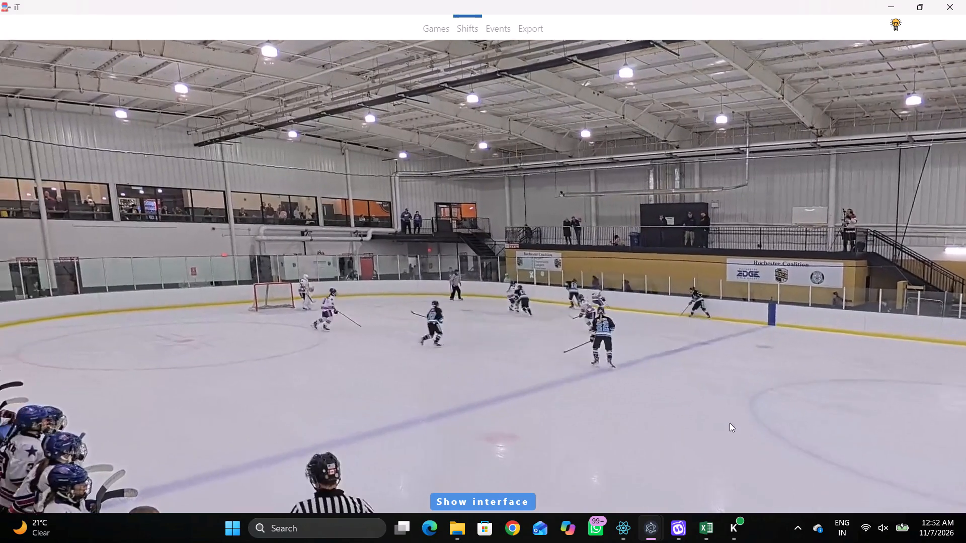
pyautogui.press('space')
pyautogui.press('space')
pyautogui.press('space')
pyautogui.press('space')
pyautogui.press('space')
pyautogui.press('space')
pyautogui.press('space')
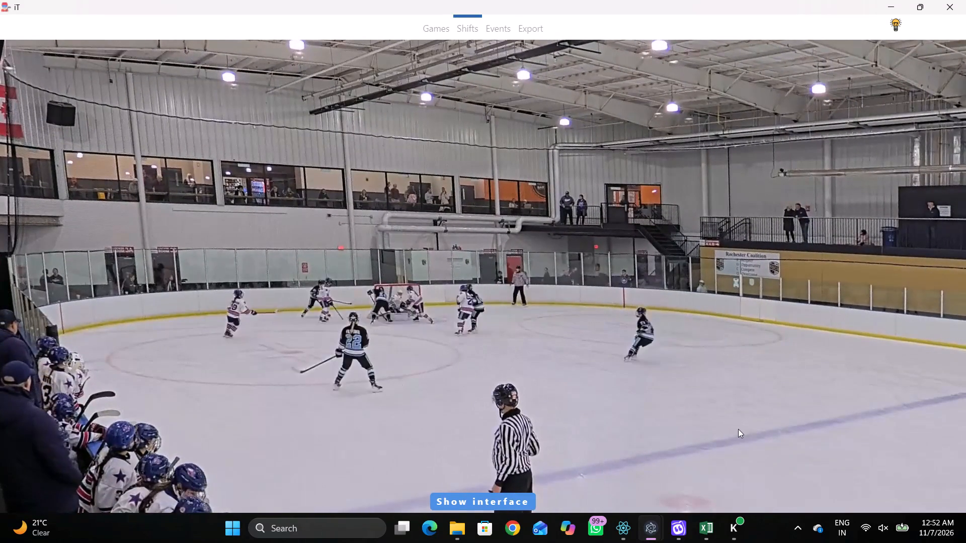
pyautogui.press('space')
pyautogui.press('space')
pyautogui.hotkey('shift', 'd')
pyautogui.click(723, 427)
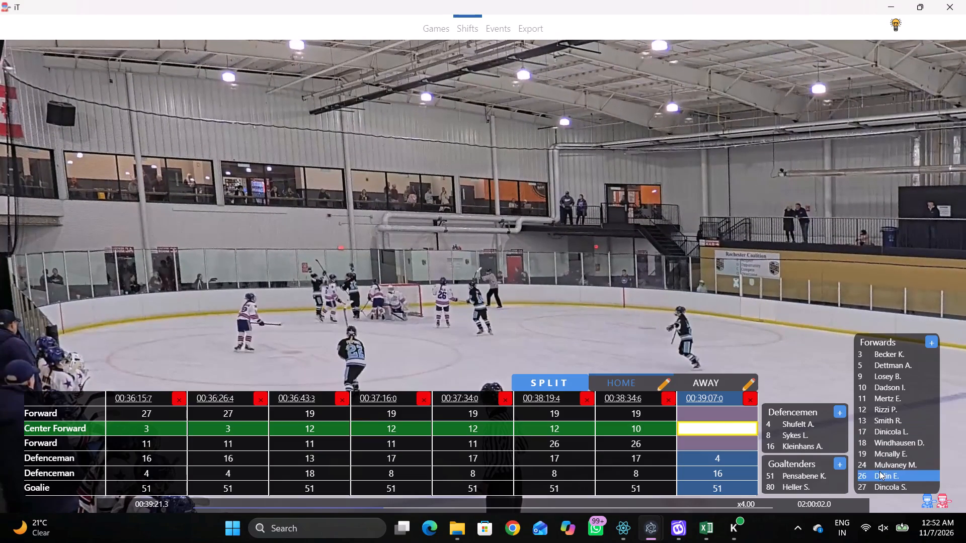
pyautogui.click(879, 471)
pyautogui.click(703, 439)
pyautogui.click(876, 381)
pyautogui.click(876, 387)
pyautogui.click(722, 445)
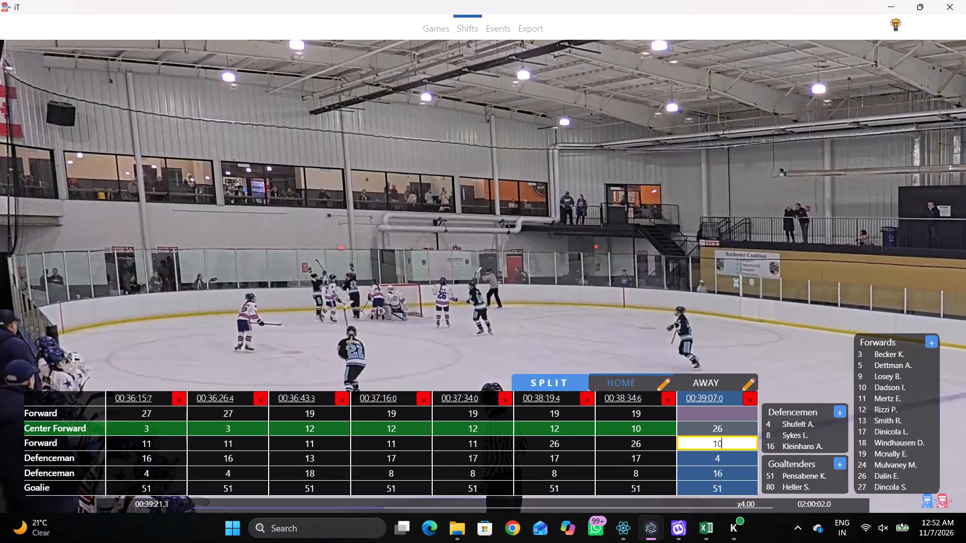
# Add a home shift line at 00:39:21.3.
pyautogui.hotkey('shift', 's')
pyautogui.hotkey('shift', 'd')
pyautogui.hotkey('shift', 'd')
pyautogui.click(632, 398)
pyautogui.click(709, 401)
pyautogui.hotkey('shift', 'd')
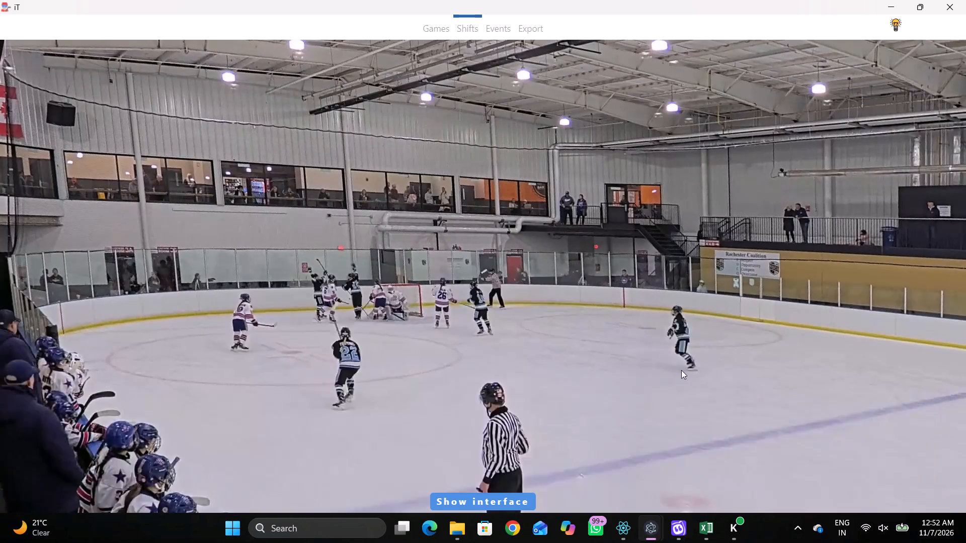
# Play on through the stoppage to the center-ice faceoff and add a home shift line at 00:39:53.4.
pyautogui.press('c')
pyautogui.press('space')
pyautogui.write('vc qq')
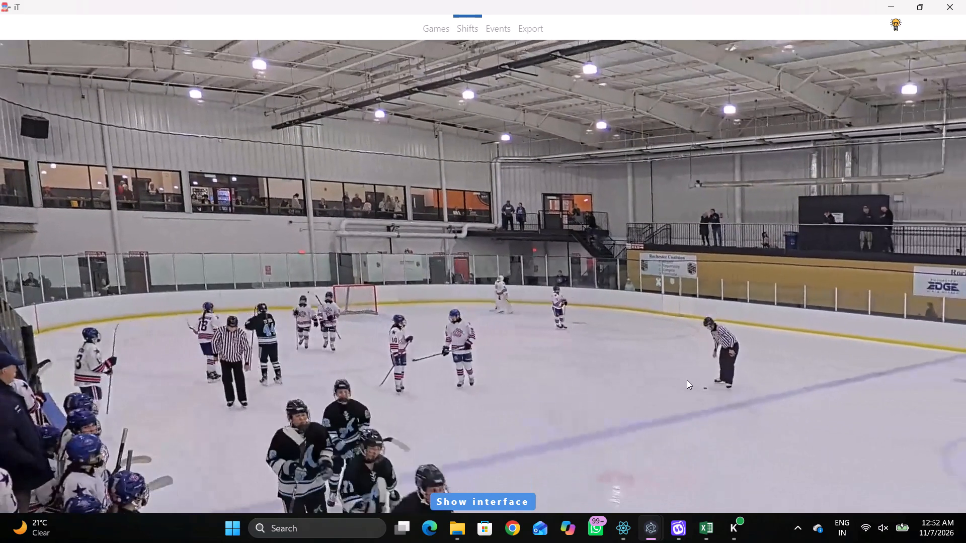
pyautogui.press('space')
pyautogui.press('space')
pyautogui.press('space')
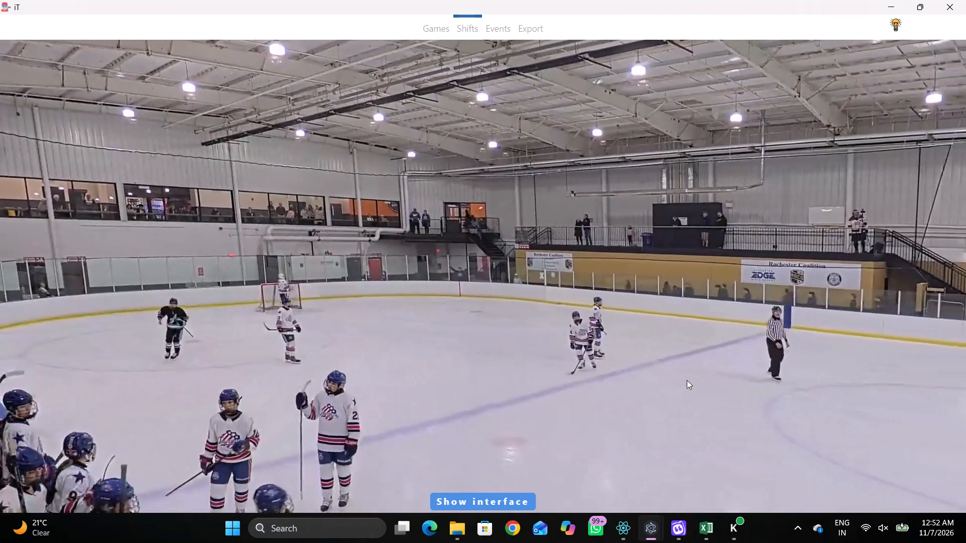
pyautogui.write('c')
pyautogui.press('space')
pyautogui.press('space')
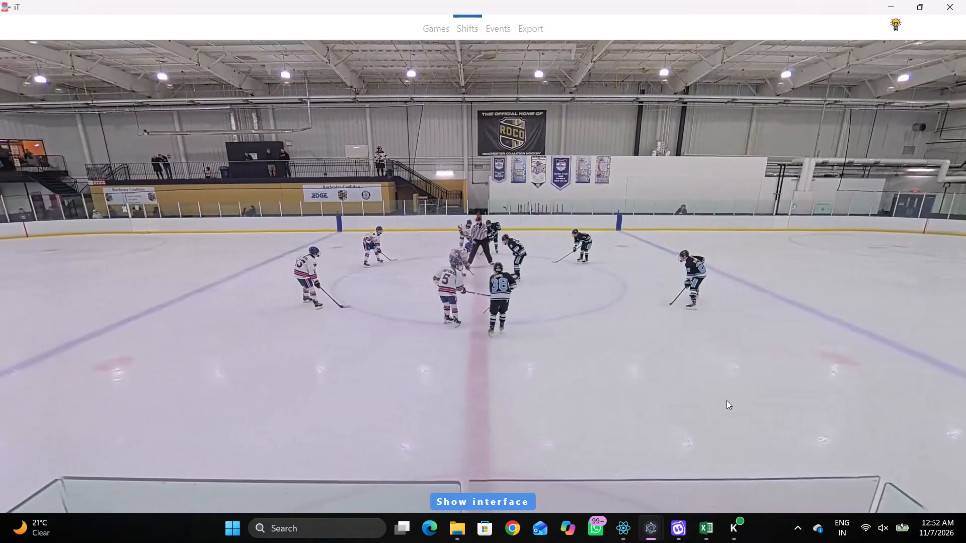
pyautogui.hotkey('shift', 's')
pyautogui.hotkey('shift', 'd')
# Set the home 00:39:53.4 line's defencemen to 13 and 18.
pyautogui.click(701, 459)
pyautogui.press('1')
pyautogui.press('3')
pyautogui.click(724, 474)
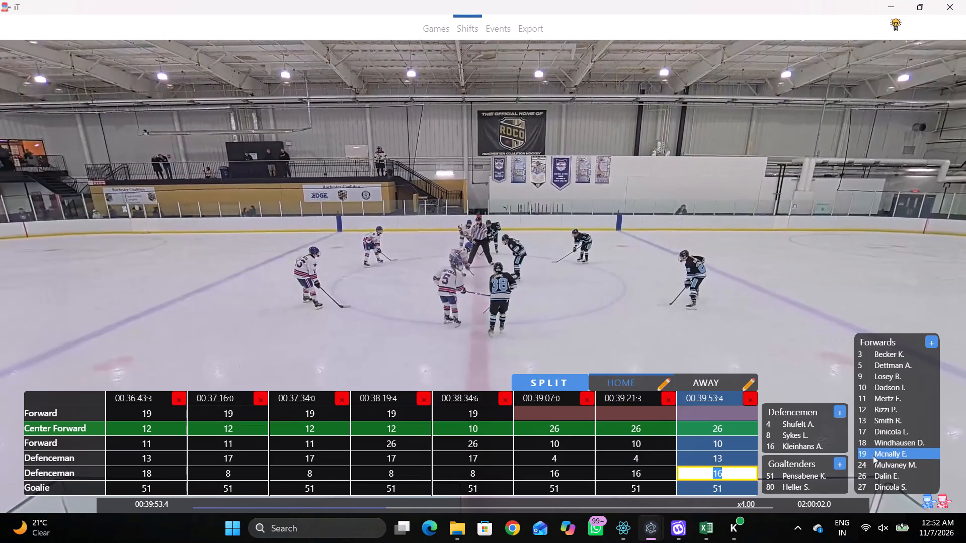
pyautogui.click(871, 435)
pyautogui.click(866, 441)
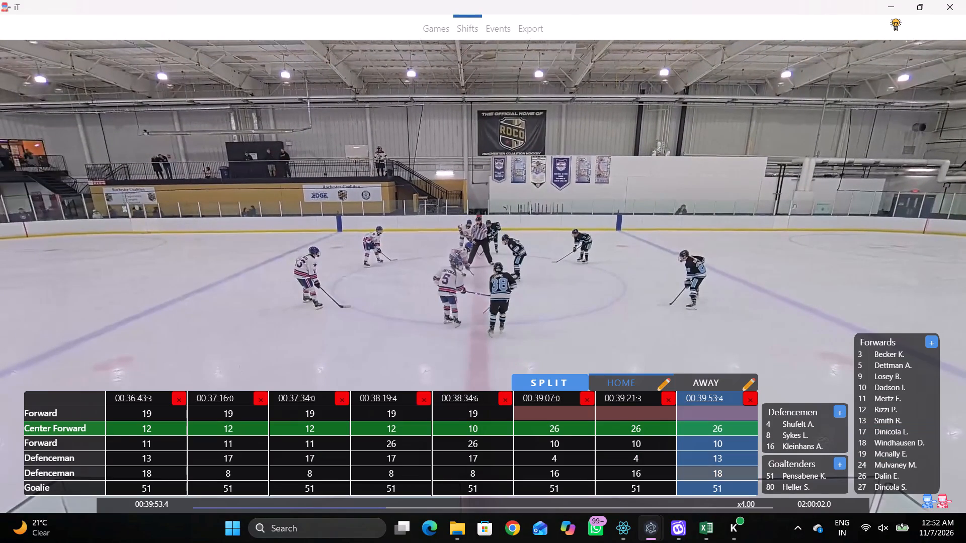
# Play on to about 00:40:02.6 and set the home 00:39:53.4 line's forwards to 5 and 27 with 3 as center.
pyautogui.hotkey('shift', 'd')
pyautogui.press('space')
pyautogui.press('space')
pyautogui.press('space')
pyautogui.press('space')
pyautogui.press('space')
pyautogui.press('space')
pyautogui.press('space')
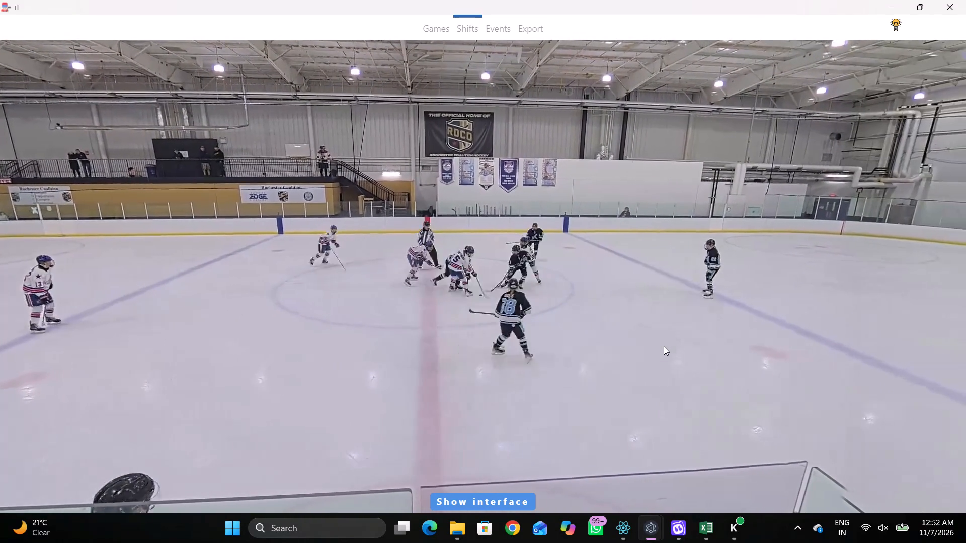
pyautogui.press('space')
pyautogui.press('space')
pyautogui.press('space')
pyautogui.press('space')
pyautogui.press('space')
pyautogui.press('q')
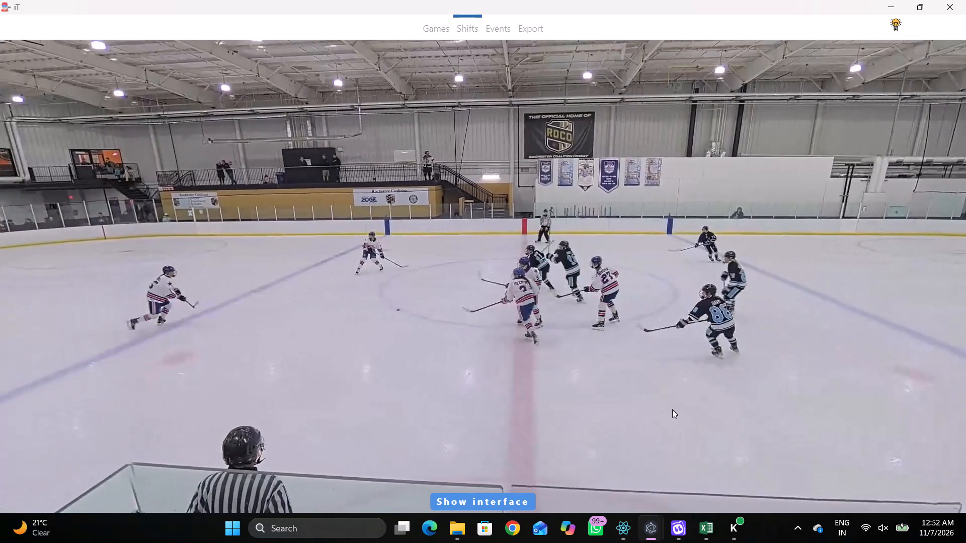
pyautogui.press('q')
pyautogui.hotkey('shift', 'd')
pyautogui.moveTo(739, 432); pyautogui.dragTo(728, 431)
pyautogui.click(893, 357)
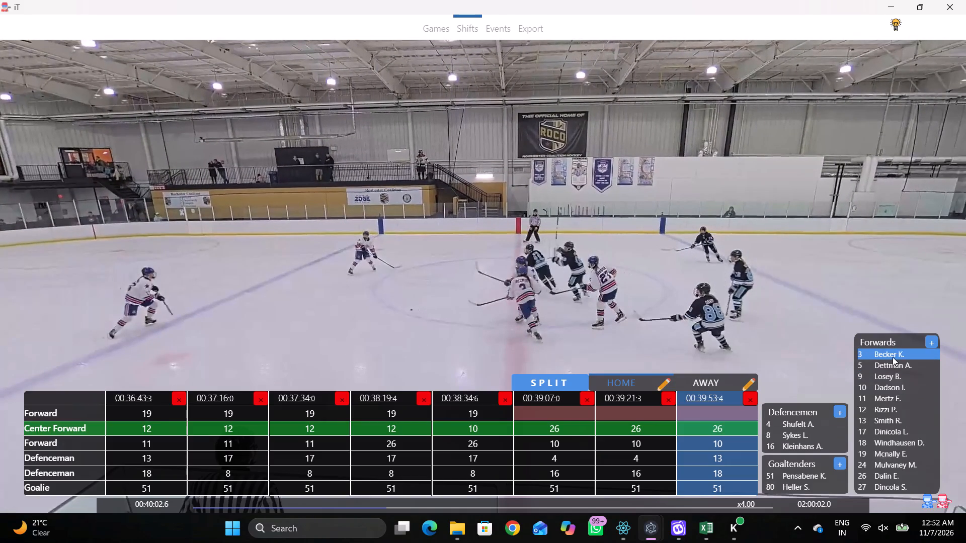
pyautogui.click(692, 413)
pyautogui.click(890, 366)
pyautogui.click(731, 436)
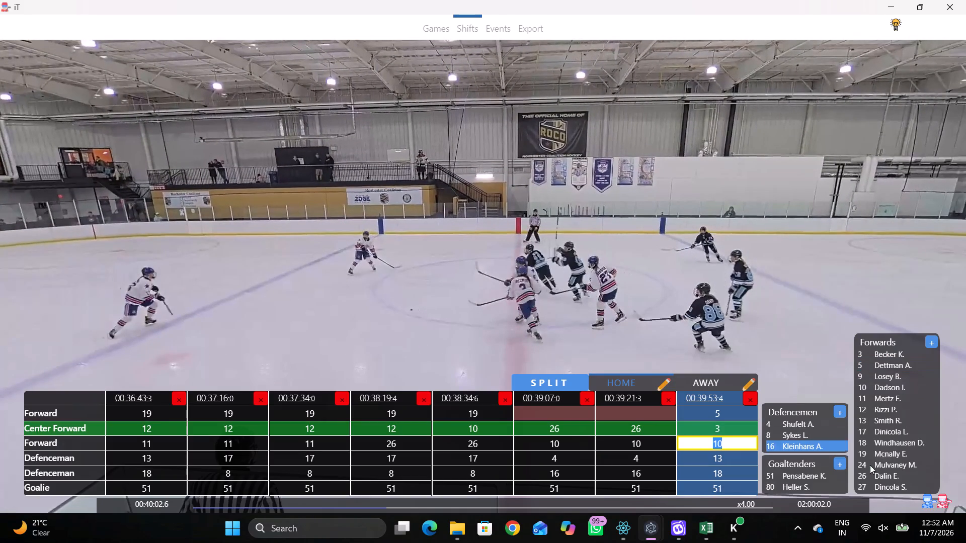
pyautogui.click(868, 483)
# Play on through the final seconds of the first period to about 00:40:22.6, watching for further home line changes.
pyautogui.hotkey('shift', 'd')
pyautogui.press('space')
pyautogui.write('v')
pyautogui.press('space')
pyautogui.press('space')
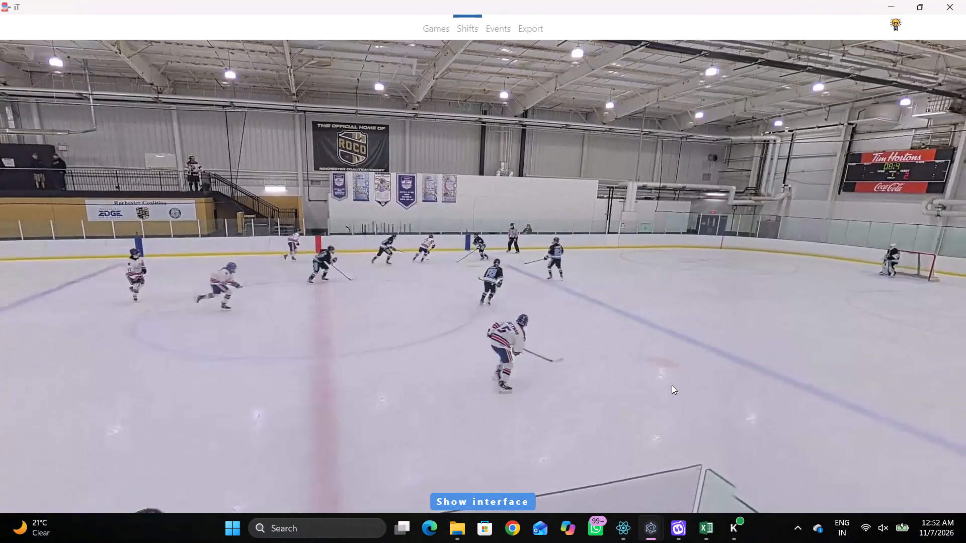
pyautogui.press('space')
pyautogui.press('space')
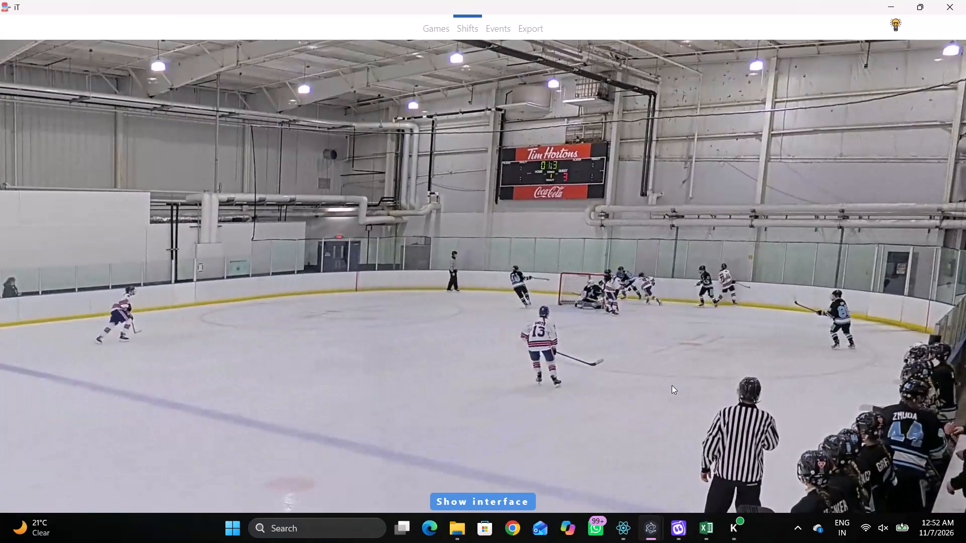
pyautogui.press('space')
pyautogui.write('DD')
pyautogui.press('space')
pyautogui.press('space')
pyautogui.hotkey('shift', 'd')
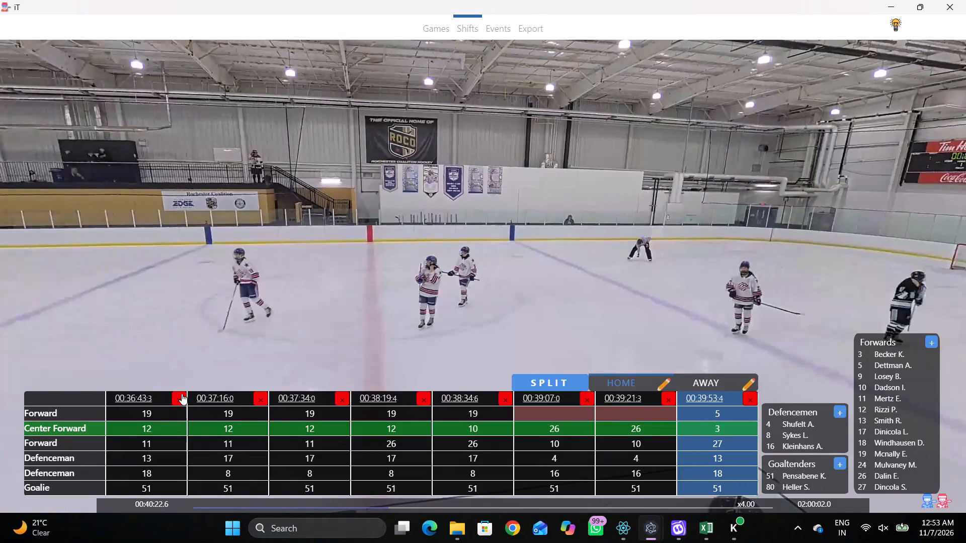
# Go back to the home 00:19:14.7 line and set its empty first defenceman position to 18.
pyautogui.tripleClick(153, 397)
pyautogui.tripleClick(150, 398)
pyautogui.tripleClick(150, 398)
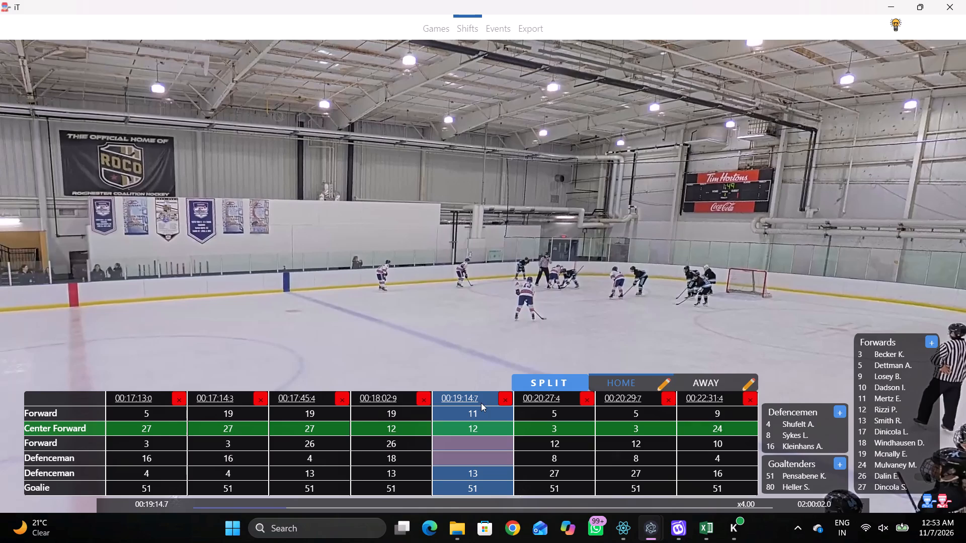
pyautogui.click(481, 465)
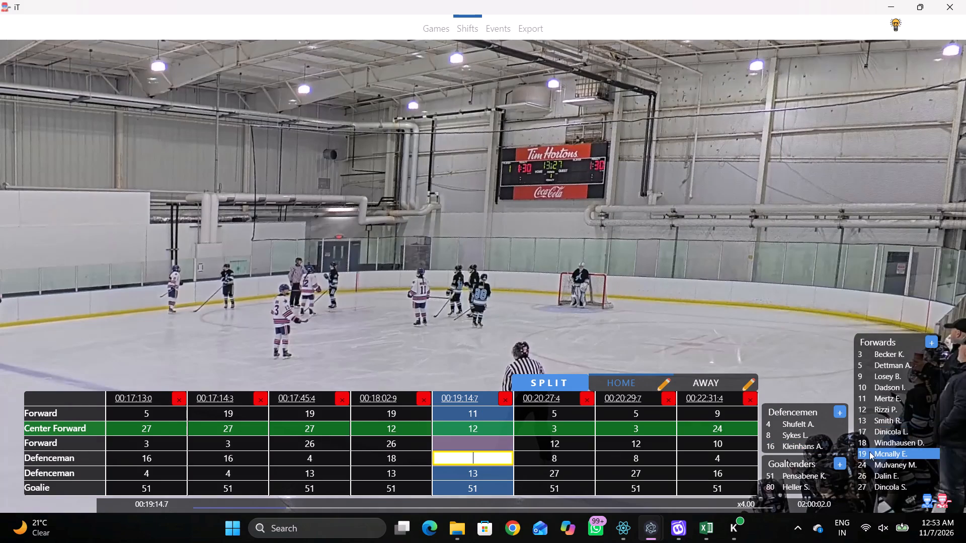
pyautogui.click(862, 442)
# Replay the video around 00:19:14 and set the home 00:19:14.7 line's second forward to 26.
pyautogui.press('q')
pyautogui.press('q')
pyautogui.press('q')
pyautogui.press('q')
pyautogui.press('q')
pyautogui.press('q')
pyautogui.press('q')
pyautogui.press('q')
pyautogui.press('q')
pyautogui.press('q')
pyautogui.press('q')
pyautogui.press('q')
pyautogui.press('q')
pyautogui.press('q')
pyautogui.press('q')
pyautogui.press('q')
pyautogui.press('q')
pyautogui.press('q')
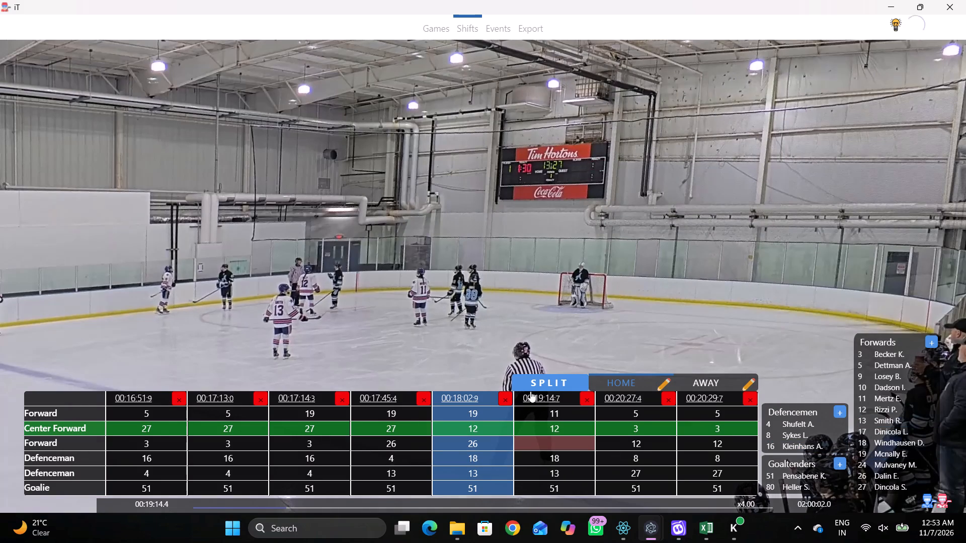
pyautogui.write('qq')
pyautogui.press('space')
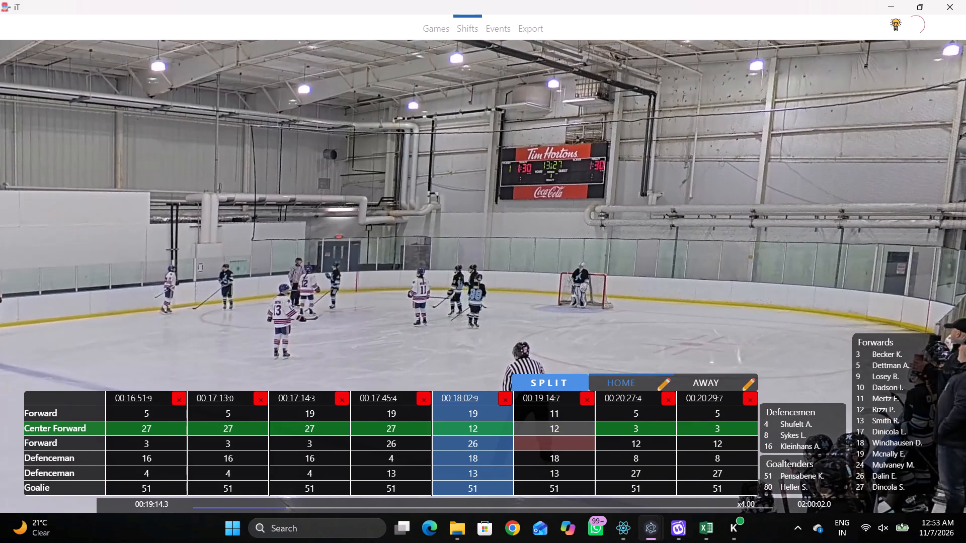
pyautogui.press('space')
pyautogui.press('space')
pyautogui.press('space')
pyautogui.press('space')
pyautogui.press('space')
pyautogui.press('q')
pyautogui.press('q')
pyautogui.press('q')
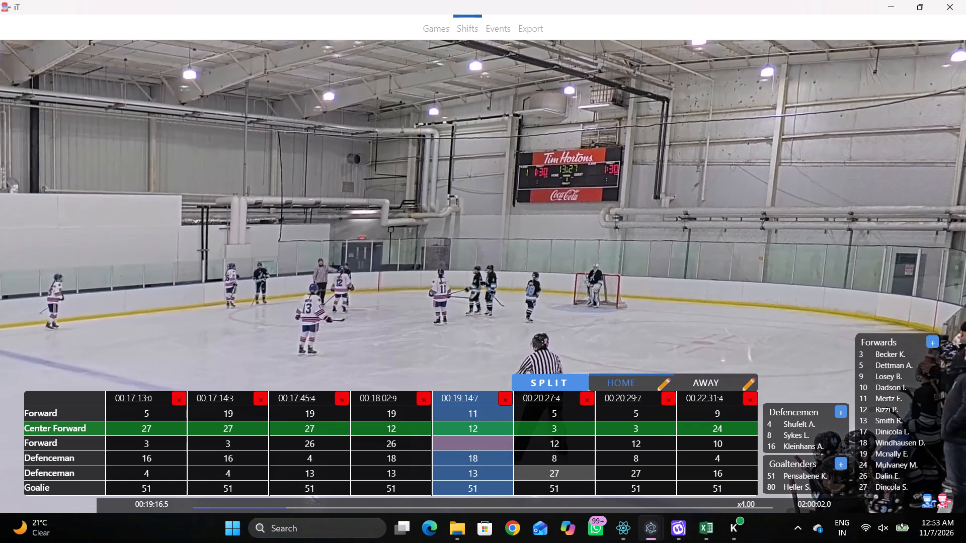
pyautogui.press('q')
pyautogui.press('q')
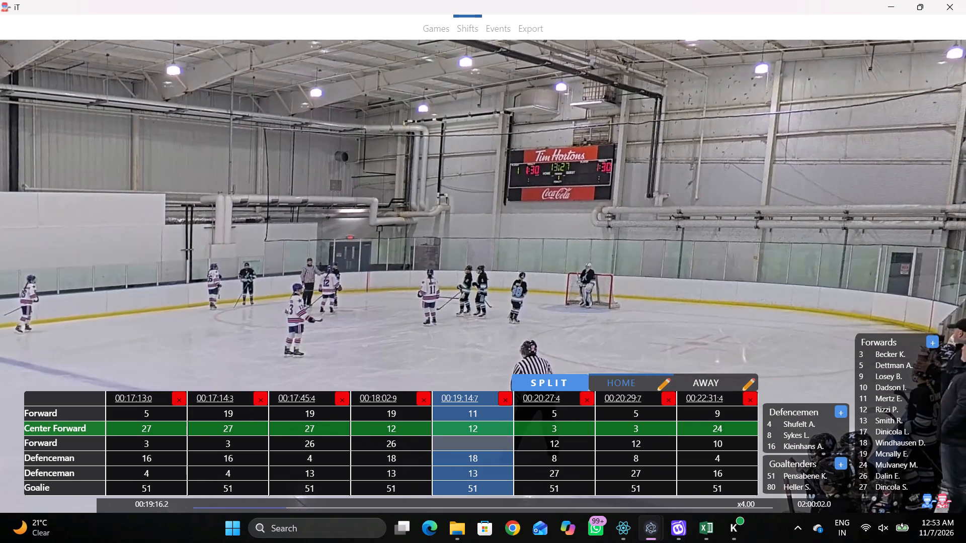
pyautogui.click(494, 444)
pyautogui.click(893, 473)
pyautogui.write('qq')
# Review the home shift lines up to 00:39:21.3 and back to the first one at 00:16:27.8 for empty positions.
pyautogui.click(714, 397)
pyautogui.doubleClick(710, 399)
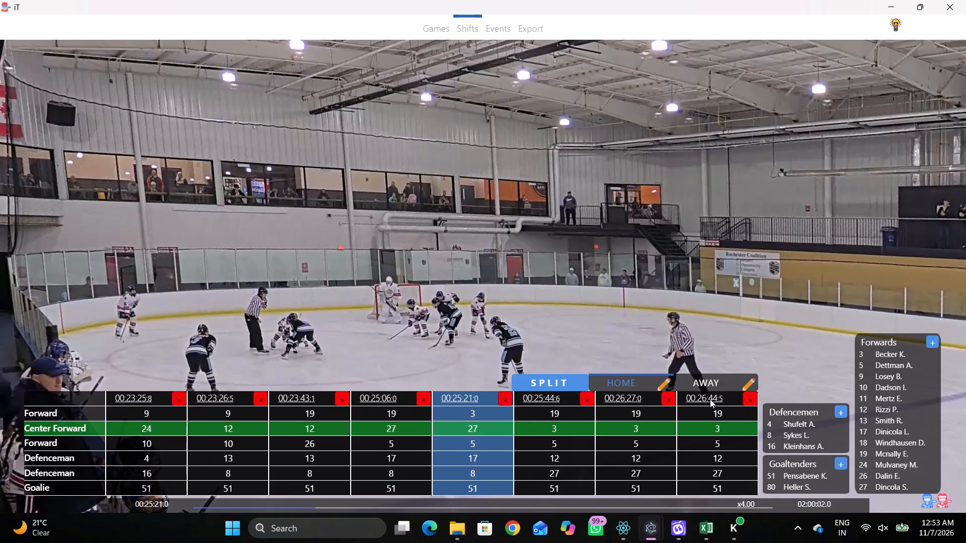
pyautogui.tripleClick(710, 399)
pyautogui.tripleClick(710, 399)
pyautogui.tripleClick(710, 399)
pyautogui.tripleClick(710, 399)
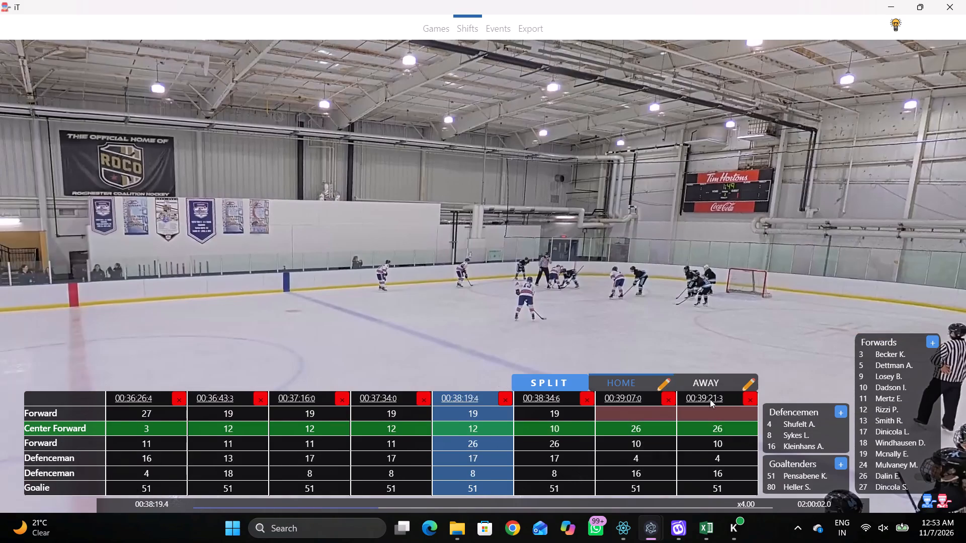
pyautogui.tripleClick(143, 403)
pyautogui.click(141, 401)
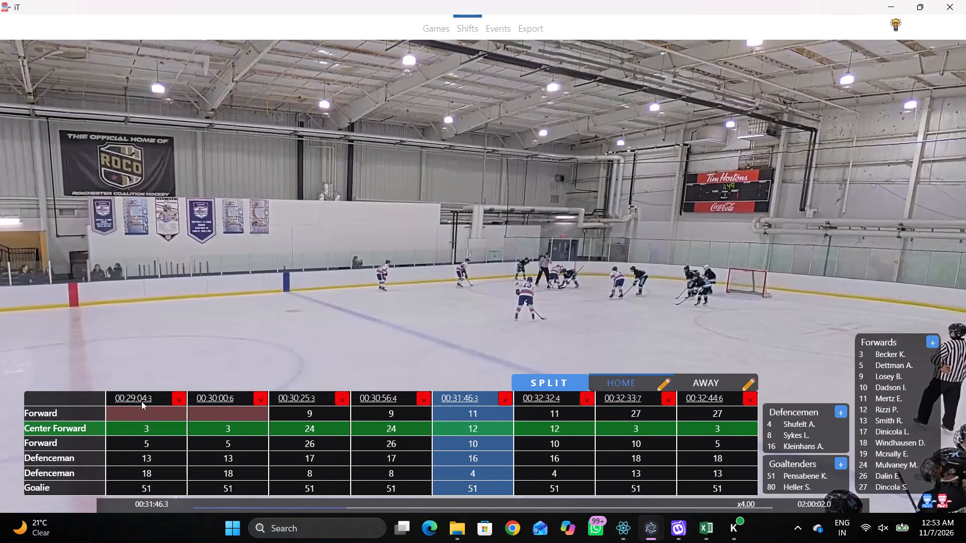
pyautogui.tripleClick(141, 401)
pyautogui.tripleClick(141, 401)
pyautogui.tripleClick(141, 401)
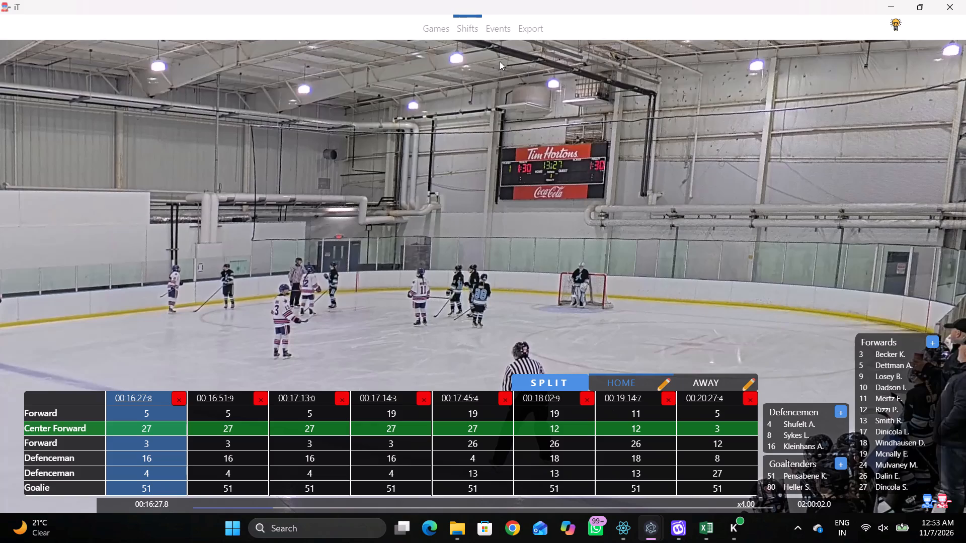
# Open the Events view at the 00:16:27.8 opening faceoff.
pyautogui.click(492, 39)
pyautogui.click(601, 216)
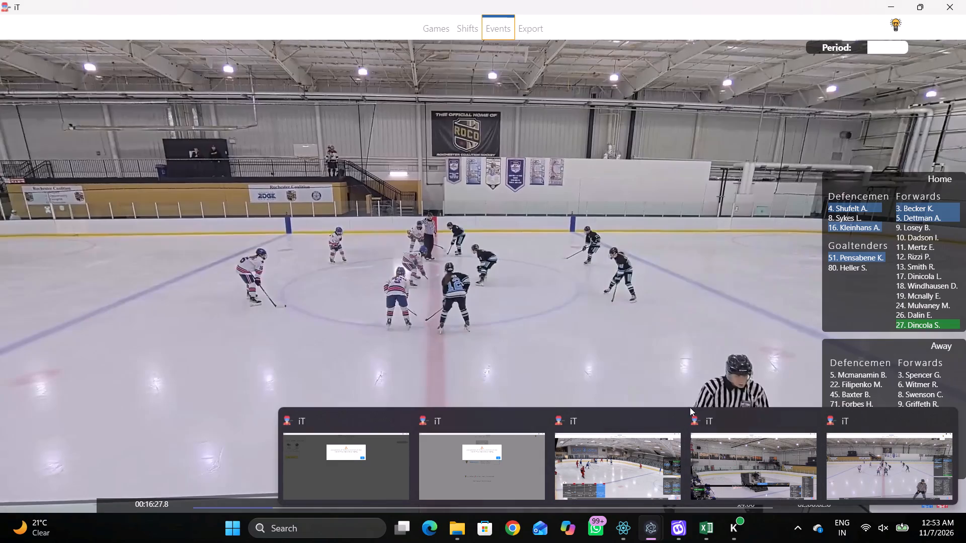
# Switch to TMS Tagger, close the comment dialog and copy the period ID of game 173564's second period.
pyautogui.click(628, 528)
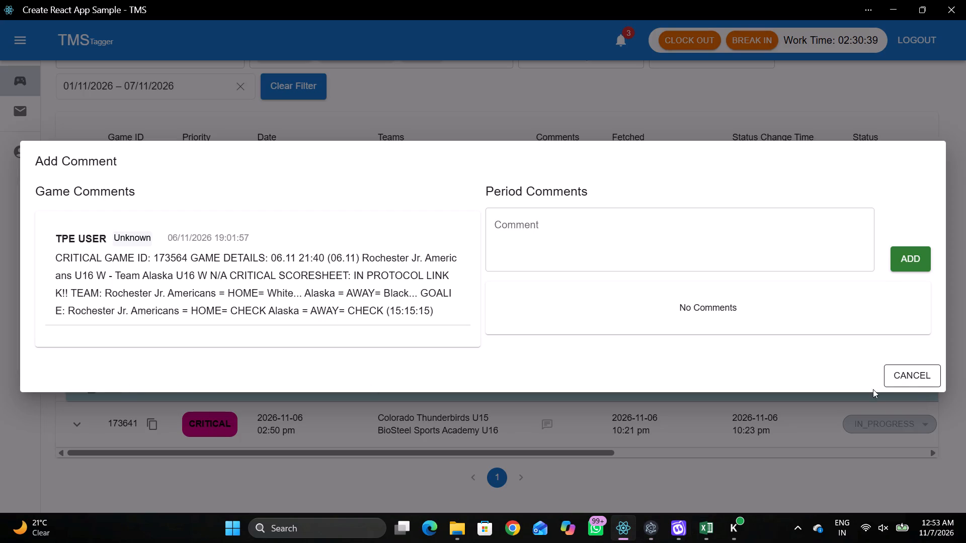
pyautogui.click(911, 376)
pyautogui.tripleClick(88, 390)
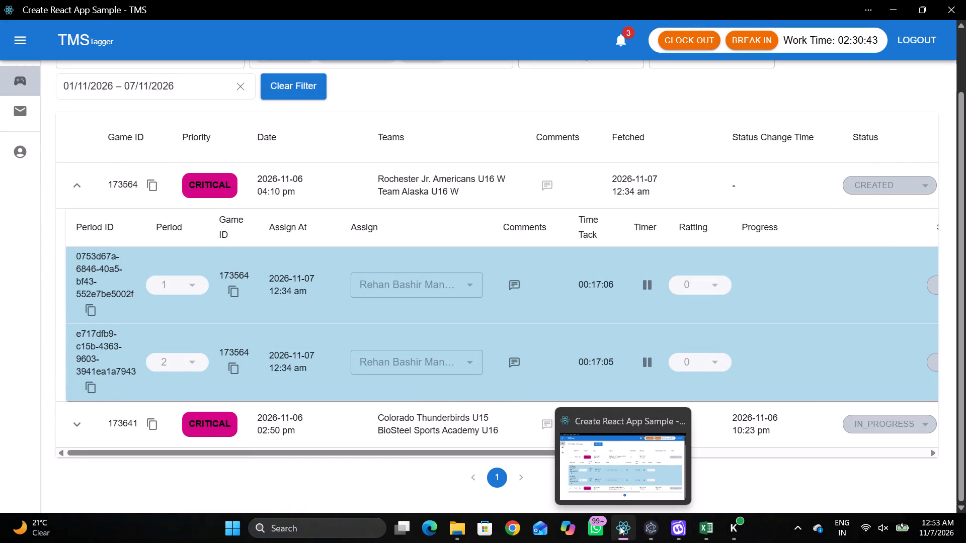
# Switch to the icetech-cv window without player lines and load game 173564's second period using the copied ID.
pyautogui.click(725, 482)
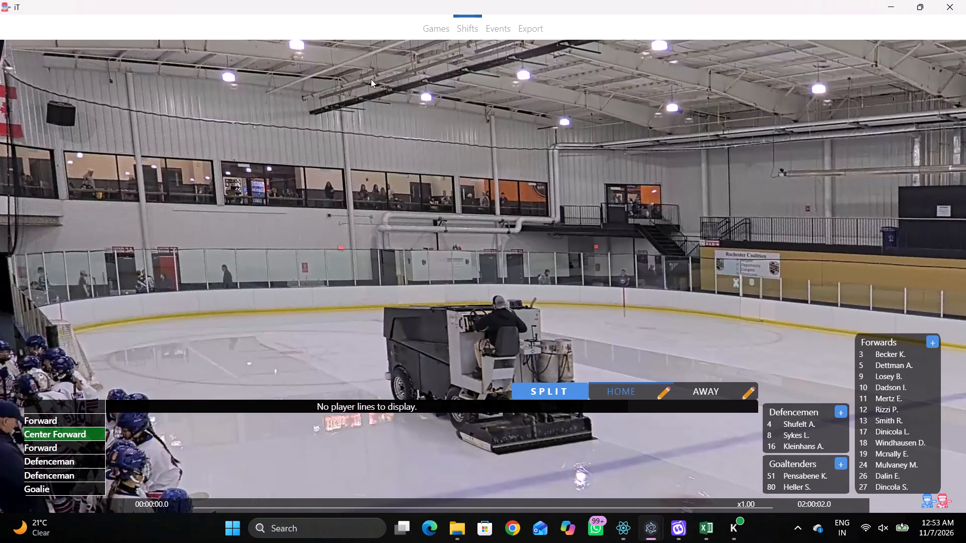
pyautogui.click(437, 31)
pyautogui.click(89, 129)
pyautogui.click(87, 137)
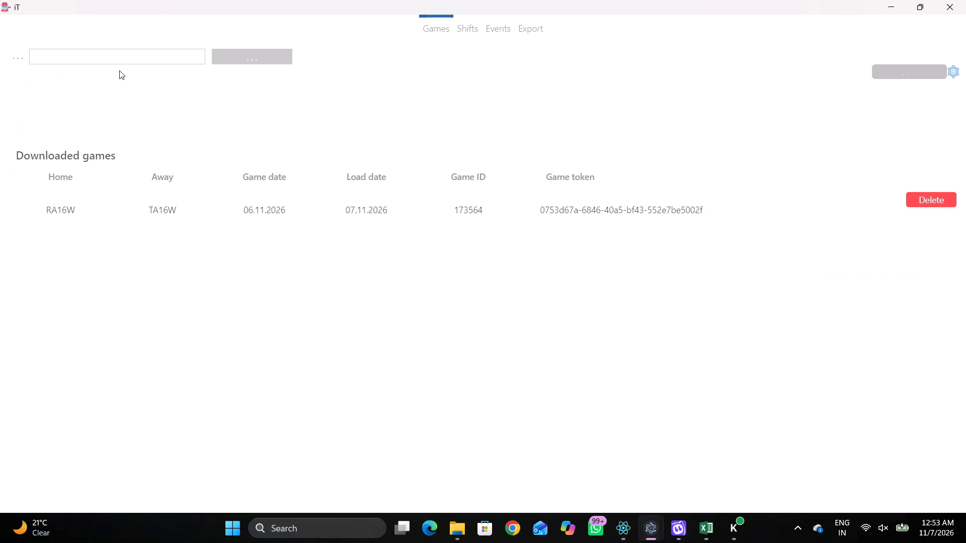
pyautogui.click(113, 56)
pyautogui.hotkey('ctrl', 'v')
pyautogui.doubleClick(255, 60)
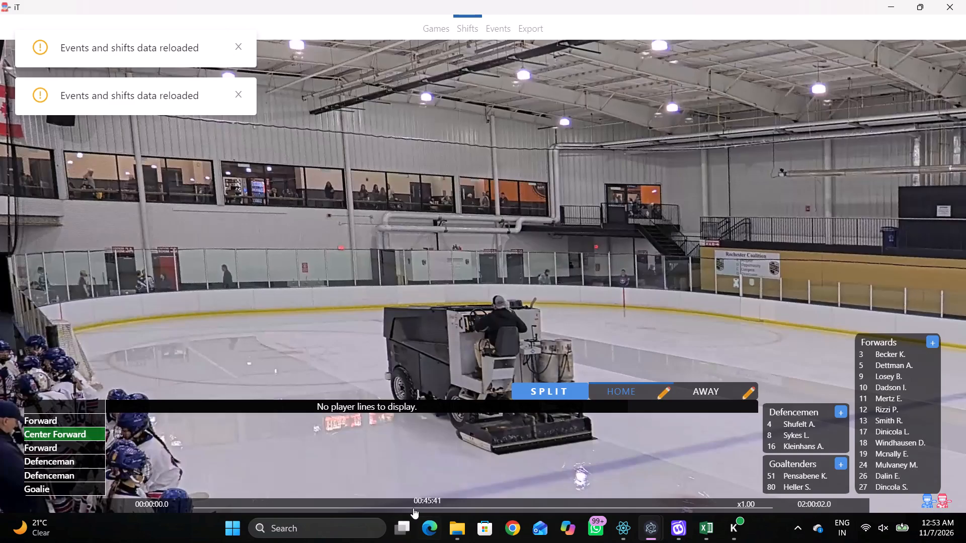
# Seek through the video to about 00:41:15, in the break before the second period.
pyautogui.click(338, 505)
pyautogui.hotkey('shift', 'd')
pyautogui.press('space')
pyautogui.press('c')
pyautogui.press('space')
pyautogui.press('v')
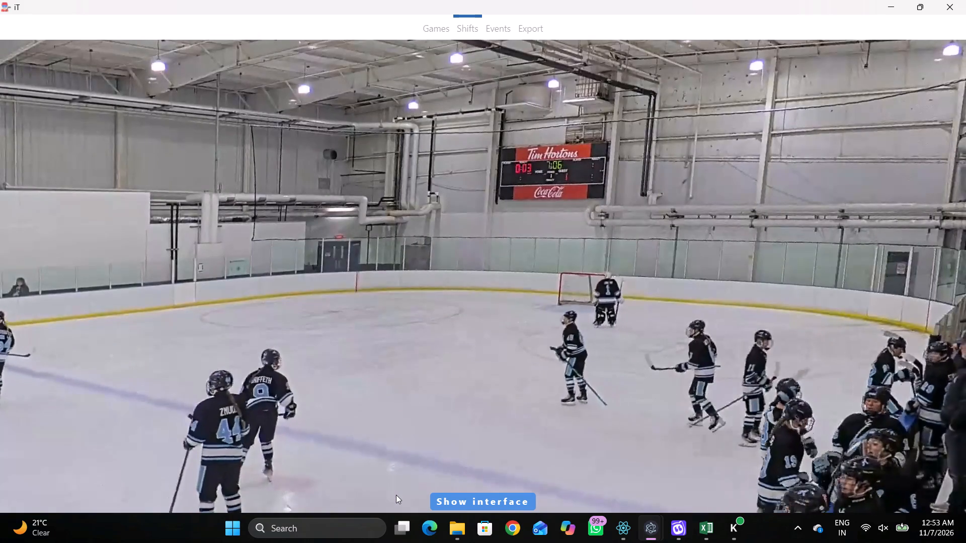
pyautogui.write('c')
pyautogui.press('space')
pyautogui.press('space')
pyautogui.press('space')
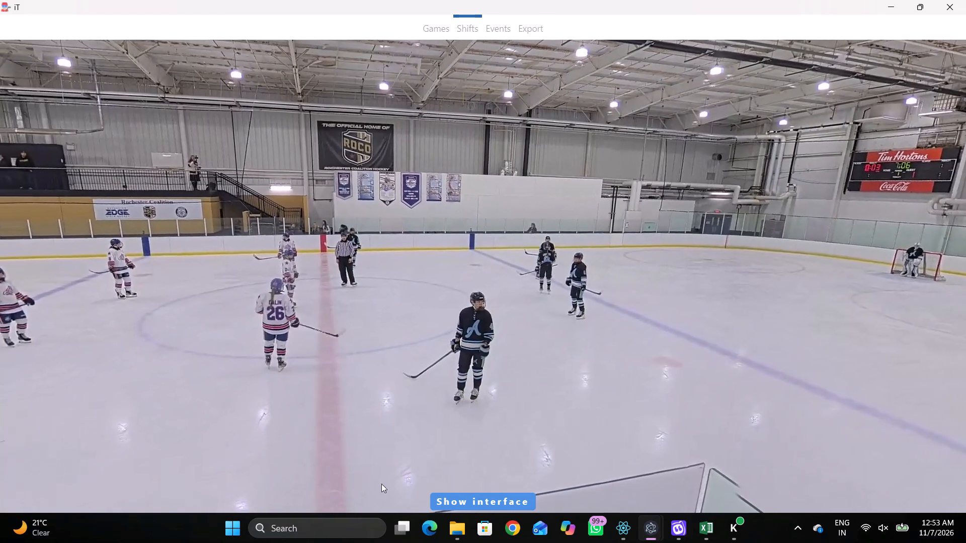
pyautogui.press('space')
pyautogui.hotkey('shift', 'd')
pyautogui.click(402, 507)
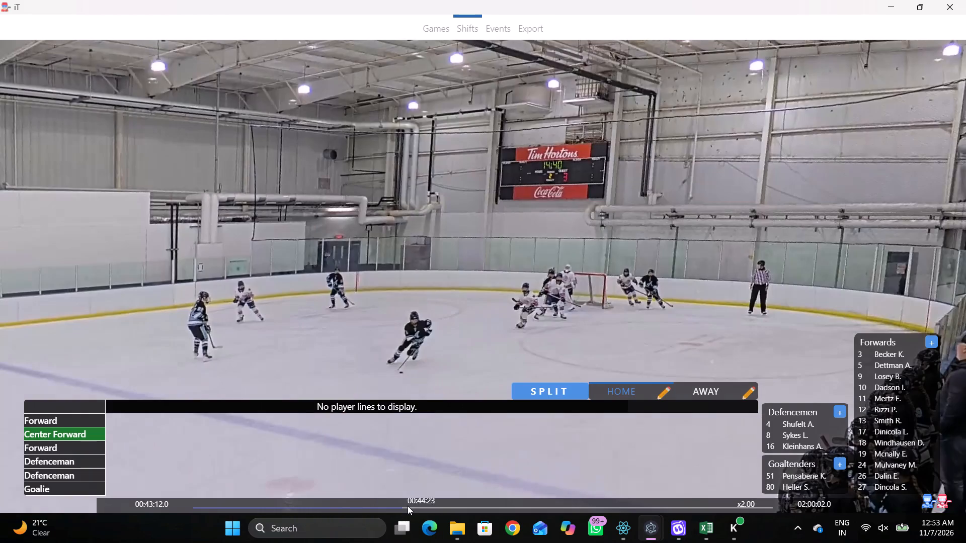
pyautogui.click(392, 507)
# Play on through the intermission to the second period's opening center-ice faceoff at 00:42:46.9.
pyautogui.press('space')
pyautogui.press('v')
pyautogui.press('v')
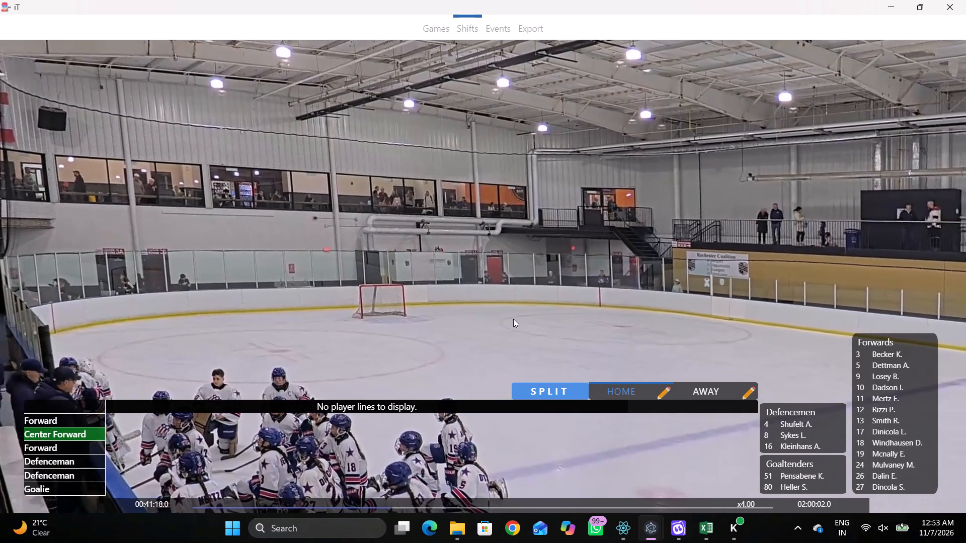
pyautogui.write('c')
pyautogui.press('space')
pyautogui.hotkey('shift', 'd')
pyautogui.press('v')
pyautogui.write('vvc')
pyautogui.press('c')
pyautogui.press('space')
pyautogui.write('c')
pyautogui.press('space')
pyautogui.write('c')
pyautogui.press('space')
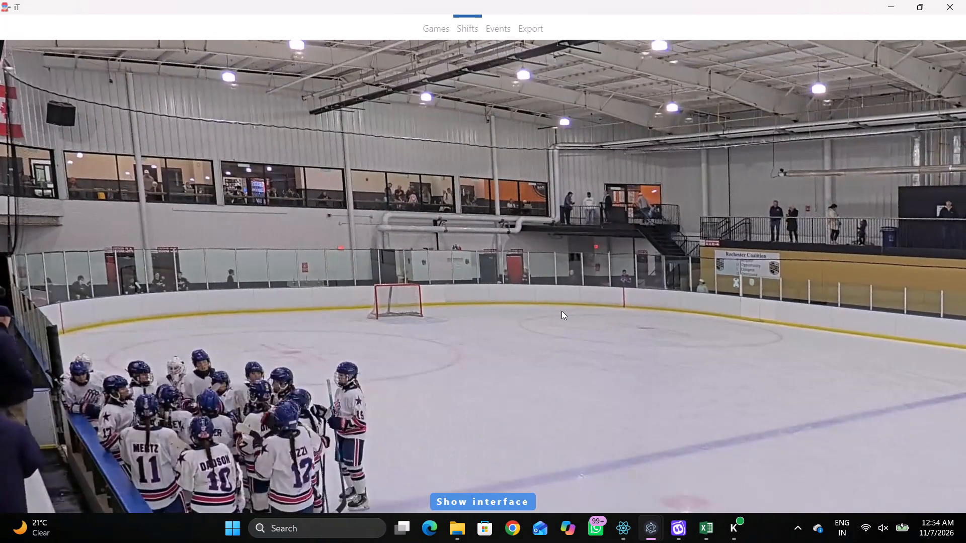
pyautogui.hotkey('shift', 'd')
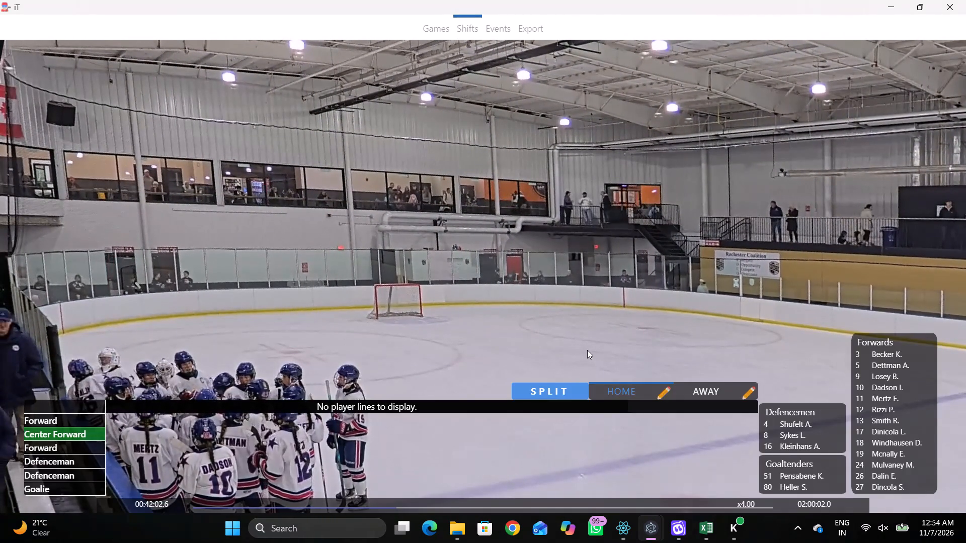
pyautogui.hotkey('shift', 'd')
pyautogui.press('c')
pyautogui.press('space')
pyautogui.write('c c vv')
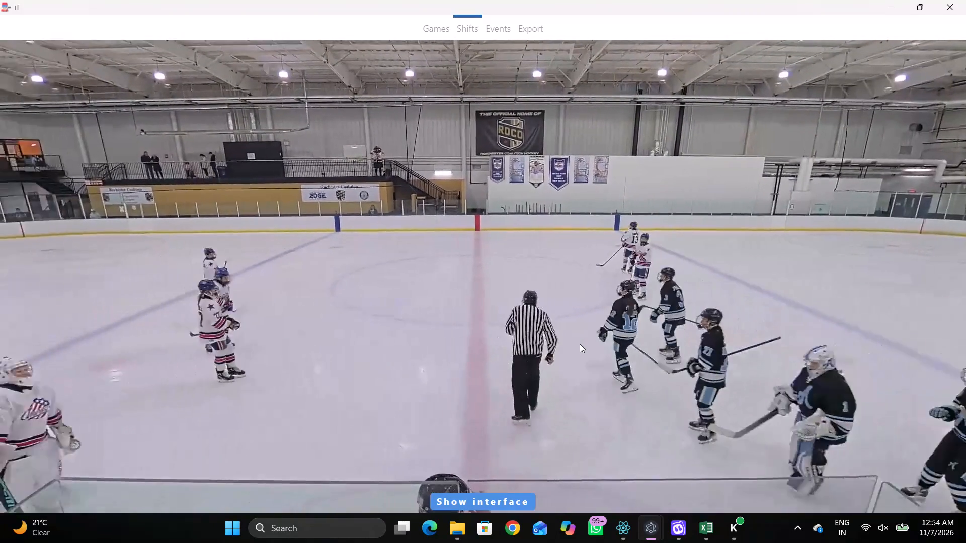
pyautogui.write('v vv')
pyautogui.press('space')
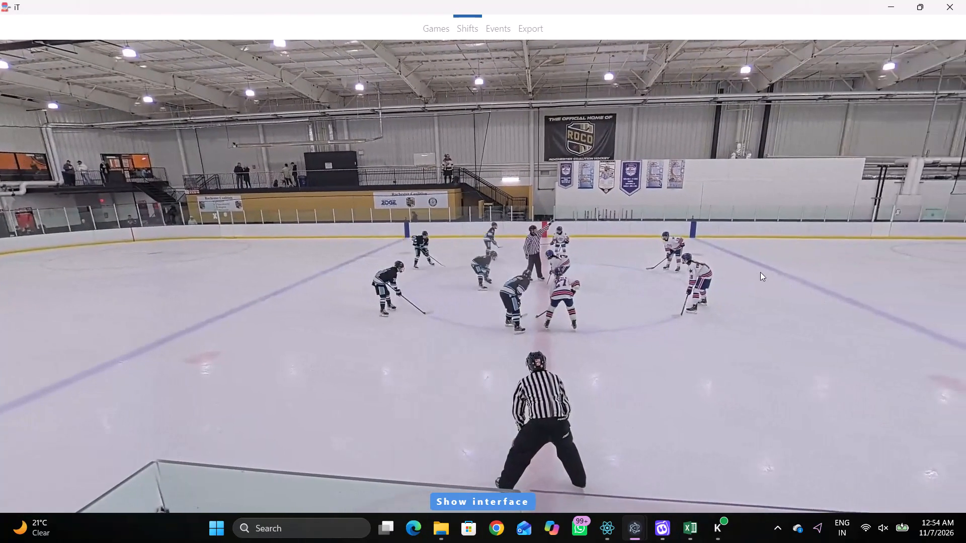
# Add a home and an away shift line at 00:42:46.9.
pyautogui.hotkey('shift', 'd')
pyautogui.hotkey('shift', 's')
pyautogui.hotkey('shift', 'd')
pyautogui.hotkey('shift', 'd')
pyautogui.click(709, 375)
pyautogui.hotkey('shift', 's')
pyautogui.hotkey('shift', 'd')
pyautogui.hotkey('shift', 'd')
# Enter 51 as goalie in the home line at 00:42:46.9.
pyautogui.click(161, 481)
pyautogui.click(159, 490)
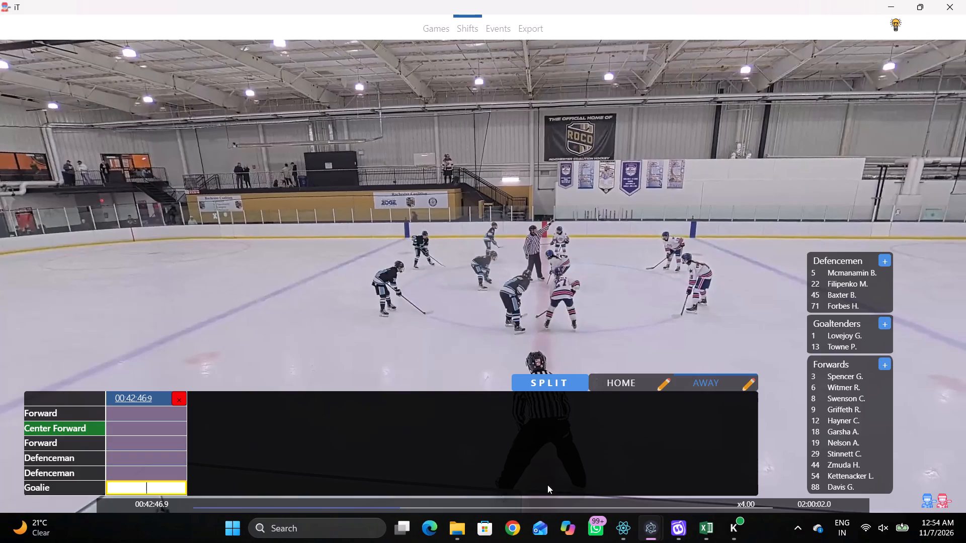
pyautogui.click(619, 377)
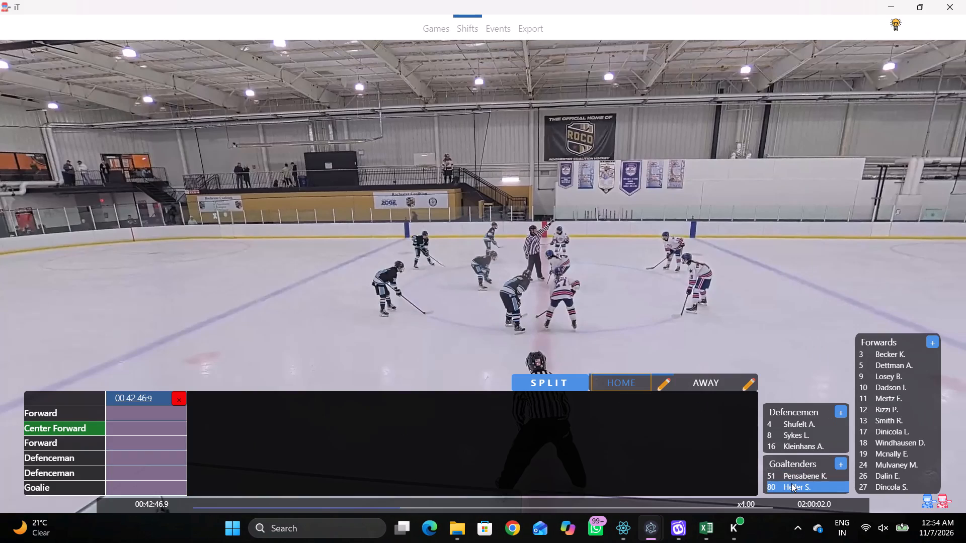
pyautogui.click(789, 475)
pyautogui.click(158, 490)
pyautogui.click(173, 418)
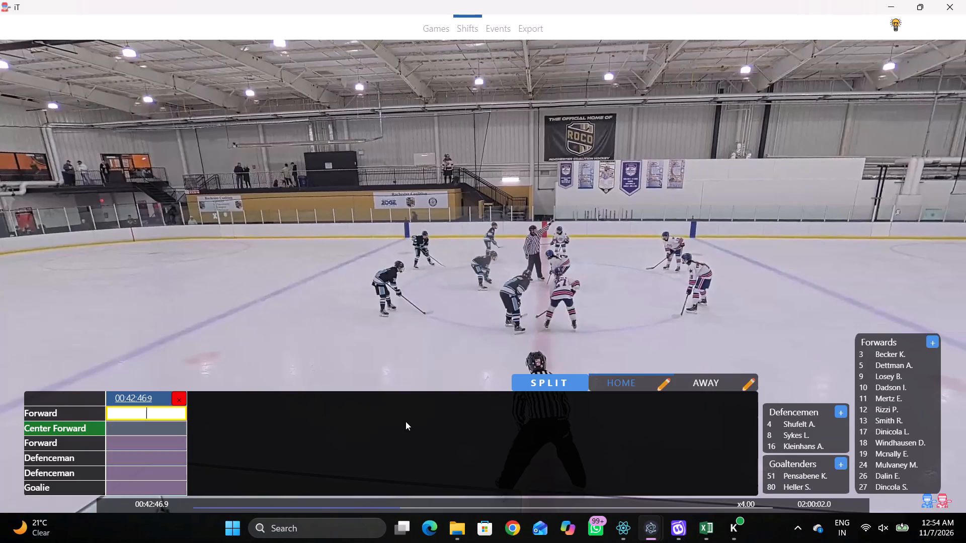
pyautogui.click(151, 489)
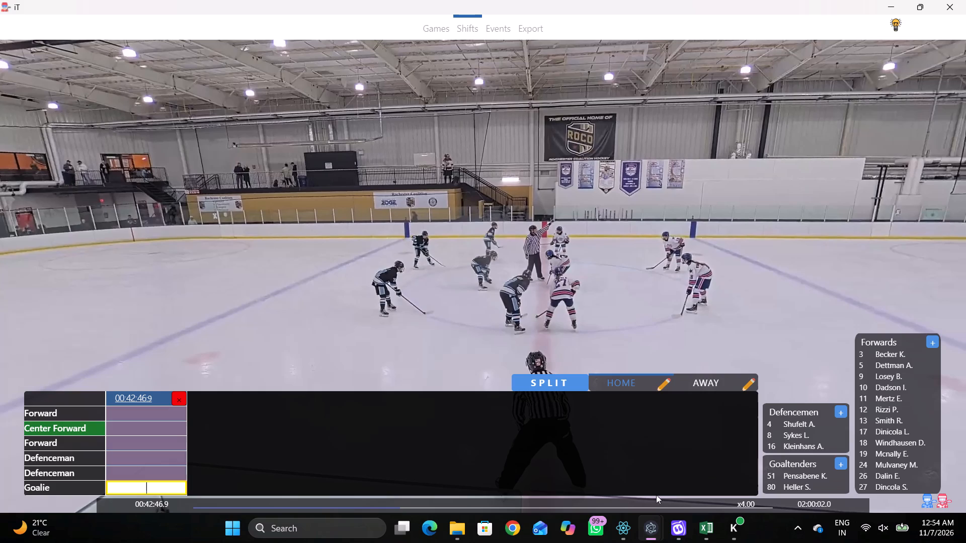
pyautogui.click(774, 475)
# Play past the opening faceoff to identify the home defencemen and enter 13 and 18 in the 00:42:46.9 line.
pyautogui.hotkey('shift', 'd')
pyautogui.press('space')
pyautogui.press('v')
pyautogui.press('space')
pyautogui.press('space')
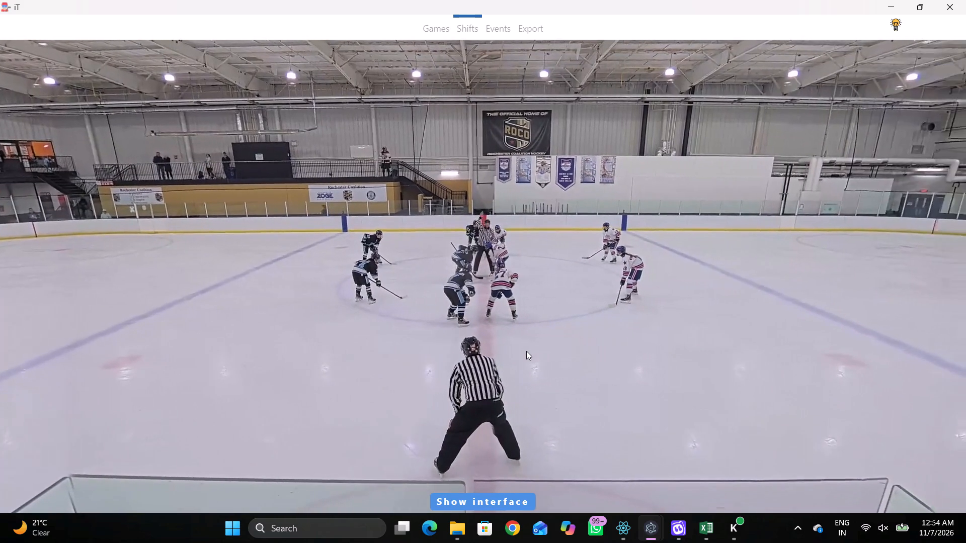
pyautogui.write('vv qq')
pyautogui.press('space')
pyautogui.press('space')
pyautogui.press('space')
pyautogui.press('space')
pyautogui.press('space')
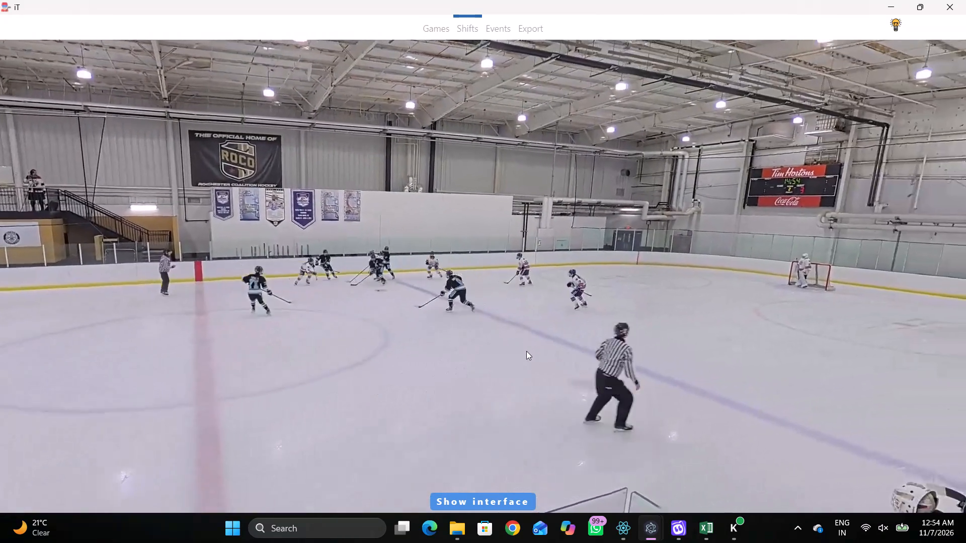
pyautogui.press('space')
pyautogui.press('space')
pyautogui.press('space')
pyautogui.press('q')
pyautogui.press('q')
pyautogui.press('q')
pyautogui.press('q')
pyautogui.hotkey('shift', 'd')
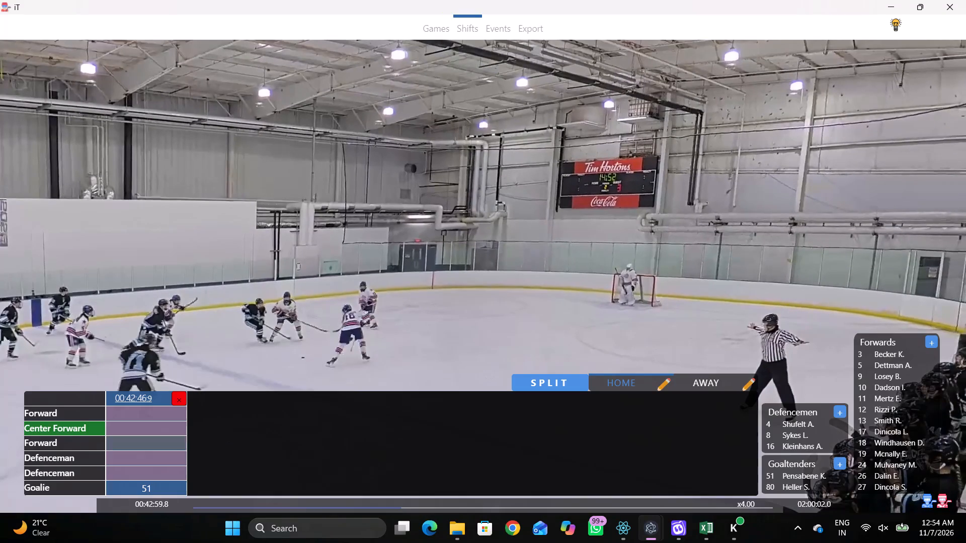
pyautogui.click(172, 459)
pyautogui.press('1')
pyautogui.press('3')
pyautogui.click(162, 468)
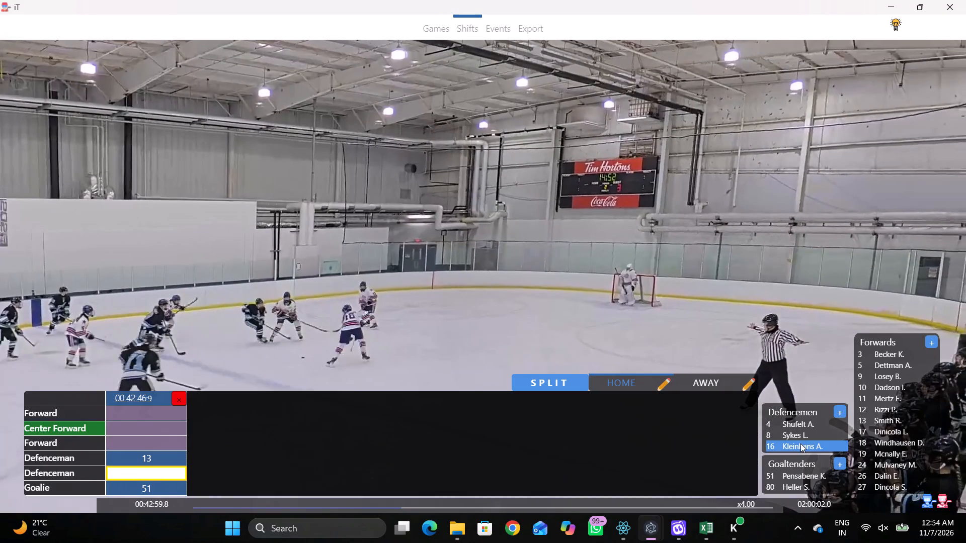
pyautogui.click(872, 440)
# Return the video to 00:42:46.9 and complete the home line with center forward 3 and forwards 5 and 27.
pyautogui.click(154, 422)
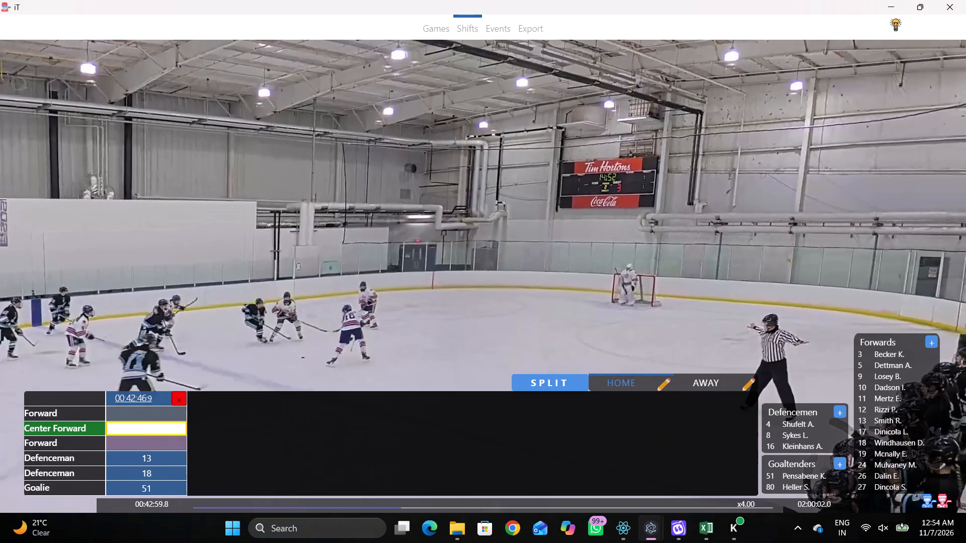
pyautogui.click(159, 417)
pyautogui.click(152, 406)
pyautogui.click(155, 403)
pyautogui.hotkey('shift', 'd')
pyautogui.hotkey('shift', 'd')
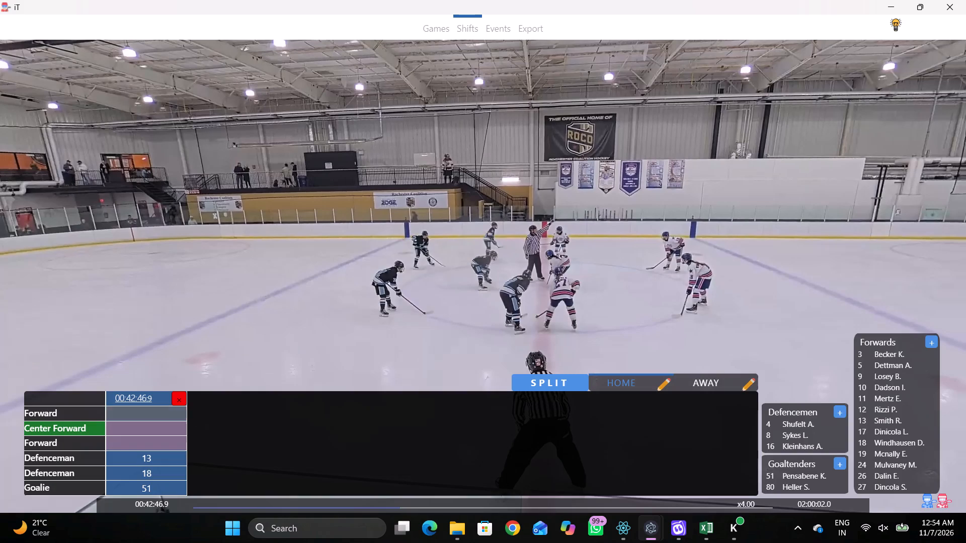
pyautogui.click(162, 412)
pyautogui.click(146, 426)
pyautogui.press('3')
pyautogui.click(146, 435)
pyautogui.click(146, 439)
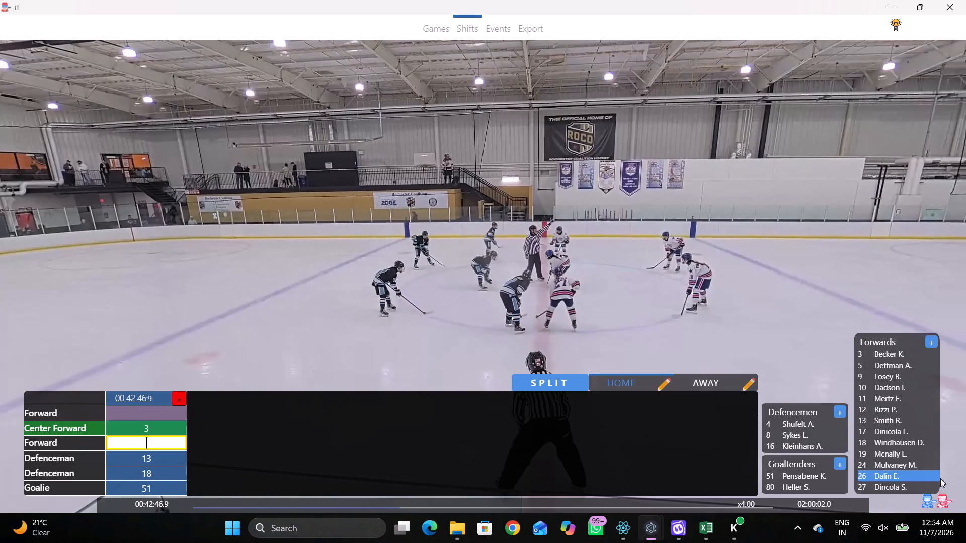
pyautogui.click(877, 491)
pyautogui.click(159, 410)
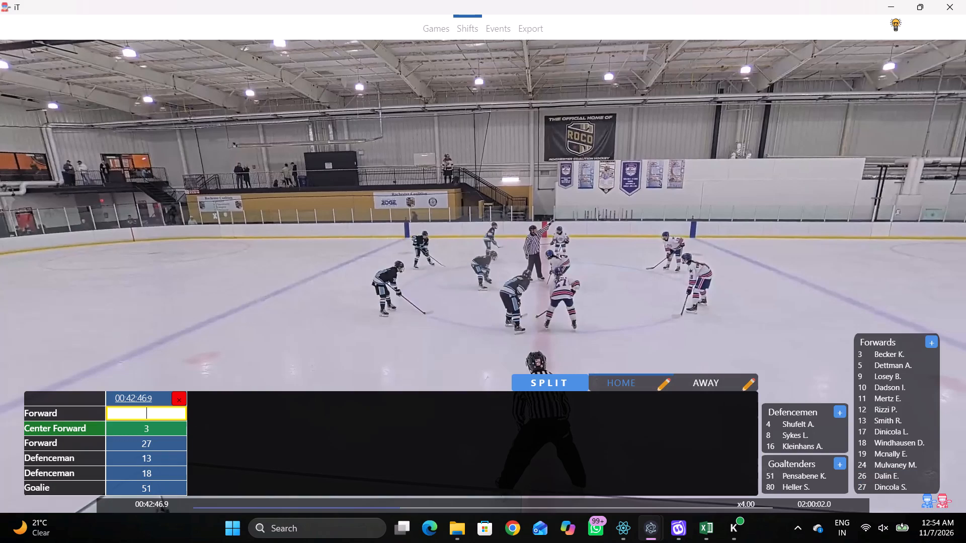
pyautogui.press('5')
# Play on to the next stoppage's faceoff at 00:43:40.4 and add a new home line there.
pyautogui.click(248, 325)
pyautogui.hotkey('shift', 's')
pyautogui.hotkey('shift', 'd')
pyautogui.hotkey('shift', 'd')
pyautogui.hotkey('shift', 'd')
pyautogui.write('c')
pyautogui.press('space')
pyautogui.press('c')
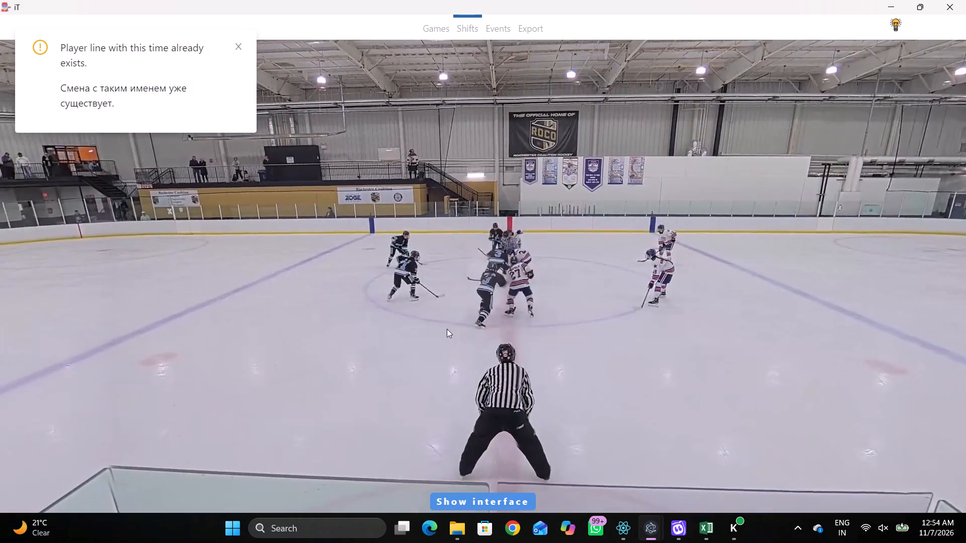
pyautogui.press('space')
pyautogui.write('c c c c')
pyautogui.press('space')
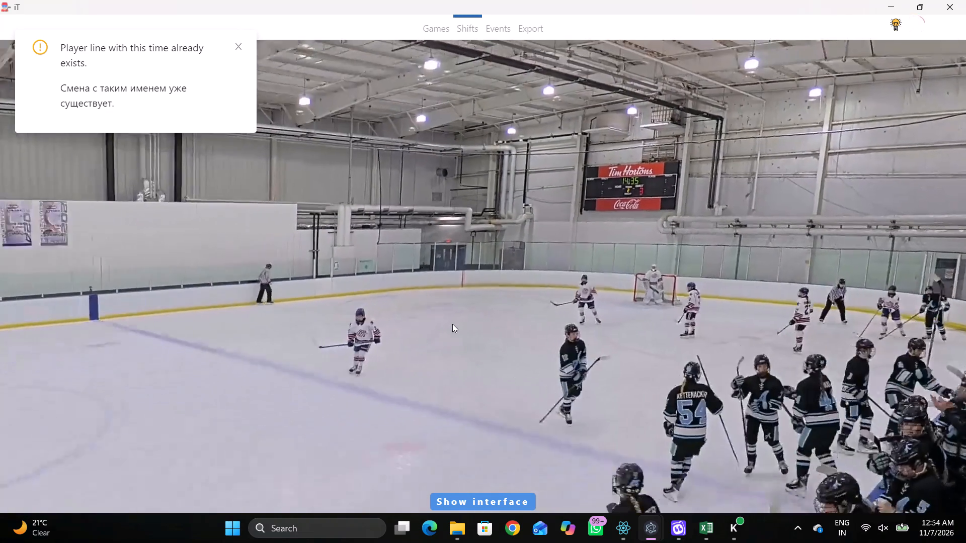
pyautogui.write('c')
pyautogui.press('space')
pyautogui.press('c')
pyautogui.press('space')
pyautogui.press('space')
pyautogui.press('space')
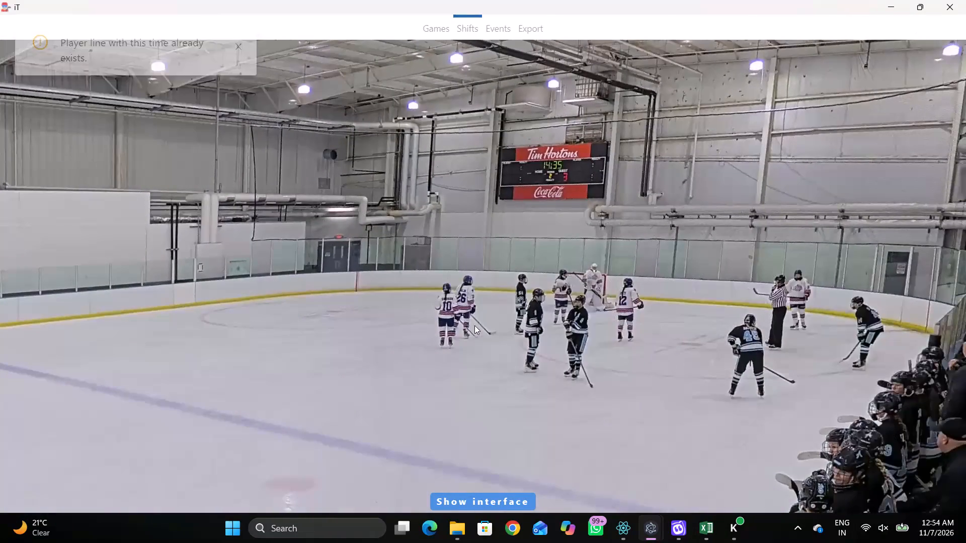
pyautogui.press('space')
pyautogui.hotkey('shift', 's')
# Clear the copied forwards and defencemen from the 00:43:40.4 home line and enter 12 as center forward.
pyautogui.hotkey('shift', 'd')
pyautogui.moveTo(254, 413); pyautogui.dragTo(249, 413)
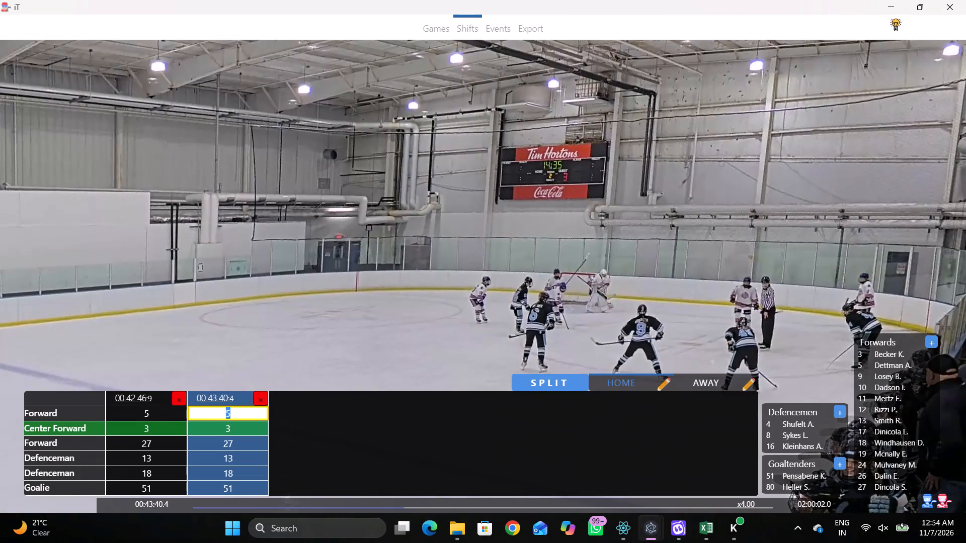
pyautogui.press('BackSpace')
pyautogui.press('Tab')
pyautogui.press('BackSpace')
pyautogui.press('BackSpace')
pyautogui.press('Tab')
pyautogui.press('BackSpace')
pyautogui.press('Tab')
pyautogui.press('BackSpace')
pyautogui.press('Tab')
pyautogui.press('BackSpace')
pyautogui.click(267, 426)
pyautogui.press('1')
pyautogui.press('2')
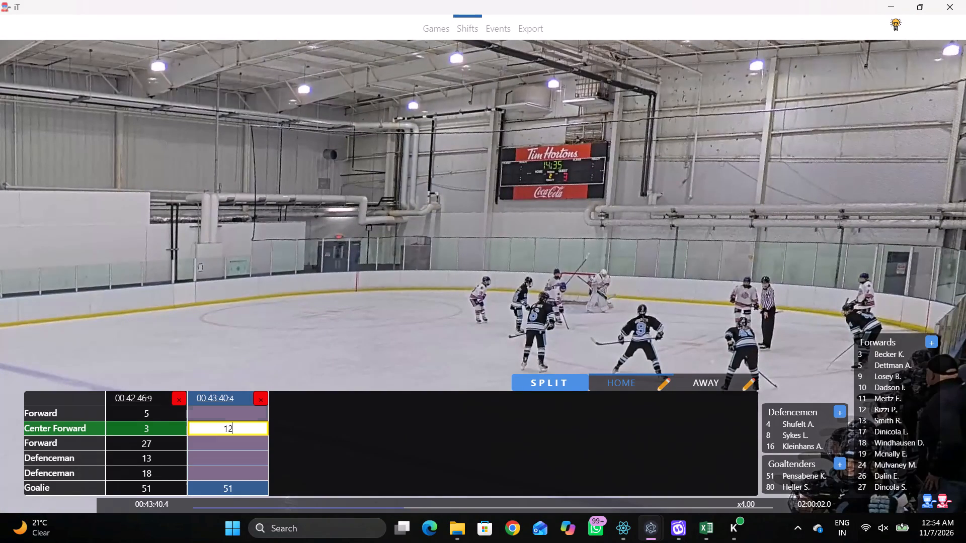
# Play on to identify another home skater and enter 26 as the second wing forward in the 00:43:40.4 line.
pyautogui.click(299, 350)
pyautogui.hotkey('shift', 'd')
pyautogui.press('space')
pyautogui.write('c')
pyautogui.press('space')
pyautogui.press('space')
pyautogui.hotkey('shift', 'd')
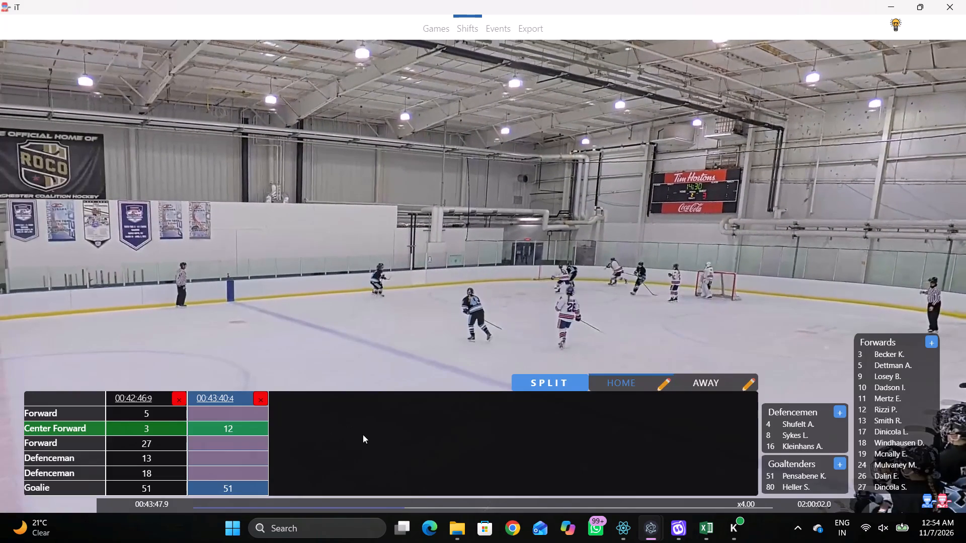
pyautogui.click(238, 451)
pyautogui.click(239, 446)
pyautogui.click(891, 476)
# Follow the play in the home zone to identify the remaining forward and enter 10 in the 00:43:40.4 line.
pyautogui.hotkey('shift', 'd')
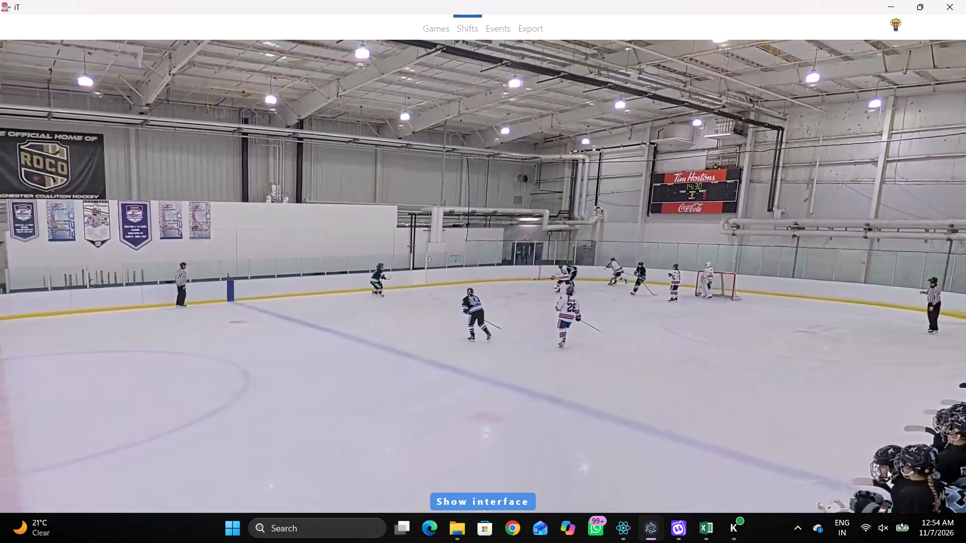
pyautogui.press('space')
pyautogui.press('c')
pyautogui.press('space')
pyautogui.press('space')
pyautogui.press('space')
pyautogui.press('space')
pyautogui.write('q')
pyautogui.press('q')
pyautogui.press('q')
pyautogui.press('q')
pyautogui.press('q')
pyautogui.press('q')
pyautogui.press('q')
pyautogui.press('q')
pyautogui.press('q')
pyautogui.press('q')
pyautogui.press('q')
pyautogui.press('q')
pyautogui.press('q')
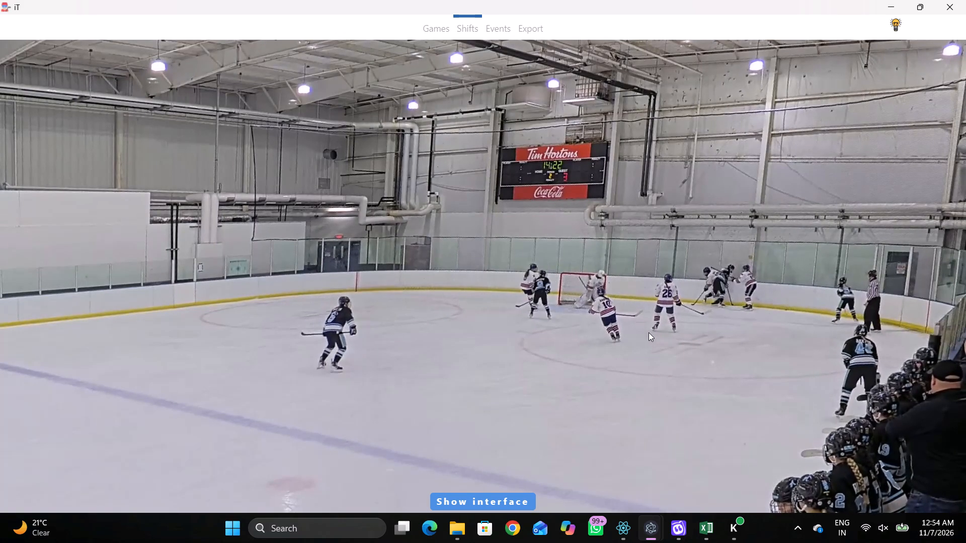
pyautogui.press('q')
pyautogui.write('qqqq')
pyautogui.press('q')
pyautogui.hotkey('shift', 'd')
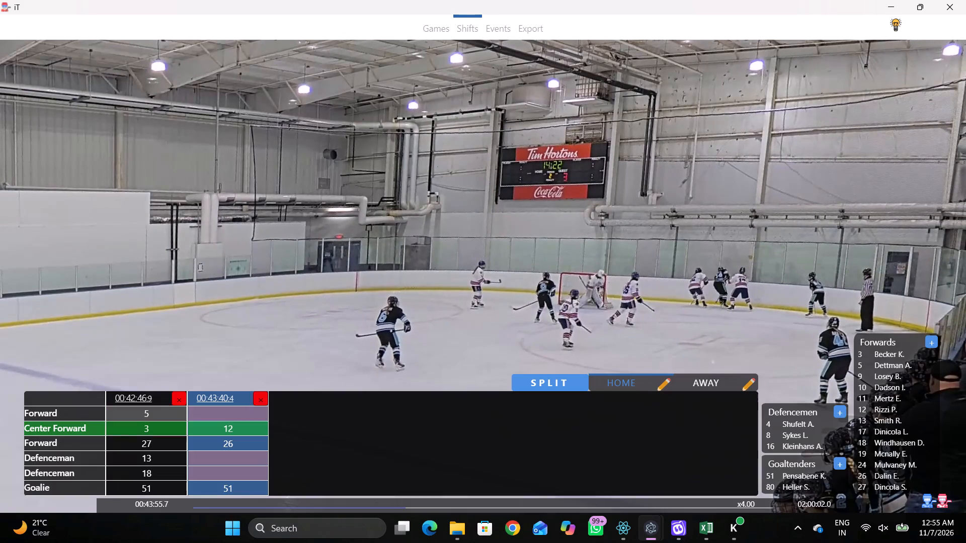
pyautogui.click(212, 414)
pyautogui.click(883, 384)
# Play on to 00:44:11.1 to identify the home defencemen and enter 17 and 8 in the 00:43:40.4 line.
pyautogui.press('space')
pyautogui.press('space')
pyautogui.press('space')
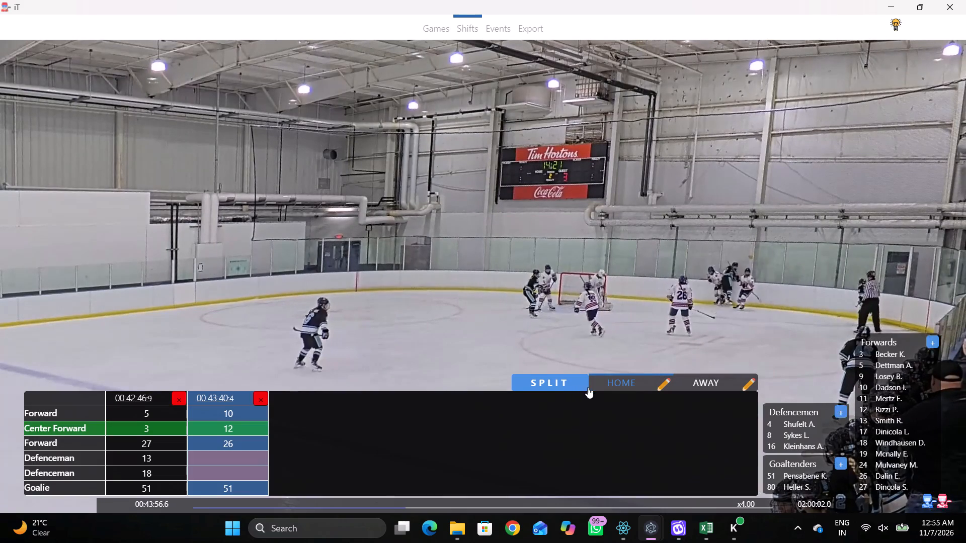
pyautogui.press('space')
pyautogui.press('space')
pyautogui.press('space')
pyautogui.press('space')
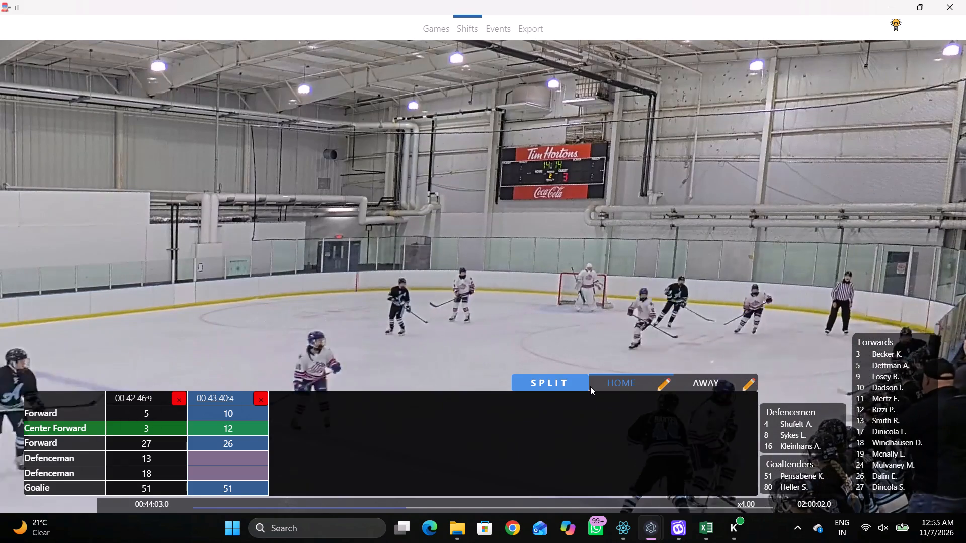
pyautogui.press('space')
pyautogui.press('space')
pyautogui.press('space')
pyautogui.press('space')
pyautogui.press('space')
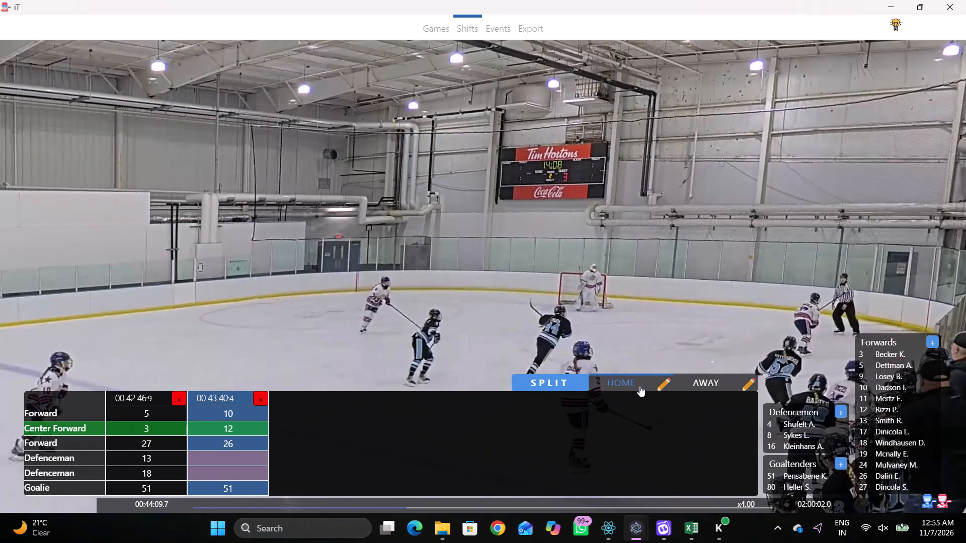
pyautogui.hotkey('shift', 'd')
pyautogui.press('space')
pyautogui.press('space')
pyautogui.press('space')
pyautogui.press('space')
pyautogui.hotkey('shift', 'd')
pyautogui.click(263, 473)
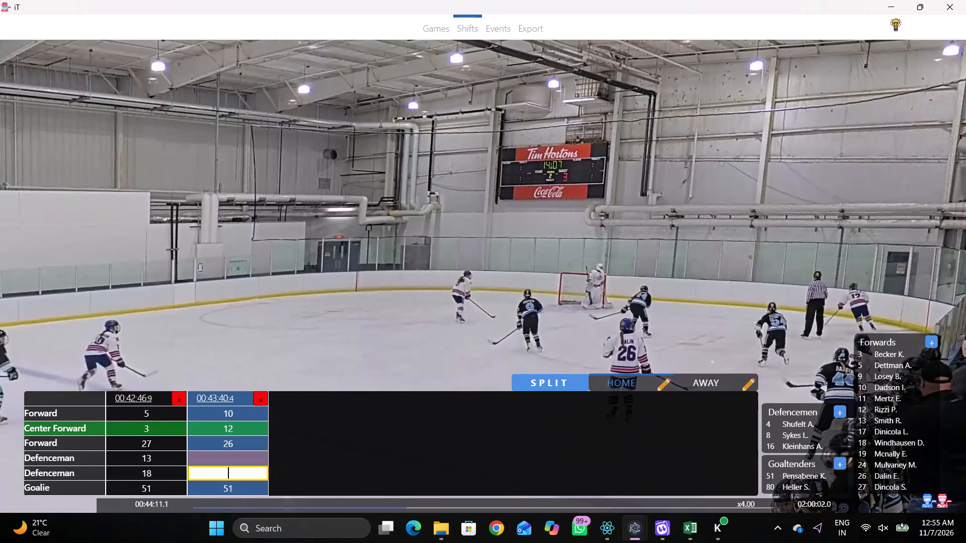
pyautogui.press('8')
pyautogui.click(254, 457)
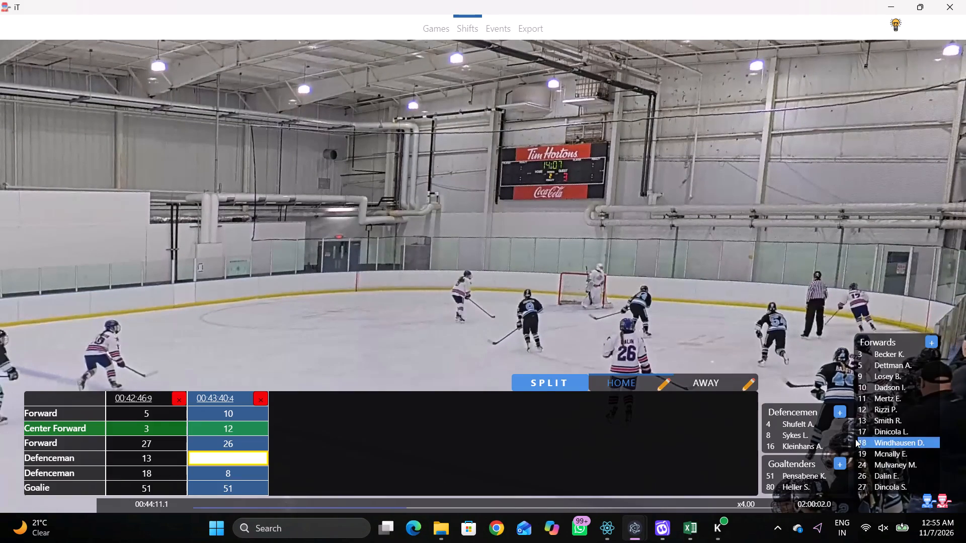
pyautogui.click(876, 428)
# Add a new home line at 00:44:11.1.
pyautogui.hotkey('shift', 's')
pyautogui.hotkey('shift', 'd')
pyautogui.hotkey('shift', 'd')
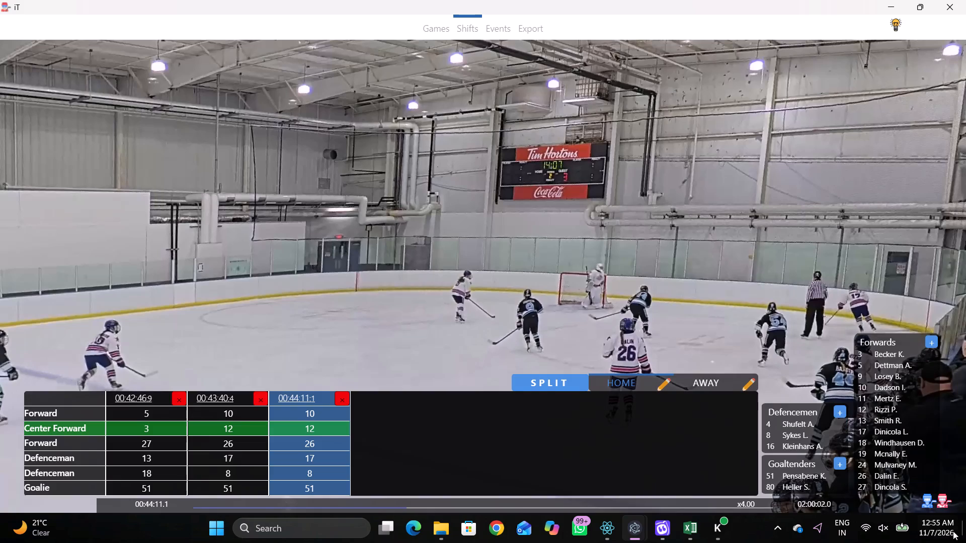
# Change home player 17's position from forward to defenceman in the team's player positions, check jersey 8, and close the editor.
pyautogui.click(919, 505)
pyautogui.click(920, 503)
pyautogui.click(921, 501)
pyautogui.click(924, 500)
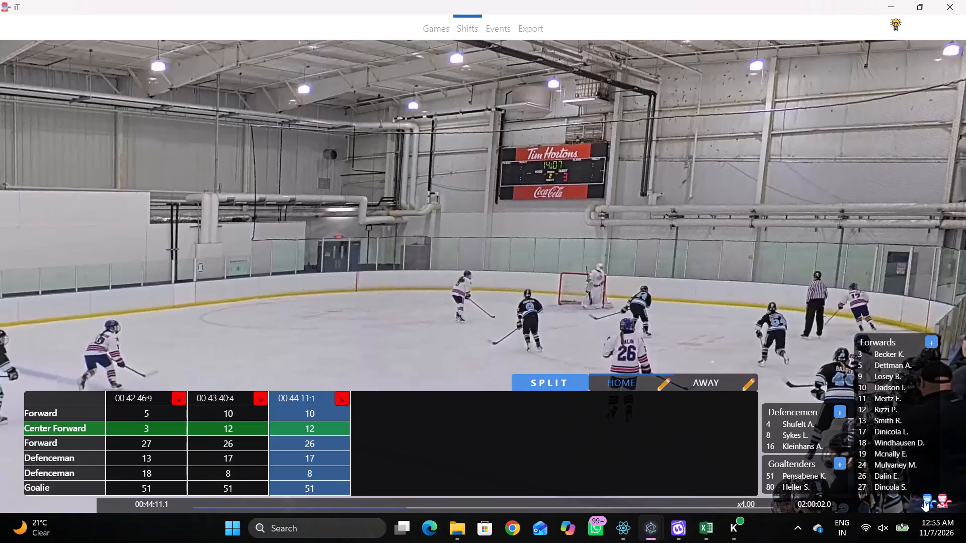
pyautogui.click(723, 369)
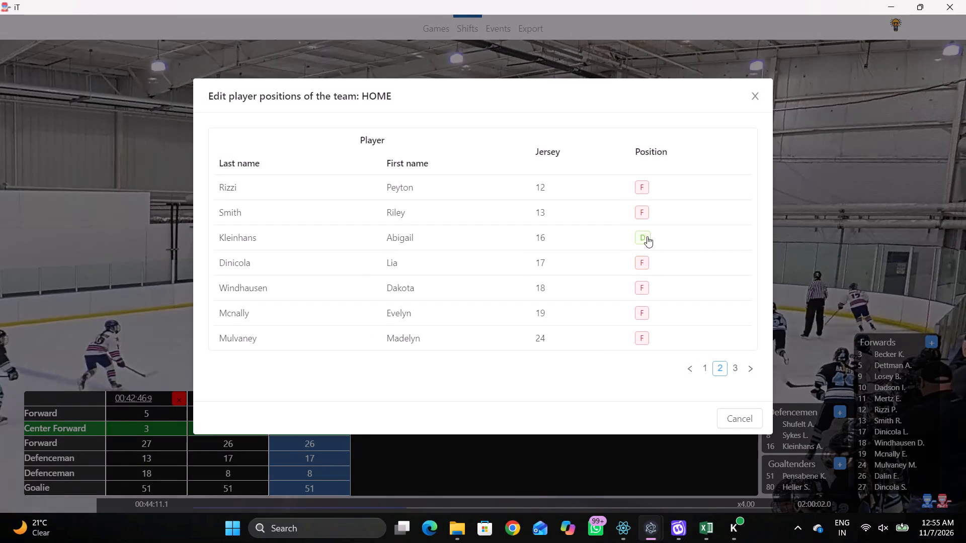
pyautogui.click(637, 253)
pyautogui.click(640, 258)
pyautogui.click(512, 264)
pyautogui.click(518, 301)
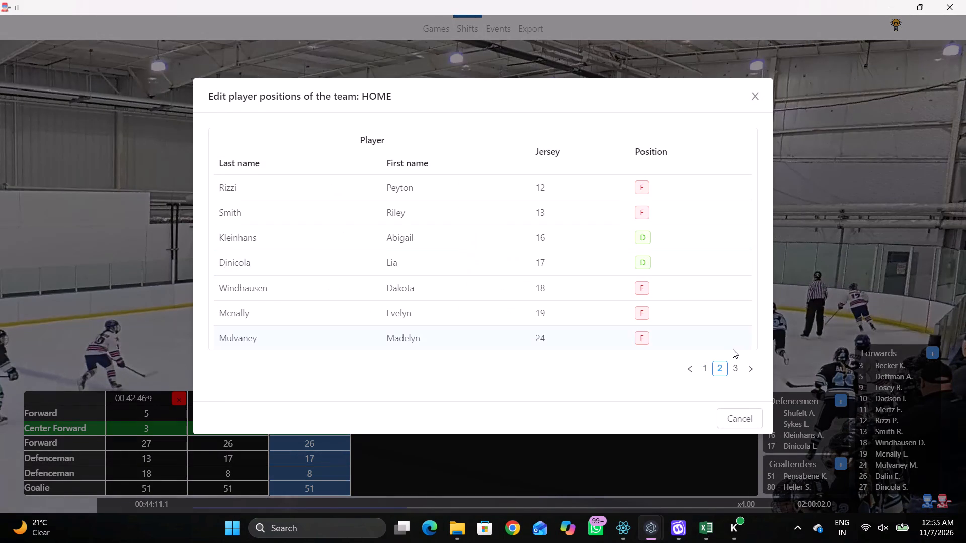
pyautogui.click(703, 370)
pyautogui.click(630, 262)
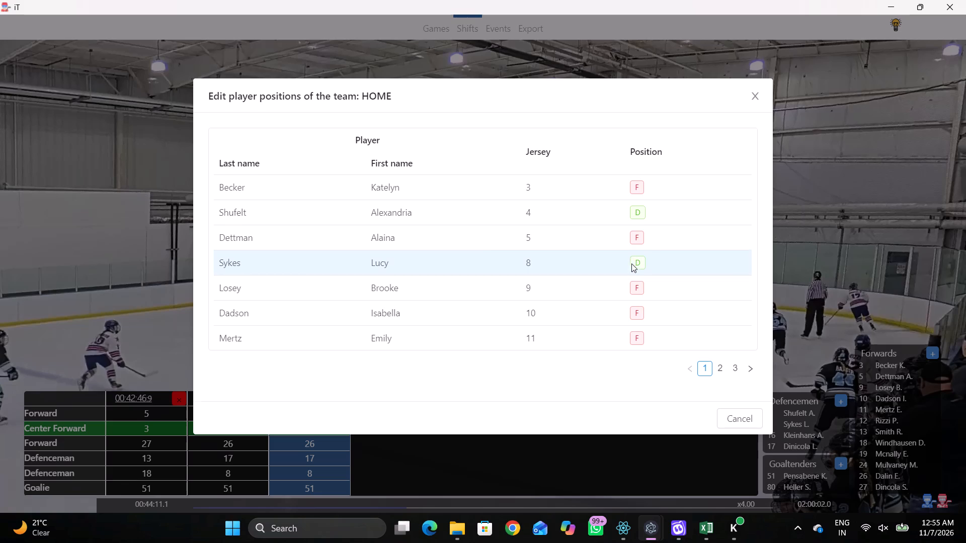
pyautogui.click(846, 256)
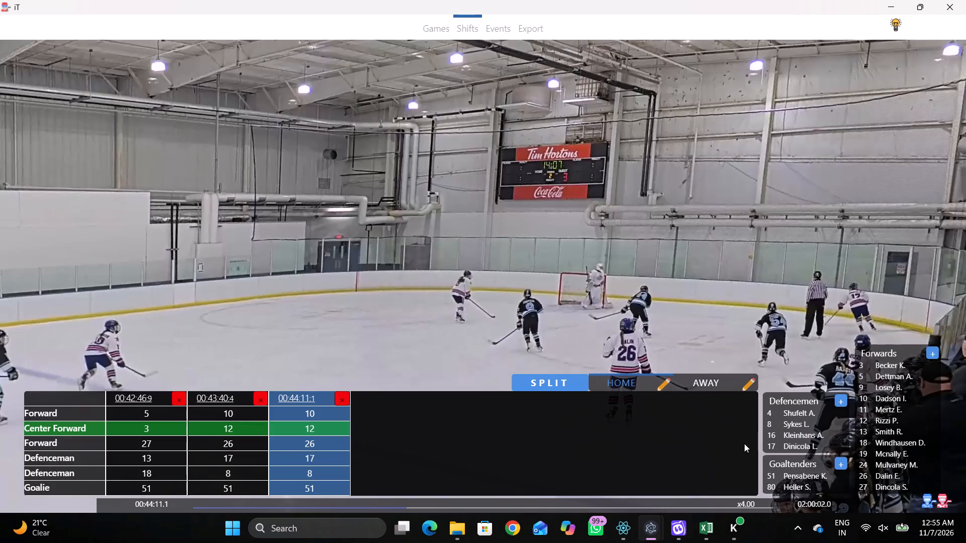
# Change home player 13's position from forward to defenceman in the team's player positions and close the editor.
pyautogui.click(926, 498)
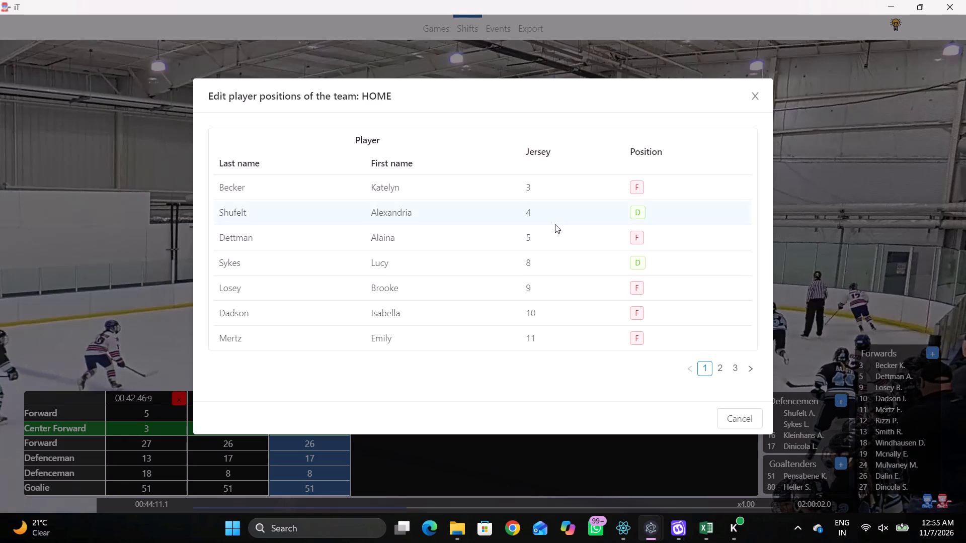
pyautogui.click(722, 364)
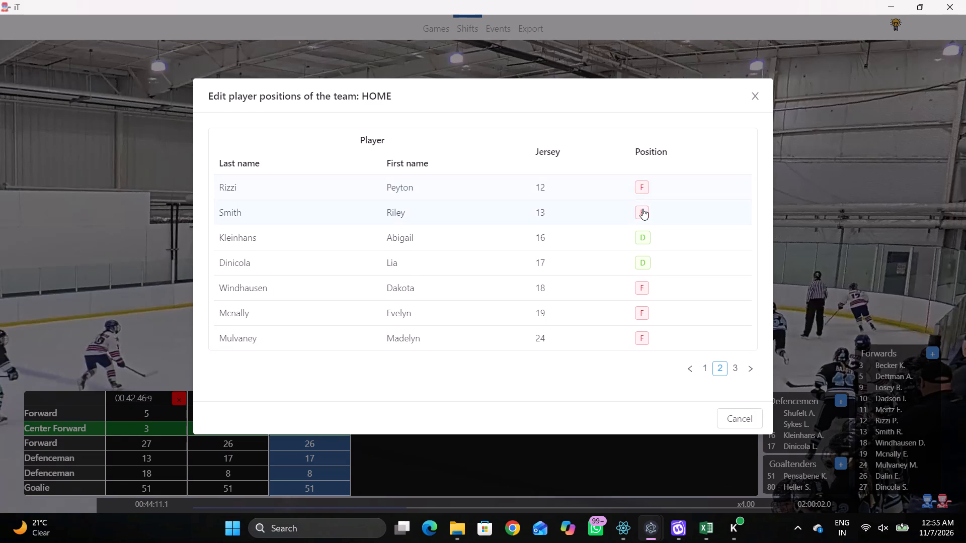
pyautogui.click(642, 209)
pyautogui.click(485, 226)
pyautogui.click(510, 215)
pyautogui.click(500, 255)
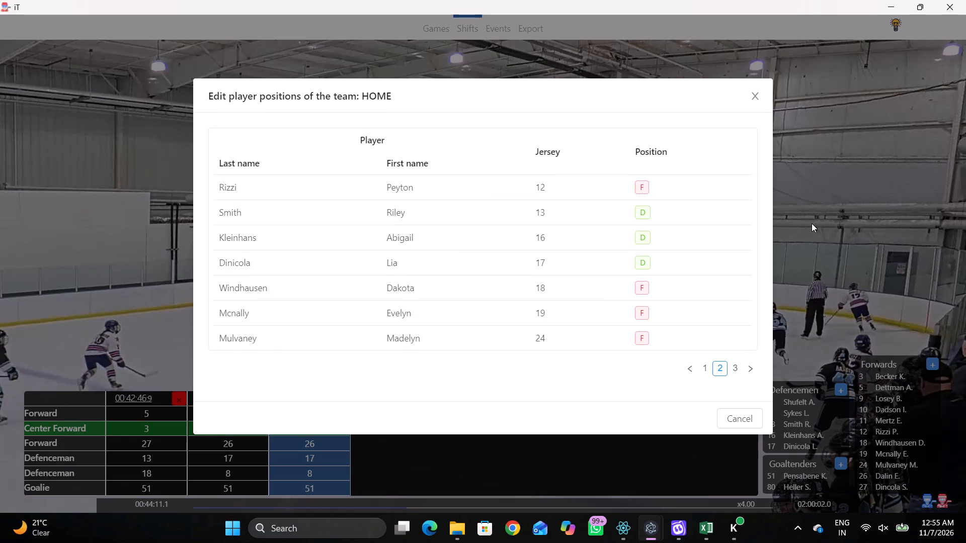
pyautogui.click(812, 223)
# Play on through the stoppage to the next face-off and add a new home line at 00:44:56.5.
pyautogui.hotkey('shift', 'd')
pyautogui.press('space')
pyautogui.press('space')
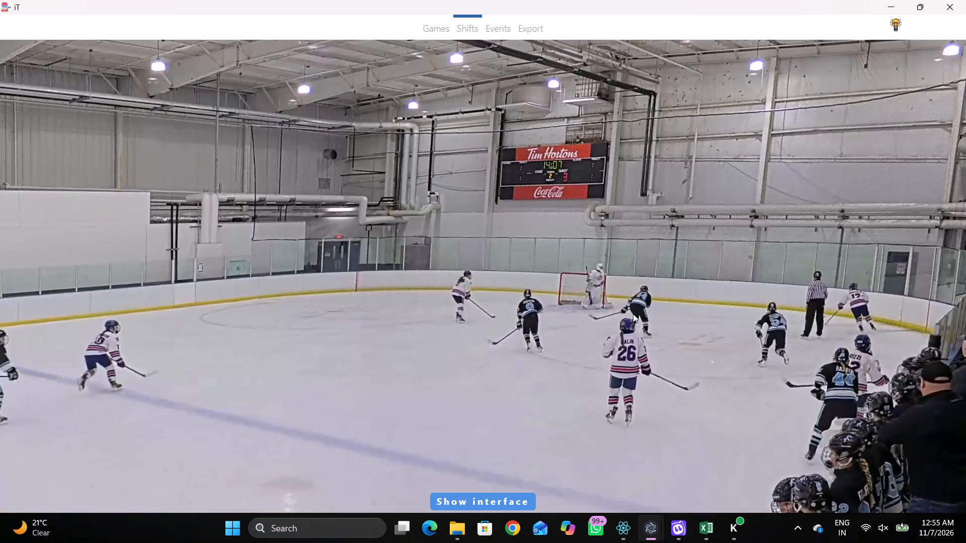
pyautogui.press('space')
pyautogui.write('c c c vv')
pyautogui.press('c')
pyautogui.press('space')
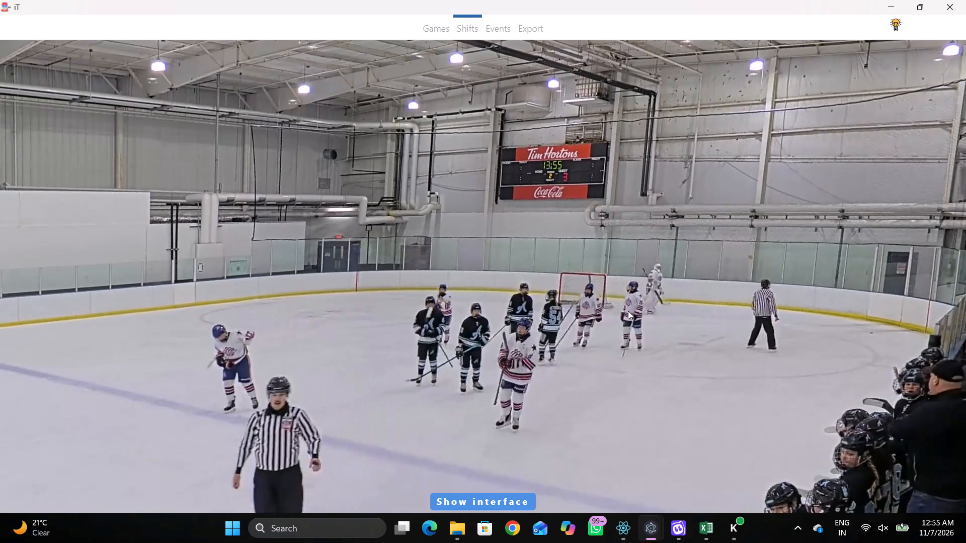
pyautogui.press('c')
pyautogui.press('space')
pyautogui.write('c c')
pyautogui.press('space')
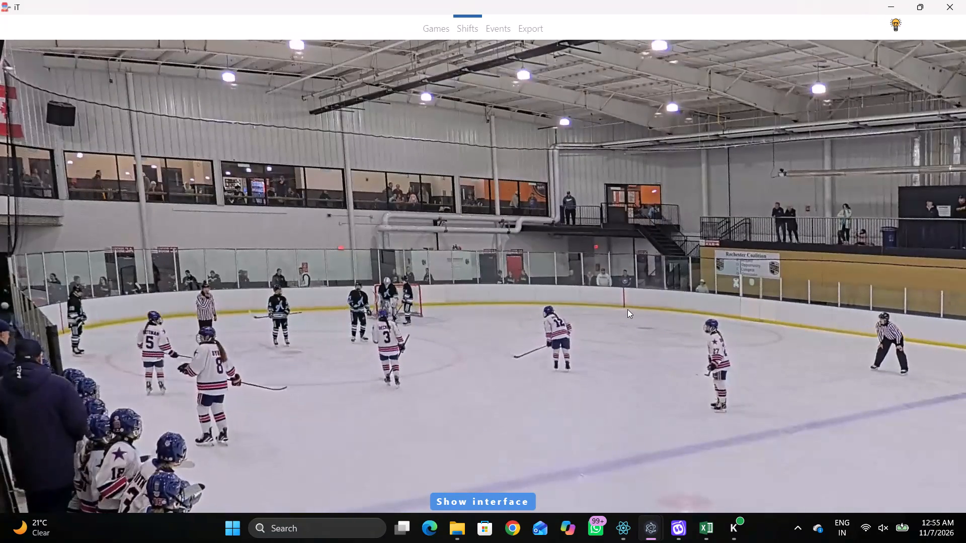
pyautogui.press('space')
pyautogui.hotkey('shift', 's')
pyautogui.hotkey('shift', 'd')
# Clear the three forwards and the first defenceman from the 00:44:56.5 home line.
pyautogui.click(412, 417)
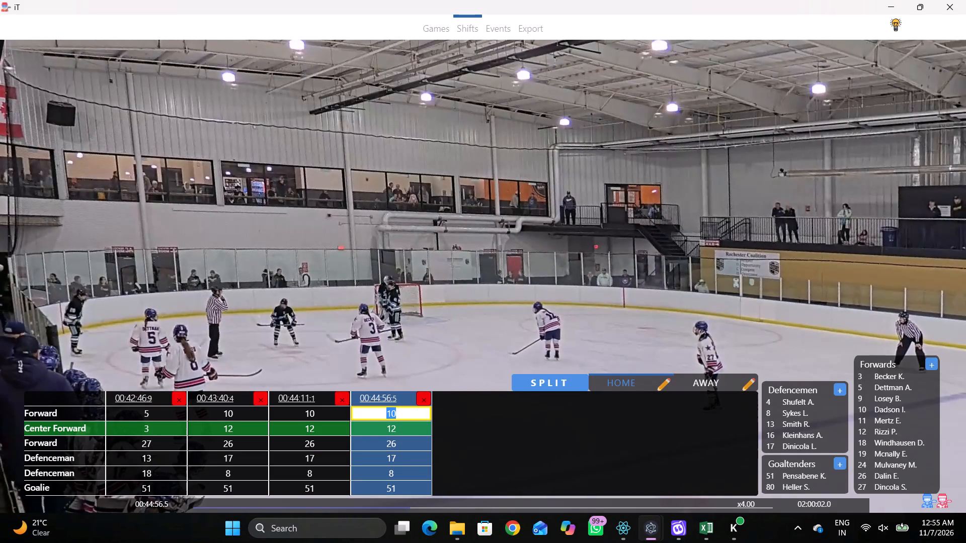
pyautogui.press('BackSpace')
pyautogui.press('Tab')
pyautogui.press('BackSpace')
pyautogui.press('Tab')
pyautogui.press('BackSpace')
pyautogui.press('BackSpace')
pyautogui.press('Tab')
pyautogui.press('BackSpace')
pyautogui.press('Tab')
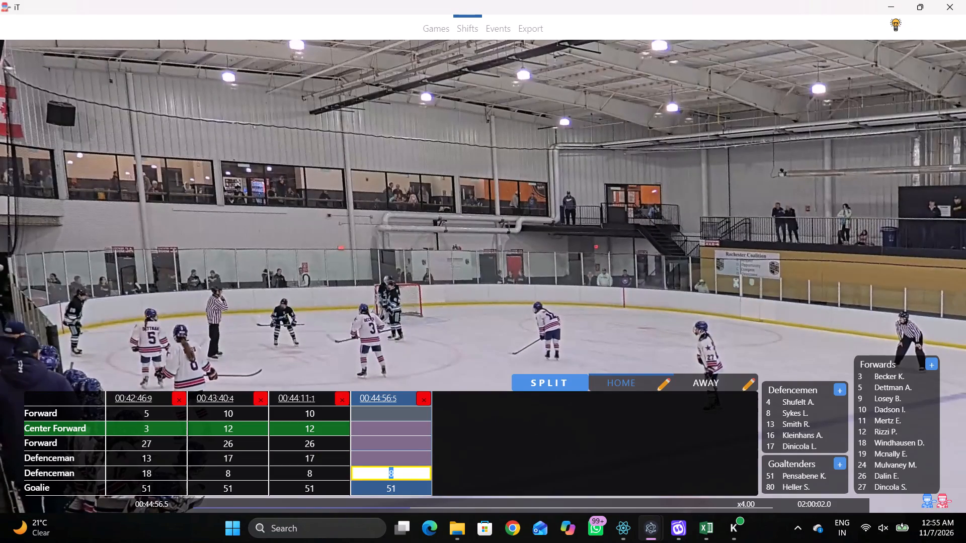
# Enter 8 and 27 as the defencemen in the 00:44:56.5 home line.
pyautogui.hotkey('shift', 'd')
pyautogui.hotkey('shift', 'd')
pyautogui.click(394, 460)
pyautogui.moveTo(405, 464); pyautogui.dragTo(395, 469)
pyautogui.click(394, 473)
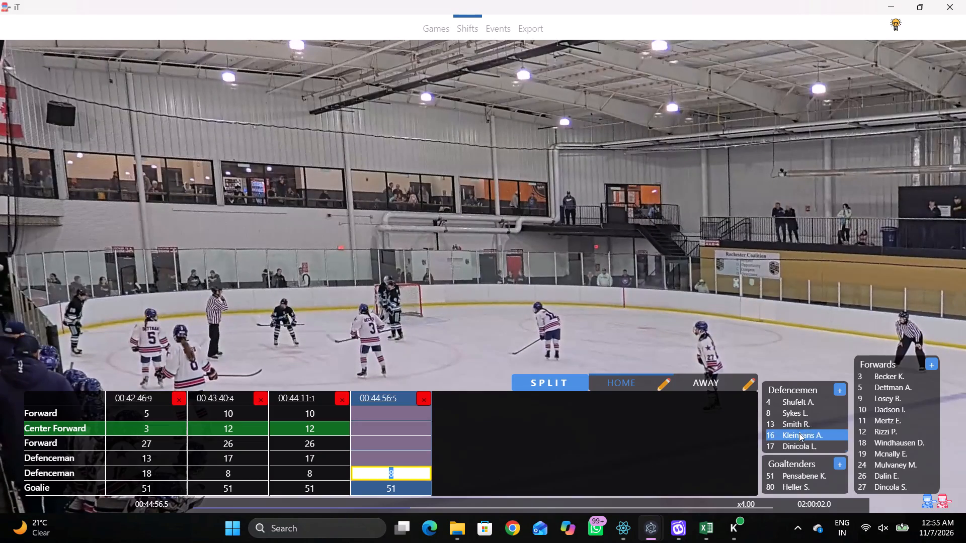
pyautogui.click(865, 486)
pyautogui.click(418, 456)
pyautogui.click(807, 414)
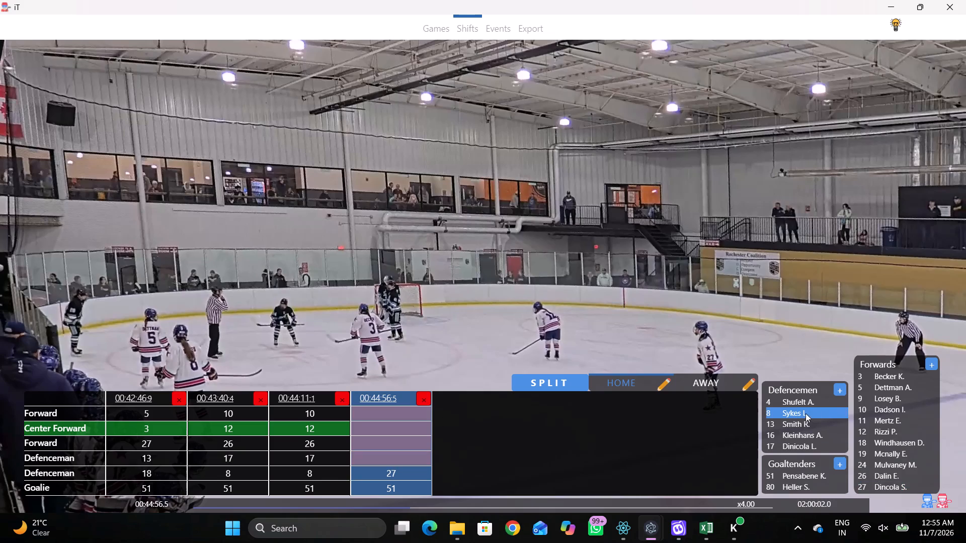
# Enter 3 as centre forward and 5 and 12 as forwards in the 00:44:56.5 home line.
pyautogui.click(392, 422)
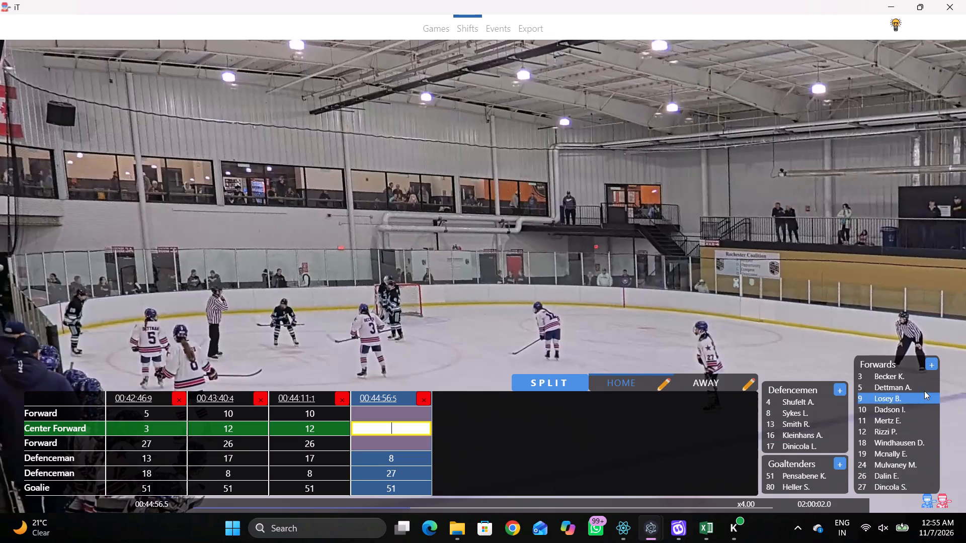
pyautogui.click(915, 368)
pyautogui.click(865, 378)
pyautogui.click(386, 433)
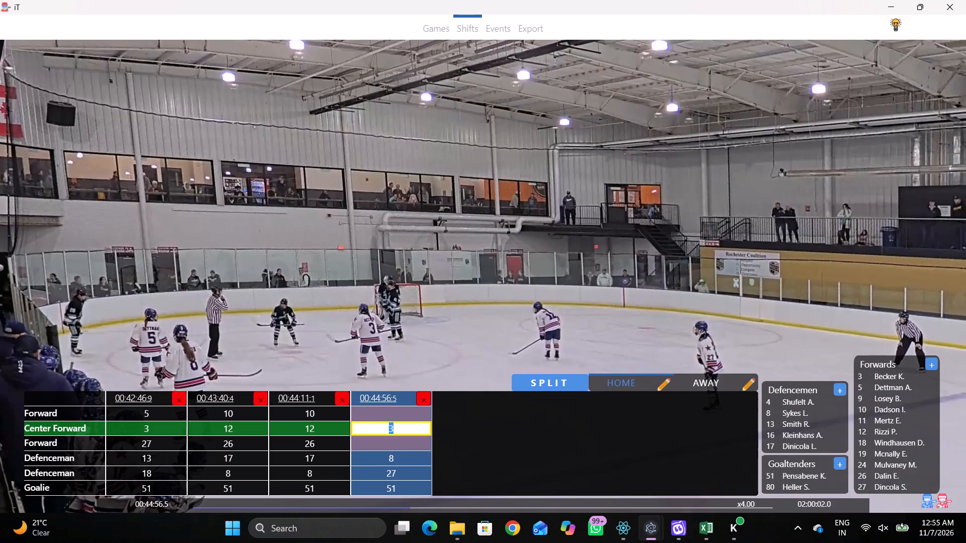
pyautogui.click(390, 440)
pyautogui.press('1')
pyautogui.press('2')
pyautogui.click(405, 414)
pyautogui.click(888, 386)
pyautogui.hotkey('shift', 'd')
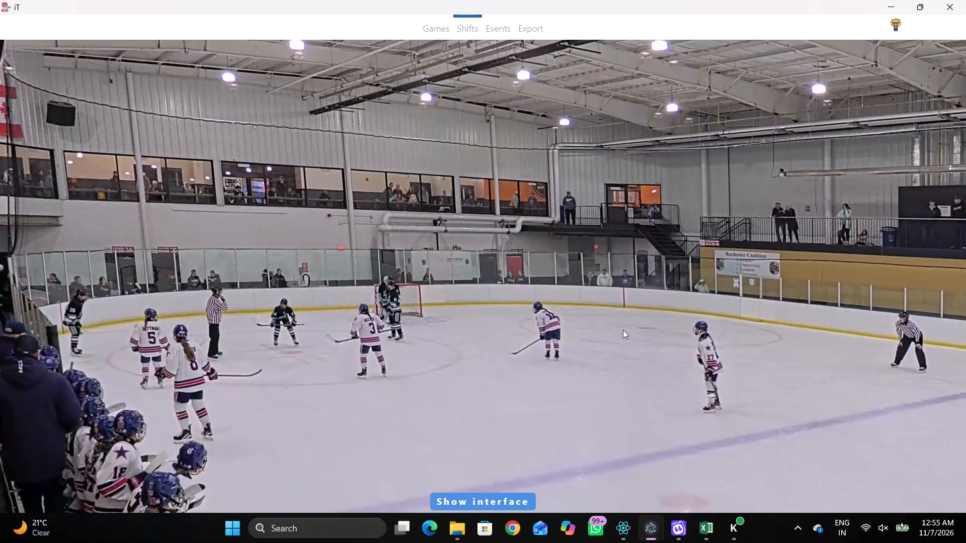
# Play on to the next home line change and add a new home line at 00:45:53.9.
pyautogui.press('space')
pyautogui.write('c v')
pyautogui.write('c c c c c c c c c qSDD v q')
# Follow the play from the home zone up the ice to identify the home skaters for the 00:45:53.9 line.
pyautogui.press('space')
pyautogui.press('space')
pyautogui.press('space')
pyautogui.press('space')
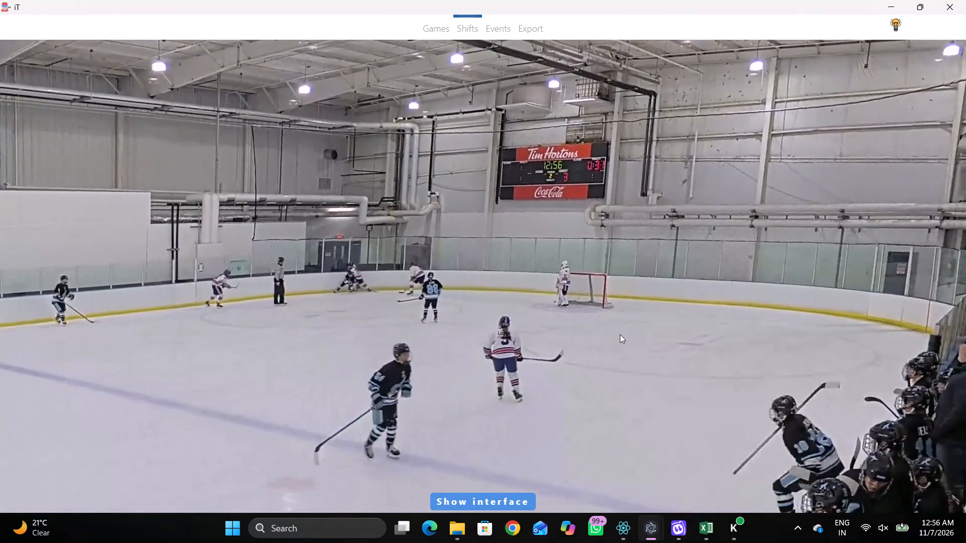
pyautogui.press('space')
pyautogui.press('space')
pyautogui.press('space')
pyautogui.press('space')
pyautogui.press('space')
pyautogui.press('space')
pyautogui.write('q')
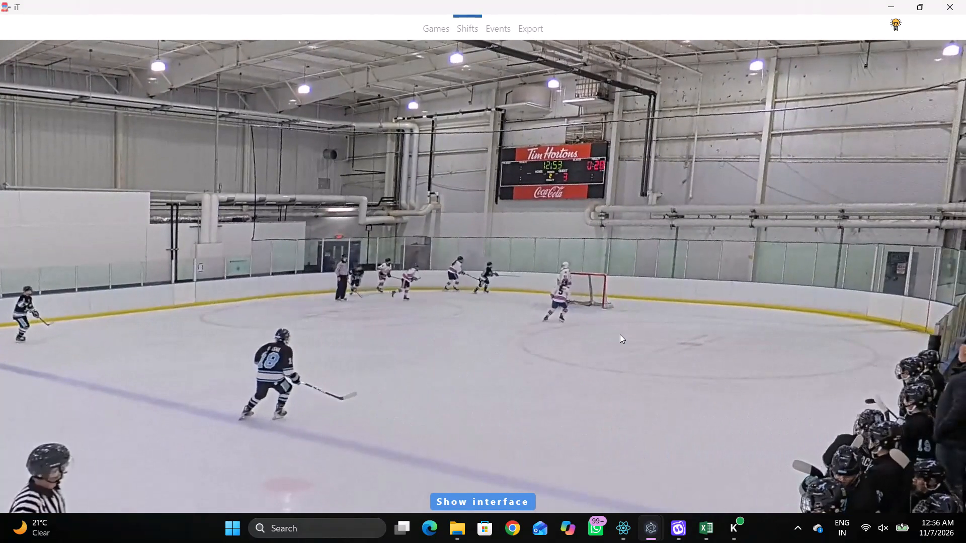
pyautogui.write('D D')
pyautogui.press('space')
pyautogui.press('space')
pyautogui.press('space')
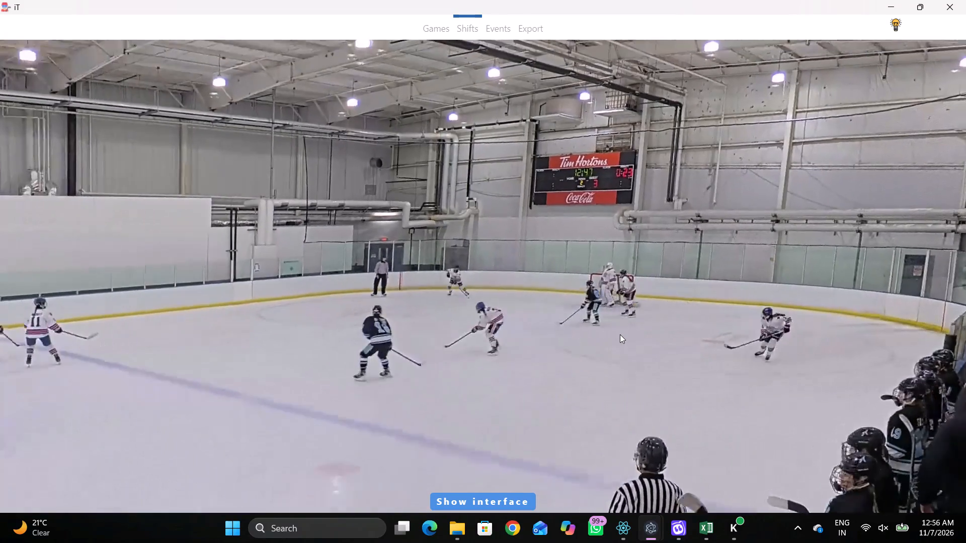
pyautogui.press('space')
pyautogui.press('space')
pyautogui.press('space')
pyautogui.press('space')
pyautogui.press('space')
pyautogui.write('qqqqqq qqqq')
pyautogui.press('space')
pyautogui.press('space')
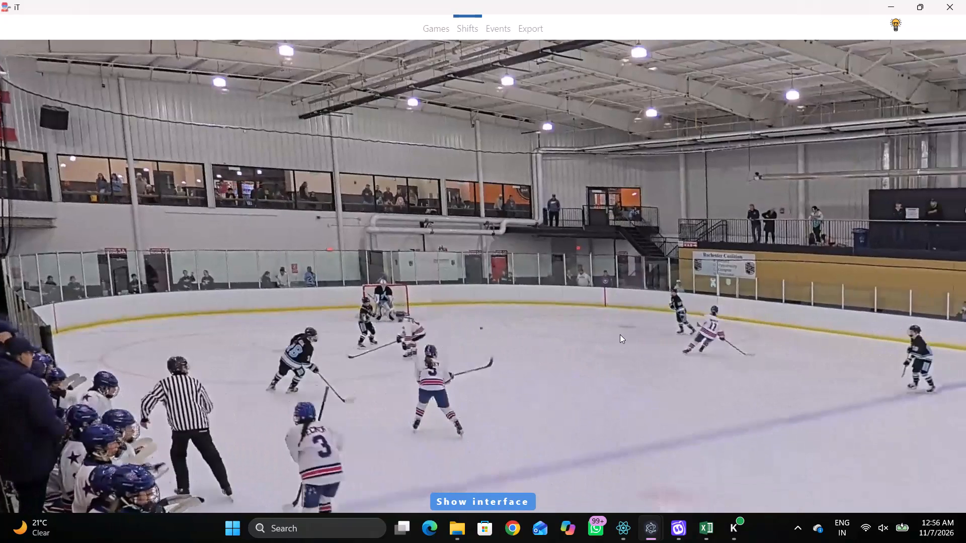
# Enter 9 and 11 as the forwards in the 00:45:53.9 home line.
pyautogui.hotkey('shift', 'd')
pyautogui.click(469, 423)
pyautogui.click(473, 419)
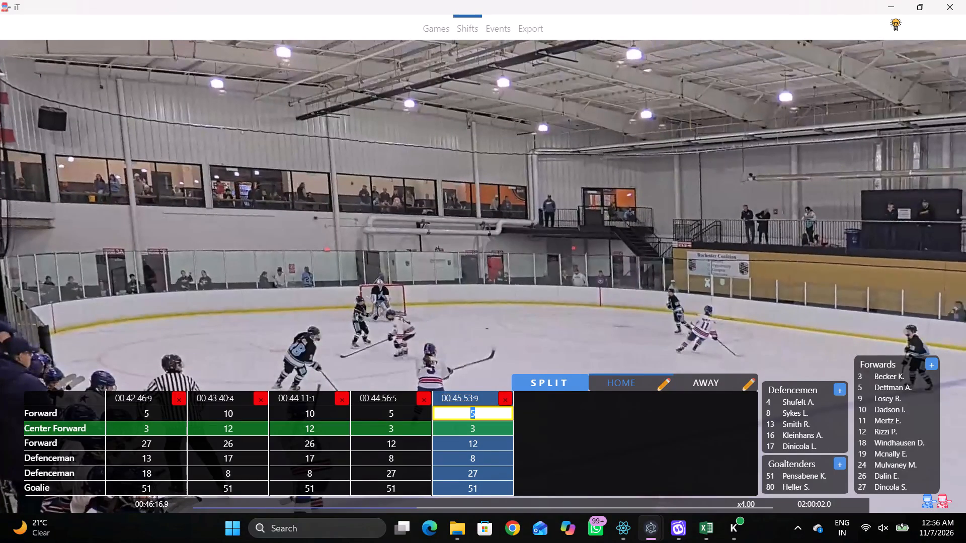
pyautogui.click(871, 399)
pyautogui.click(493, 439)
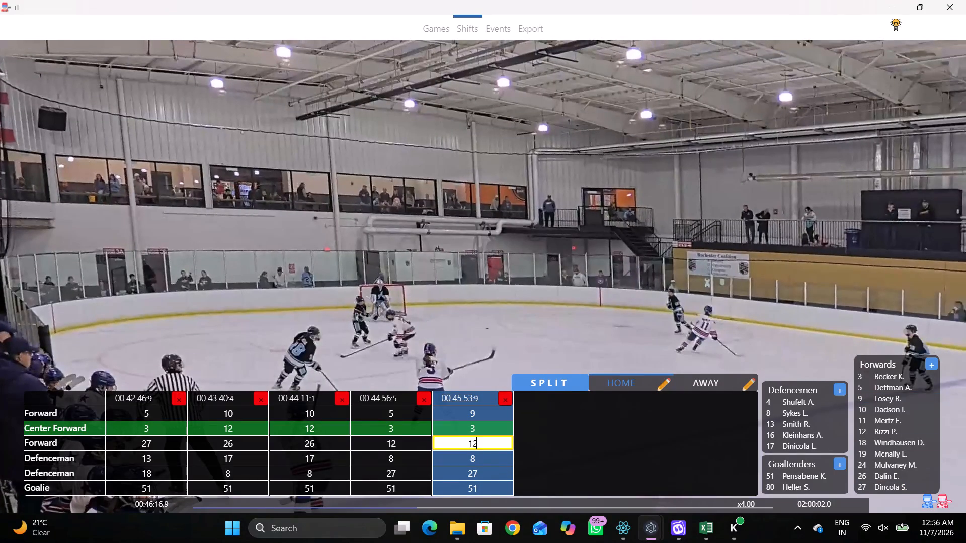
pyautogui.press('1')
pyautogui.press('1')
pyautogui.click(526, 300)
# Play on and add a new home line at 00:46:18.3.
pyautogui.hotkey('shift', 'd')
pyautogui.press('space')
pyautogui.press('space')
pyautogui.press('space')
pyautogui.press('space')
pyautogui.hotkey('shift', 's')
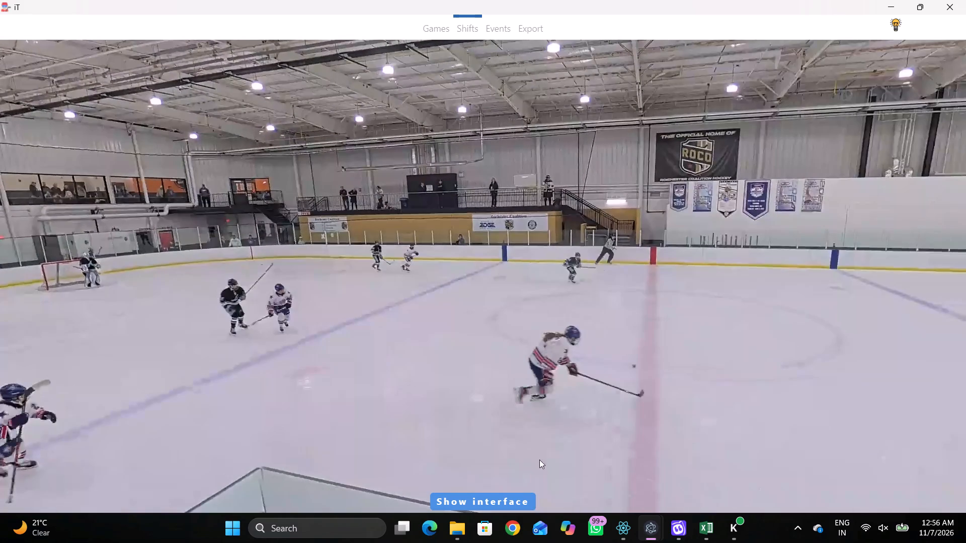
# Follow the play back into the home zone to identify the home skaters for the 00:46:18.3 line.
pyautogui.hotkey('shift', 'd')
pyautogui.hotkey('shift', 'd')
pyautogui.press('space')
pyautogui.press('space')
pyautogui.press('space')
pyautogui.press('space')
pyautogui.press('space')
pyautogui.press('space')
pyautogui.press('space')
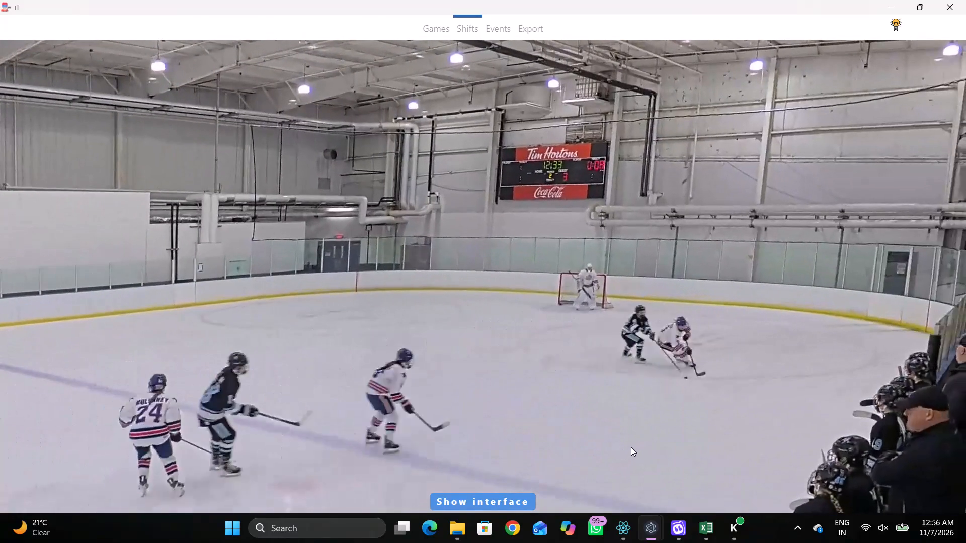
pyautogui.press('space')
pyautogui.press('space')
pyautogui.press('space')
pyautogui.press('q')
pyautogui.press('q')
pyautogui.press('q')
pyautogui.hotkey('shift', 'd')
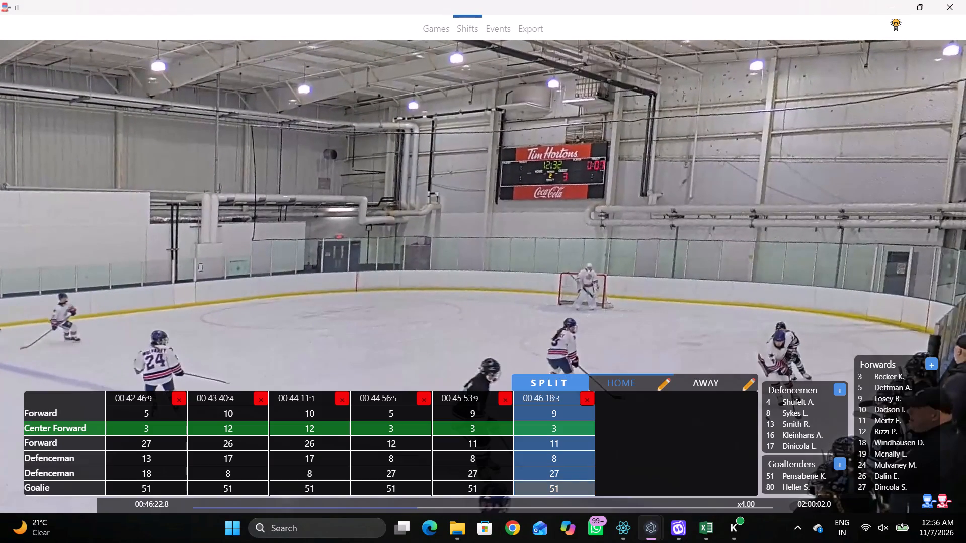
# Return to the 00:45:53.9 home line and review the play before it to find when the forwards changed.
pyautogui.click(546, 398)
pyautogui.click(459, 400)
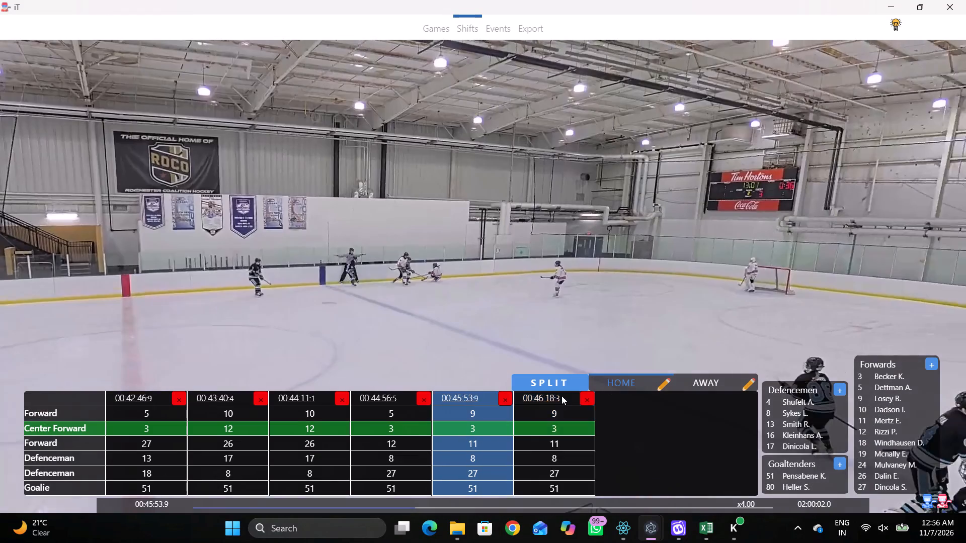
pyautogui.hotkey('shift', 'd')
pyautogui.press('q')
pyautogui.press('q')
pyautogui.press('q')
pyautogui.press('q')
pyautogui.press('q')
pyautogui.press('q')
pyautogui.press('q')
pyautogui.press('q')
pyautogui.press('q')
pyautogui.press('q')
pyautogui.press('q')
pyautogui.press('q')
pyautogui.press('q')
pyautogui.press('q')
pyautogui.press('q')
pyautogui.press('q')
pyautogui.press('q')
pyautogui.press('q')
pyautogui.press('q')
pyautogui.press('q')
pyautogui.press('q')
pyautogui.press('q')
pyautogui.press('q')
pyautogui.press('q')
pyautogui.press('q')
pyautogui.press('q')
pyautogui.press('q')
pyautogui.press('q')
pyautogui.press('q')
pyautogui.press('q')
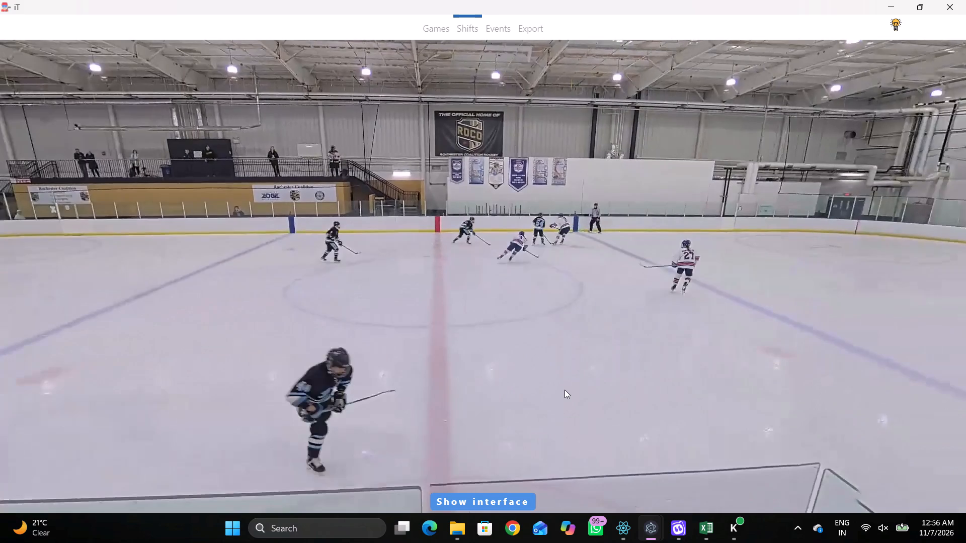
pyautogui.write('qqqqqqqq')
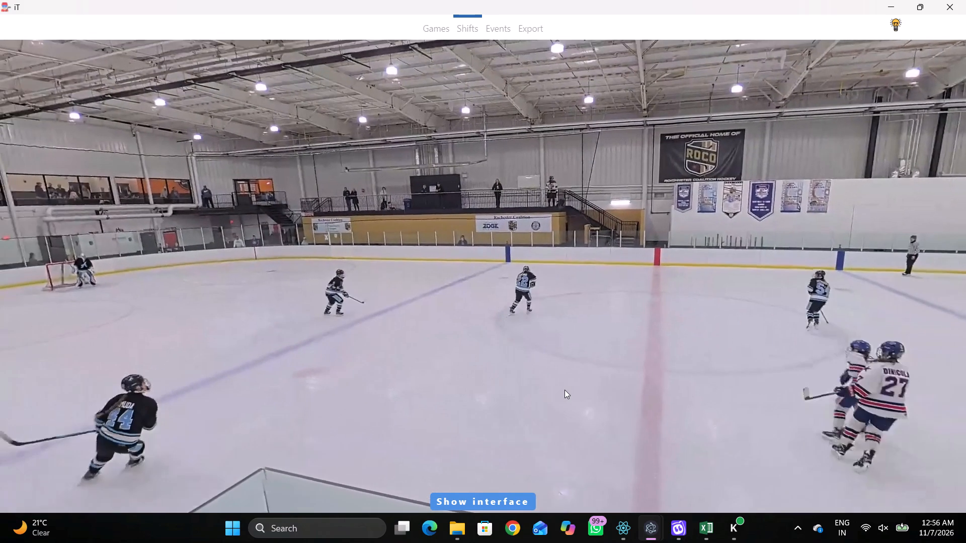
pyautogui.press('space')
pyautogui.press('space')
pyautogui.press('space')
pyautogui.press('space')
pyautogui.press('space')
pyautogui.press('space')
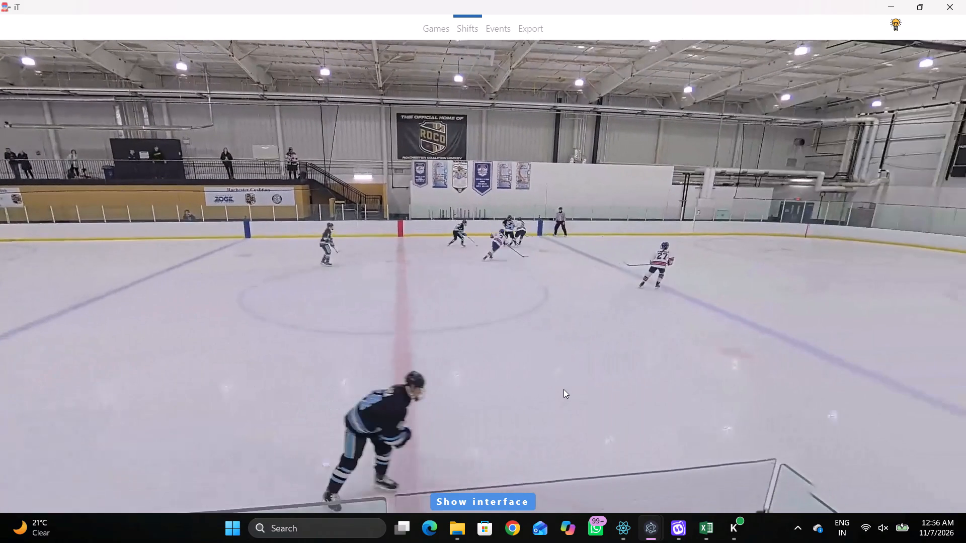
pyautogui.press('space')
pyautogui.press('space')
pyautogui.write('q')
pyautogui.hotkey('shift', 'd')
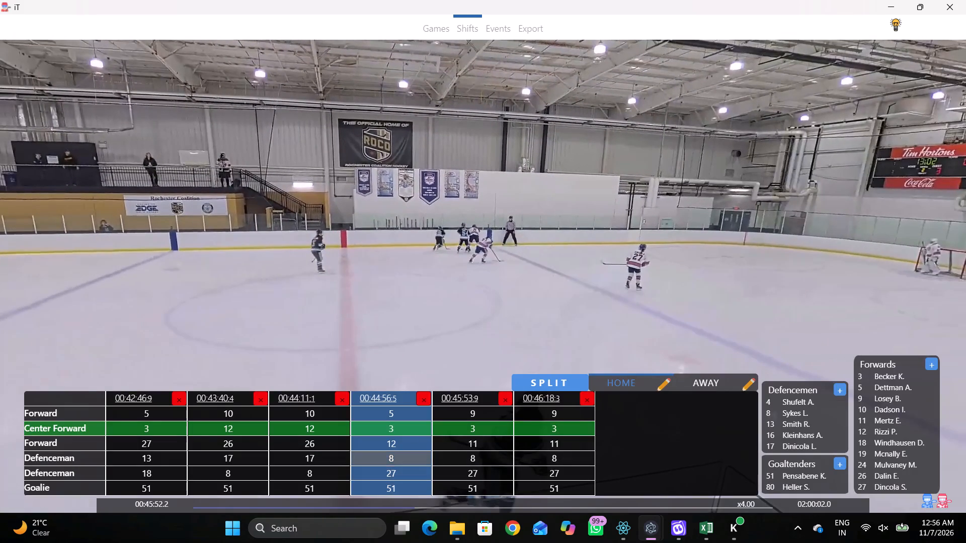
# Add a new home line at 00:45:52.2.
pyautogui.hotkey('shift', 's')
pyautogui.hotkey('shift', 'd')
pyautogui.hotkey('shift', 'd')
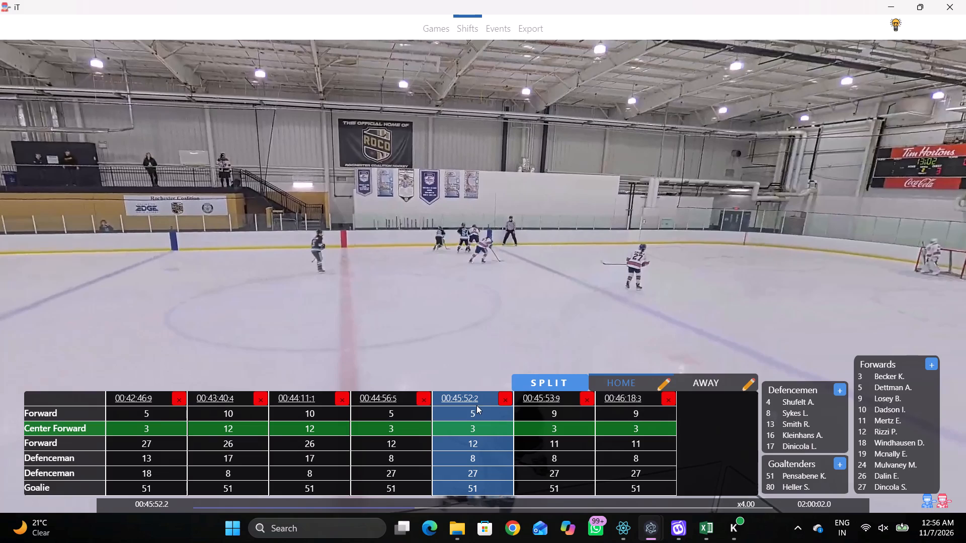
# Enter 9 and 11 as the forwards in the 00:45:52.2 home line.
pyautogui.click(484, 403)
pyautogui.click(487, 408)
pyautogui.click(887, 394)
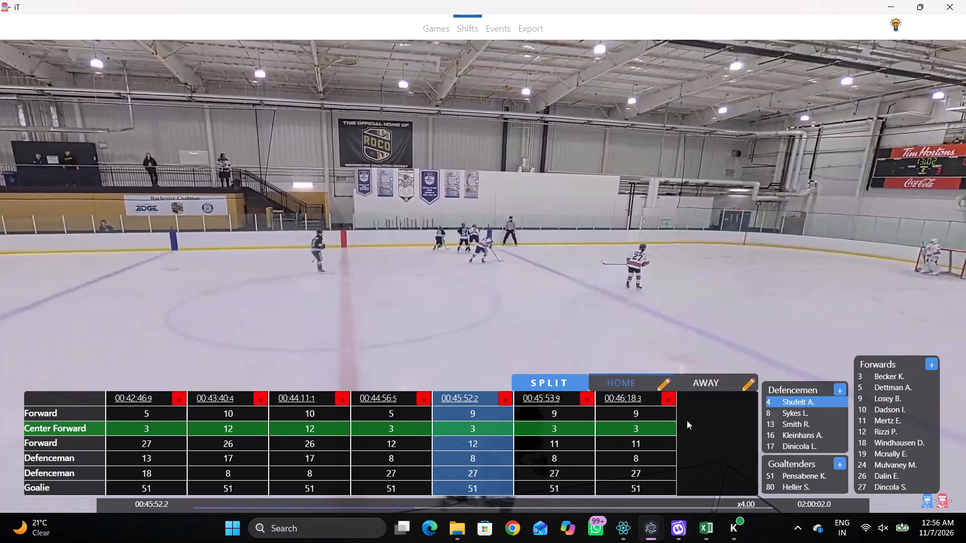
pyautogui.click(469, 451)
pyautogui.click(469, 450)
pyautogui.press('1')
pyautogui.press('1')
# Add a new home line at 00:46:17.0, just before the 00:46:18.3 line.
pyautogui.click(525, 399)
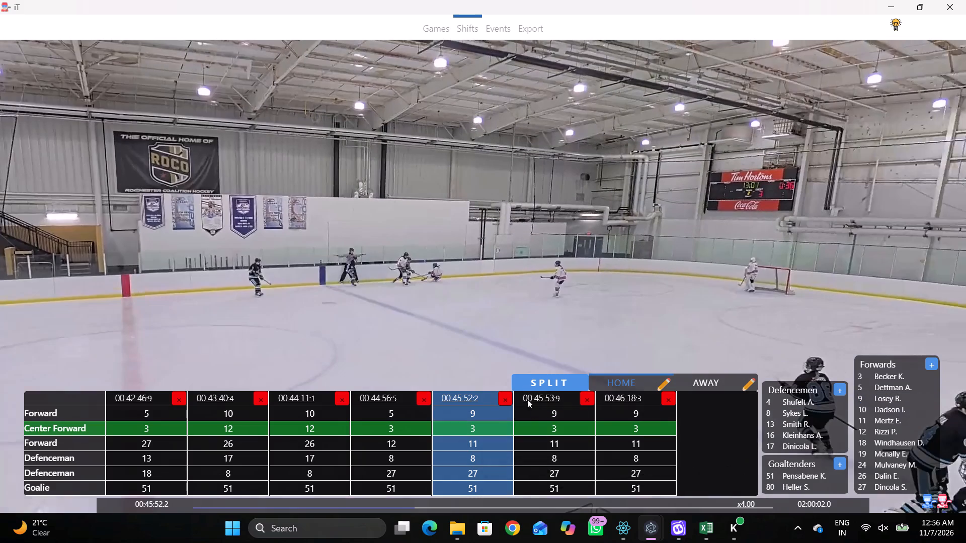
pyautogui.hotkey('shift', 'd')
pyautogui.hotkey('shift', 'd')
pyautogui.click(620, 399)
pyautogui.hotkey('shift', 'd')
pyautogui.press('q')
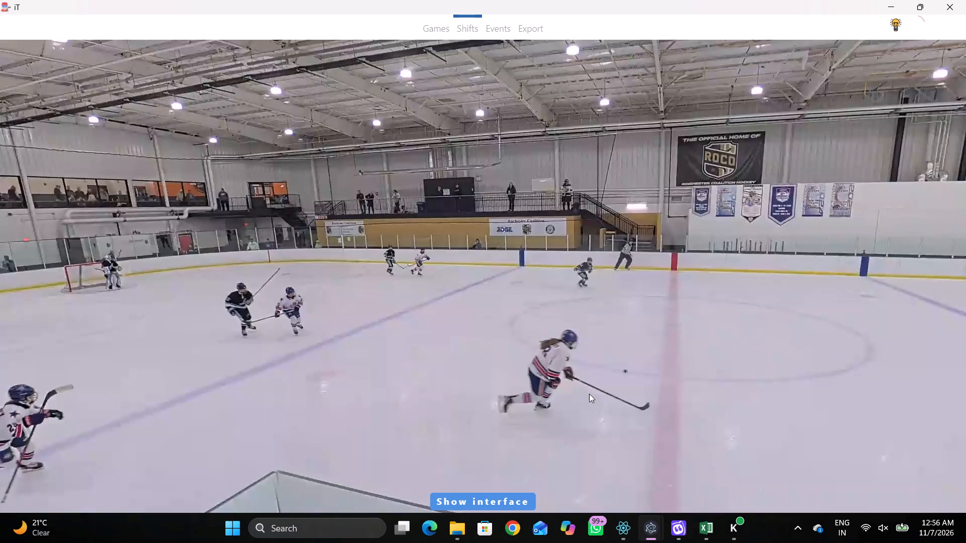
pyautogui.press('q')
pyautogui.press('q')
pyautogui.press('q')
pyautogui.press('q')
pyautogui.press('q')
pyautogui.press('q')
pyautogui.press('q')
pyautogui.press('q')
pyautogui.press('q')
pyautogui.press('q')
pyautogui.press('q')
pyautogui.press('q')
pyautogui.press('q')
pyautogui.hotkey('shift', 's')
pyautogui.write('DD')
# Follow the play into the home zone to identify the home skaters for the 00:46:18.3 line.
pyautogui.press('space')
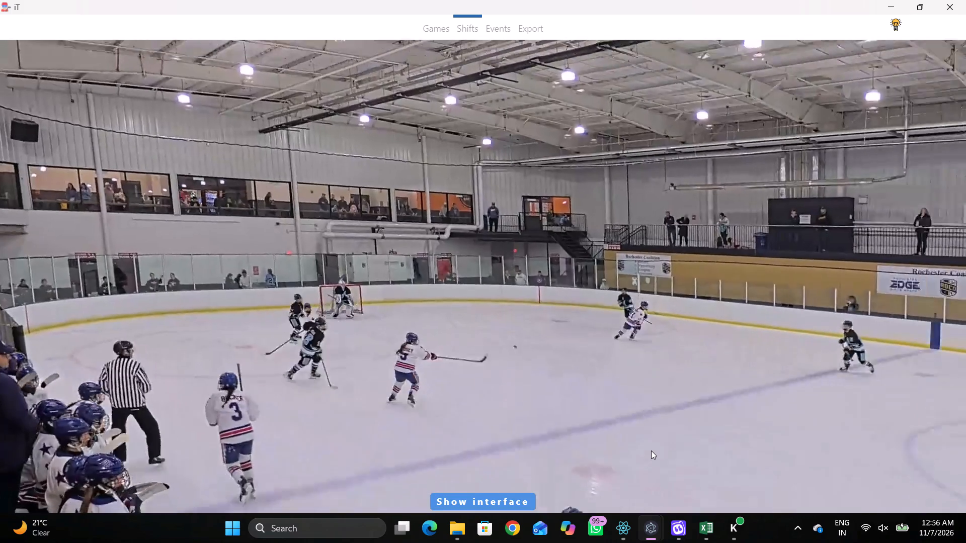
pyautogui.press('v')
pyautogui.press('space')
pyautogui.press('space')
pyautogui.press('space')
pyautogui.press('space')
pyautogui.press('space')
pyautogui.press('space')
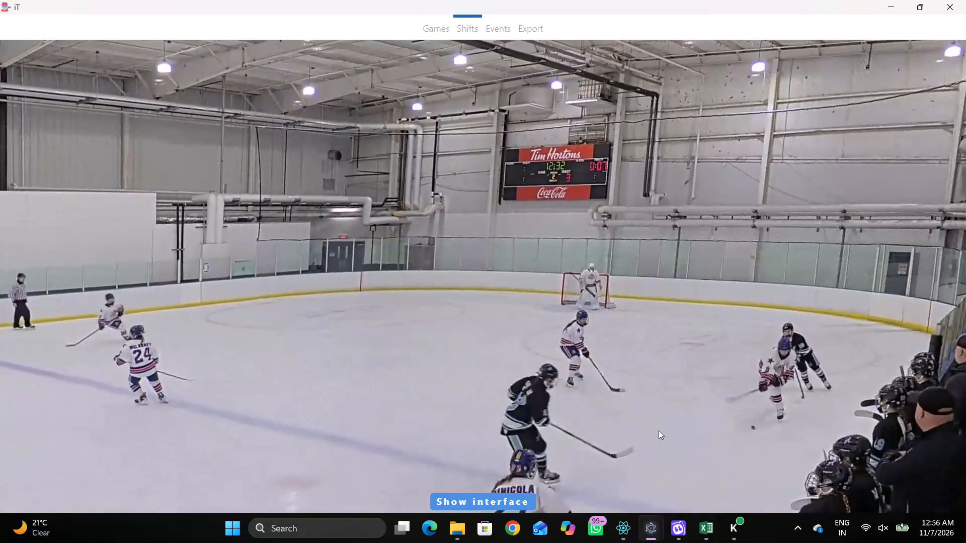
pyautogui.press('space')
pyautogui.press('q')
pyautogui.hotkey('shift', 'd')
# Clear all forwards and defencemen from the 00:46:18.3 home line, keeping goalie 51.
pyautogui.click(724, 417)
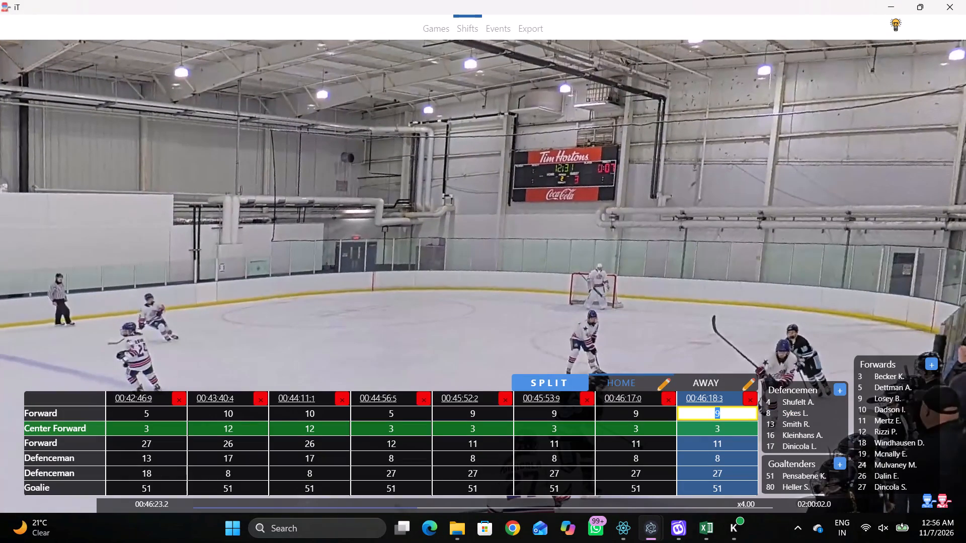
pyautogui.press('BackSpace')
pyautogui.press('BackSpace')
pyautogui.press('Tab')
pyautogui.press('BackSpace')
pyautogui.press('Tab')
pyautogui.press('BackSpace')
pyautogui.press('Tab')
pyautogui.press('BackSpace')
pyautogui.press('Tab')
pyautogui.press('BackSpace')
pyautogui.click(728, 435)
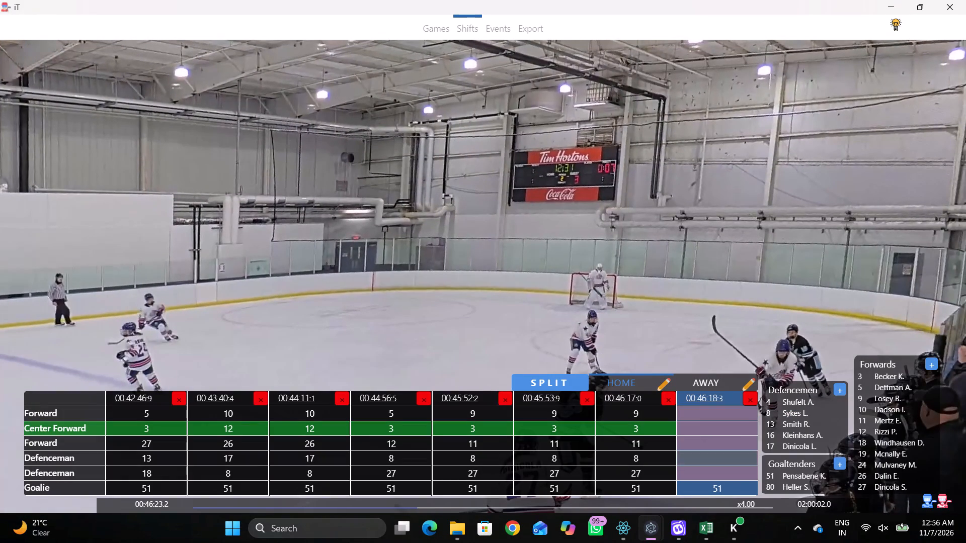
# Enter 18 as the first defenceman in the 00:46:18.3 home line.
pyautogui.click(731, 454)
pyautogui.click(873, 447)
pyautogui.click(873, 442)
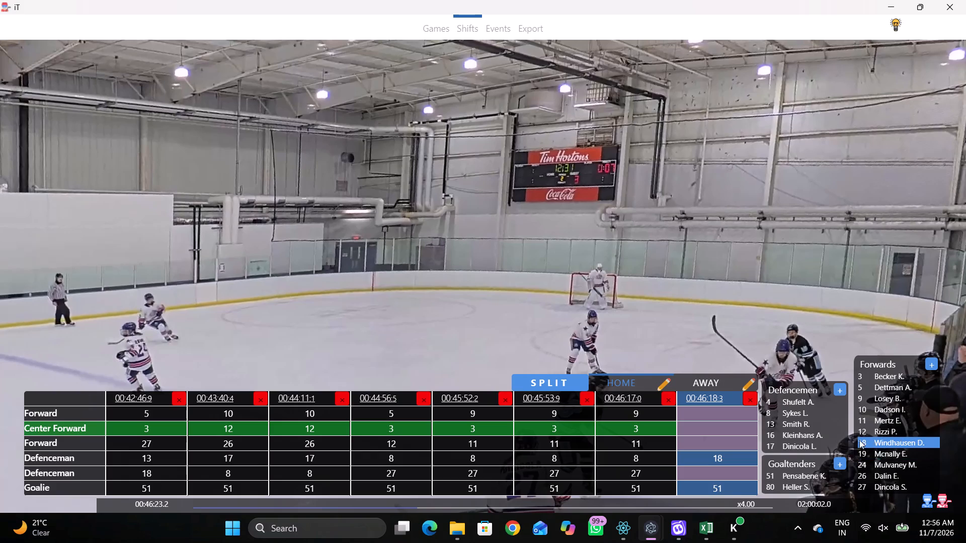
# Enter 27 as the center forward in the 00:46:18.3 home line.
pyautogui.hotkey('shift', 'd')
pyautogui.press('space')
pyautogui.press('space')
pyautogui.hotkey('shift', 'd')
pyautogui.click(666, 435)
pyautogui.click(704, 430)
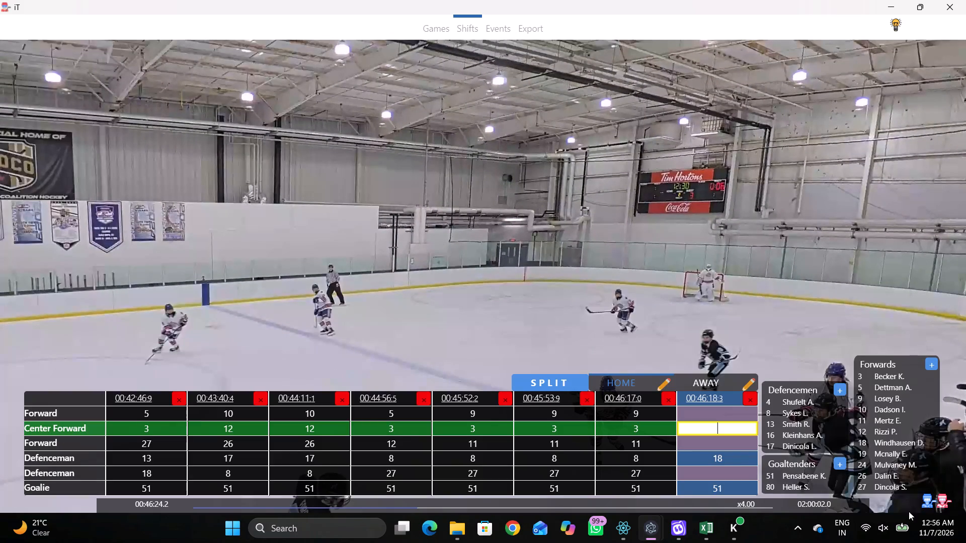
pyautogui.click(895, 497)
pyautogui.click(881, 486)
pyautogui.hotkey('shift', 'd')
pyautogui.press('space')
pyautogui.press('space')
pyautogui.hotkey('shift', 'd')
pyautogui.keyDown('shift'); pyautogui.click(720, 431); pyautogui.keyUp('shift')
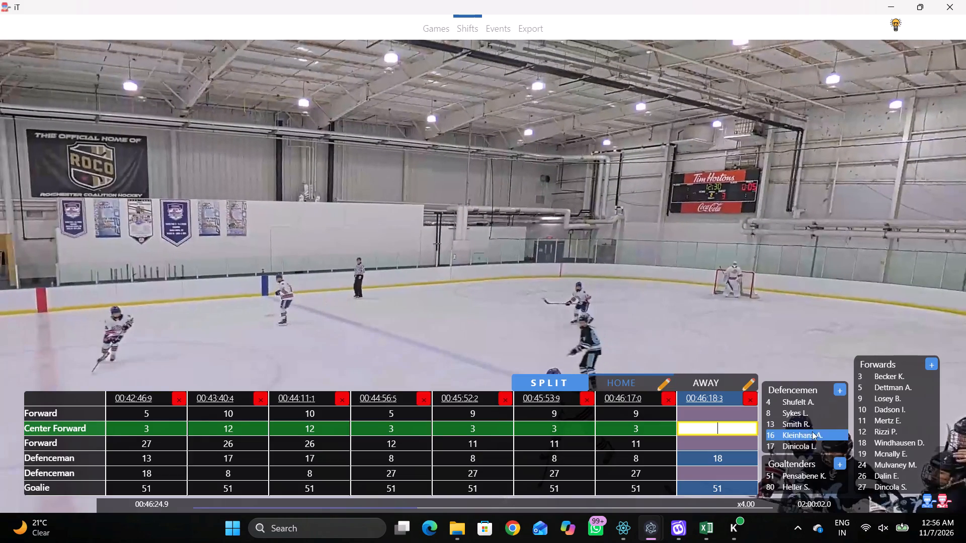
pyautogui.moveTo(896, 485); pyautogui.dragTo(891, 485)
# Check the skaters on the ice and enter 24 as the forward below center in the 00:46:18.3 home line.
pyautogui.hotkey('shift', 'd')
pyautogui.press('space')
pyautogui.press('space')
pyautogui.press('space')
pyautogui.press('space')
pyautogui.press('space')
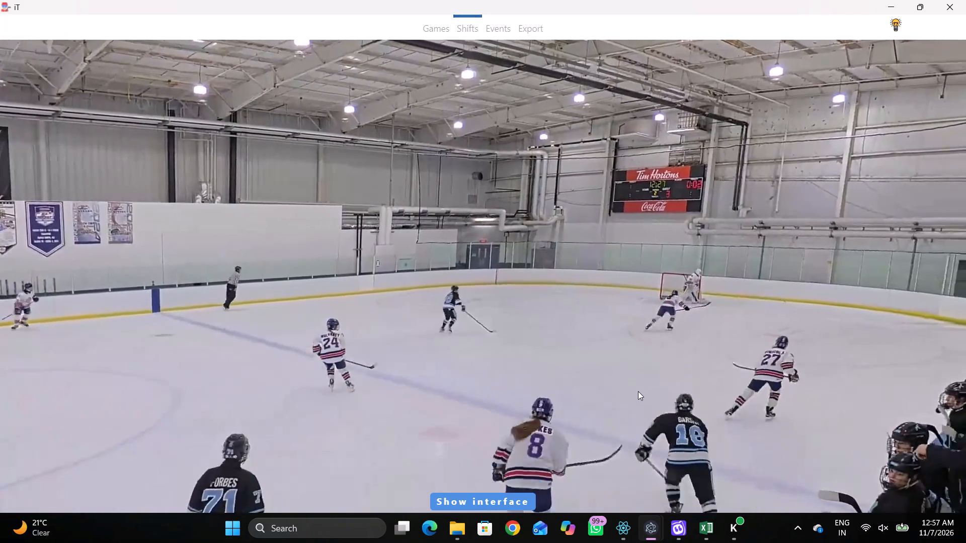
pyautogui.press('space')
pyautogui.press('q')
pyautogui.press('q')
pyautogui.press('q')
pyautogui.press('space')
pyautogui.press('space')
pyautogui.press('space')
pyautogui.press('space')
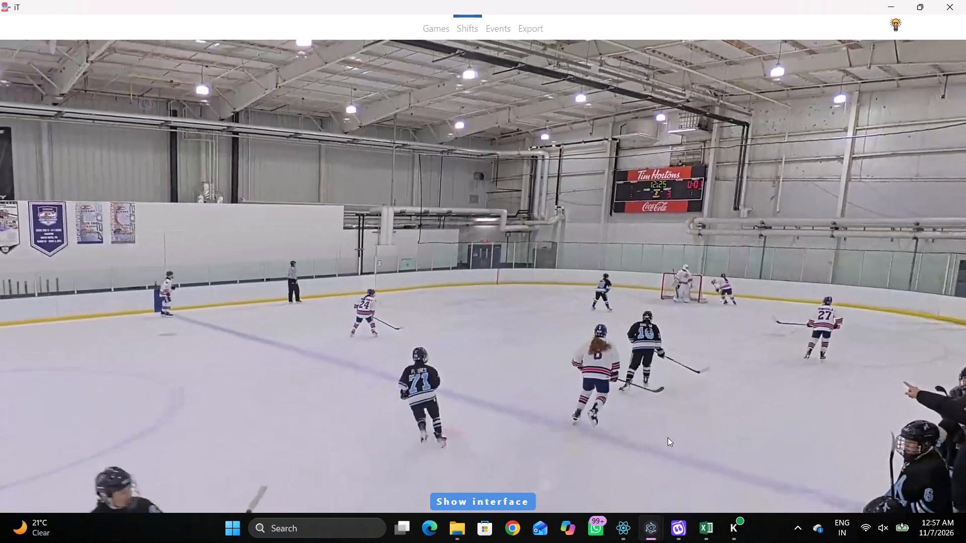
pyautogui.press('q')
pyautogui.press('q')
pyautogui.hotkey('shift', 'd')
pyautogui.click(717, 442)
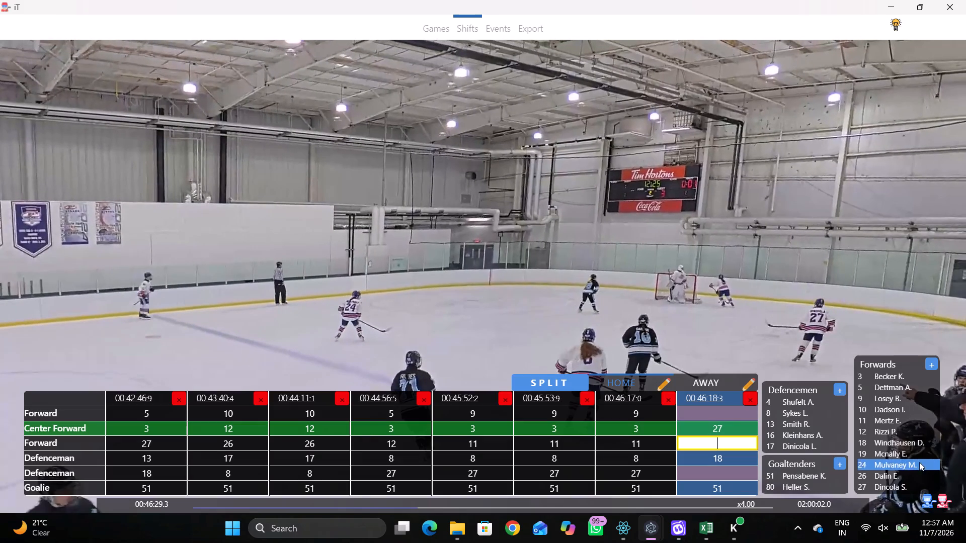
pyautogui.click(883, 462)
# Set the first defenceman in the 00:46:18.3 home line to 8.
pyautogui.press('space')
pyautogui.press('space')
pyautogui.press('space')
pyautogui.press('space')
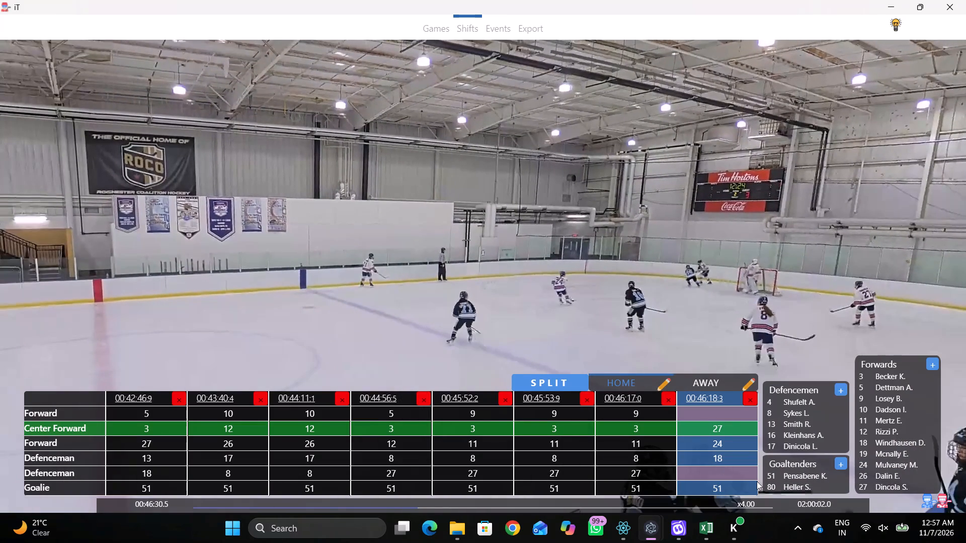
pyautogui.click(713, 466)
pyautogui.click(714, 453)
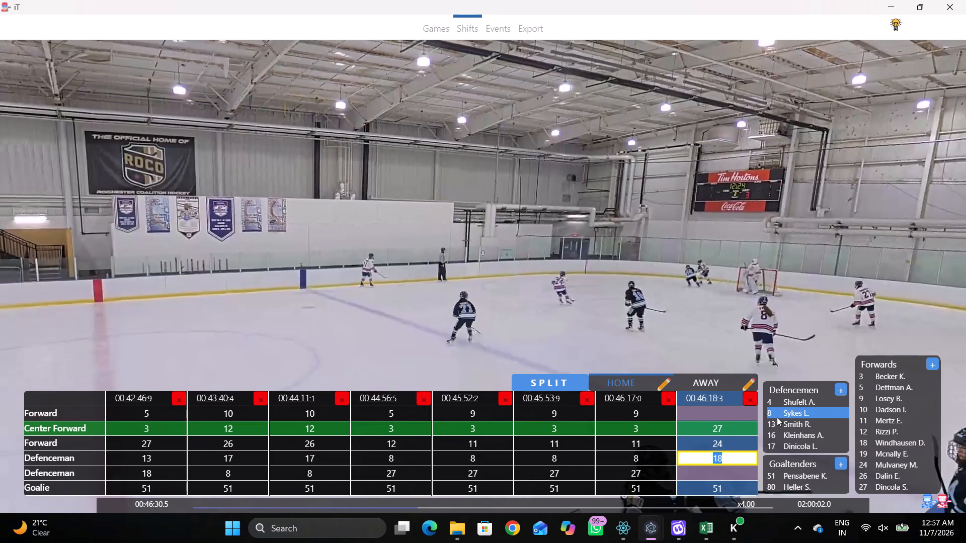
pyautogui.click(777, 417)
# Enter 11 as the forward above center in the 00:46:18.3 home line.
pyautogui.press('q')
pyautogui.press('q')
pyautogui.press('r')
pyautogui.press('space')
pyautogui.press('v')
pyautogui.press('space')
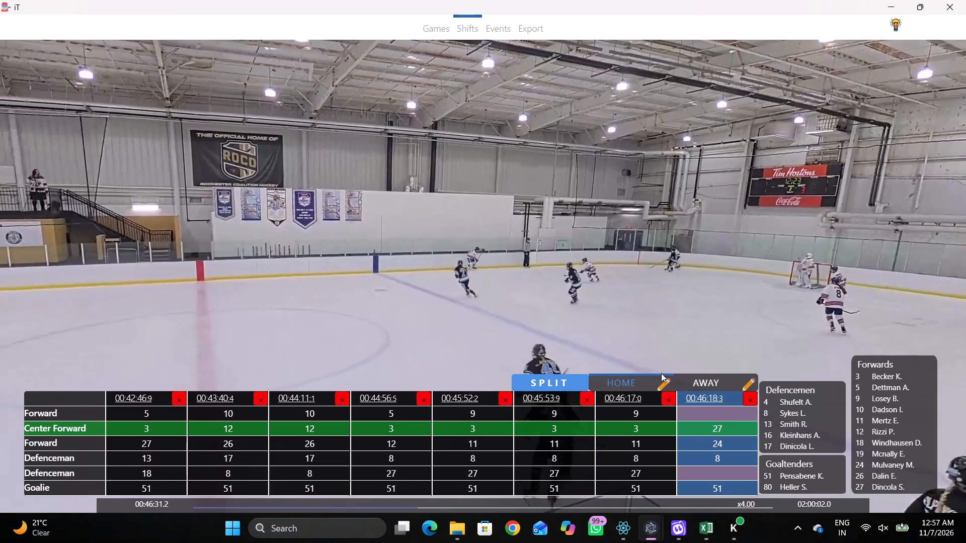
pyautogui.press('q')
pyautogui.click(700, 415)
pyautogui.press('1')
pyautogui.press('1')
# Follow the play around the home net and enter 9 as the second defenceman in the 00:46:18.3 home line.
pyautogui.click(735, 285)
pyautogui.hotkey('shift', 'd')
pyautogui.press('space')
pyautogui.press('v')
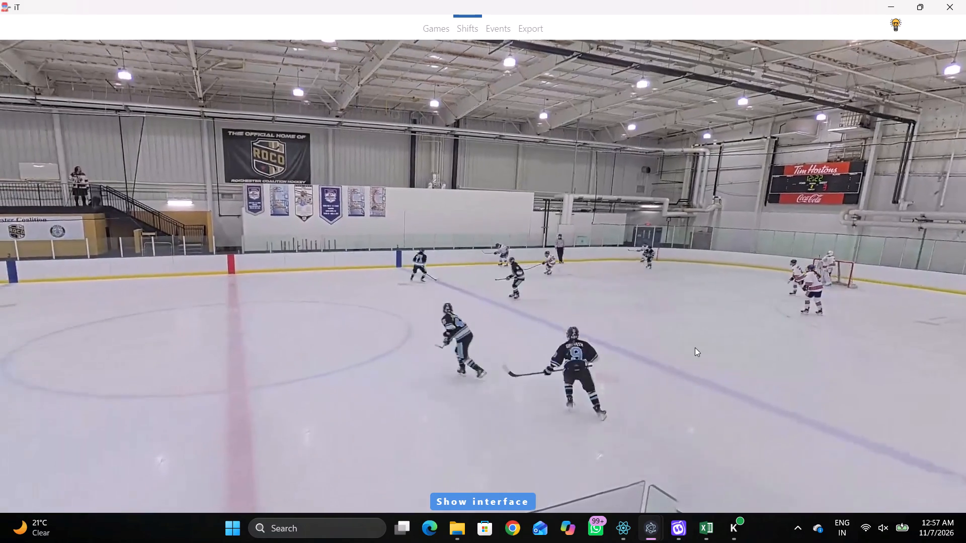
pyautogui.press('space')
pyautogui.press('space')
pyautogui.press('space')
pyautogui.press('space')
pyautogui.press('space')
pyautogui.press('space')
pyautogui.press('space')
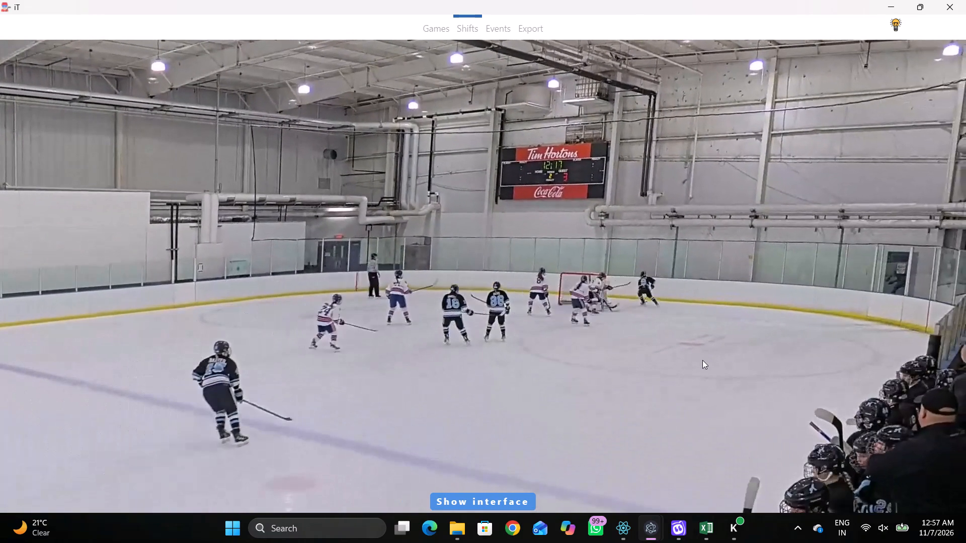
pyautogui.press('space')
pyautogui.press('space')
pyautogui.hotkey('shift', 'd')
pyautogui.click(722, 471)
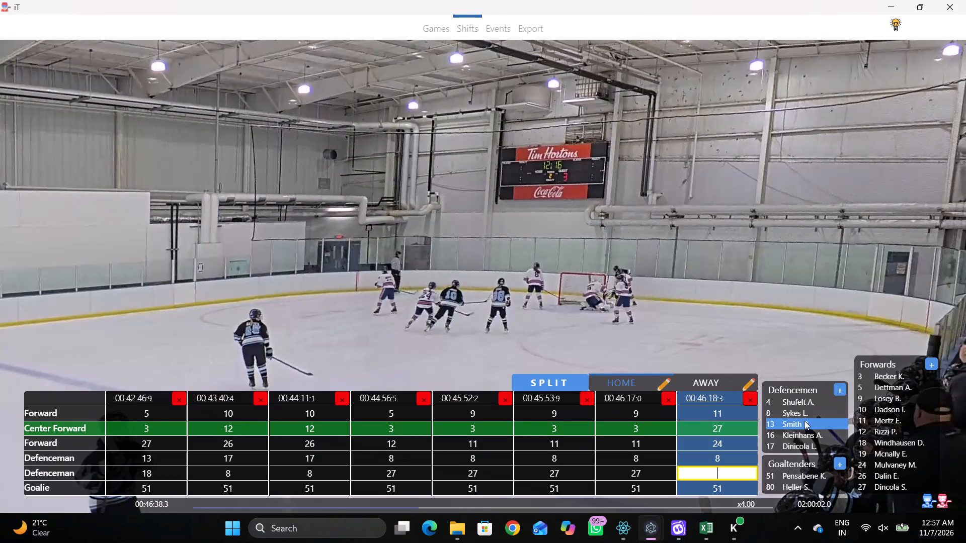
pyautogui.click(863, 399)
# Play the video onward through the stoppage to find the next home line change.
pyautogui.hotkey('shift', 'd')
pyautogui.press('space')
pyautogui.press('v')
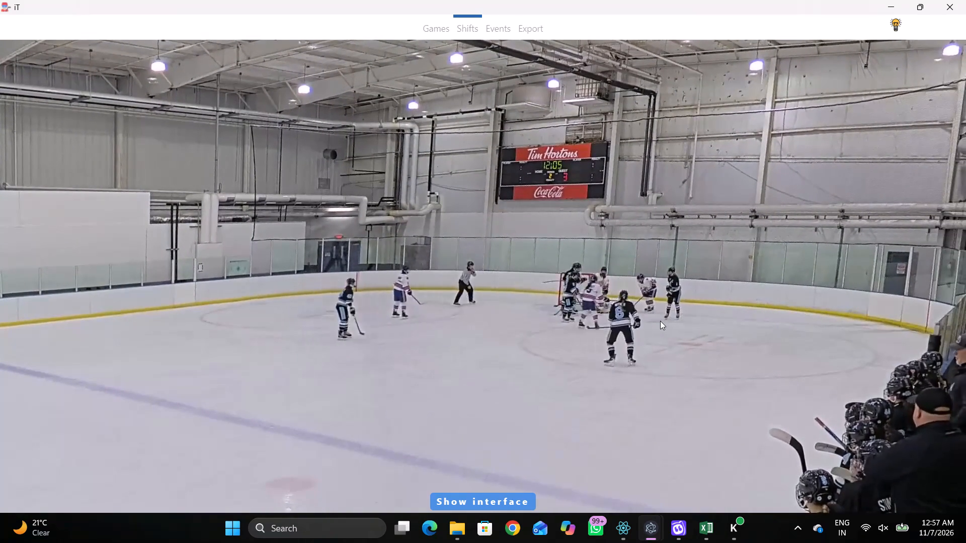
pyautogui.press('space')
pyautogui.press('space')
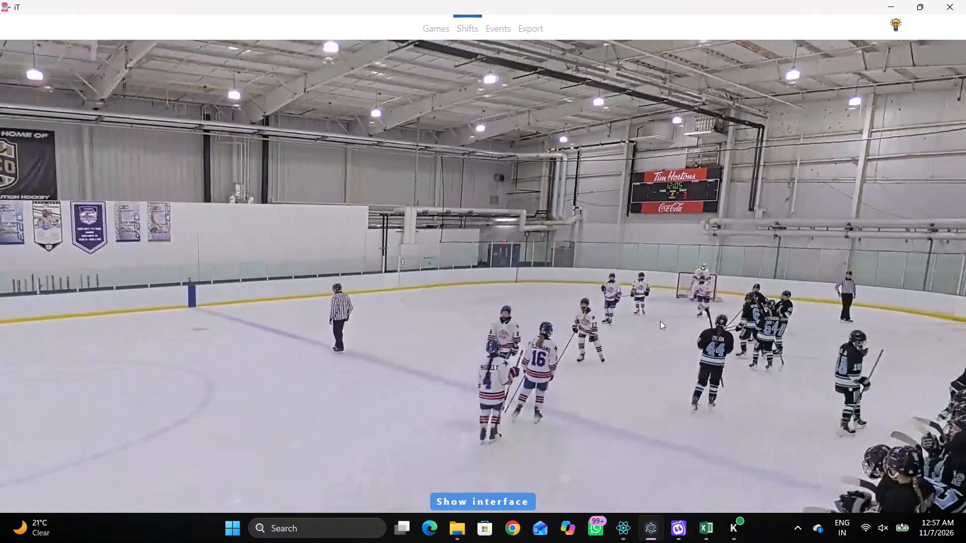
pyautogui.press('space')
pyautogui.press('space')
pyautogui.write('c c')
pyautogui.press('space')
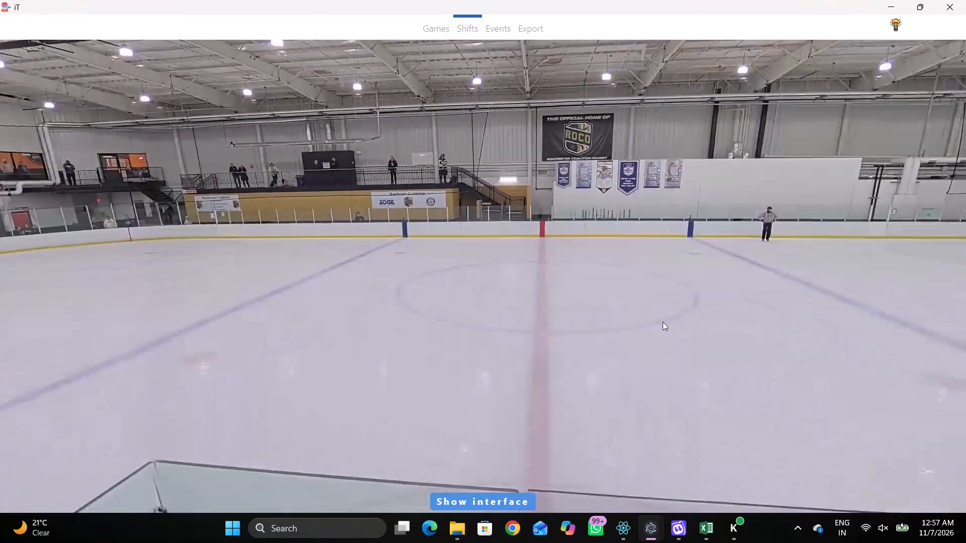
pyautogui.press('space')
# Add a new home line at 00:47:12.1.
pyautogui.press('q')
pyautogui.press('q')
pyautogui.press('q')
pyautogui.press('q')
pyautogui.press('q')
pyautogui.press('q')
pyautogui.press('q')
pyautogui.press('q')
pyautogui.press('q')
pyautogui.press('q')
pyautogui.press('q')
pyautogui.press('q')
pyautogui.press('q')
pyautogui.press('q')
pyautogui.press('q')
pyautogui.press('q')
pyautogui.press('q')
pyautogui.press('q')
pyautogui.press('q')
pyautogui.press('q')
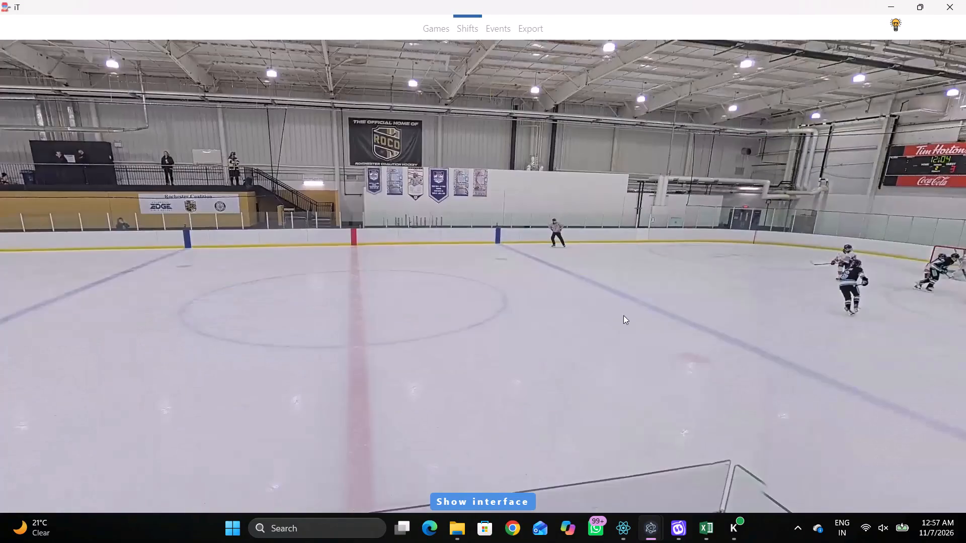
pyautogui.hotkey('shift', 's')
pyautogui.hotkey('shift', 'd')
# Clear the forward above center, the center and both defencemen in the 00:47:12.1 home line.
pyautogui.click(723, 413)
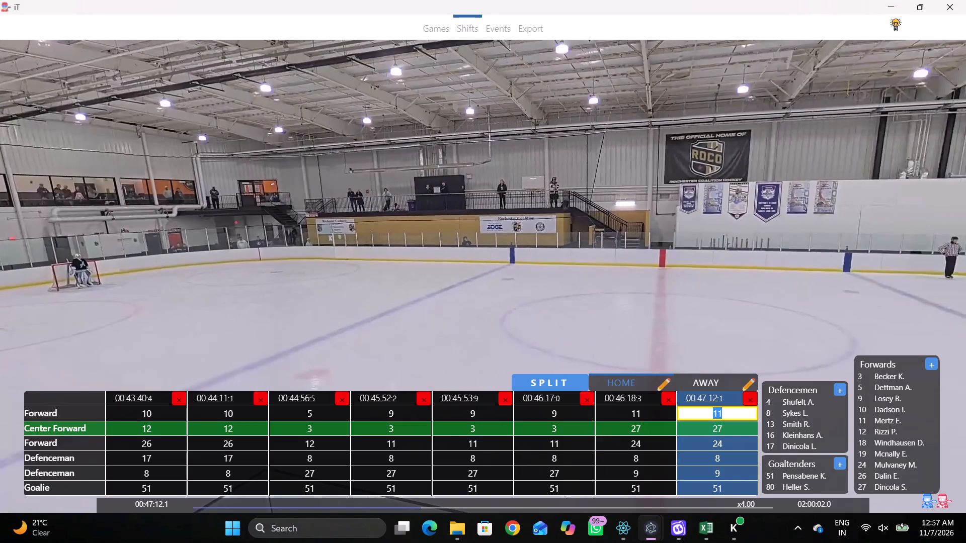
pyautogui.press('BackSpace')
pyautogui.press('BackSpace')
pyautogui.press('Tab')
pyautogui.press('BackSpace')
pyautogui.press('BackSpace')
pyautogui.press('Tab')
pyautogui.press('Tab')
pyautogui.press('BackSpace')
pyautogui.press('BackSpace')
pyautogui.press('Tab')
pyautogui.press('BackSpace')
# Enter 16 as the first defenceman and 4 as the second defenceman in the 00:47:12.1 home line.
pyautogui.click(730, 461)
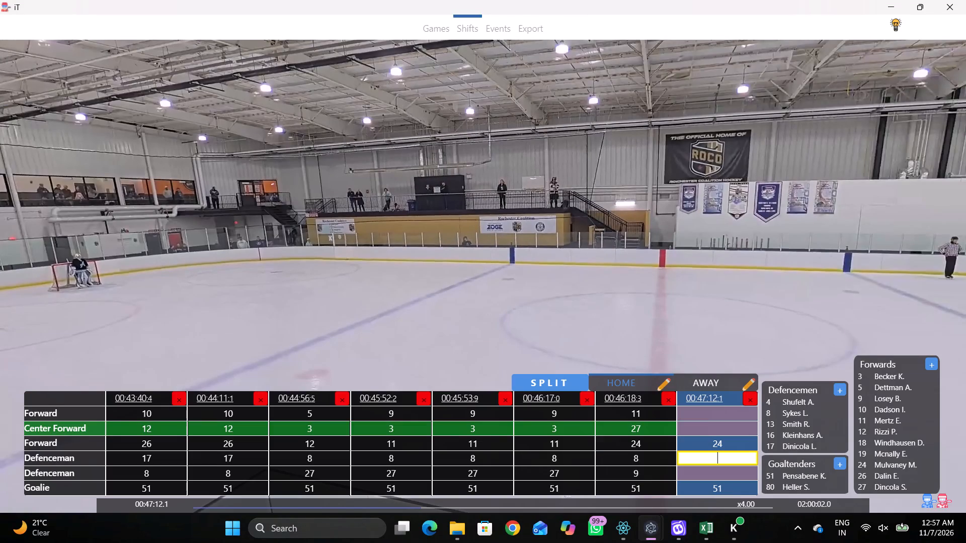
pyautogui.click(790, 433)
pyautogui.moveTo(743, 468); pyautogui.dragTo(738, 476)
pyautogui.click(777, 402)
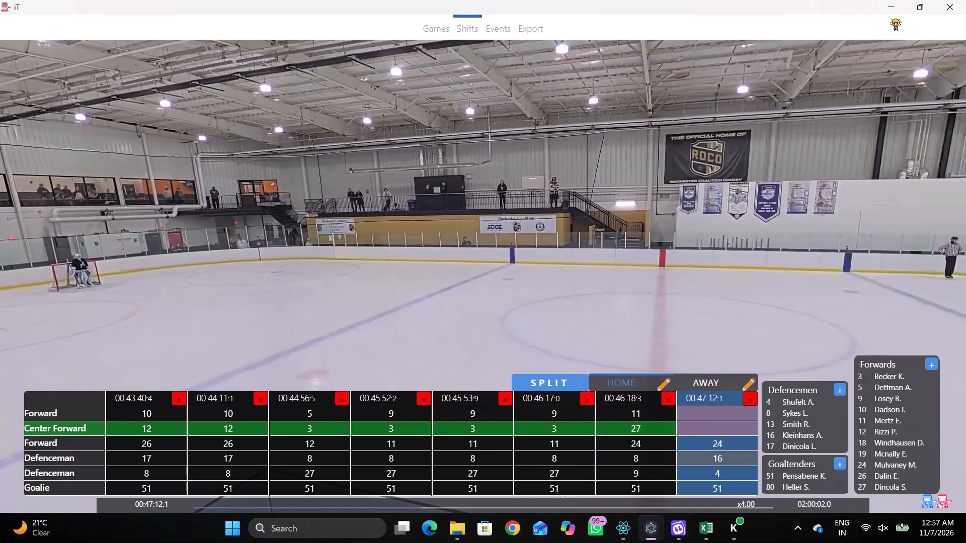
# Follow the play briefly and enter 26 as the center forward in the 00:47:12.1 home line.
pyautogui.click(716, 450)
pyautogui.press('BackSpace')
pyautogui.write('D')
pyautogui.press('space')
pyautogui.press('space')
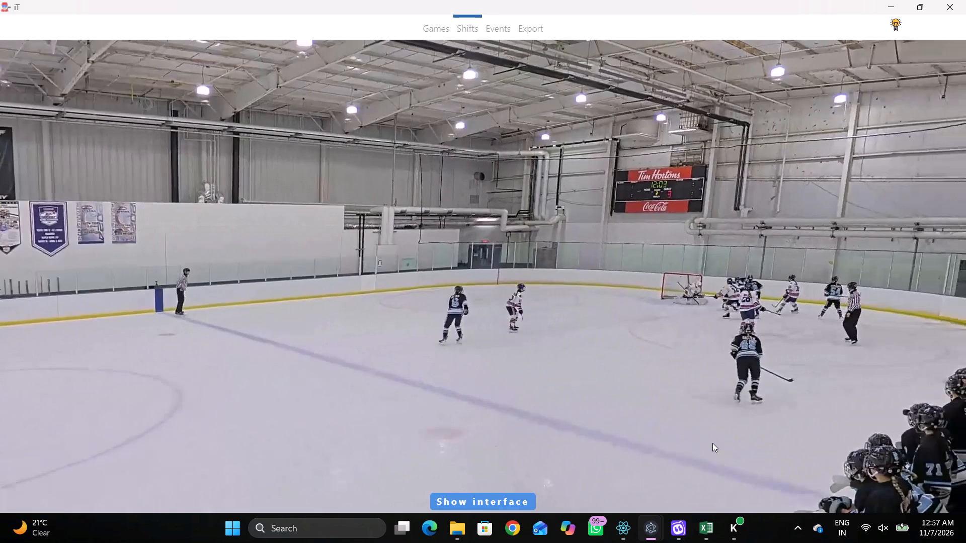
pyautogui.press('r')
pyautogui.hotkey('shift', 'd')
pyautogui.moveTo(725, 439); pyautogui.dragTo(719, 433)
pyautogui.click(719, 431)
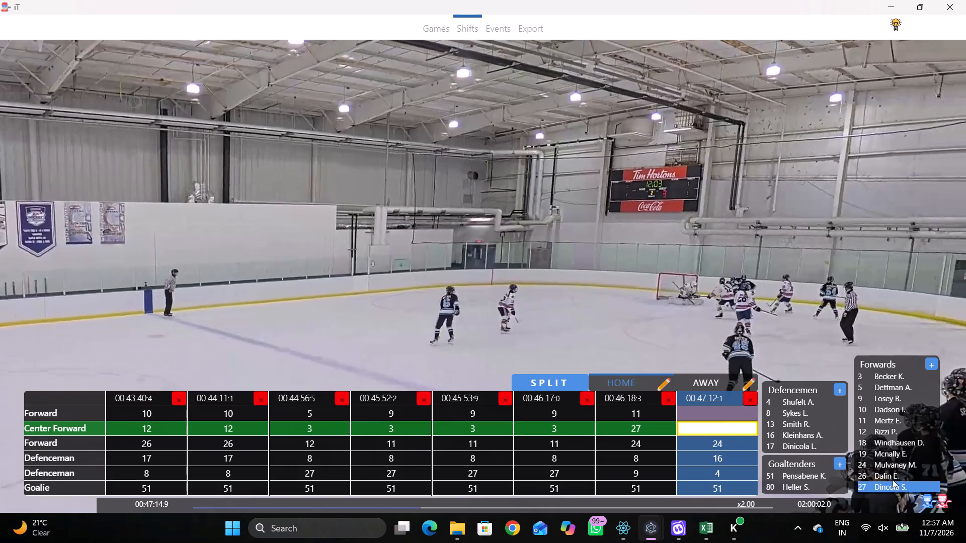
pyautogui.click(891, 479)
# Follow the faceoff and play near the home net and enter 19 as the forward below center in the 00:47:12.1 line.
pyautogui.hotkey('shift', 'd')
pyautogui.press('space')
pyautogui.press('space')
pyautogui.press('space')
pyautogui.write('vv')
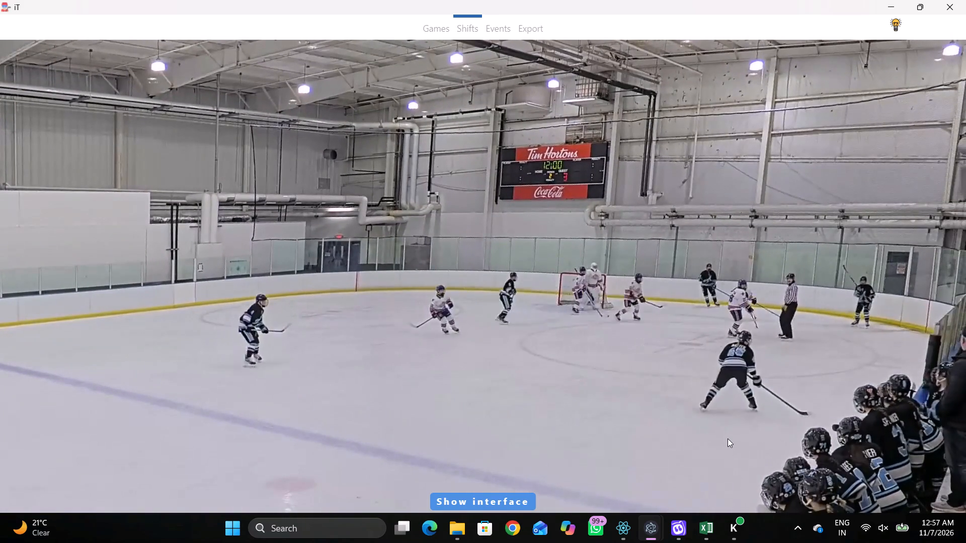
pyautogui.press('space')
pyautogui.press('space')
pyautogui.press('space')
pyautogui.press('space')
pyautogui.press('space')
pyautogui.press('space')
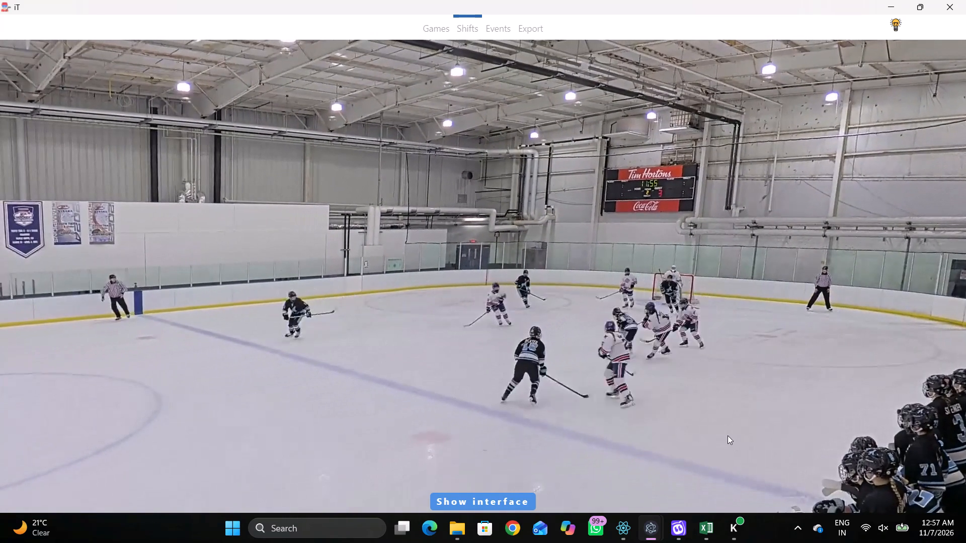
pyautogui.press('space')
pyautogui.press('space')
pyautogui.press('space')
pyautogui.press('q')
pyautogui.hotkey('shift', 'd')
pyautogui.click(710, 431)
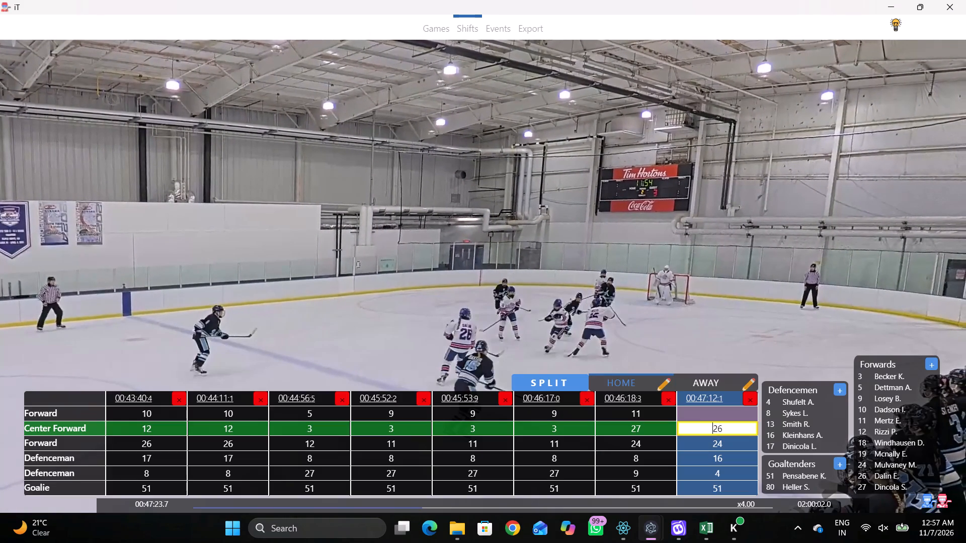
pyautogui.click(735, 437)
pyautogui.moveTo(870, 448); pyautogui.dragTo(864, 449)
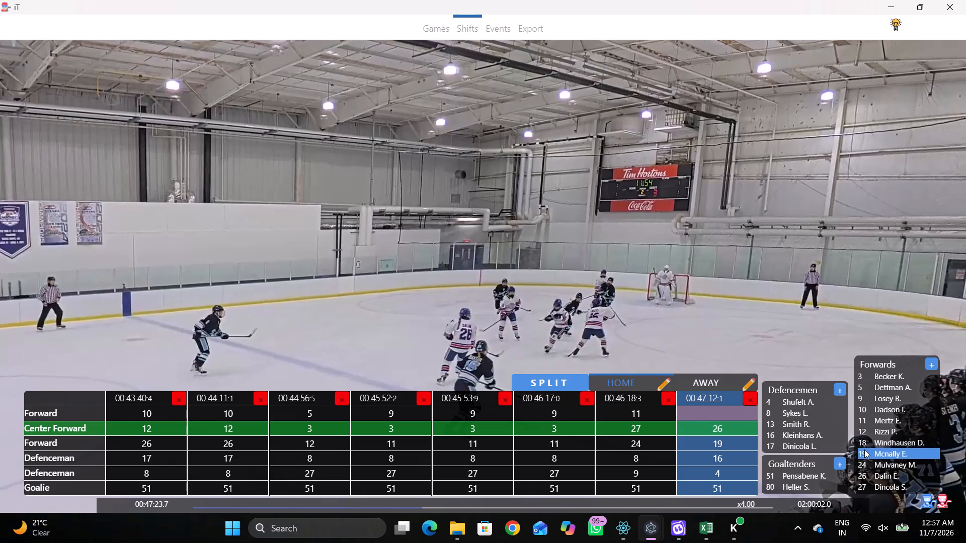
# Play on to the next stoppage and enter 12 as the forward above center in the 00:47:12.1 home line.
pyautogui.hotkey('shift', 'd')
pyautogui.press('space')
pyautogui.press('space')
pyautogui.press('space')
pyautogui.press('space')
pyautogui.press('space')
pyautogui.press('space')
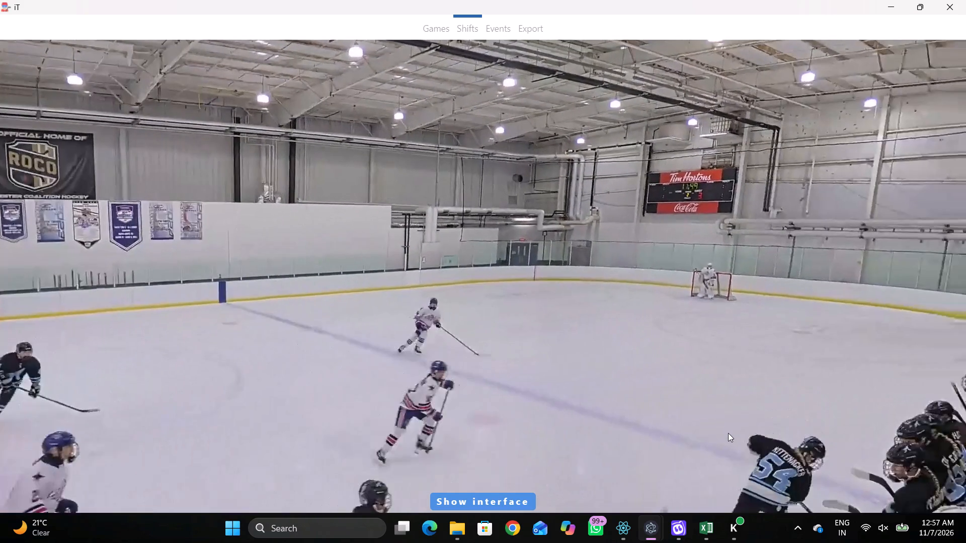
pyautogui.press('space')
pyautogui.press('space')
pyautogui.press('space')
pyautogui.press('space')
pyautogui.press('space')
pyautogui.press('space')
pyautogui.hotkey('shift', 'd')
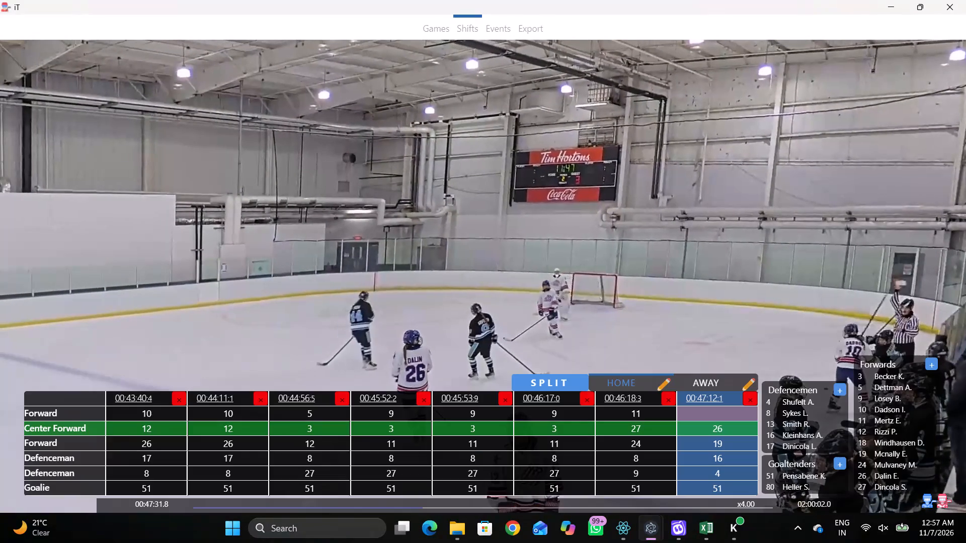
pyautogui.click(711, 413)
pyautogui.press('1')
pyautogui.press('2')
pyautogui.click(720, 324)
# Play through the stoppage to the faceoff in the away end and add a new home line at 00:48:07.3.
pyautogui.press('space')
pyautogui.press('c')
pyautogui.press('space')
pyautogui.press('c')
pyautogui.press('space')
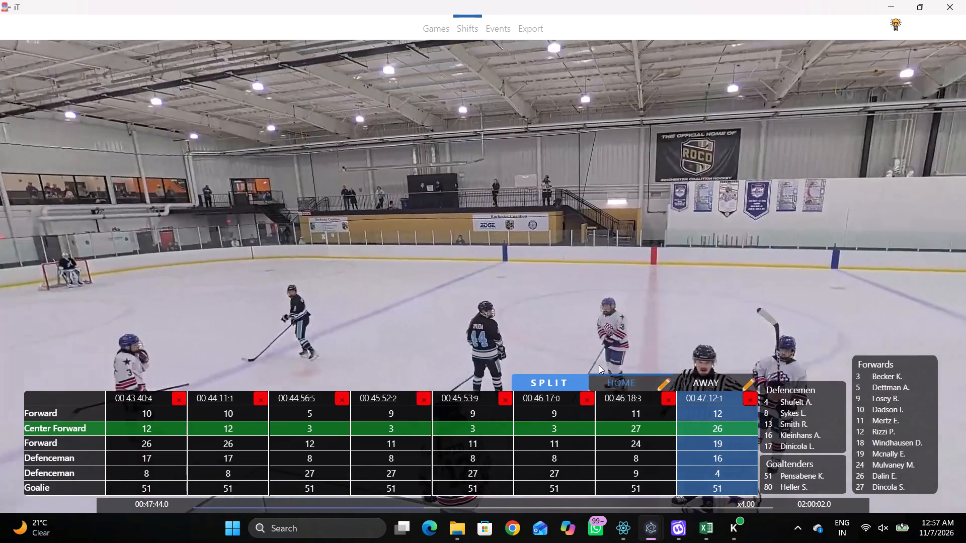
pyautogui.hotkey('shift', 'd')
pyautogui.press('space')
pyautogui.write('c')
pyautogui.press('space')
pyautogui.press('c')
pyautogui.press('space')
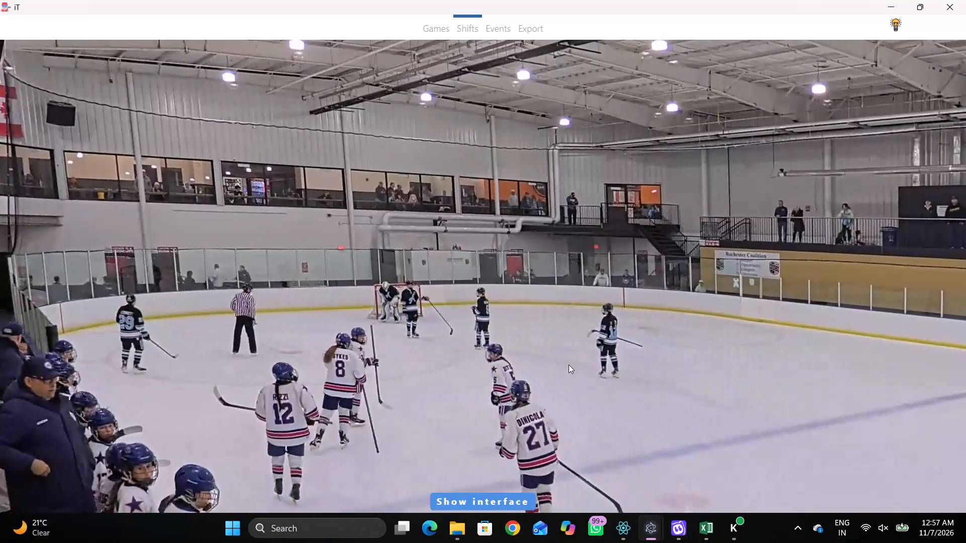
pyautogui.press('space')
pyautogui.press('space')
pyautogui.press('space')
pyautogui.press('space')
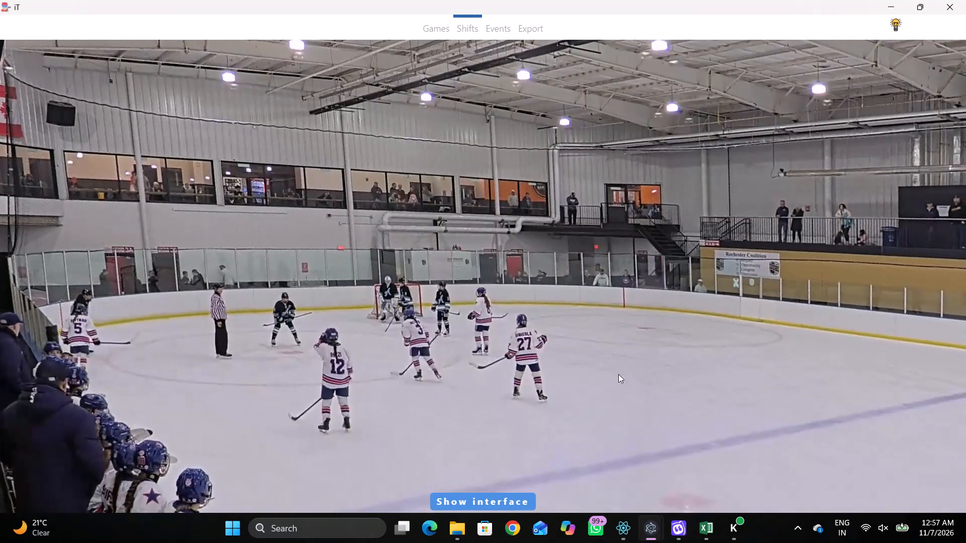
pyautogui.press('space')
pyautogui.hotkey('shift', 's')
# Enter 5 and 8 as forwards and 3 as center forward in the 00:48:07.3 home line.
pyautogui.hotkey('shift', 'd')
pyautogui.click(720, 424)
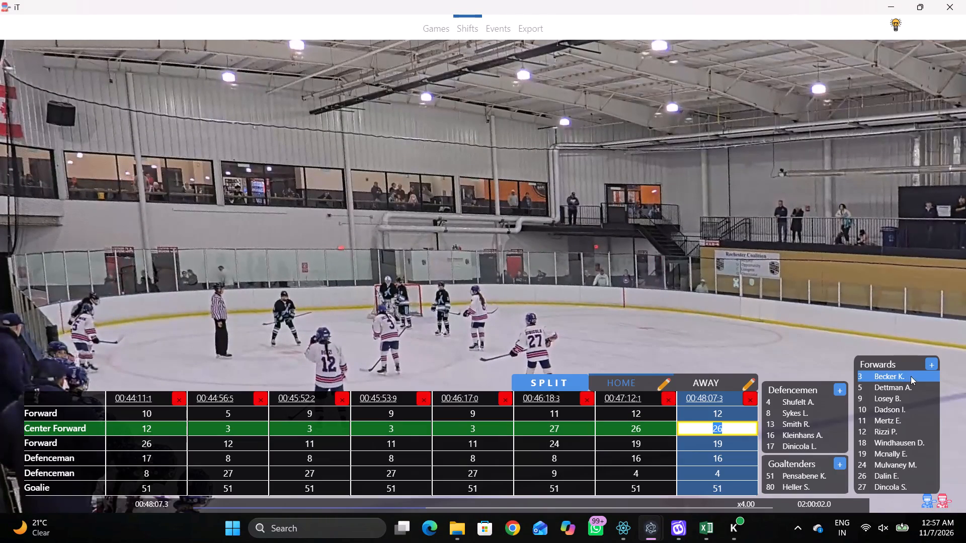
pyautogui.click(897, 375)
pyautogui.click(731, 431)
pyautogui.click(731, 438)
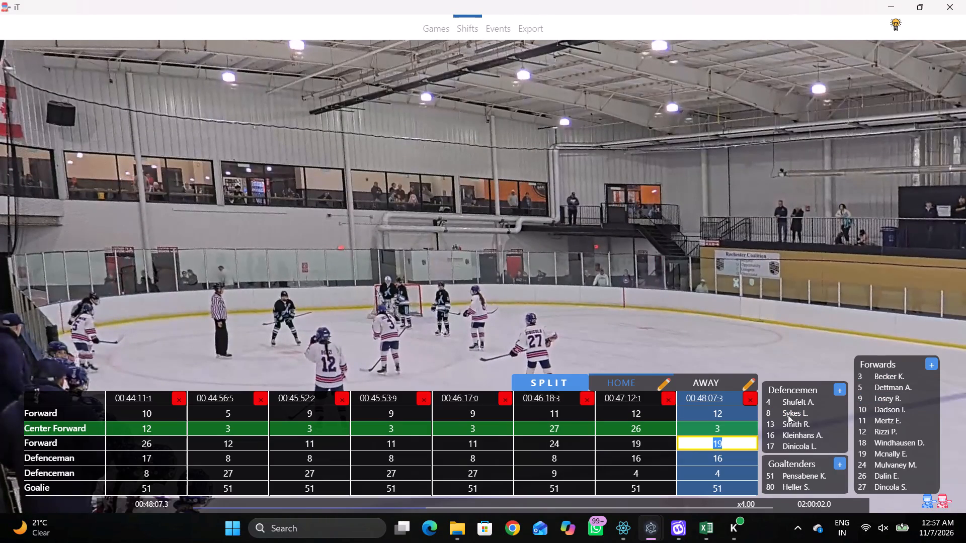
pyautogui.click(803, 409)
pyautogui.click(722, 413)
pyautogui.click(879, 389)
pyautogui.hotkey('shift', 'd')
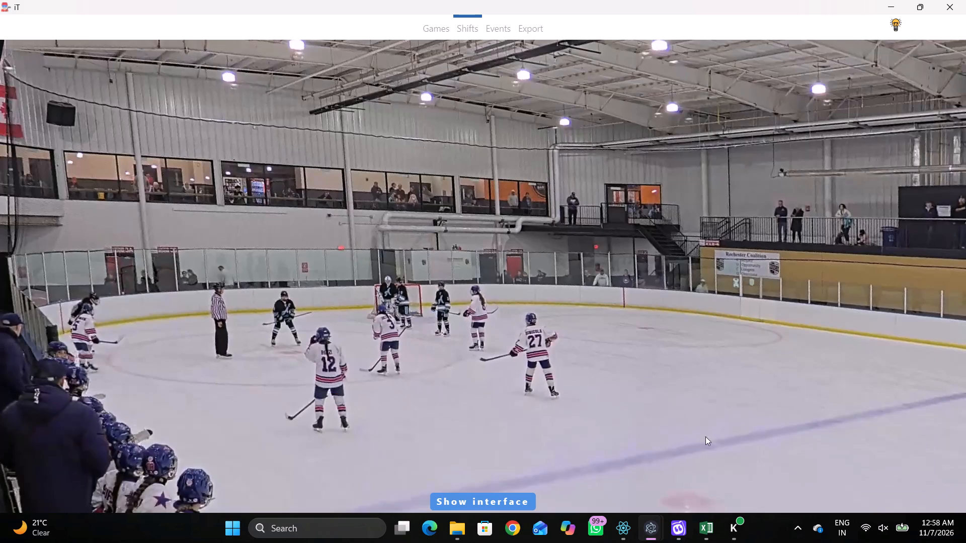
# Recheck the faceoff frames and enter 12 and 27 as the defencemen in the 00:48:07.3 home line.
pyautogui.press('q')
pyautogui.press('q')
pyautogui.press('q')
pyautogui.press('q')
pyautogui.hotkey('shift', 'd')
pyautogui.click(735, 459)
pyautogui.press('1')
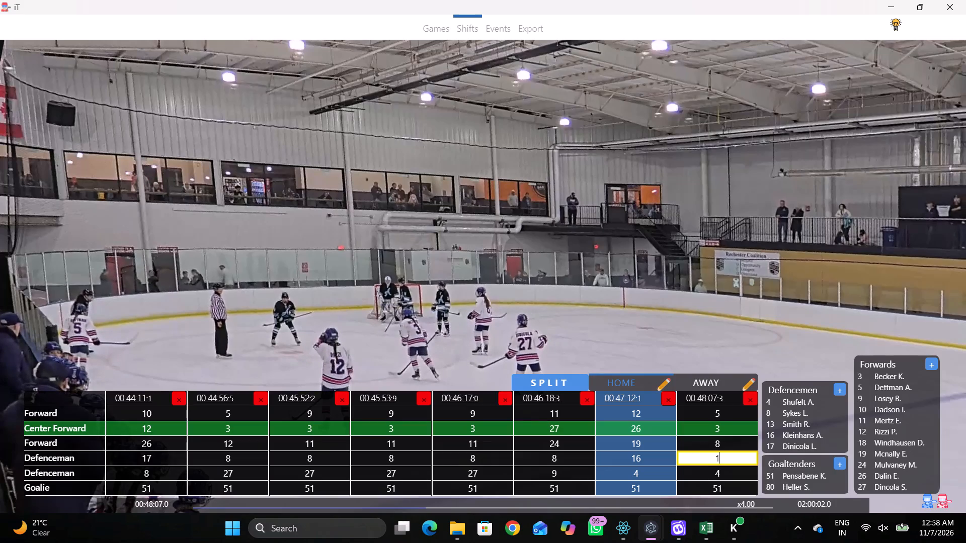
pyautogui.press('2')
pyautogui.click(726, 471)
pyautogui.click(877, 481)
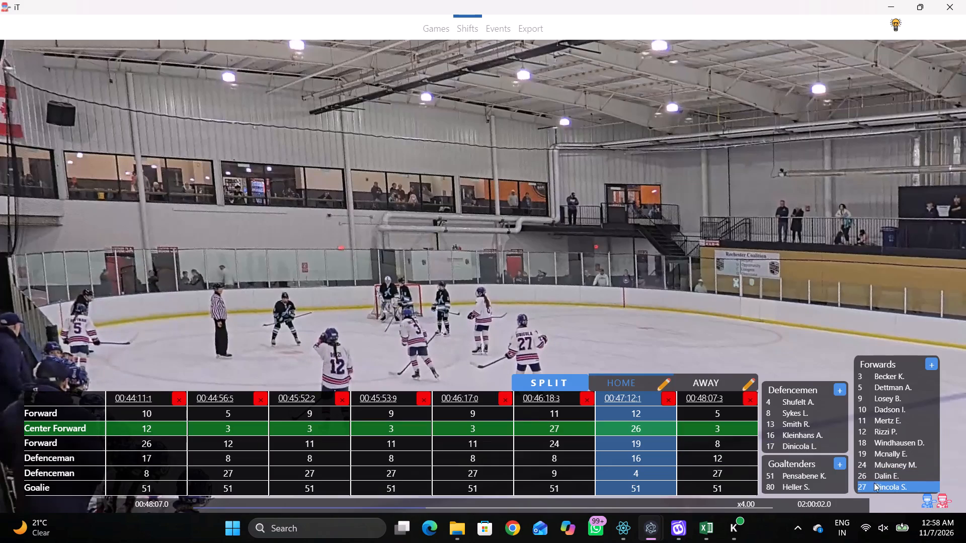
pyautogui.hotkey('shift', 'd')
# Add another home line at 00:48:08.5.
pyautogui.press('space')
pyautogui.press('space')
pyautogui.hotkey('shift', 's')
pyautogui.hotkey('shift', 'd')
pyautogui.hotkey('shift', 'd')
# Play the video onward to the next home player change and add a new home line at 00:48:59.0.
pyautogui.write('c c c')
pyautogui.press('space')
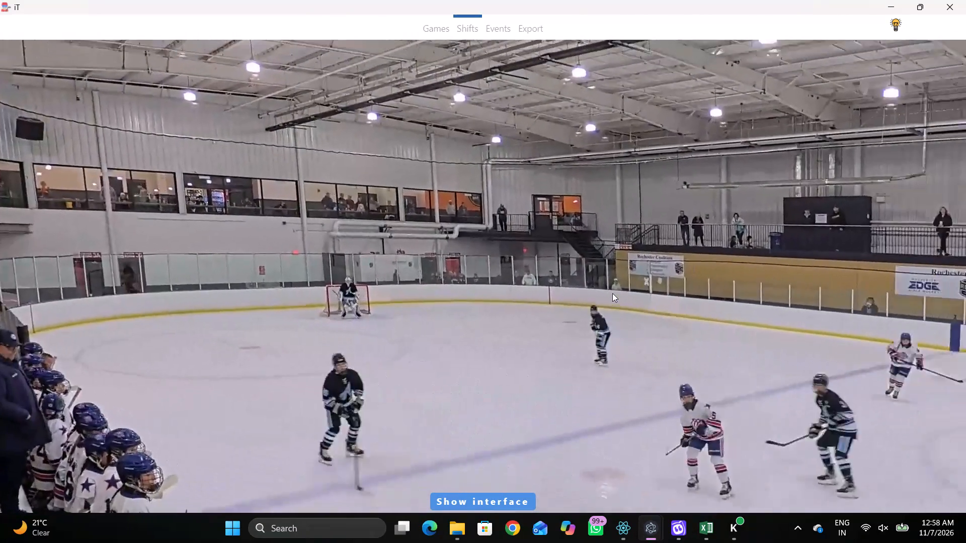
pyautogui.press('space')
pyautogui.press('space')
pyautogui.press('space')
pyautogui.press('space')
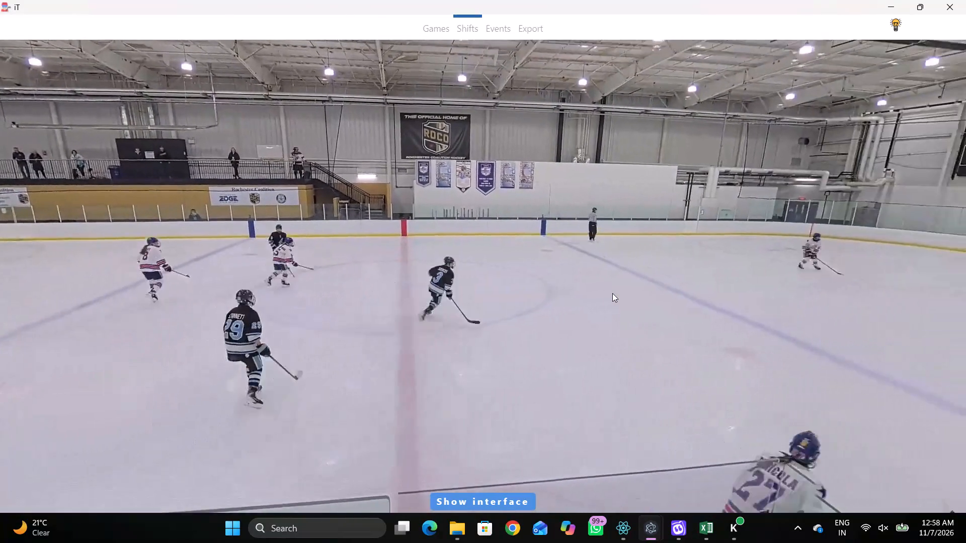
pyautogui.press('space')
pyautogui.press('space')
pyautogui.press('space')
pyautogui.press('space')
pyautogui.press('space')
pyautogui.press('space')
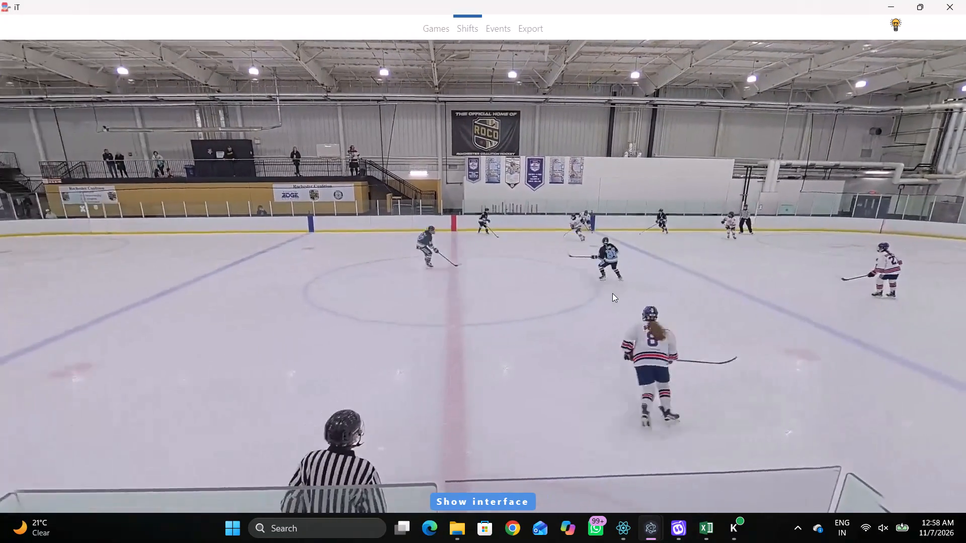
pyautogui.press('space')
pyautogui.press('space')
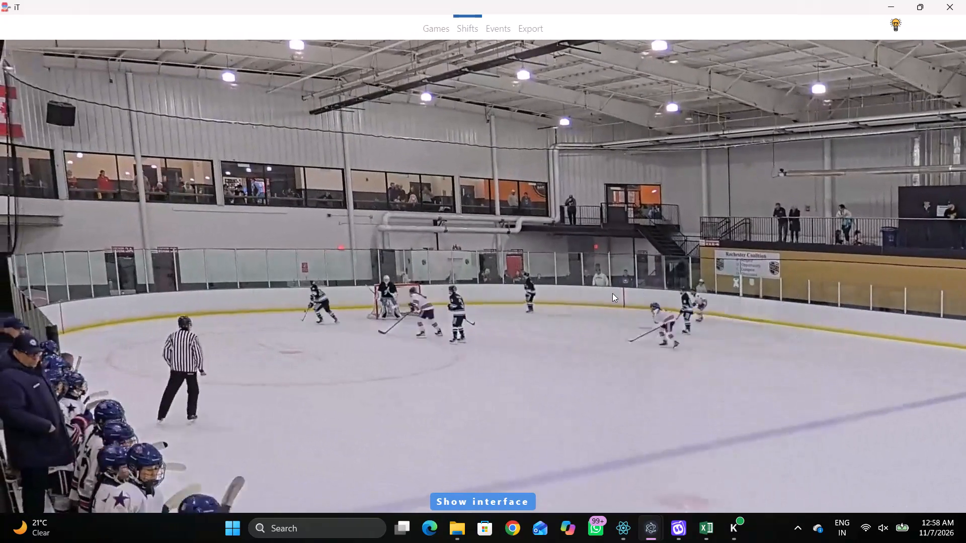
pyautogui.press('space')
pyautogui.write('qSDD D')
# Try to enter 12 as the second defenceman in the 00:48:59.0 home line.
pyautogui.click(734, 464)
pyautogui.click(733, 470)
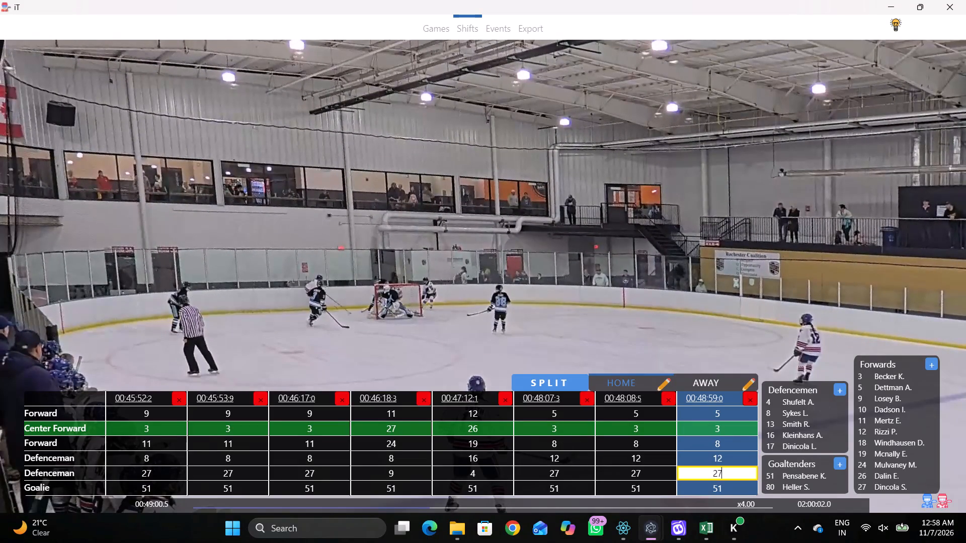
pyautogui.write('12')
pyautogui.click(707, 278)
# Enter 13 as the second defenceman in the 00:48:59.0 home line.
pyautogui.click(742, 466)
pyautogui.press('1')
pyautogui.press('3')
pyautogui.click(680, 295)
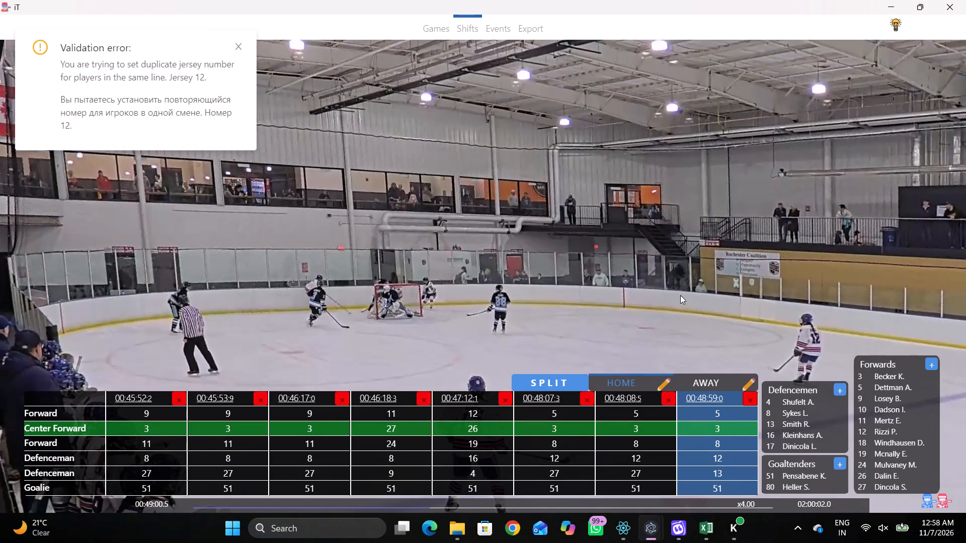
# Follow the play back to the home end and add a new home line at 00:49:10.9.
pyautogui.hotkey('shift', 'd')
pyautogui.press('space')
pyautogui.press('space')
pyautogui.press('space')
pyautogui.write('v')
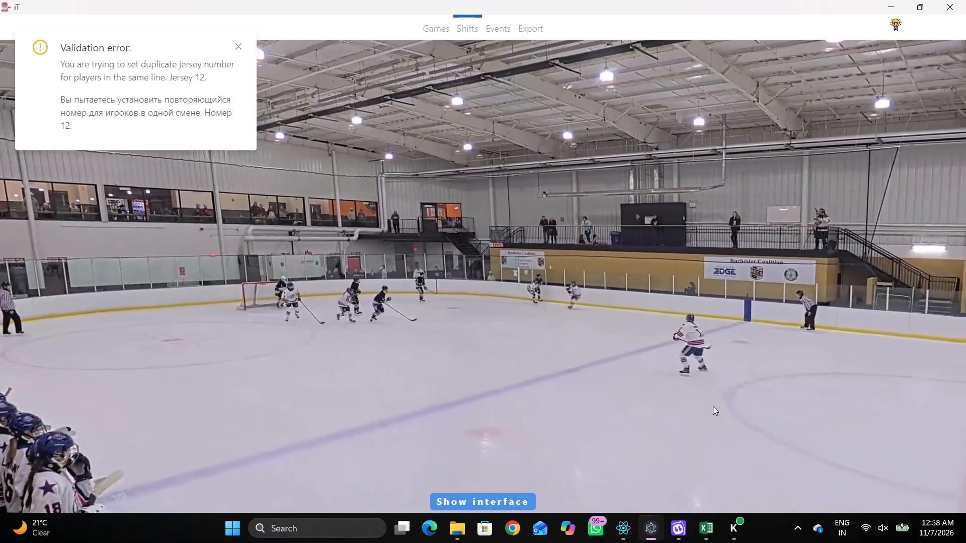
pyautogui.press('space')
pyautogui.press('space')
pyautogui.press('space')
pyautogui.press('space')
pyautogui.press('space')
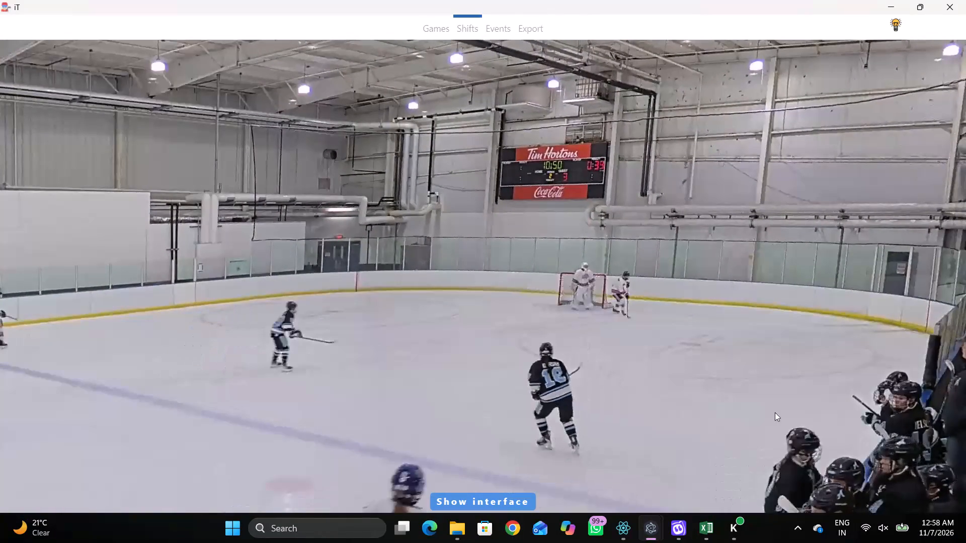
pyautogui.hotkey('shift', 's')
pyautogui.hotkey('shift', 'd')
pyautogui.hotkey('shift', 'd')
# Follow the play to identify the incoming home player and enter 11 as the first forward in the 00:49:10.9 home line.
pyautogui.press('space')
pyautogui.press('space')
pyautogui.press('space')
pyautogui.press('space')
pyautogui.hotkey('shift', 'd')
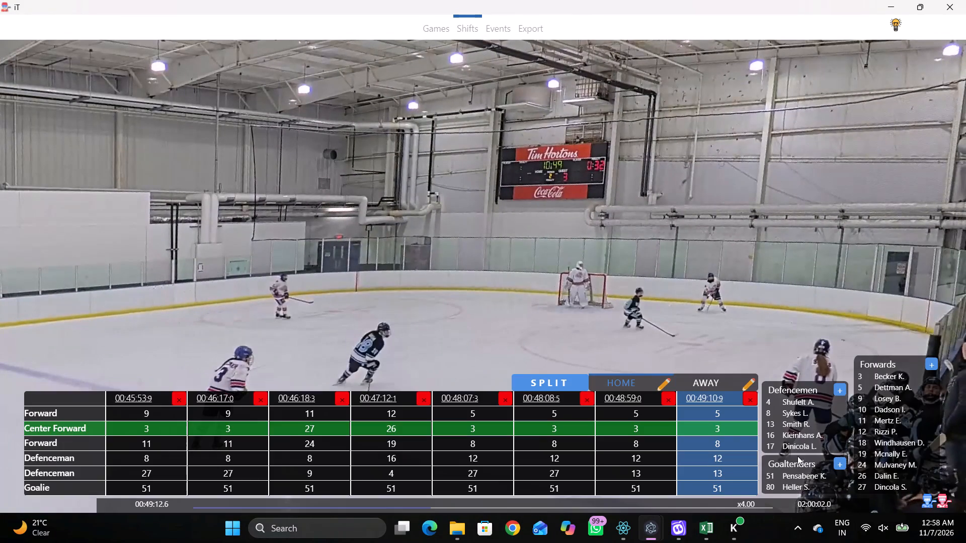
pyautogui.hotkey('shift', 'd')
pyautogui.press('space')
pyautogui.press('space')
pyautogui.press('space')
pyautogui.press('space')
pyautogui.press('space')
pyautogui.press('space')
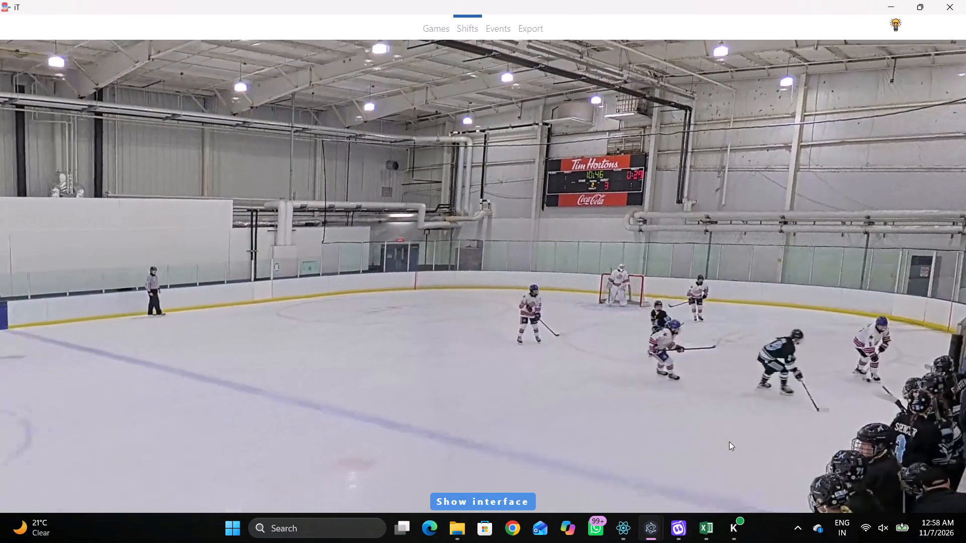
pyautogui.press('space')
pyautogui.press('space')
pyautogui.write('q q')
pyautogui.hotkey('shift', 'd')
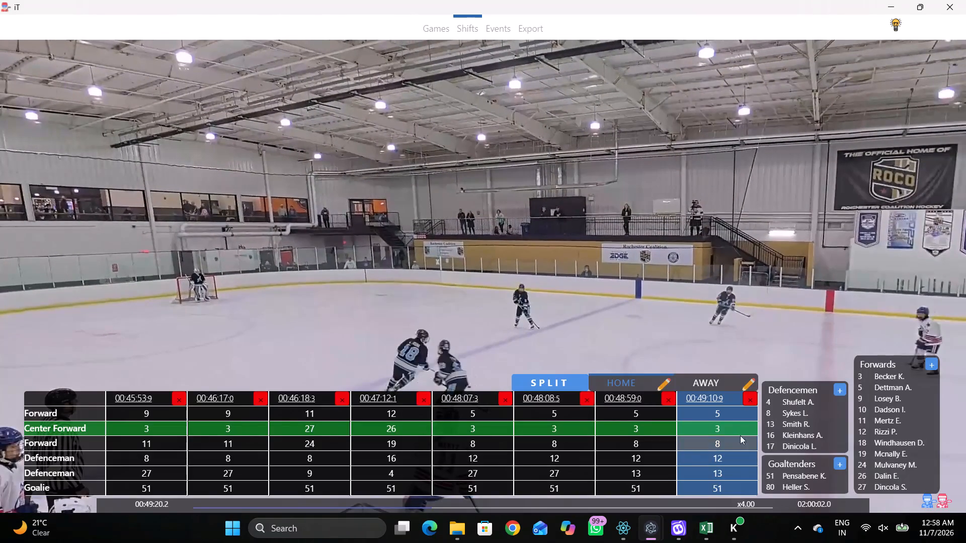
pyautogui.click(727, 420)
pyautogui.click(712, 416)
pyautogui.press('1')
pyautogui.press('1')
# Replay from the 00:49:10.9 line to the next home player change and add a new home line at 00:49:21.1.
pyautogui.click(711, 396)
pyautogui.hotkey('shift', 'd')
pyautogui.press('space')
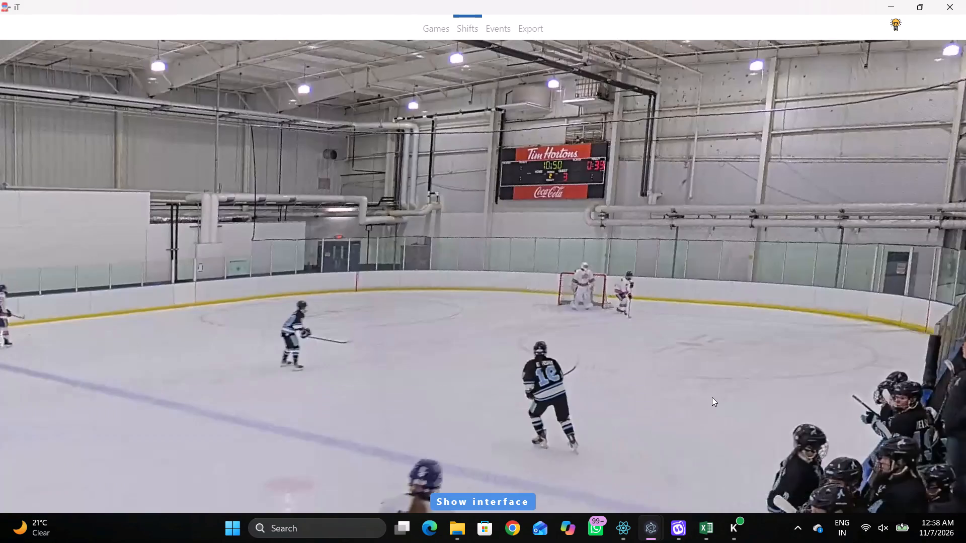
pyautogui.press('space')
pyautogui.press('space')
pyautogui.press('space')
pyautogui.press('space')
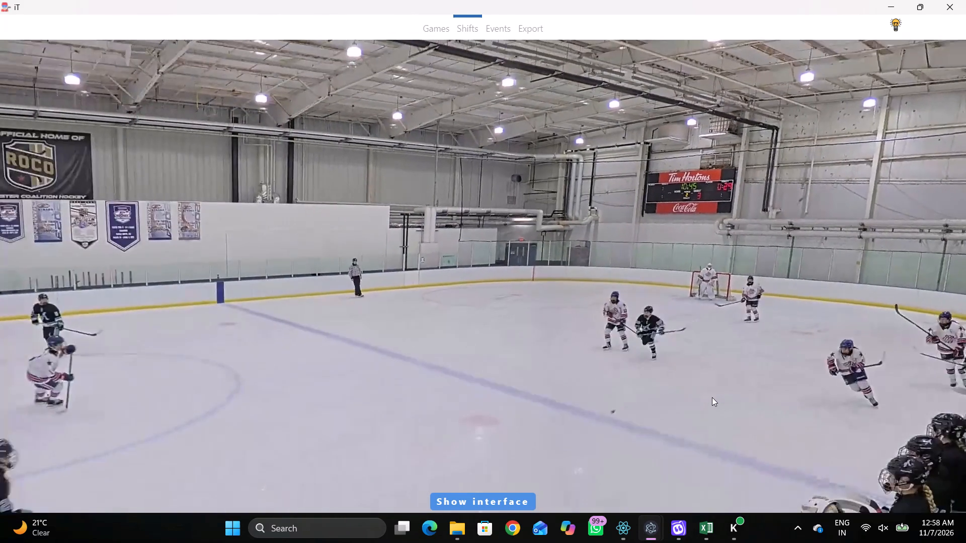
pyautogui.press('space')
pyautogui.write('qq')
pyautogui.write('r v')
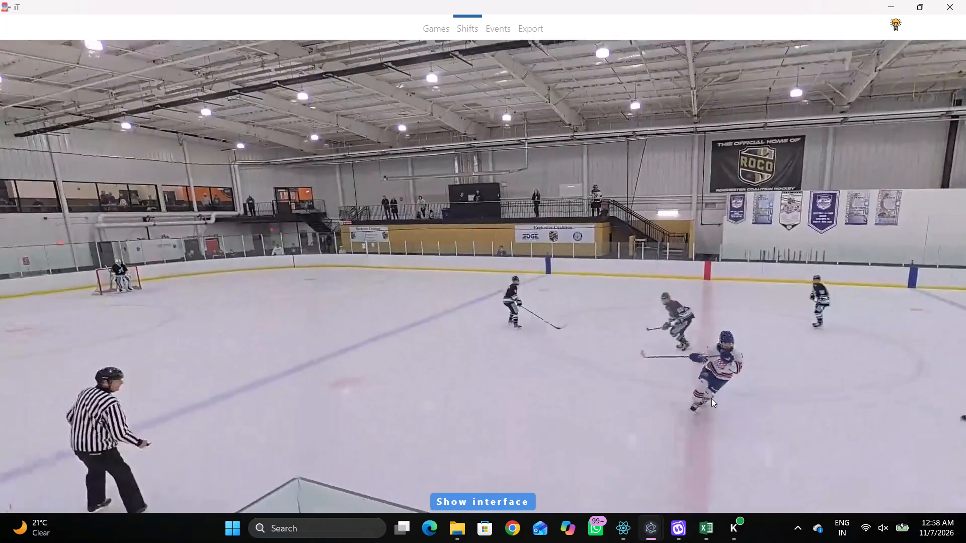
pyautogui.press('space')
pyautogui.press('space')
pyautogui.press('space')
pyautogui.hotkey('shift', 's')
pyautogui.hotkey('shift', 'd')
pyautogui.hotkey('shift', 'd')
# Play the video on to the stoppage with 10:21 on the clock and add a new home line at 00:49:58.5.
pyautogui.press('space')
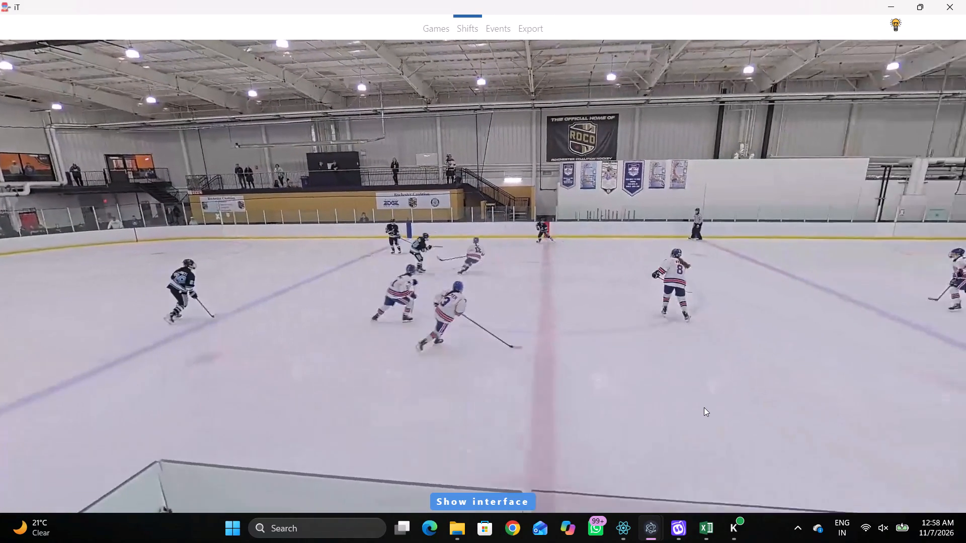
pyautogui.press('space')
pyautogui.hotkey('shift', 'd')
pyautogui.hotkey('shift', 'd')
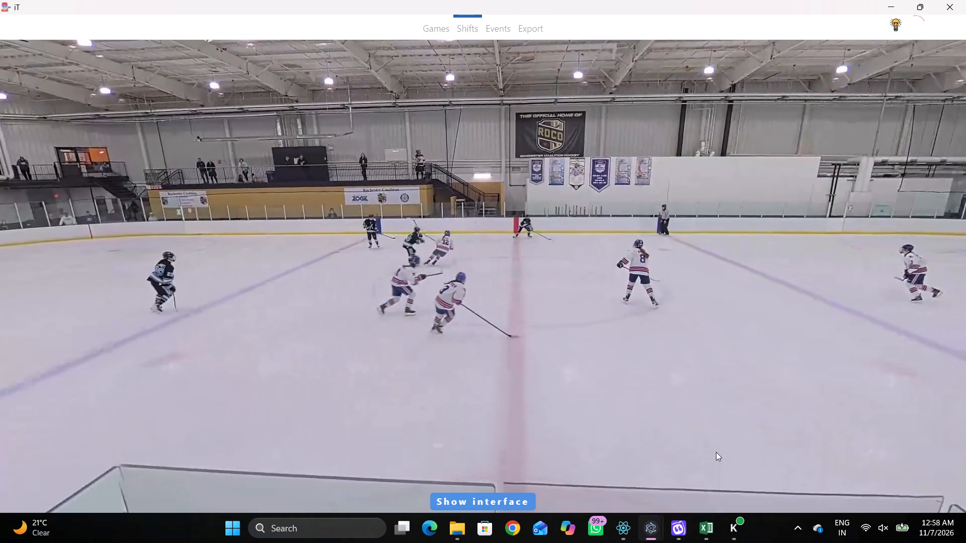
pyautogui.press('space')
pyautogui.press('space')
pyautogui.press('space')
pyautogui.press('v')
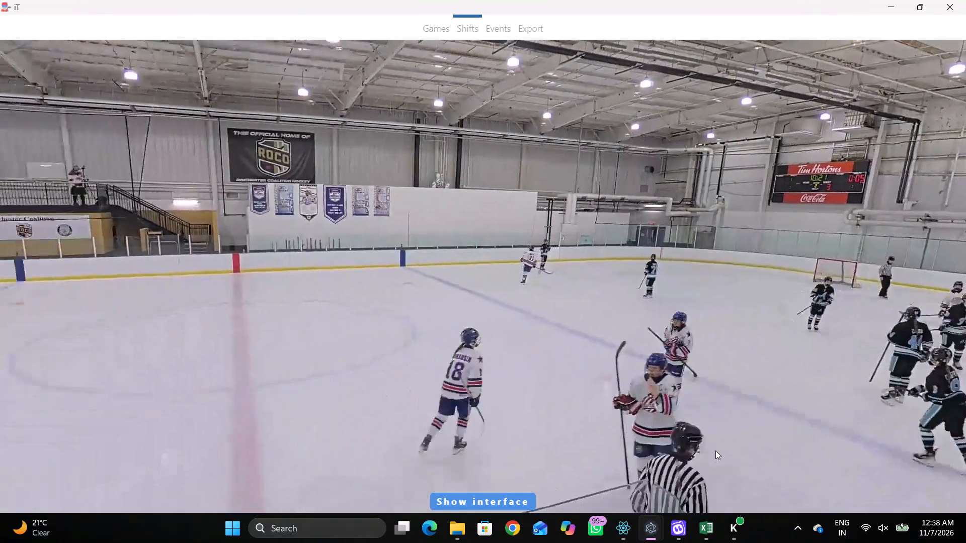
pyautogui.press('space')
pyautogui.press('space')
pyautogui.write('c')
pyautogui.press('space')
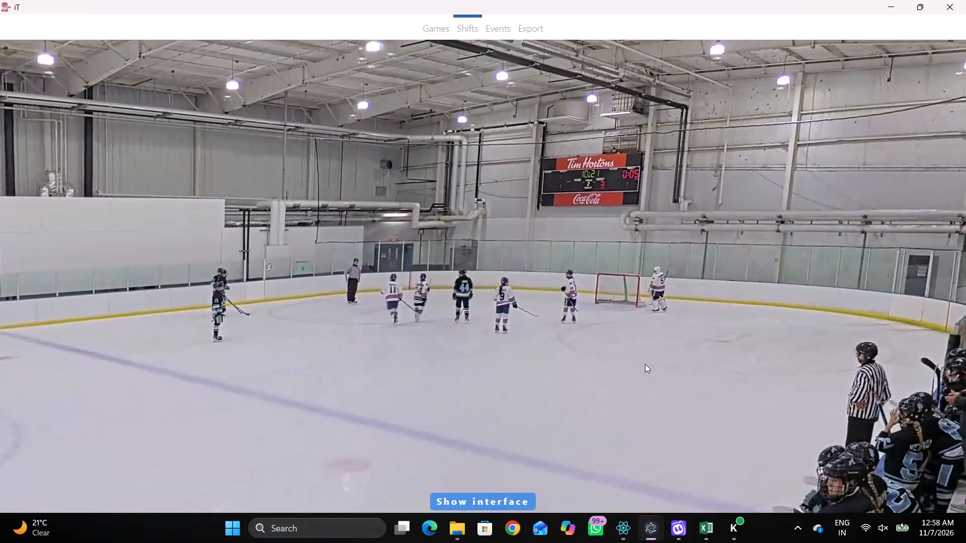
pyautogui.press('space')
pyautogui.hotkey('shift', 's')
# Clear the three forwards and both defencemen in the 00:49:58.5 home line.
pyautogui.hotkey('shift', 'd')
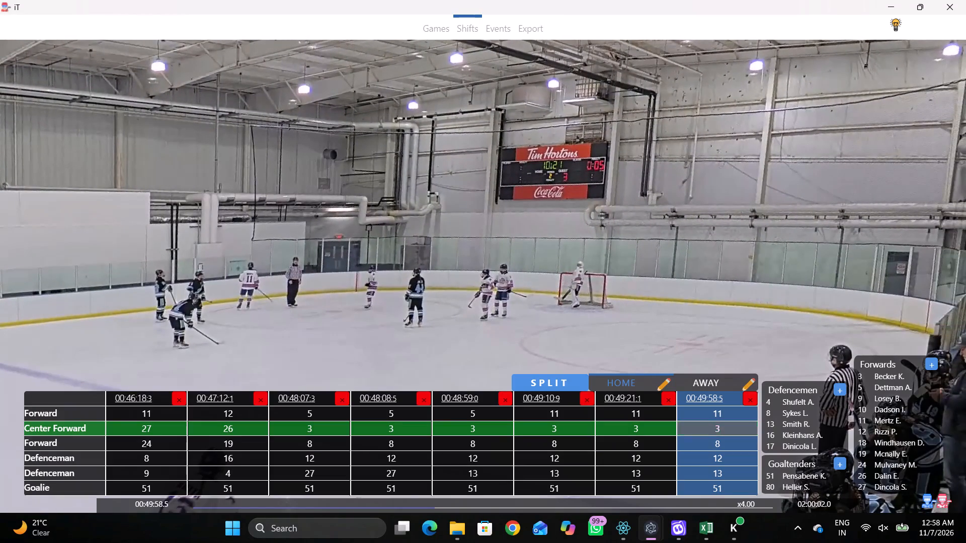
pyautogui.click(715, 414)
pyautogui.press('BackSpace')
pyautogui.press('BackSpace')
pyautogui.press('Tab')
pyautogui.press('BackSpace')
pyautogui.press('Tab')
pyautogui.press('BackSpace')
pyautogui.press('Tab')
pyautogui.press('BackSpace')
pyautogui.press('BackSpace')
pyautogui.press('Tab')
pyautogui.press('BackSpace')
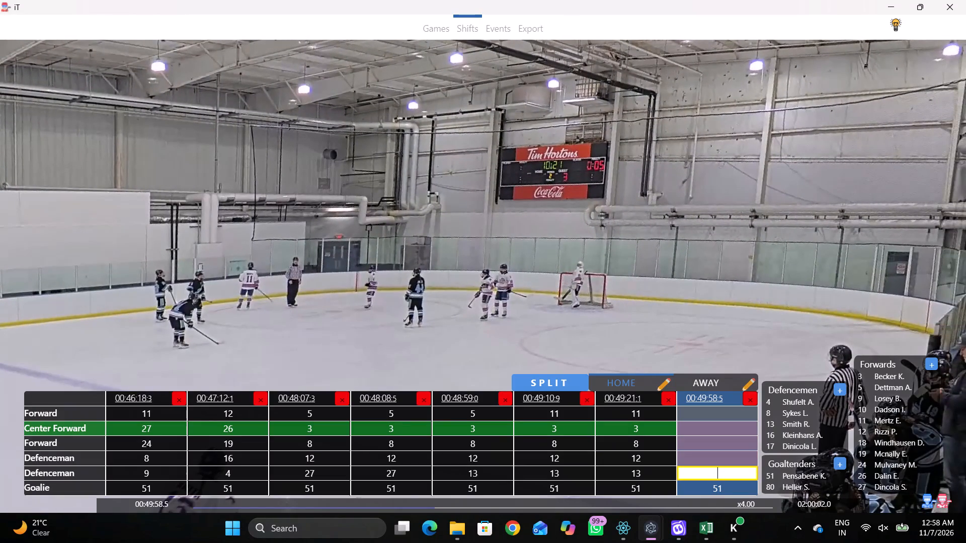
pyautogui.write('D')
# Add a new home line at the faceoff at 00:50:02.6 and delete the 00:49:58.5 home line.
pyautogui.press('space')
pyautogui.press('space')
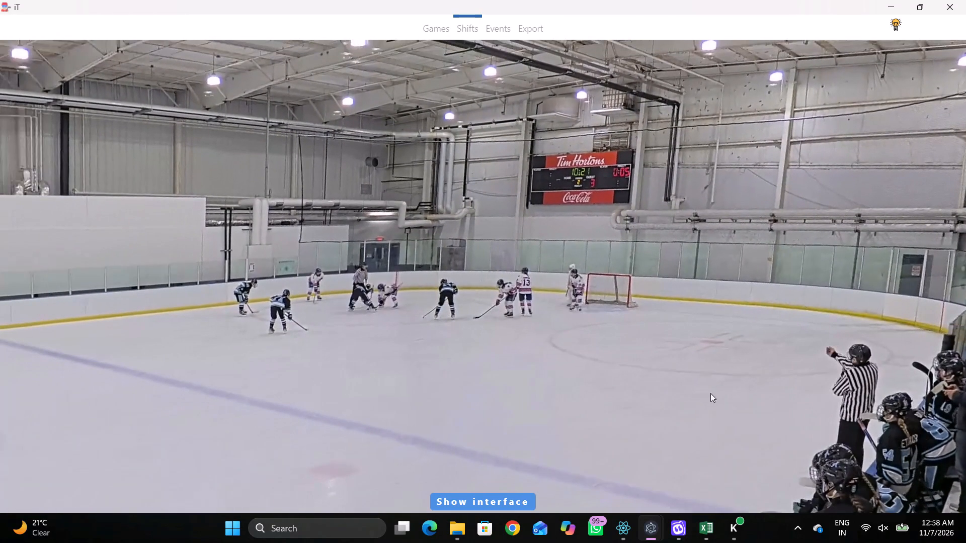
pyautogui.hotkey('shift', 's')
pyautogui.hotkey('shift', 'd')
pyautogui.click(672, 397)
pyautogui.click(569, 270)
pyautogui.hotkey('shift', 'd')
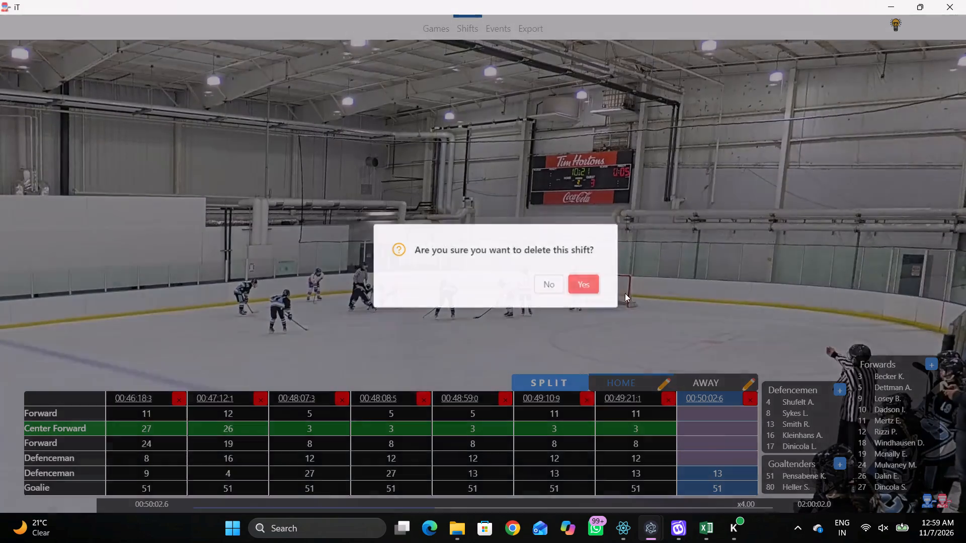
# Follow the play until the home centre's number is readable and enter 24 as center forward in the 00:50:02.6 line.
pyautogui.press('space')
pyautogui.press('space')
pyautogui.press('space')
pyautogui.press('space')
pyautogui.press('space')
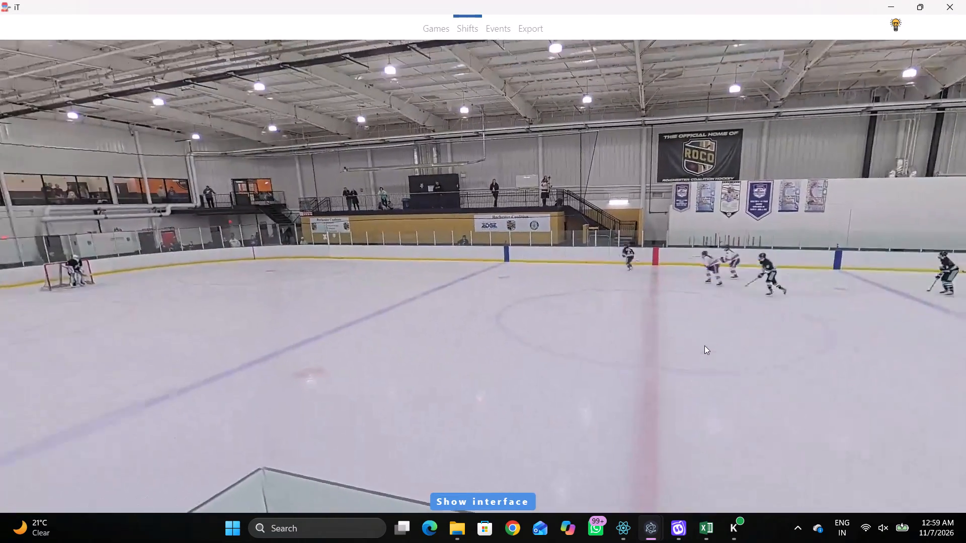
pyautogui.press('space')
pyautogui.press('space')
pyautogui.press('space')
pyautogui.press('space')
pyautogui.press('space')
pyautogui.press('space')
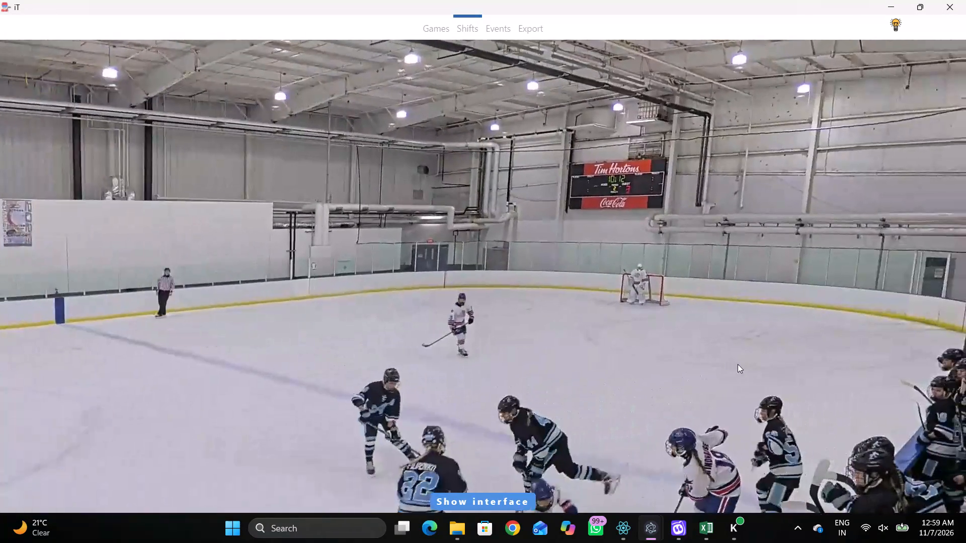
pyautogui.press('space')
pyautogui.press('space')
pyautogui.press('space')
pyautogui.press('space')
pyautogui.press('space')
pyautogui.press('space')
pyautogui.press('space')
pyautogui.press('q')
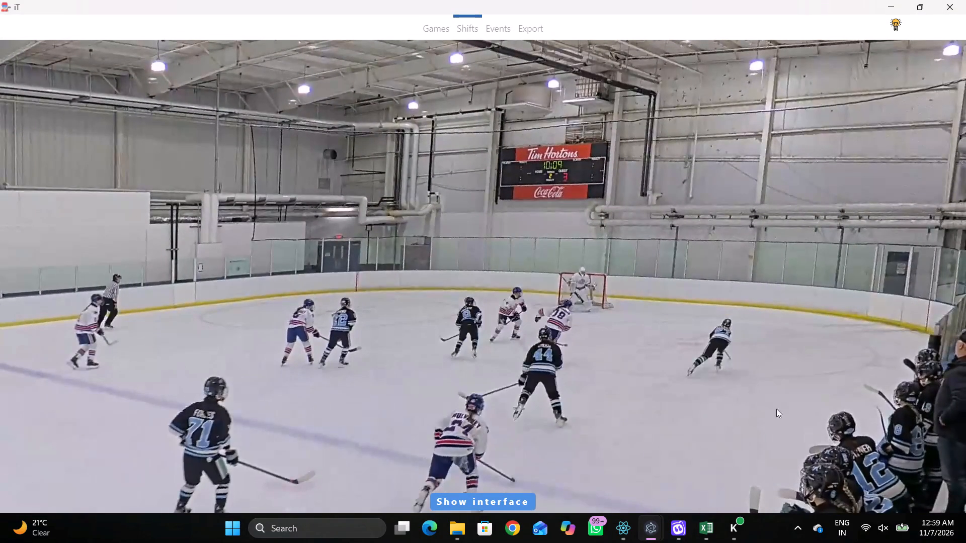
pyautogui.hotkey('shift', 'd')
pyautogui.press('q')
pyautogui.click(737, 427)
pyautogui.click(881, 468)
# Step back through the video and enter 18 as the first defenceman in the 00:50:02.6 home line.
pyautogui.press('q')
pyautogui.press('q')
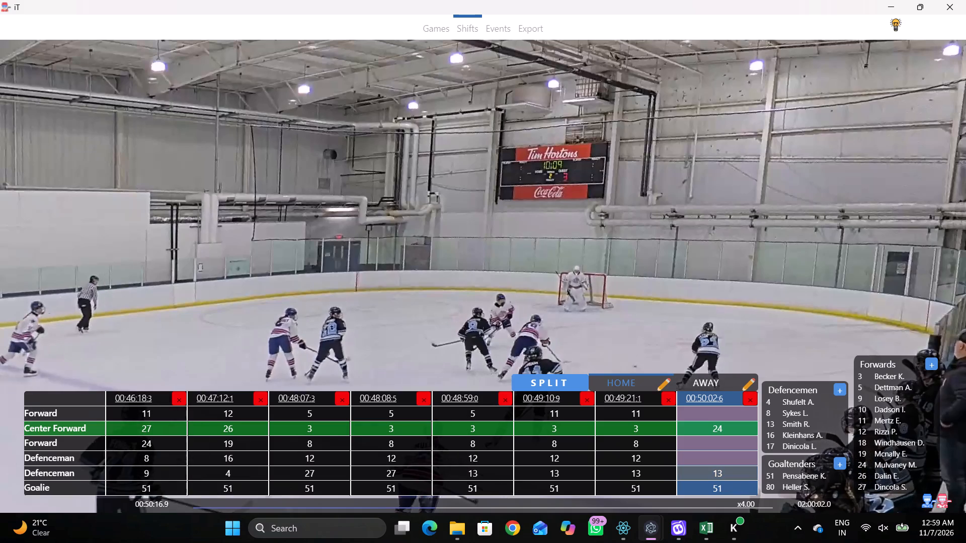
pyautogui.press('q')
pyautogui.press('q')
pyautogui.click(726, 479)
pyautogui.click(732, 463)
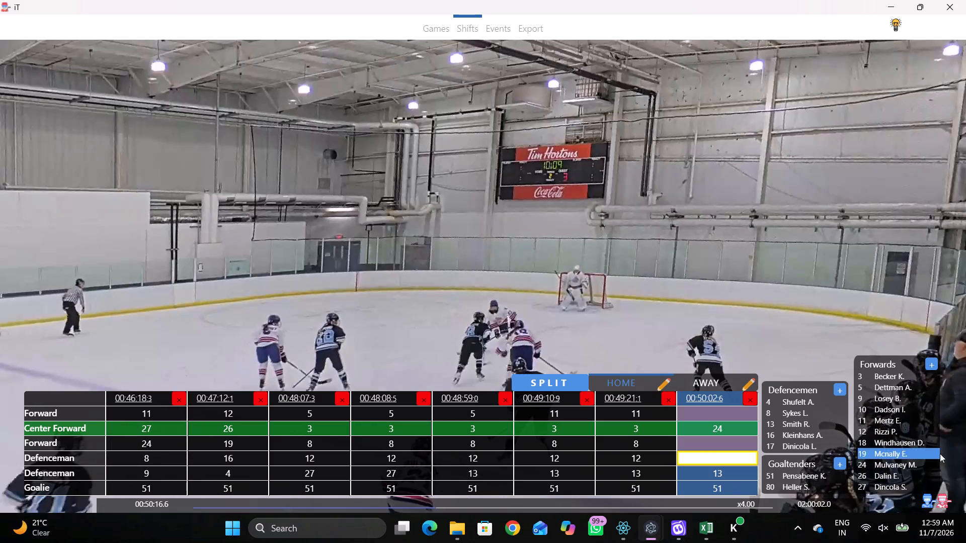
pyautogui.click(879, 441)
# Play the action around the net and enter 11 as the second winger, below the centre, in the 00:50:02.6 home line.
pyautogui.hotkey('shift', 'd')
pyautogui.press('space')
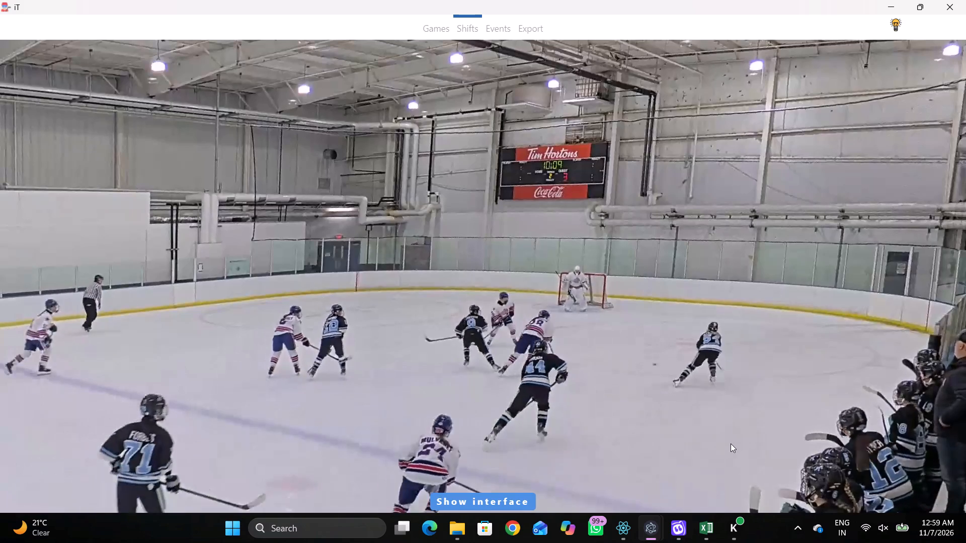
pyautogui.press('space')
pyautogui.press('space')
pyautogui.press('space')
pyautogui.press('space')
pyautogui.press('space')
pyautogui.hotkey('shift', 'd')
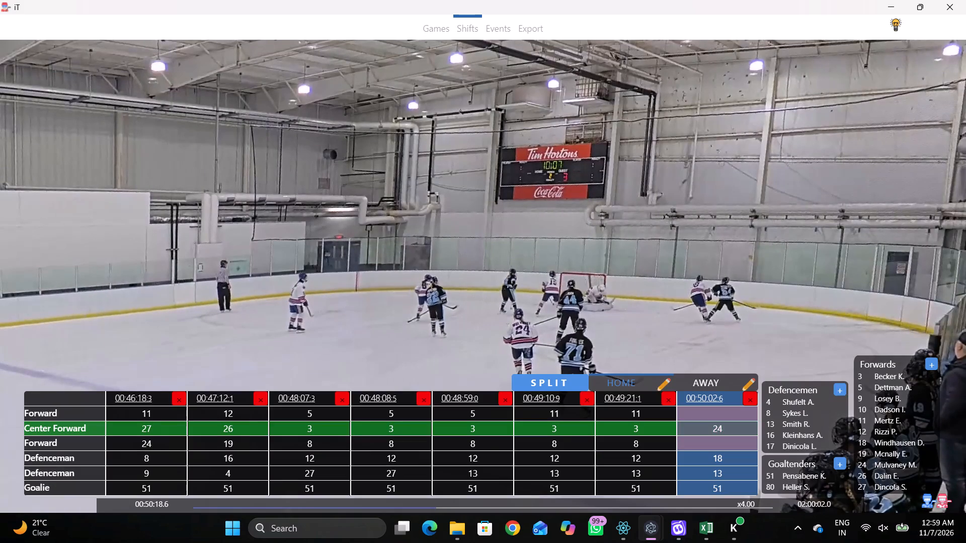
pyautogui.click(723, 426)
pyautogui.click(726, 445)
pyautogui.press('1')
pyautogui.press('1')
pyautogui.click(677, 314)
# Check the home players during the 10:05 stoppage and enter 9 as the first forward in the 00:50:02.6 line.
pyautogui.press('space')
pyautogui.press('space')
pyautogui.press('space')
pyautogui.press('space')
pyautogui.press('space')
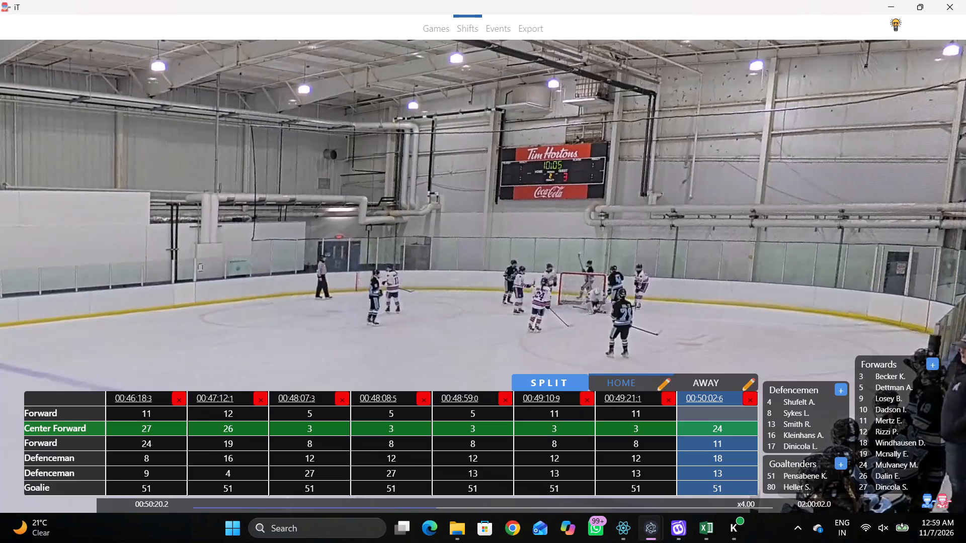
pyautogui.press('space')
pyautogui.press('space')
pyautogui.press('space')
pyautogui.press('space')
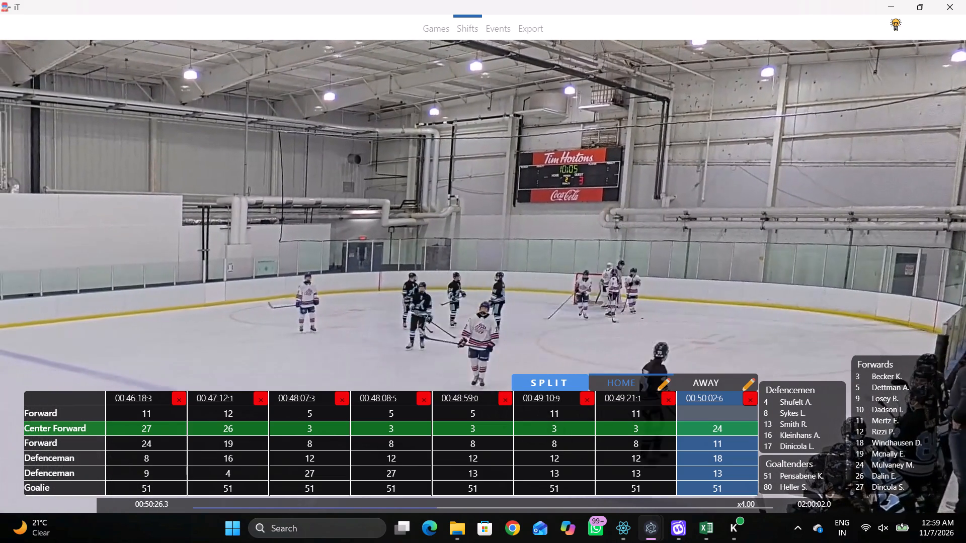
pyautogui.press('space')
pyautogui.press('space')
pyautogui.press('space')
pyautogui.press('space')
pyautogui.press('space')
pyautogui.click(730, 409)
pyautogui.click(871, 396)
# Play on to the next faceoff and add new home lines at 00:50:38.9 and 00:50:40.7.
pyautogui.press('space')
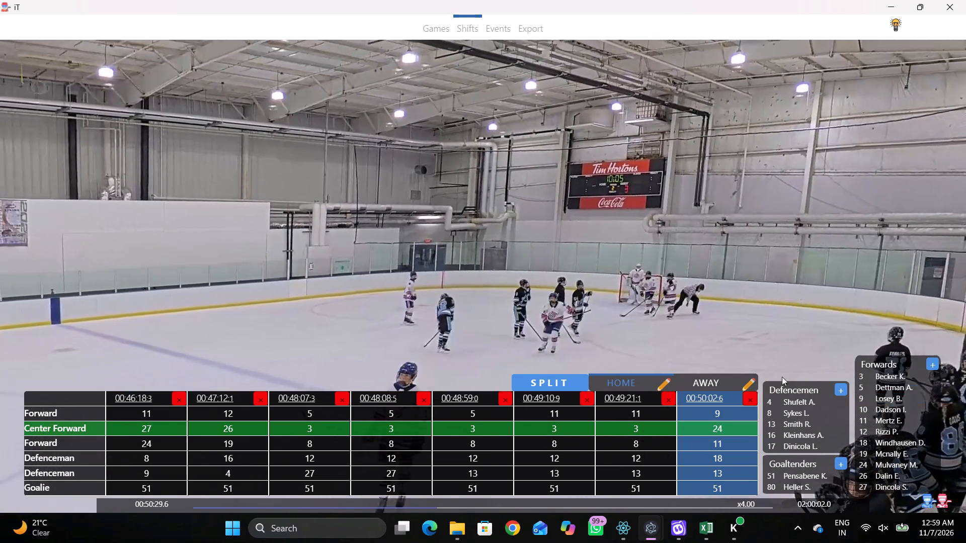
pyautogui.hotkey('shift', 'd')
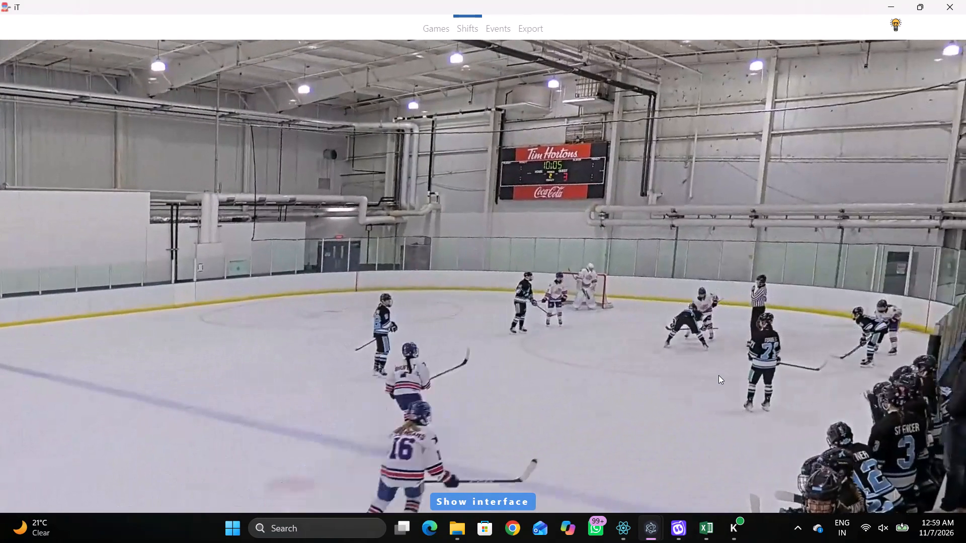
pyautogui.press('space')
pyautogui.press('space')
pyautogui.press('space')
pyautogui.write('qSDD S')
# Set the two defencemen in the 00:50:40.7 home line to 16 and 4.
pyautogui.hotkey('shift', 'd')
pyautogui.click(727, 460)
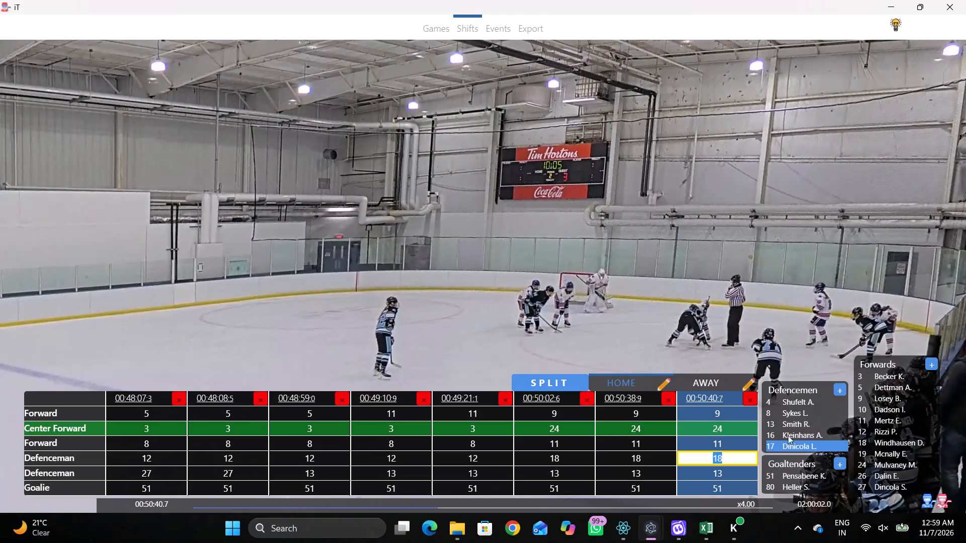
pyautogui.click(782, 431)
pyautogui.click(712, 472)
pyautogui.click(784, 398)
# Rewatch the play around the 10:05 faceoff and check which home players are on the ice.
pyautogui.hotkey('shift', 'd')
pyautogui.press('space')
pyautogui.write('c qq')
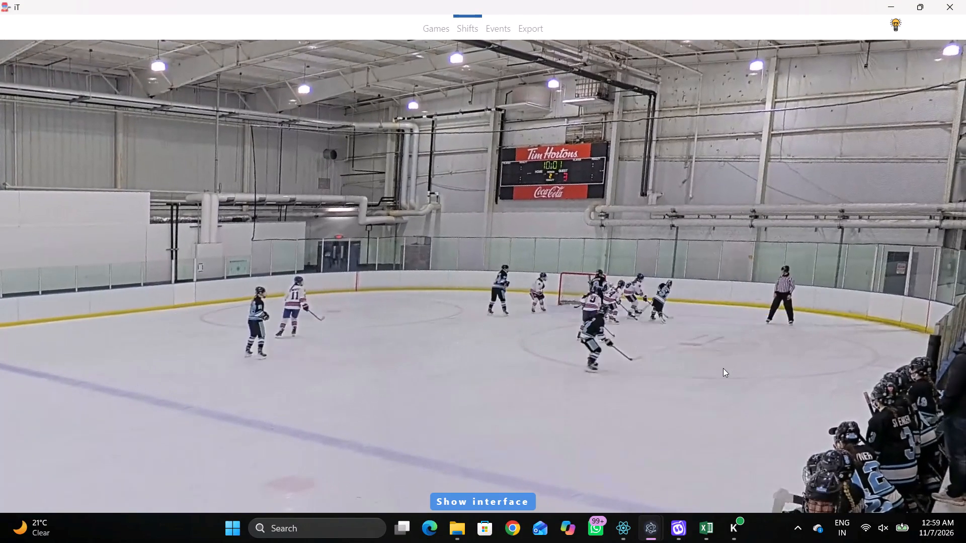
pyautogui.press('q')
pyautogui.press('q')
pyautogui.press('q')
pyautogui.press('q')
pyautogui.press('q')
pyautogui.press('q')
pyautogui.press('q')
pyautogui.press('q')
pyautogui.press('q')
pyautogui.press('q')
pyautogui.press('q')
pyautogui.press('q')
pyautogui.press('q')
pyautogui.press('q')
pyautogui.press('q')
pyautogui.press('q')
pyautogui.press('q')
pyautogui.press('q')
pyautogui.press('q')
pyautogui.press('q')
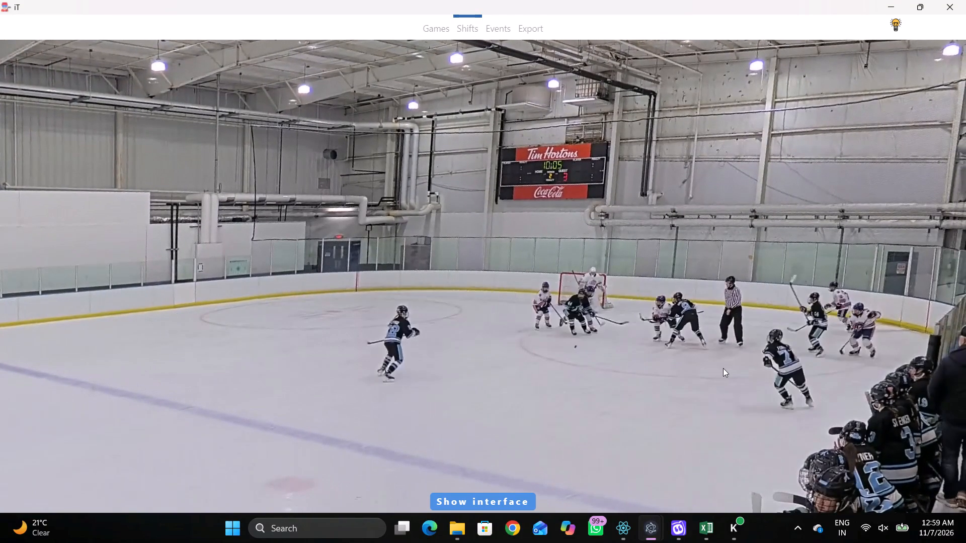
# Play on from the 10:05 faceoff to the next stoppage and add a home line at 00:51:28.7.
pyautogui.write('DD v')
pyautogui.press('space')
pyautogui.press('space')
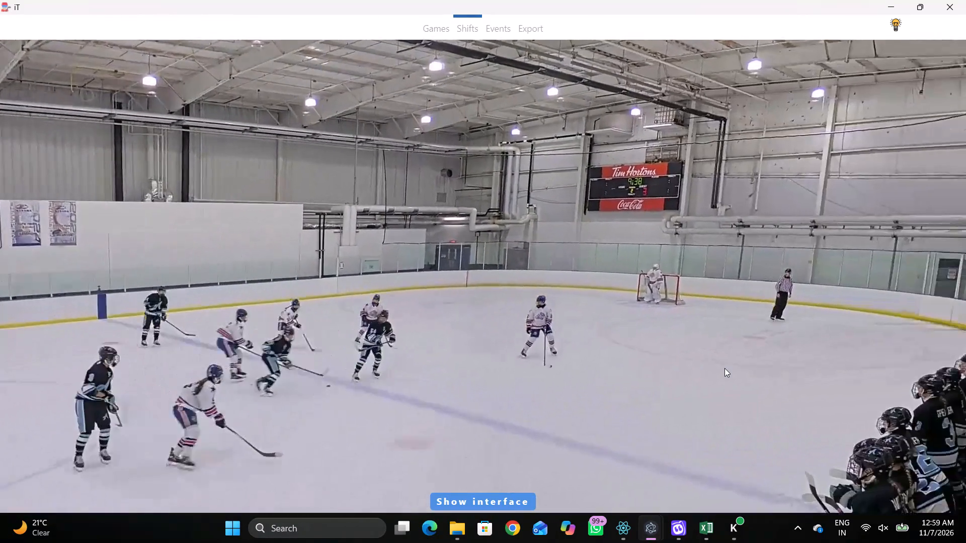
pyautogui.press('space')
pyautogui.press('space')
pyautogui.press('space')
pyautogui.press('space')
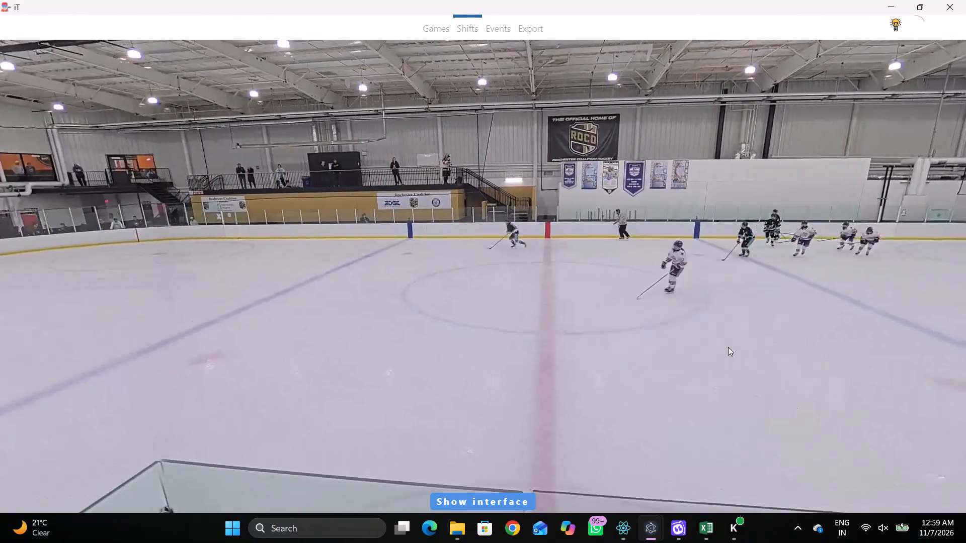
pyautogui.press('space')
pyautogui.press('space')
pyautogui.press('space')
pyautogui.hotkey('shift', 's')
pyautogui.hotkey('shift', 'd')
pyautogui.hotkey('shift', 'd')
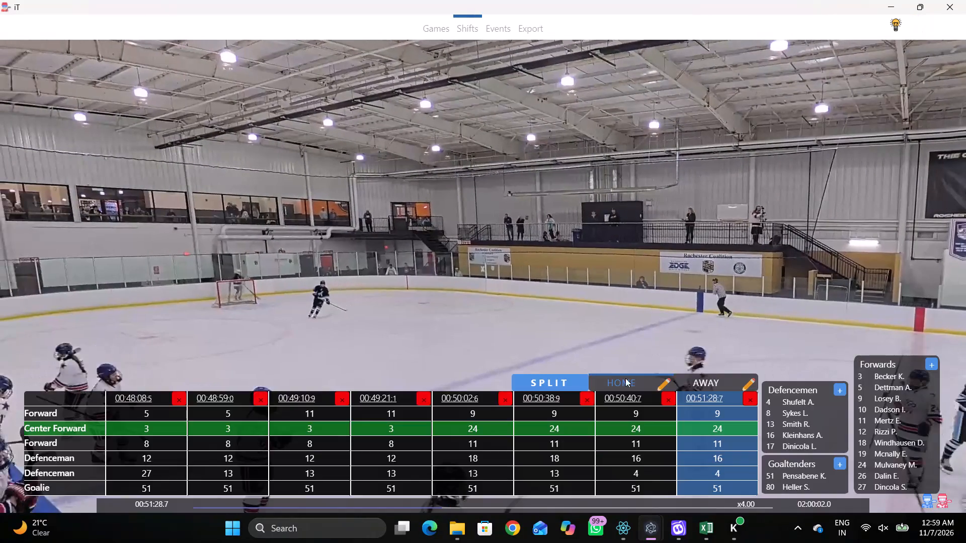
# Play on to the 9:22 stoppage and add a home line at 00:51:36.1.
pyautogui.press('c')
pyautogui.press('space')
pyautogui.press('space')
pyautogui.press('space')
pyautogui.press('space')
pyautogui.hotkey('shift', 's')
pyautogui.hotkey('shift', 'd')
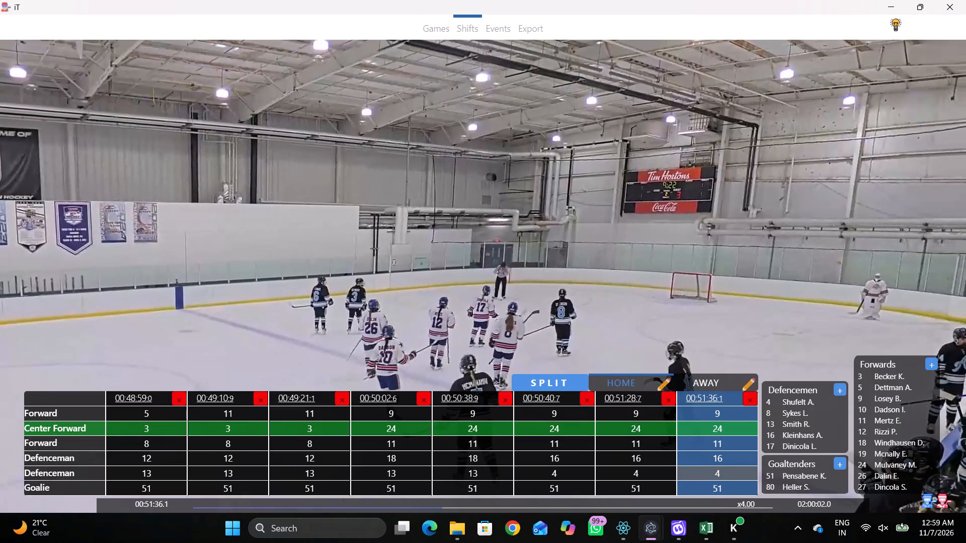
# Clear the forward, centre and defence entries copied into the 00:51:36.1 home line.
pyautogui.click(721, 411)
pyautogui.press('BackSpace')
pyautogui.press('BackSpace')
pyautogui.press('BackSpace')
pyautogui.press('BackSpace')
pyautogui.press('Tab')
pyautogui.press('BackSpace')
pyautogui.press('Tab')
pyautogui.press('BackSpace')
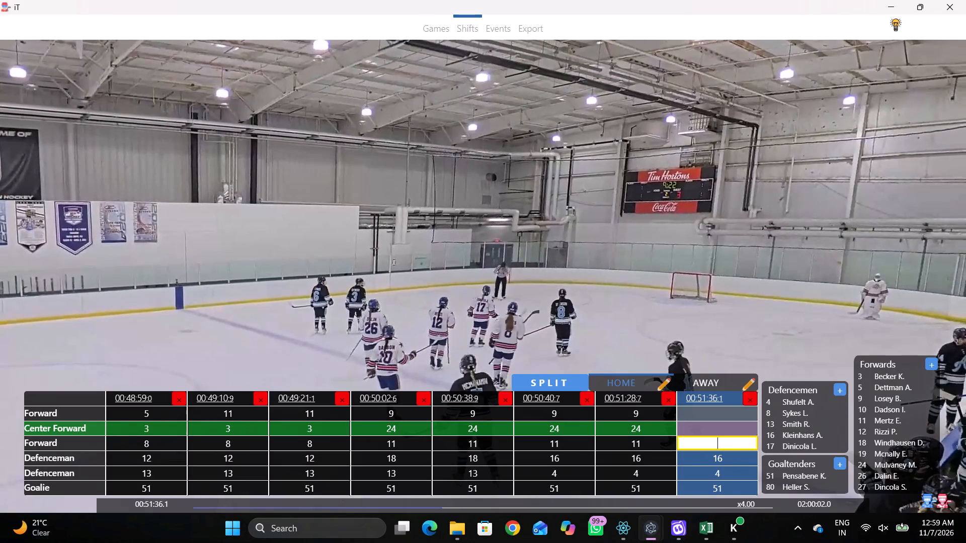
pyautogui.press('Tab')
pyautogui.press('BackSpace')
pyautogui.press('BackSpace')
pyautogui.press('Tab')
pyautogui.press('BackSpace')
pyautogui.hotkey('shift', 'd')
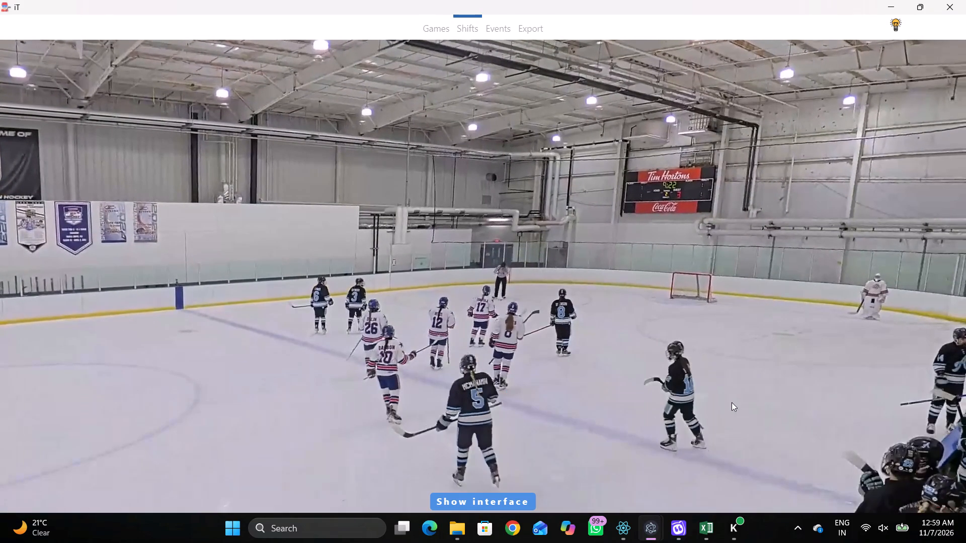
# Identify the home defence pair on the ice and enter 8 and 17 as defencemen in the 00:51:36.1 line.
pyautogui.press('space')
pyautogui.press('space')
pyautogui.hotkey('shift', 'd')
pyautogui.moveTo(759, 455); pyautogui.dragTo(730, 457)
pyautogui.click(791, 448)
pyautogui.click(720, 475)
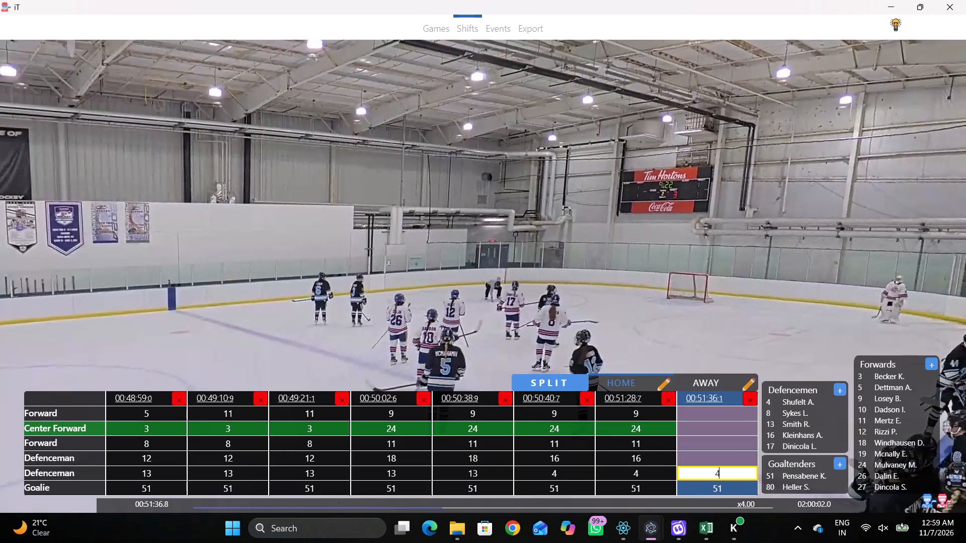
pyautogui.click(736, 462)
pyautogui.click(788, 412)
# Play ahead to the 9:22 faceoff and enter forwards 10 and 26 with centre 12 in the 00:51:36.1 home line.
pyautogui.hotkey('shift', 'd')
pyautogui.write('q')
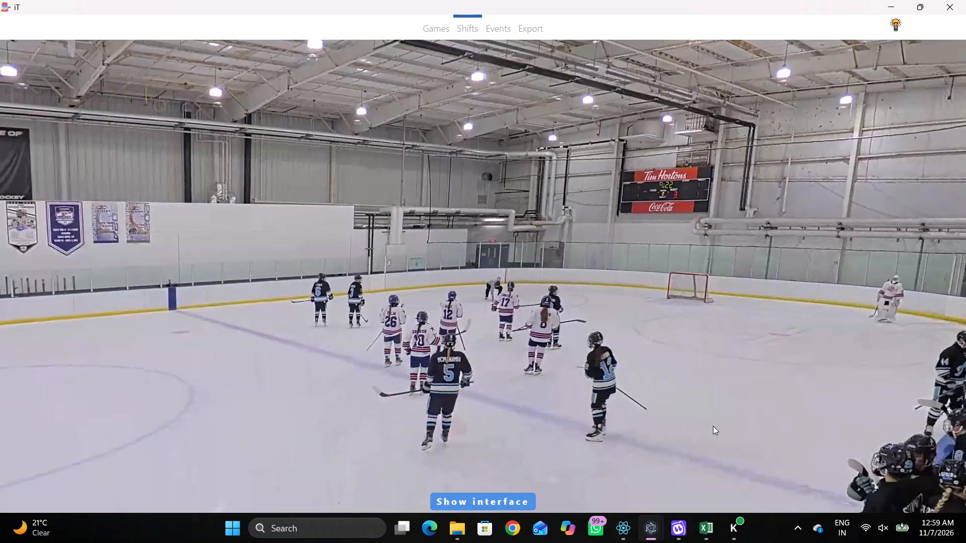
pyautogui.press('space')
pyautogui.press('v')
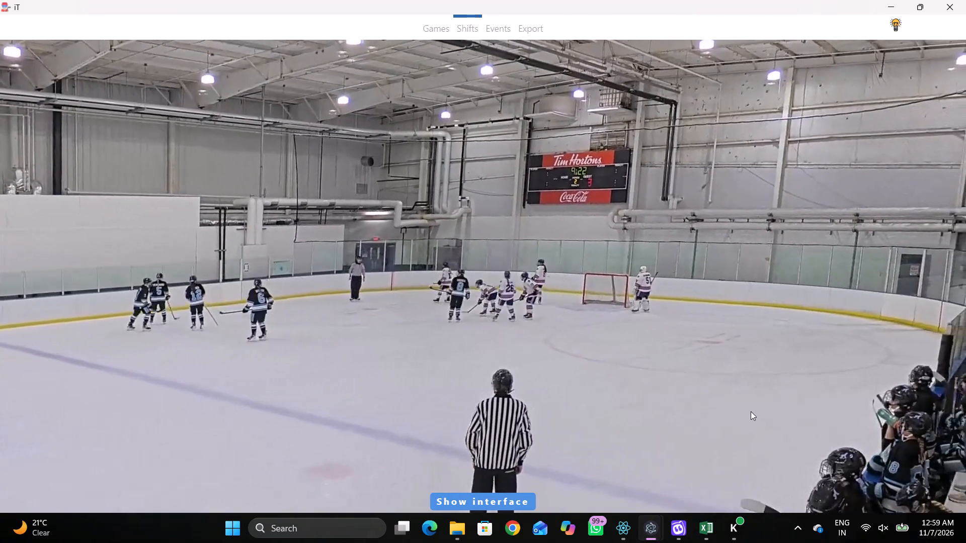
pyautogui.press('space')
pyautogui.hotkey('shift', 'd')
pyautogui.click(721, 423)
pyautogui.press('2')
pyautogui.click(717, 426)
pyautogui.press('1')
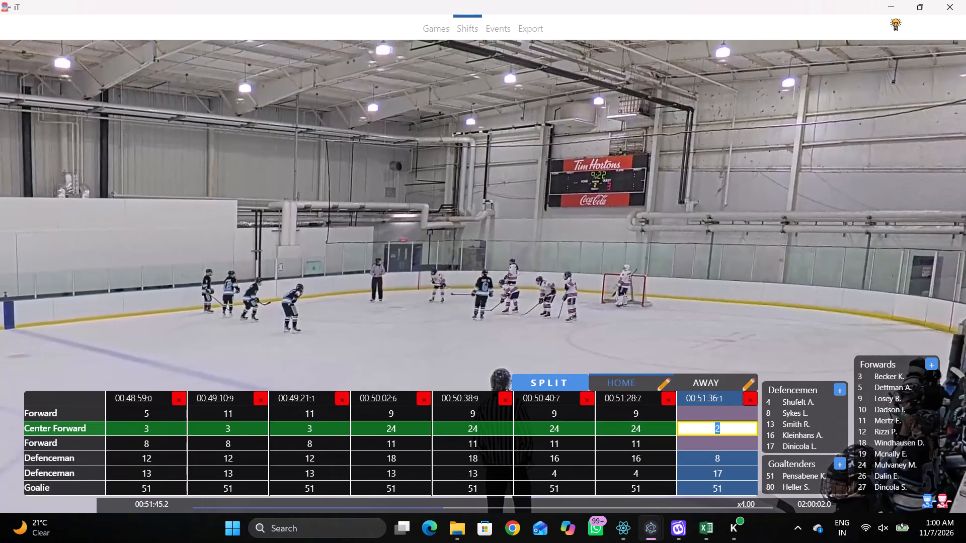
pyautogui.press('2')
pyautogui.click(717, 446)
pyautogui.doubleClick(895, 481)
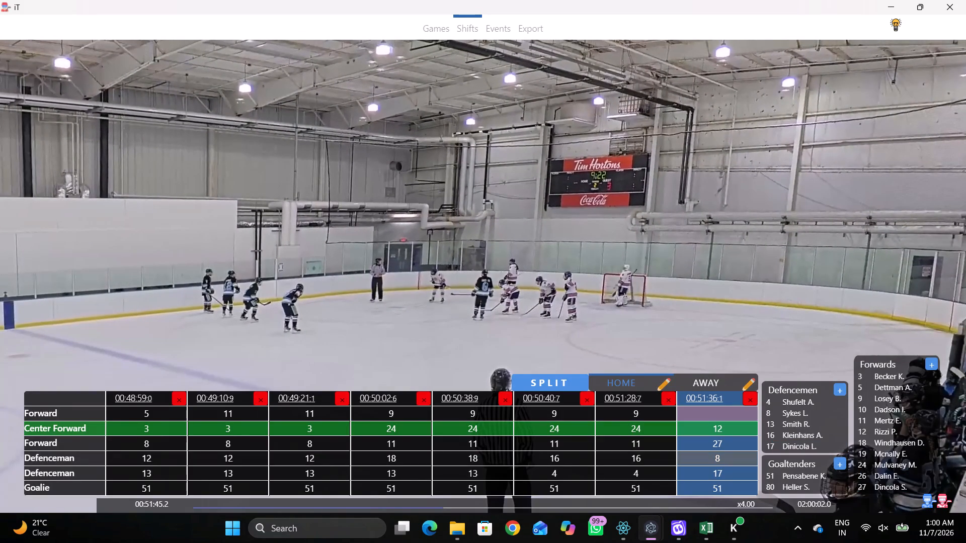
pyautogui.click(718, 446)
pyautogui.click(736, 409)
pyautogui.click(889, 407)
# Add a home line at 00:51:45.2 for the 9:22 faceoff and play on through the action.
pyautogui.hotkey('shift', 's')
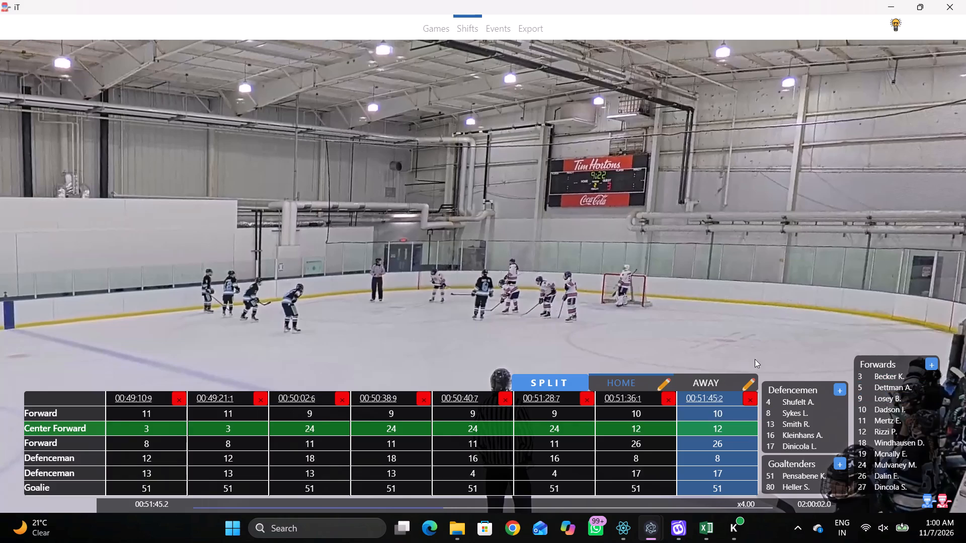
pyautogui.hotkey('shift', 'd')
pyautogui.write('DD')
pyautogui.press('c')
pyautogui.press('space')
pyautogui.press('c')
pyautogui.press('space')
pyautogui.press('c')
pyautogui.press('space')
pyautogui.press('space')
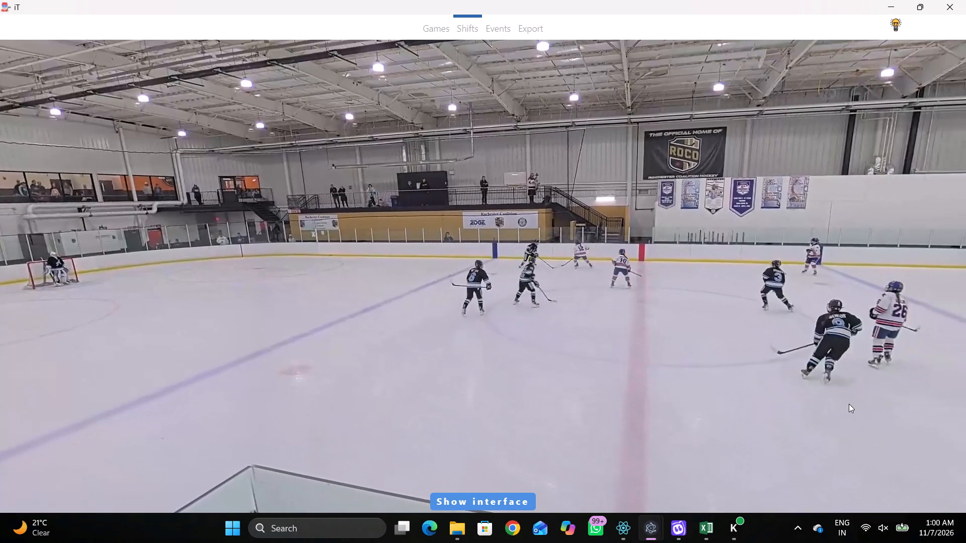
# Change home player 18's roster position to Defenceman.
pyautogui.hotkey('shift', 'd')
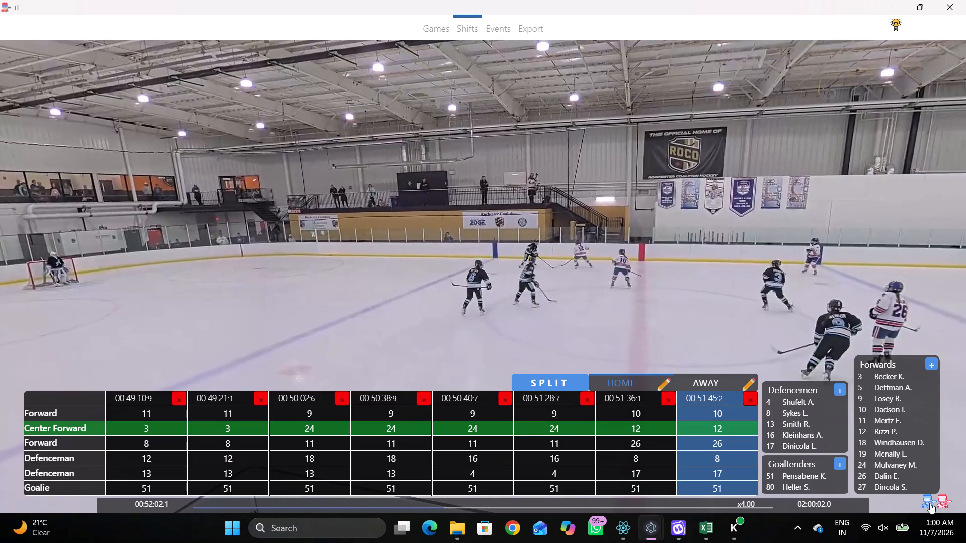
pyautogui.click(929, 503)
pyautogui.click(722, 373)
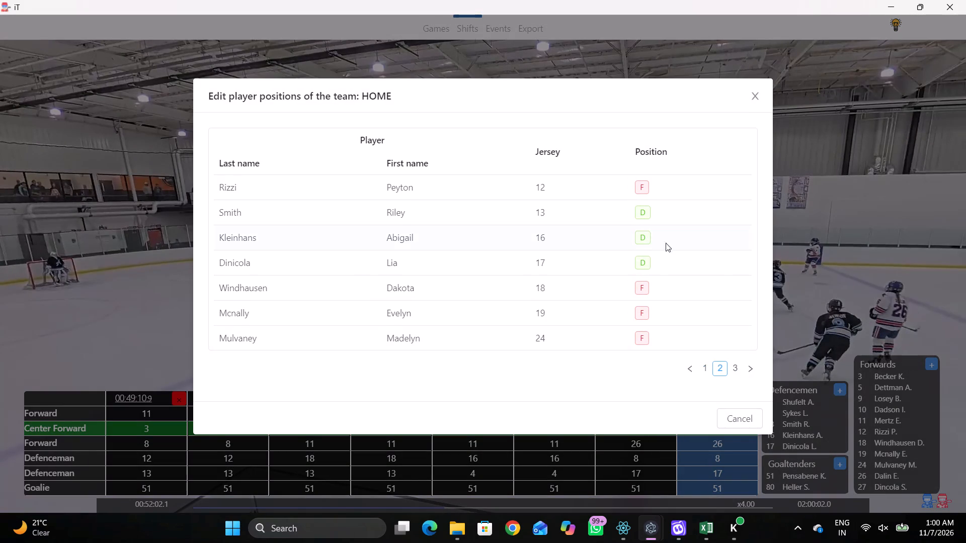
pyautogui.click(634, 285)
pyautogui.click(638, 286)
pyautogui.click(566, 284)
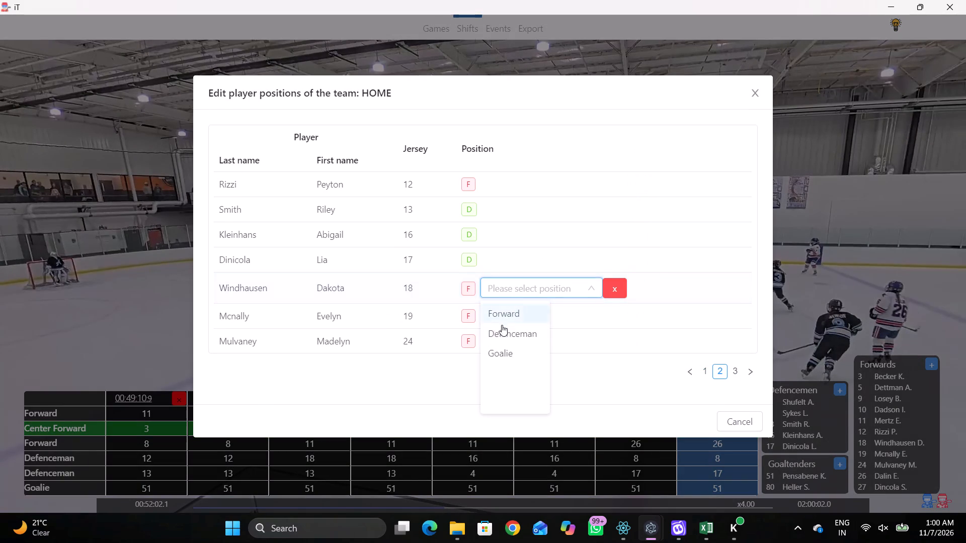
pyautogui.click(508, 331)
pyautogui.click(831, 249)
# Play on past the 8:47 stoppage to the centre-ice lineup and add a home line at 00:52:43.9.
pyautogui.hotkey('shift', 'd')
pyautogui.press('space')
pyautogui.write('c vv')
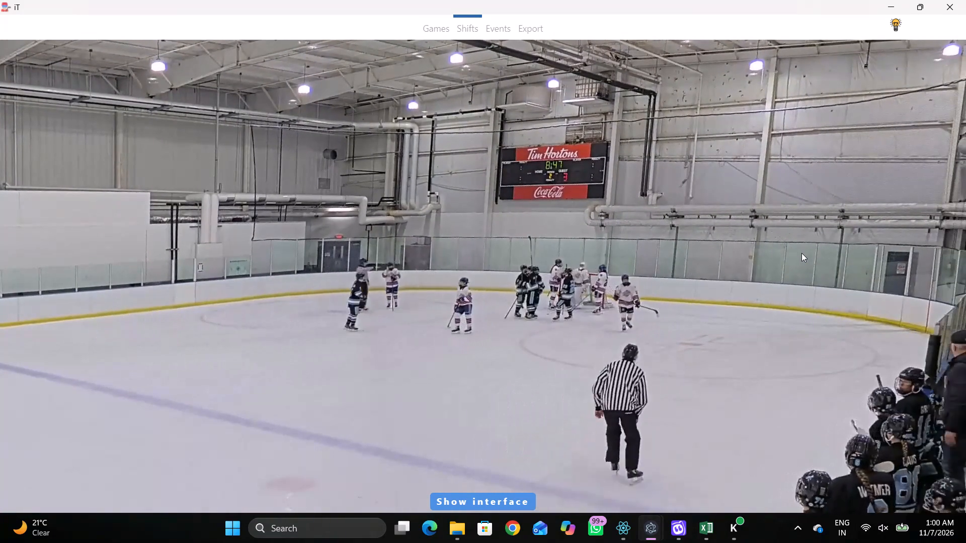
pyautogui.write('c')
pyautogui.press('space')
pyautogui.press('space')
pyautogui.press('space')
pyautogui.press('space')
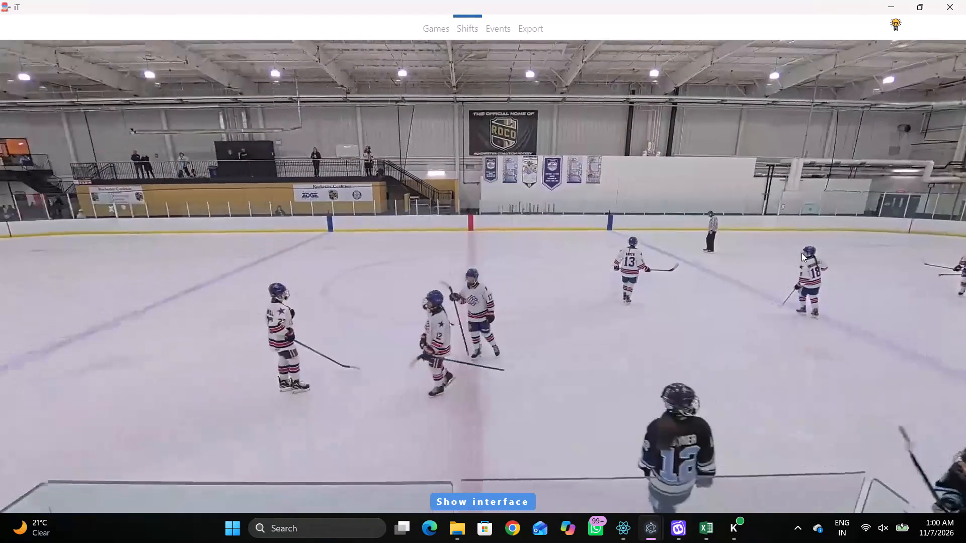
pyautogui.press('space')
pyautogui.press('space')
pyautogui.press('space')
pyautogui.press('space')
pyautogui.press('space')
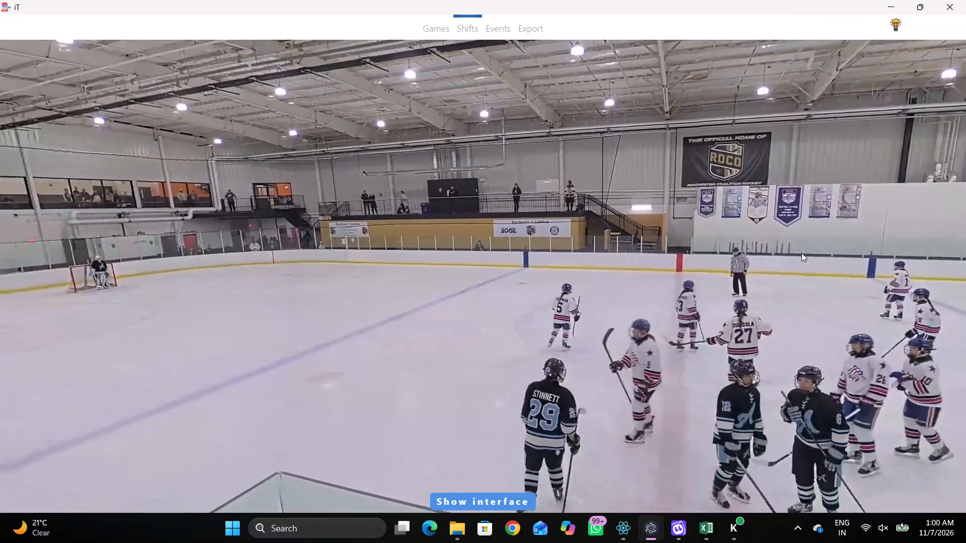
pyautogui.press('space')
pyautogui.write('qSD')
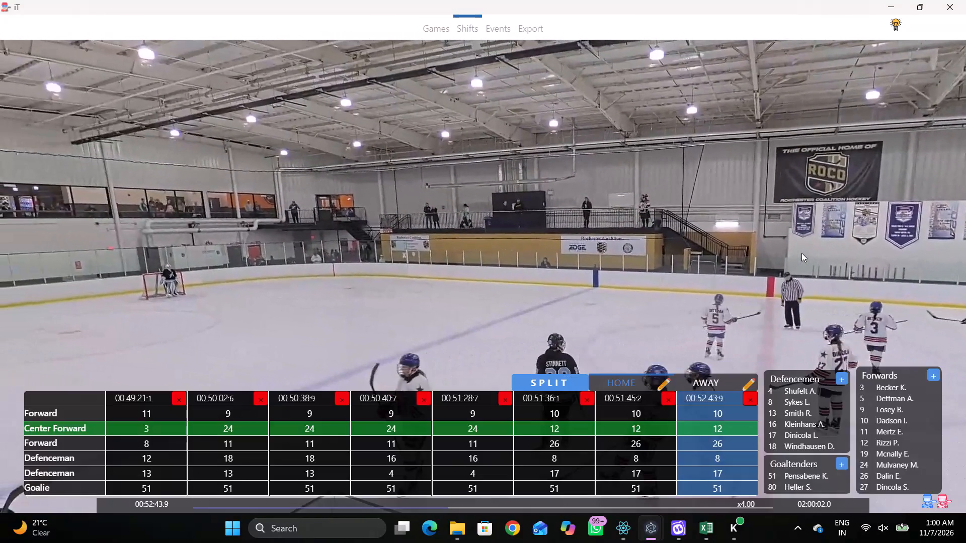
# Set the forwards in the 00:52:43.9 home line to 27 and 5, with 3 at centre.
pyautogui.click(741, 415)
pyautogui.click(885, 490)
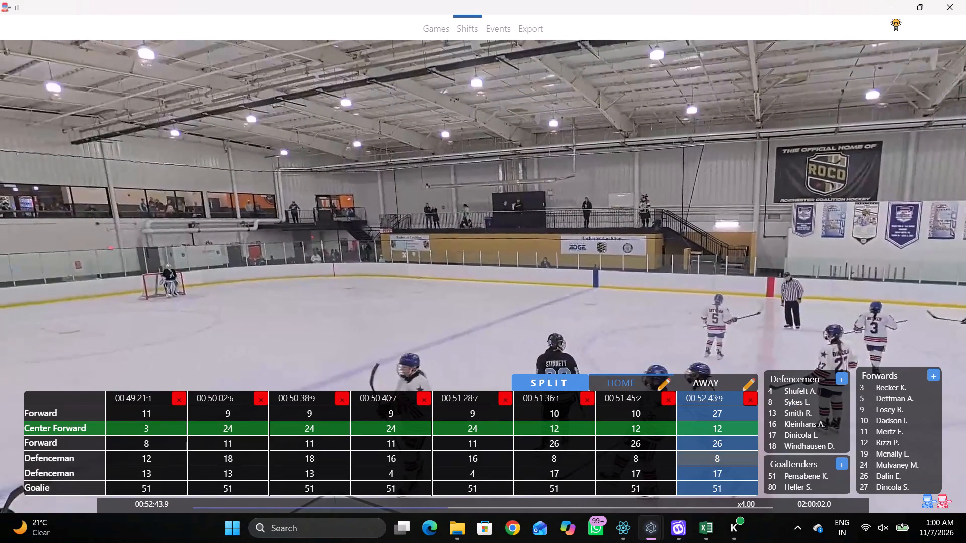
pyautogui.click(737, 435)
pyautogui.moveTo(733, 429); pyautogui.dragTo(692, 428)
pyautogui.press('3')
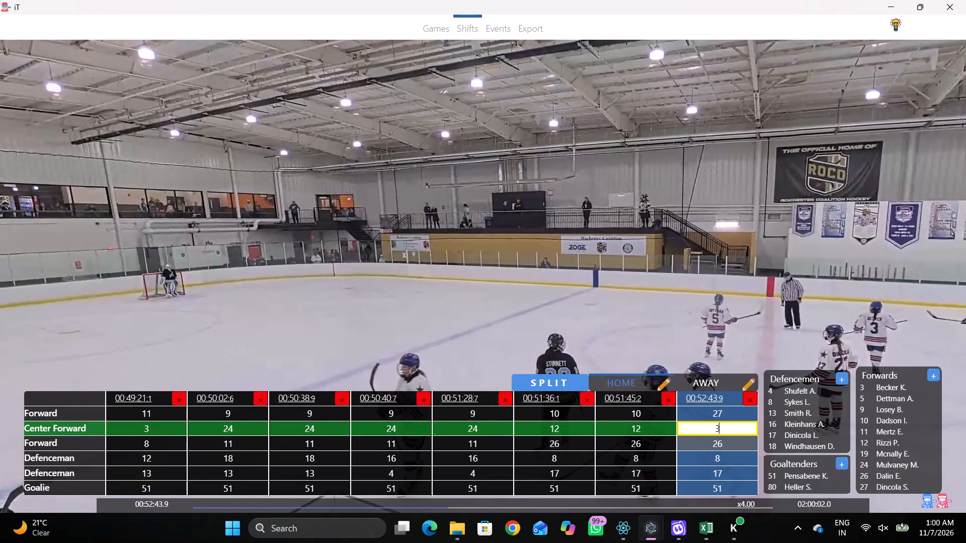
pyautogui.click(743, 448)
pyautogui.press('5')
# Set the two defencemen in the 00:52:43.9 home line to 18 and 13.
pyautogui.moveTo(734, 456); pyautogui.dragTo(729, 456)
pyautogui.click(806, 451)
pyautogui.click(739, 471)
pyautogui.press('1')
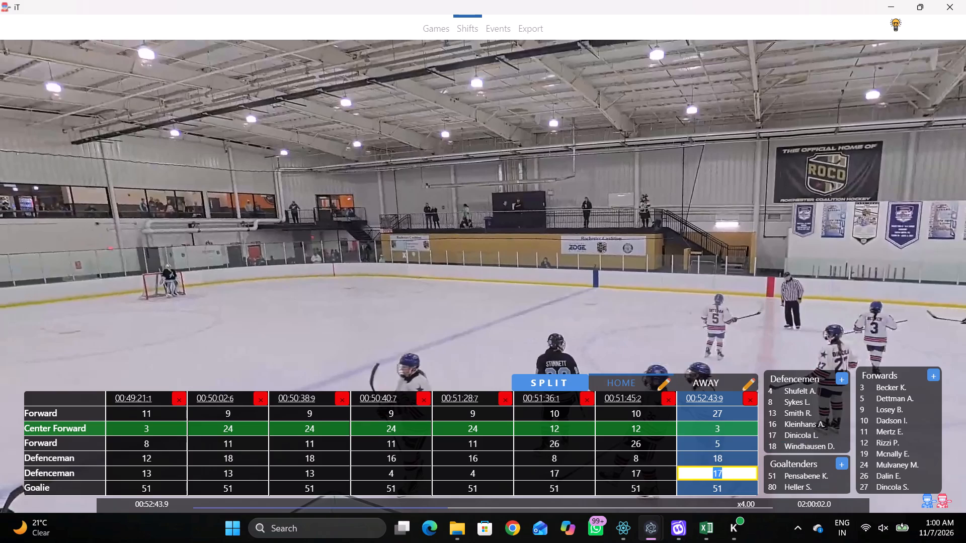
pyautogui.press('3')
pyautogui.click(710, 260)
# Play ahead to the centre-ice faceoff and add a home line at 00:52:46.0.
pyautogui.press('space')
pyautogui.press('space')
pyautogui.hotkey('shift', 's')
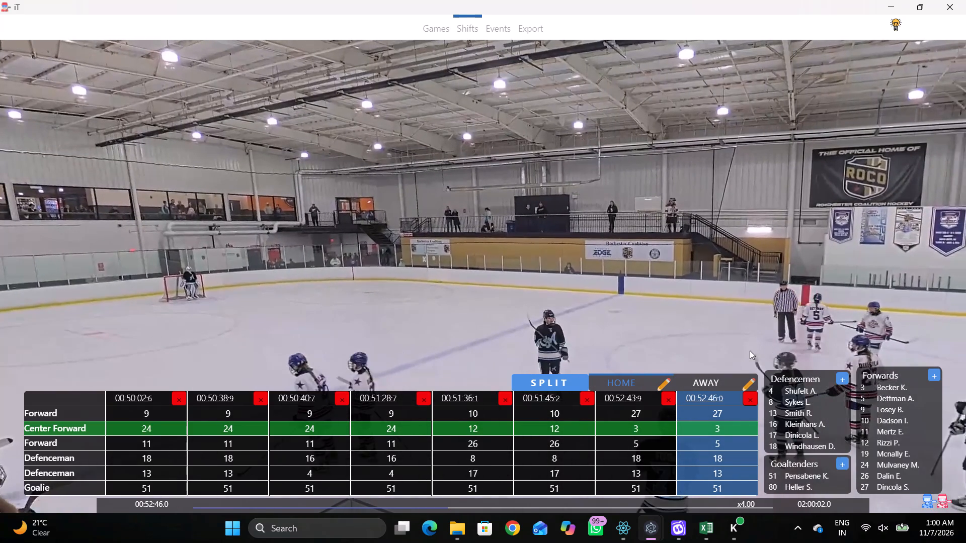
pyautogui.hotkey('shift', 'd')
pyautogui.write('DD')
# Play on to the 8:13 stoppage and add a home line at 00:54:09.3.
pyautogui.write('c c c c c')
pyautogui.press('space')
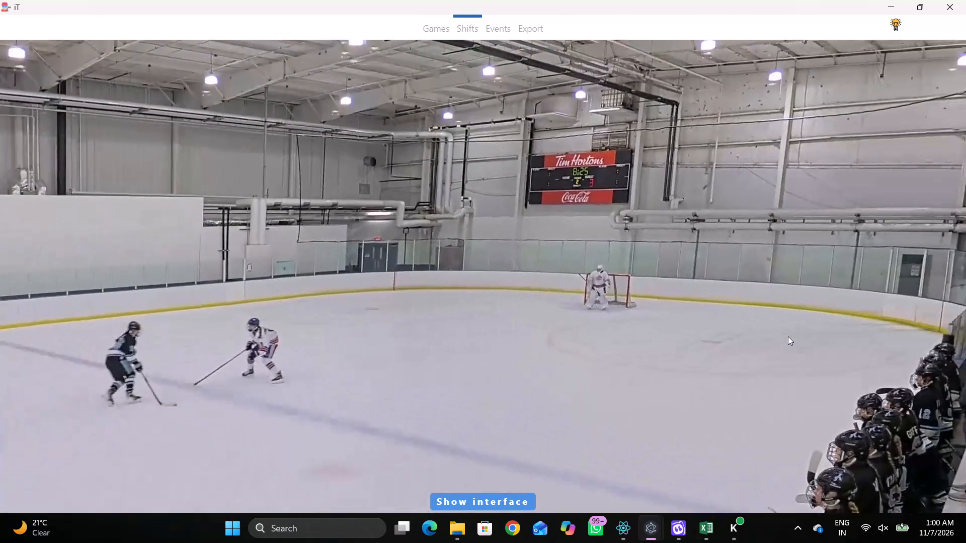
pyautogui.write('c')
pyautogui.press('space')
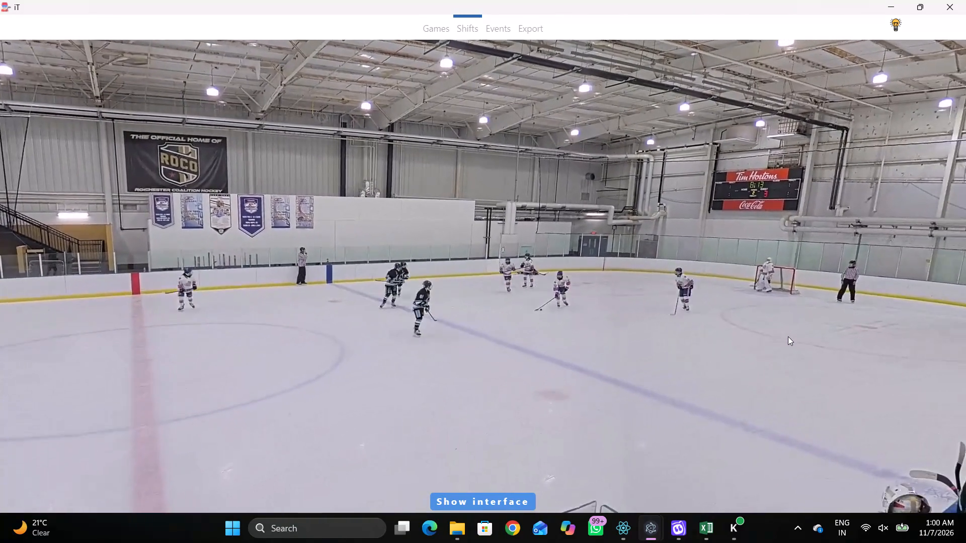
pyautogui.write('c c')
pyautogui.press('space')
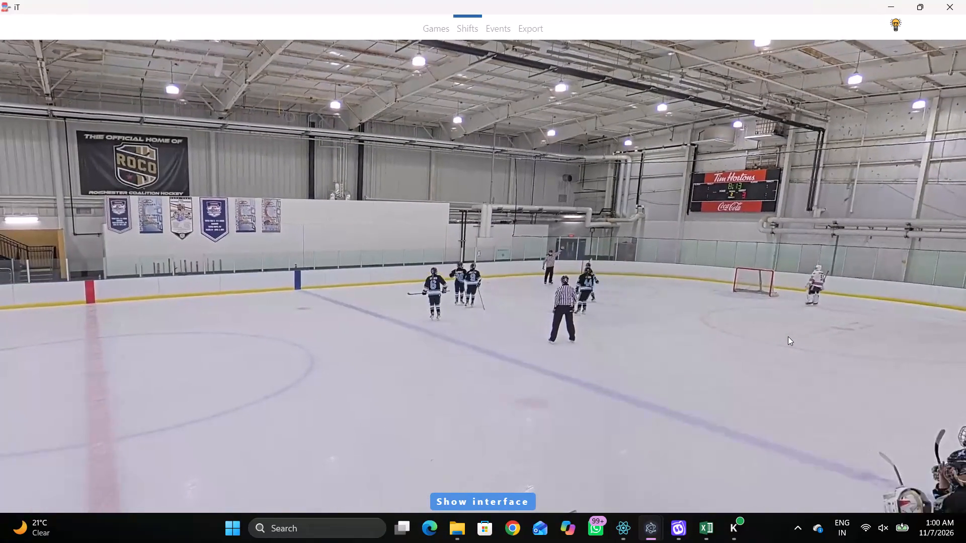
pyautogui.press('space')
pyautogui.press('space')
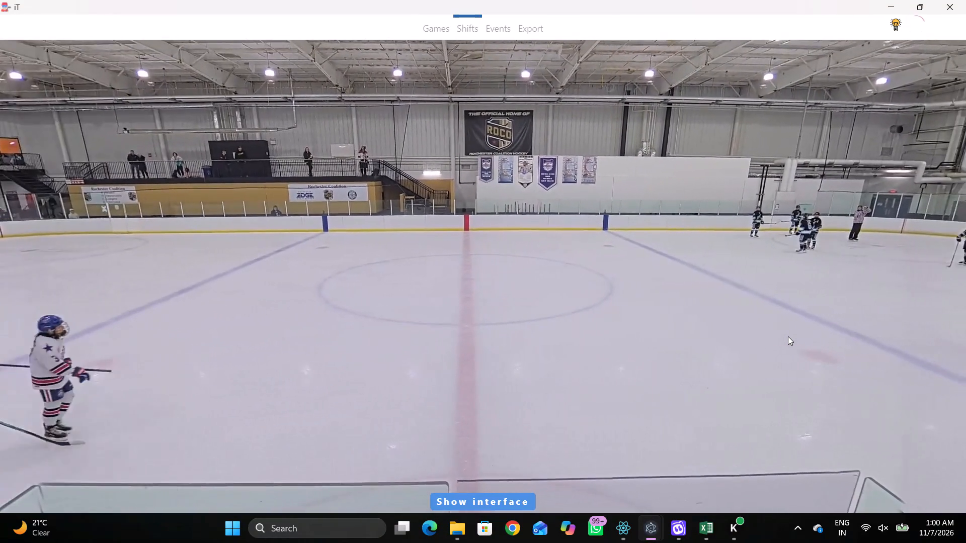
pyautogui.press('space')
pyautogui.write('SDD')
pyautogui.hotkey('shift', 'd')
pyautogui.hotkey('shift', 'd')
# Play ahead to the 8:13 faceoff and add a home line at 00:54:16.2 with the same players.
pyautogui.press('space')
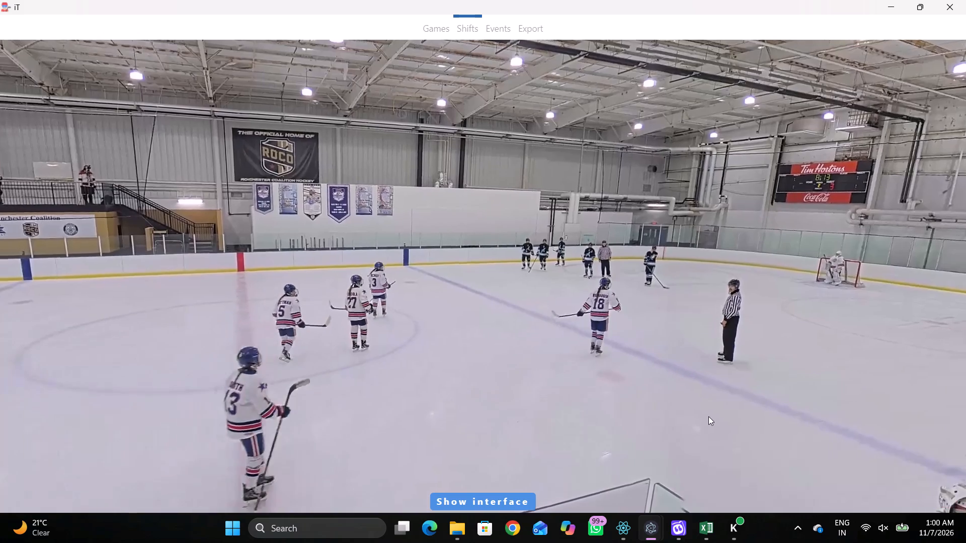
pyautogui.press('space')
pyautogui.press('space')
pyautogui.press('space')
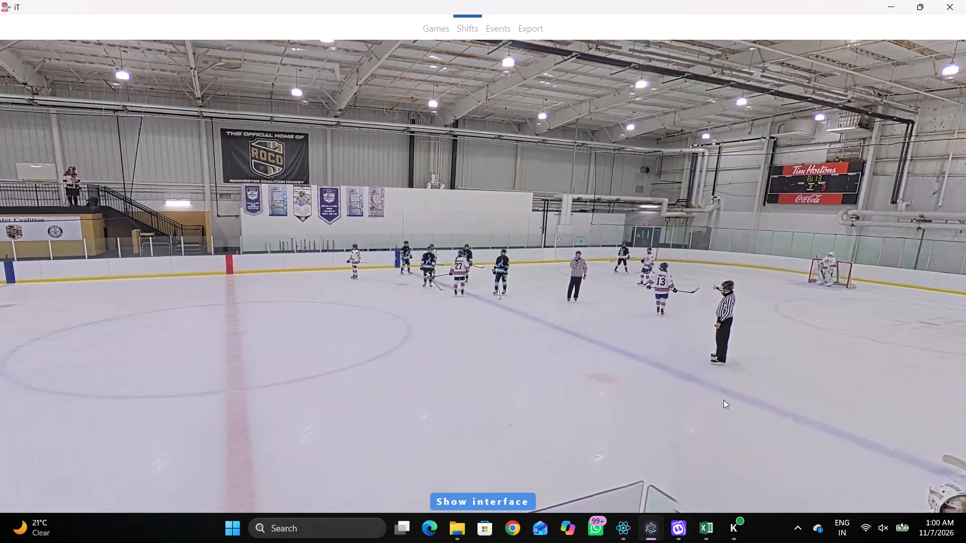
pyautogui.hotkey('shift', 'd')
pyautogui.hotkey('shift', 's')
# Play on from the 8:13 faceoff to the next stoppage and add a home line at 00:55:29.6.
pyautogui.hotkey('shift', 'd')
pyautogui.hotkey('shift', 'd')
pyautogui.hotkey('shift', 'd')
pyautogui.write('c')
pyautogui.press('space')
pyautogui.write('c c c c c c c c c c cc qSD')
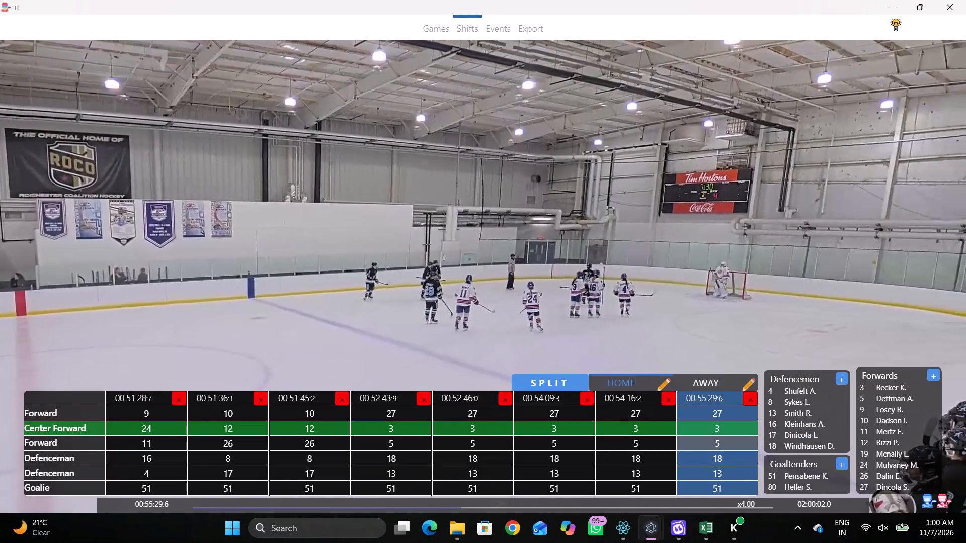
# Set the two defencemen of the 00:55:29.6 home line to 16 and 4.
pyautogui.click(720, 455)
pyautogui.click(779, 415)
pyautogui.click(783, 424)
pyautogui.click(736, 465)
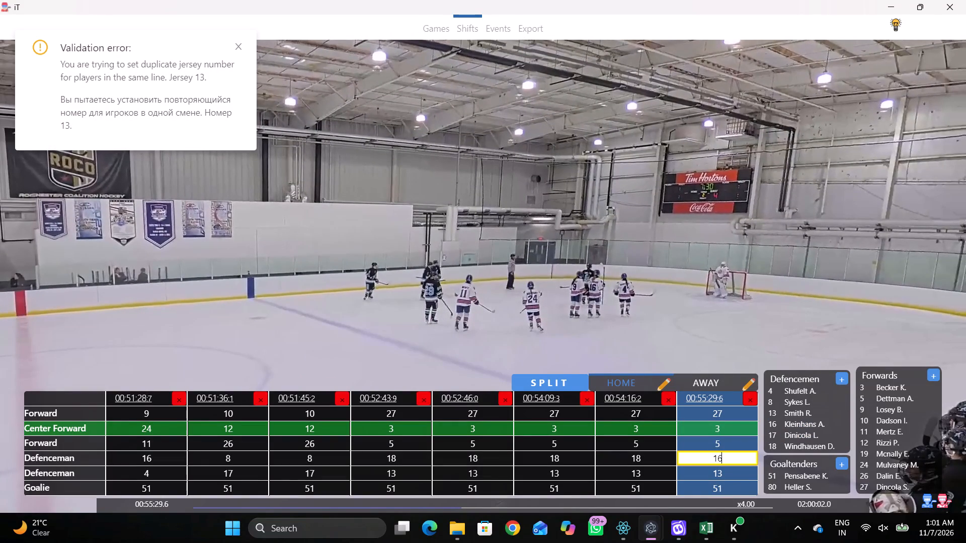
pyautogui.click(727, 475)
pyautogui.click(771, 395)
# Review the video around the stoppage and set the 00:55:29.6 home line's forwards to 9 and 11 and its centre to 24.
pyautogui.press('q')
pyautogui.press('q')
pyautogui.press('q')
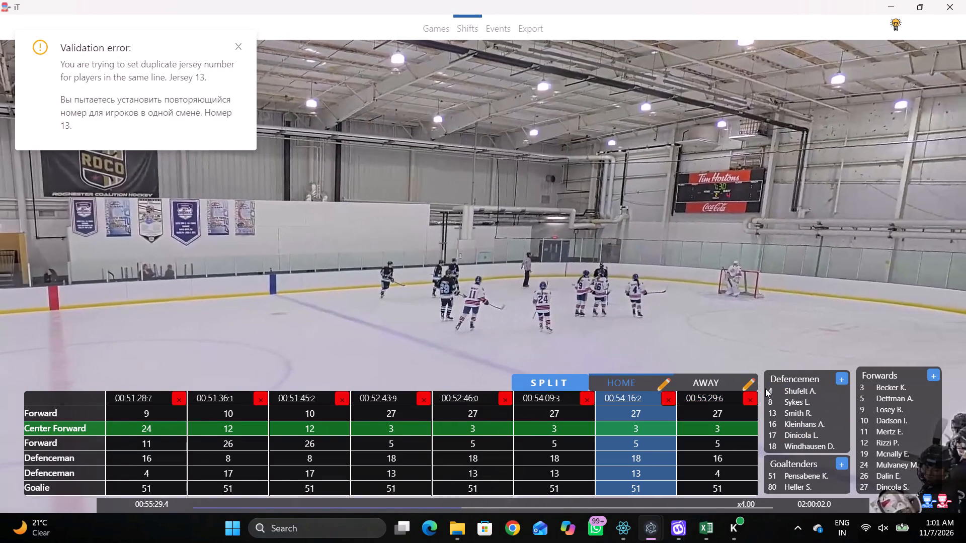
pyautogui.press('space')
pyautogui.press('v')
pyautogui.press('space')
pyautogui.press('space')
pyautogui.press('space')
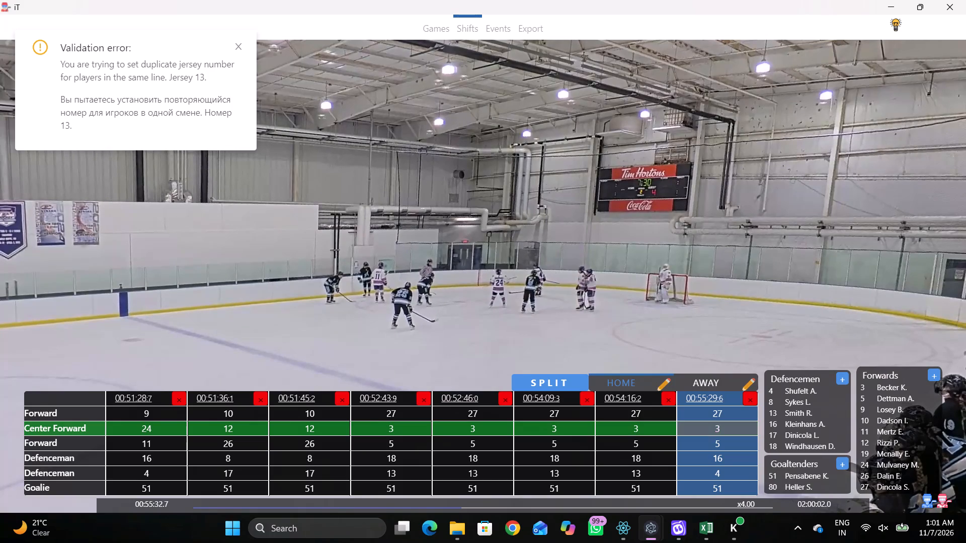
pyautogui.moveTo(737, 427); pyautogui.dragTo(732, 427)
pyautogui.click(876, 462)
pyautogui.click(742, 447)
pyautogui.press('1')
pyautogui.press('1')
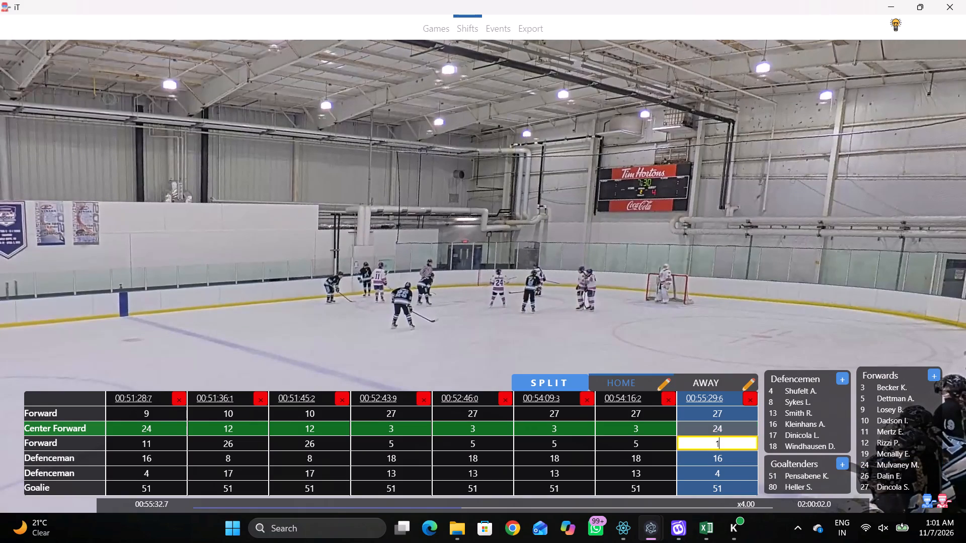
pyautogui.click(725, 416)
pyautogui.click(896, 413)
# Play ahead to the faceoff and add a home line at 00:55:34.3 with the same players.
pyautogui.hotkey('shift', 'd')
pyautogui.press('space')
pyautogui.press('space')
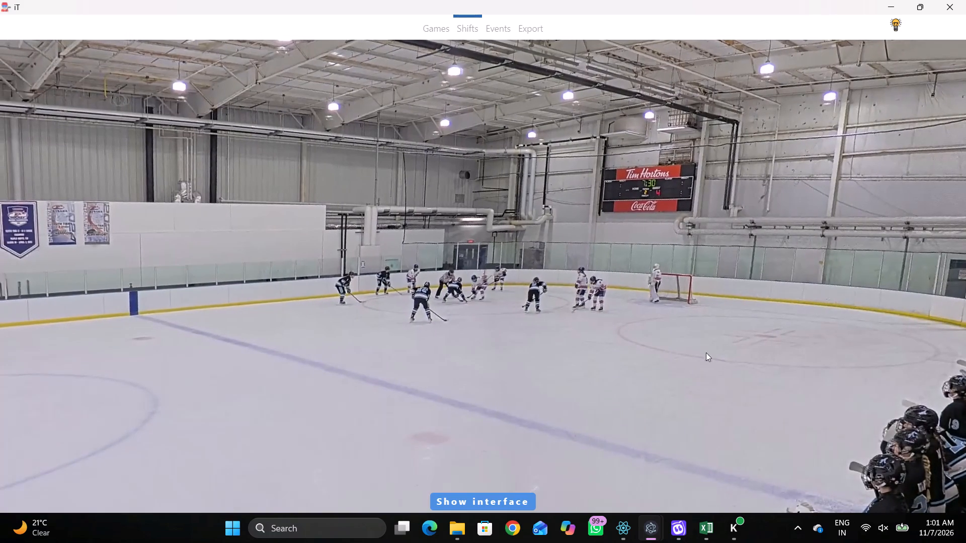
pyautogui.hotkey('shift', 's')
pyautogui.hotkey('shift', 'd')
pyautogui.write('Dc c')
# Play on to the 6:04 stoppage and add a home line at 00:57:13.0.
pyautogui.press('space')
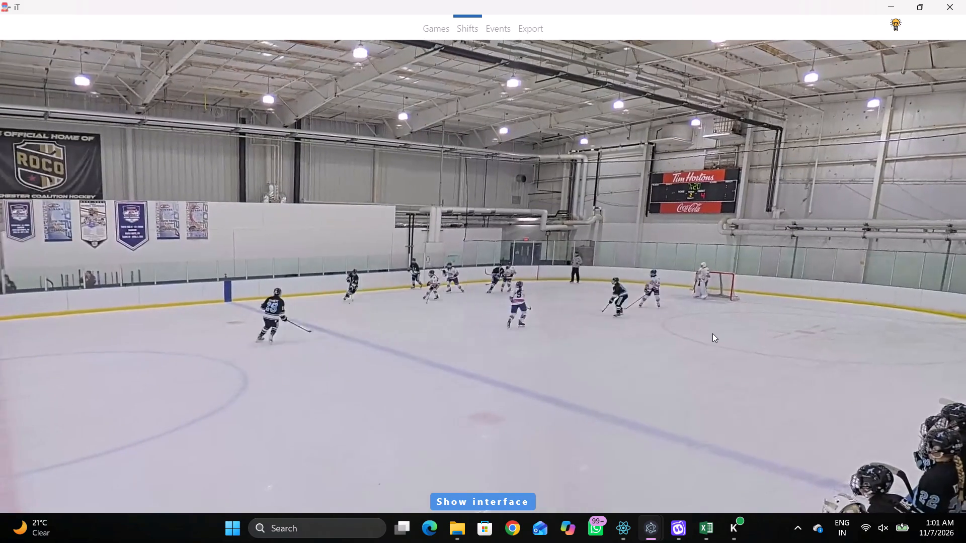
pyautogui.write('c')
pyautogui.press('space')
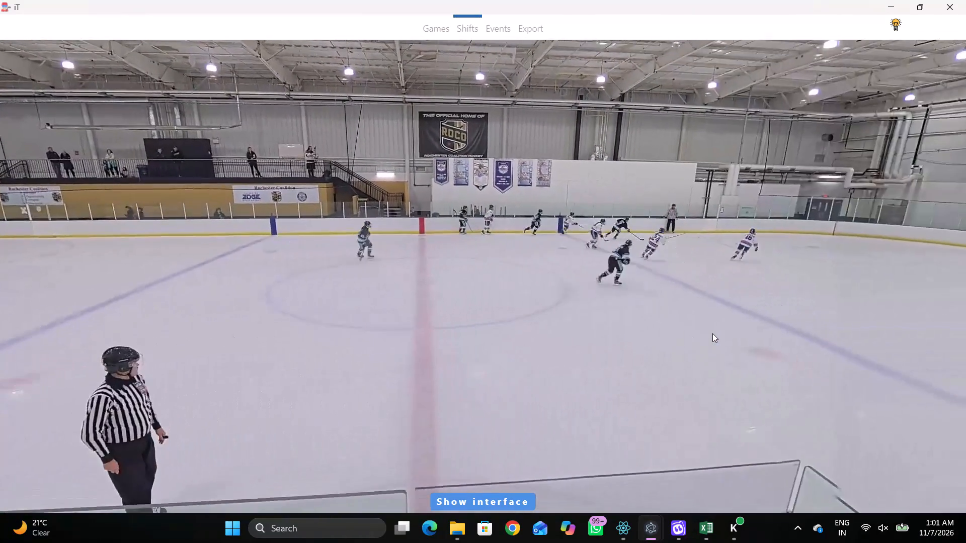
pyautogui.write('c')
pyautogui.press('space')
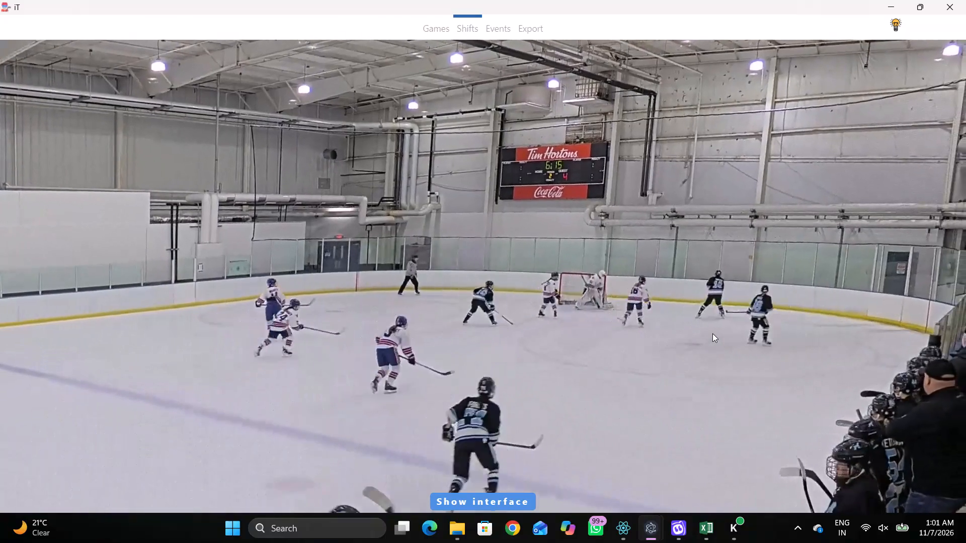
pyautogui.press('space')
pyautogui.press('space')
pyautogui.press('space')
pyautogui.press('space')
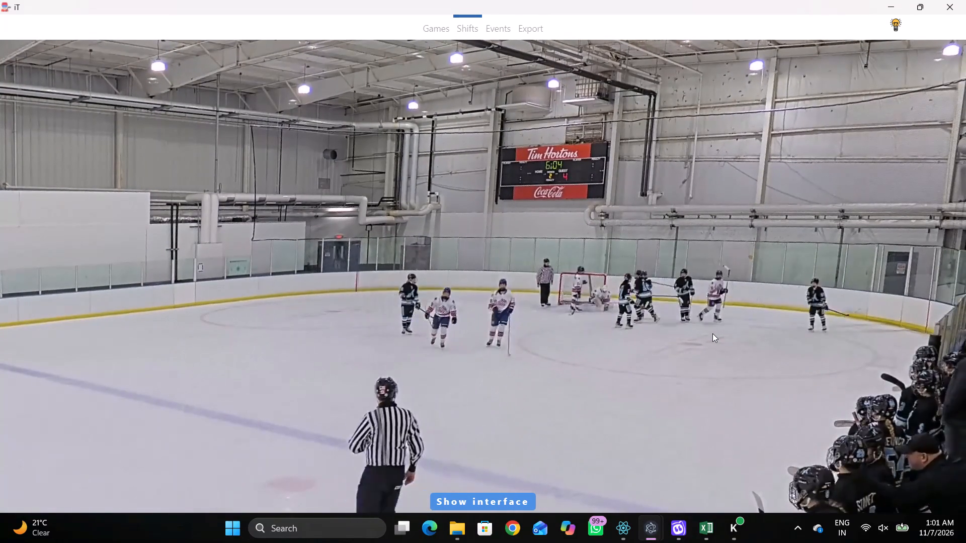
pyautogui.press('space')
pyautogui.write('SD')
pyautogui.hotkey('shift', 'd')
# Step the video back to 00:57:11.6 and add another home line there with the same players.
pyautogui.press('q')
pyautogui.press('q')
pyautogui.press('q')
pyautogui.press('q')
pyautogui.press('q')
pyautogui.press('q')
pyautogui.press('q')
pyautogui.press('q')
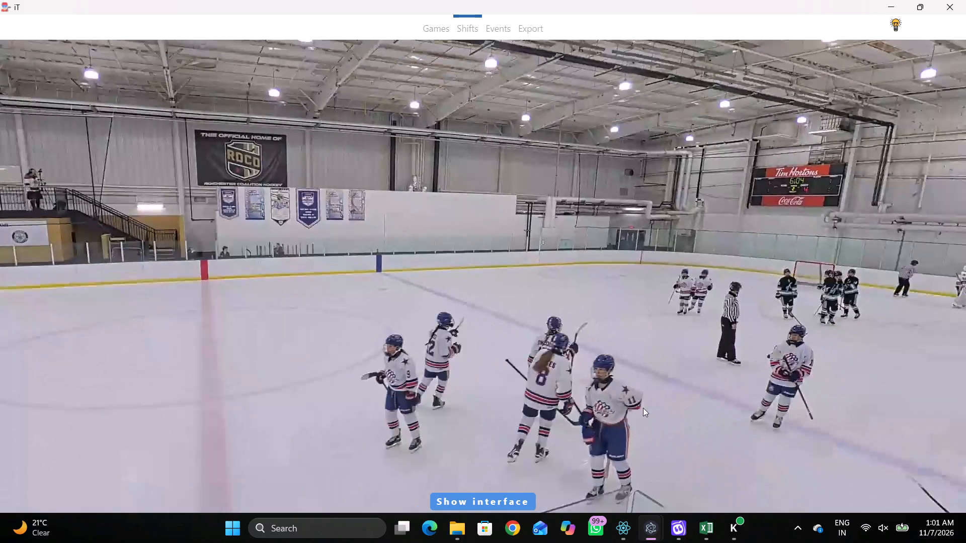
pyautogui.press('q')
pyautogui.press('q')
pyautogui.press('q')
pyautogui.press('q')
pyautogui.press('q')
pyautogui.press('q')
pyautogui.hotkey('shift', 'd')
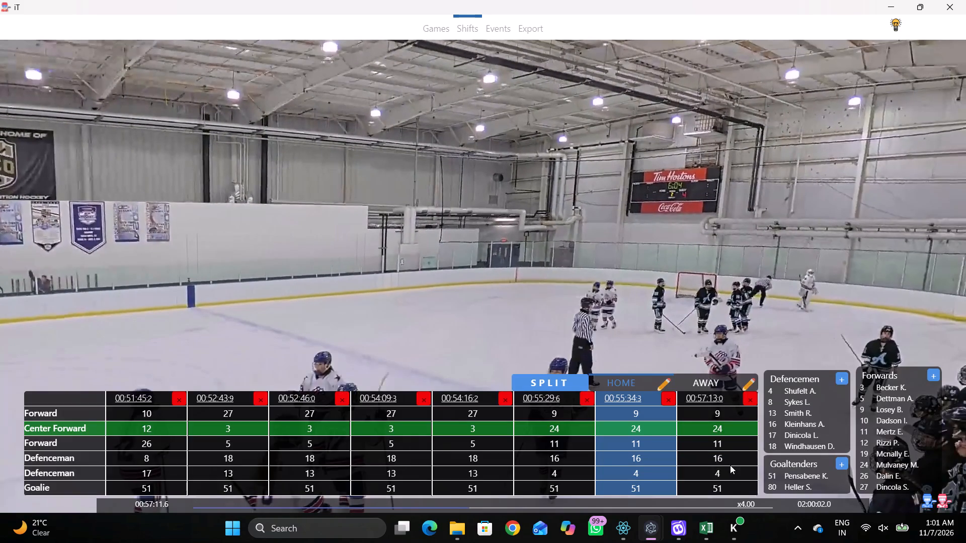
pyautogui.hotkey('shift', 's')
pyautogui.hotkey('shift', 'd')
pyautogui.hotkey('shift', 'd')
# Set the two defencemen of the 00:57:13.0 home line to 17 and 8.
pyautogui.click(724, 456)
pyautogui.click(784, 434)
pyautogui.moveTo(727, 463); pyautogui.dragTo(724, 469)
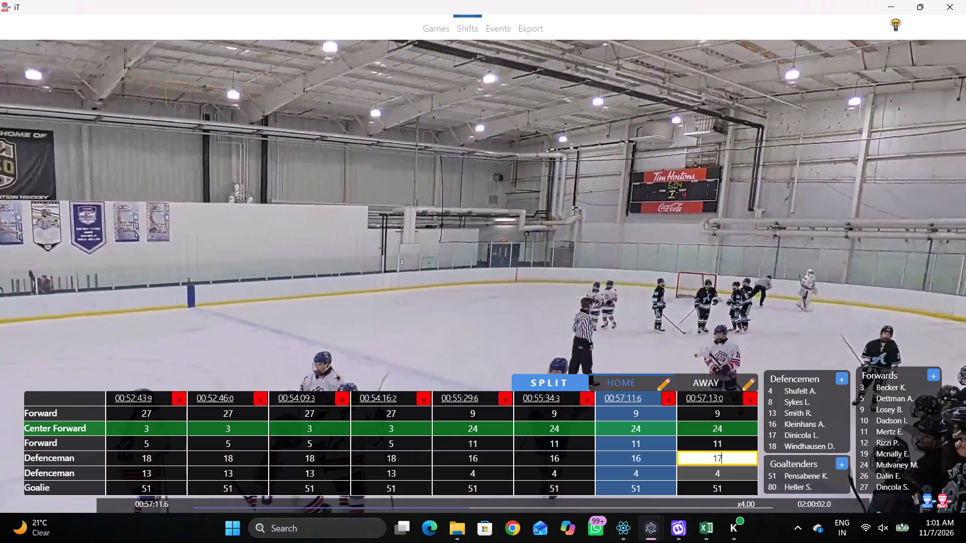
pyautogui.click(724, 473)
pyautogui.click(778, 405)
# Play ahead through the player change and set the 00:57:13.0 home line's forwards to 10 and 26 and its centre to 12.
pyautogui.hotkey('shift', 'd')
pyautogui.press('space')
pyautogui.press('space')
pyautogui.press('space')
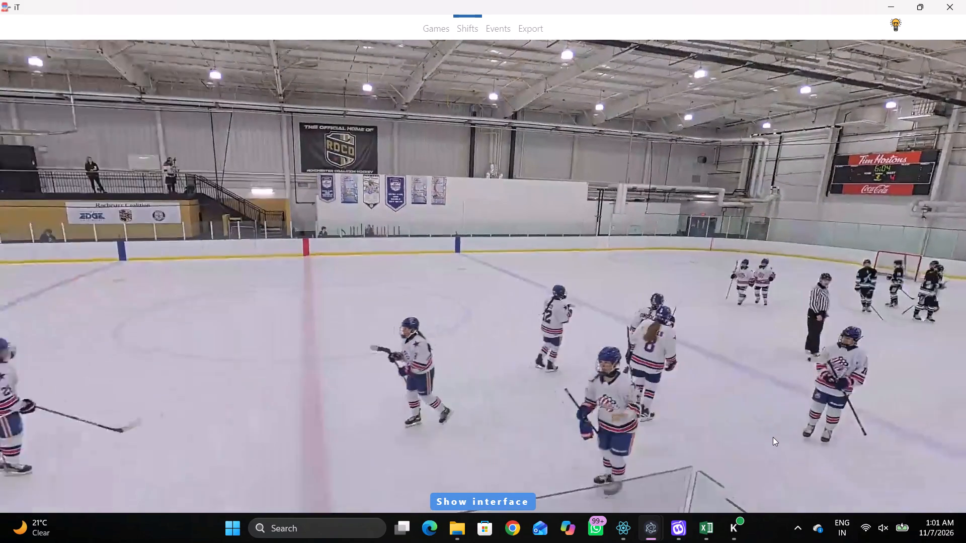
pyautogui.press('space')
pyautogui.press('space')
pyautogui.press('space')
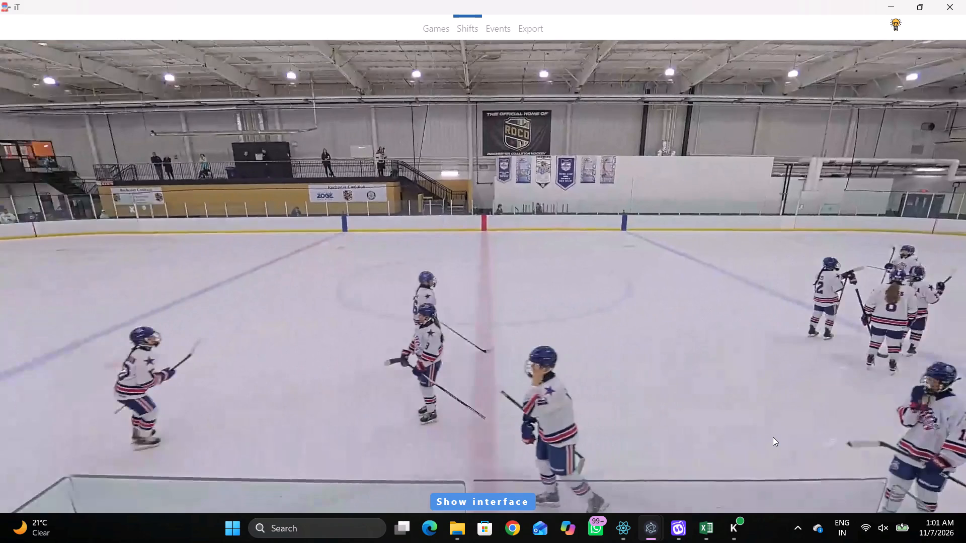
pyautogui.press('space')
pyautogui.press('space')
pyautogui.press('space')
pyautogui.press('space')
pyautogui.press('space')
pyautogui.press('space')
pyautogui.hotkey('shift', 'd')
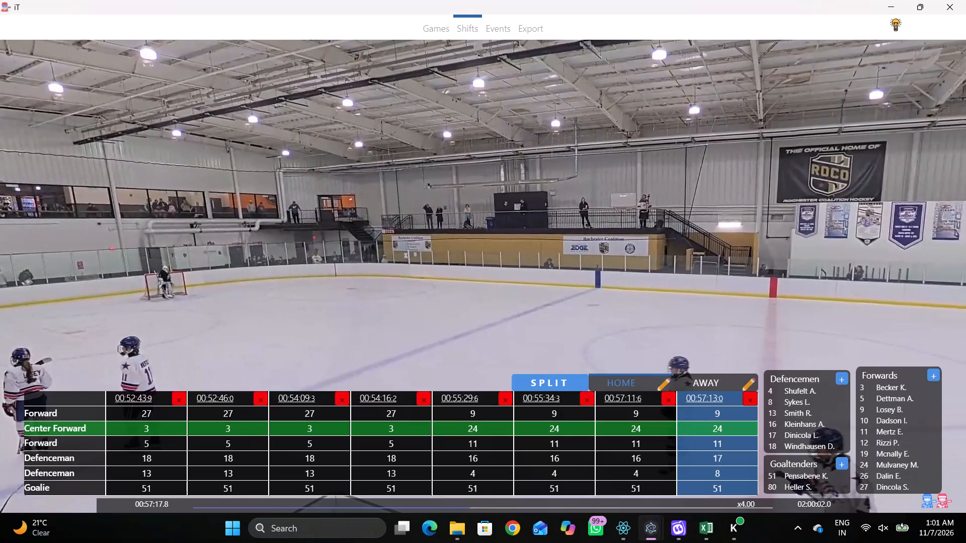
pyautogui.click(737, 423)
pyautogui.press('1')
pyautogui.press('2')
pyautogui.click(735, 439)
pyautogui.click(870, 480)
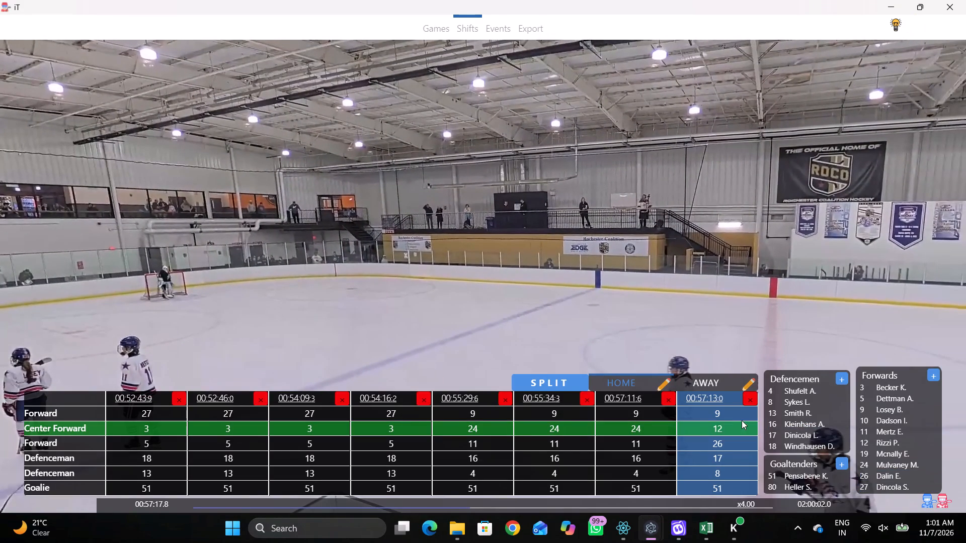
pyautogui.click(741, 420)
pyautogui.click(733, 408)
pyautogui.click(912, 421)
# Play ahead to the 6:04 faceoff and add a home line at 00:57:23.9 with the same players.
pyautogui.hotkey('shift', 'd')
pyautogui.write('c')
pyautogui.press('space')
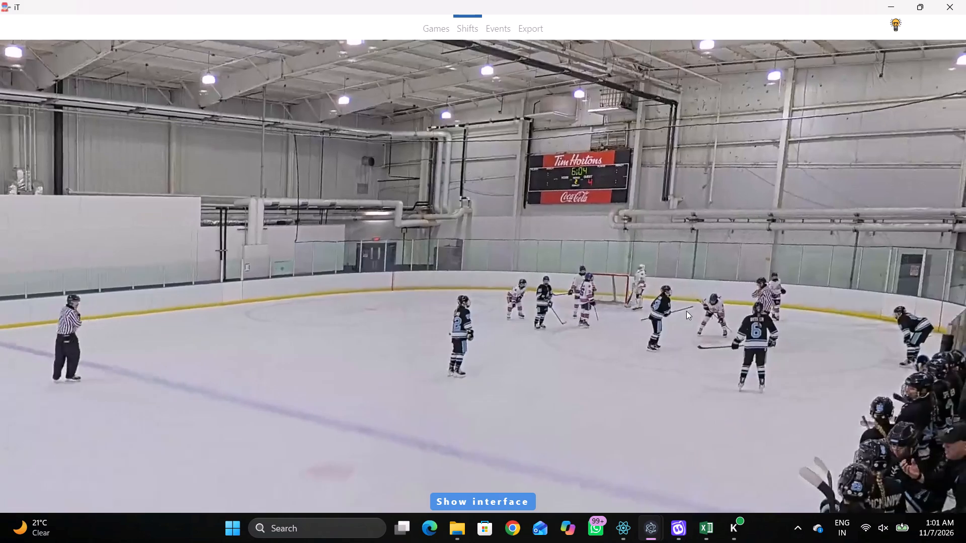
pyautogui.press('space')
pyautogui.hotkey('shift', 's')
pyautogui.write('DD')
# Play on from the 6:04 faceoff to the 5:11 stoppage and add a home line at 00:58:27.9.
pyautogui.press('space')
pyautogui.press('space')
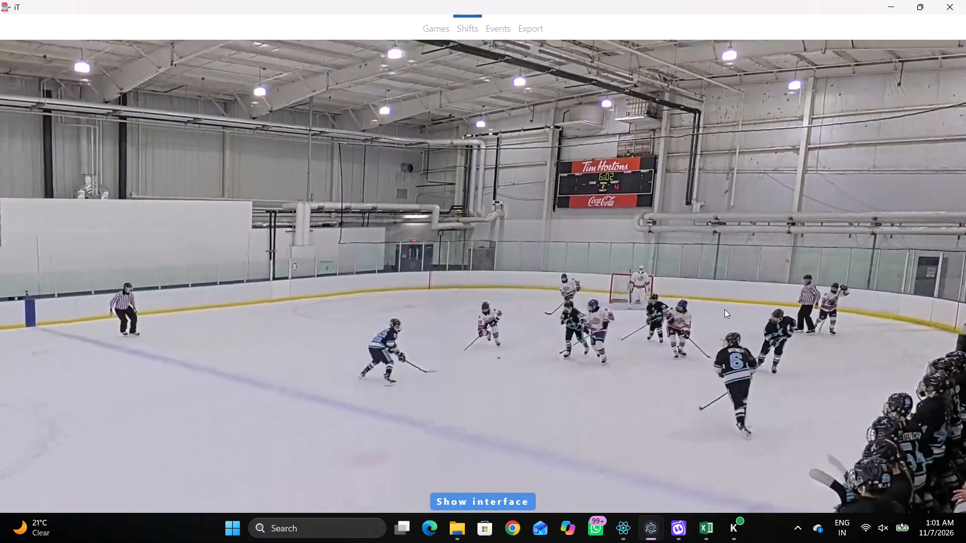
pyautogui.press('space')
pyautogui.press('space')
pyautogui.press('space')
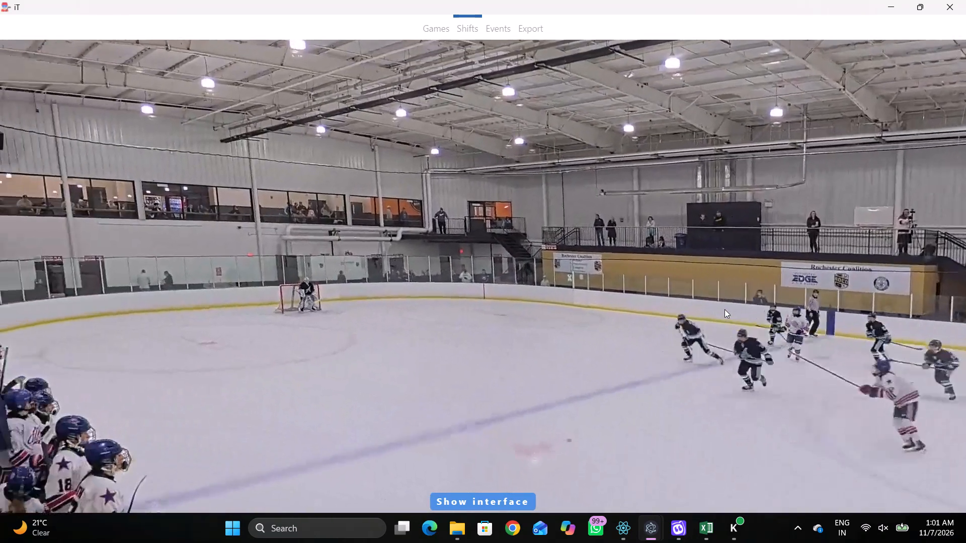
pyautogui.press('space')
pyautogui.press('space')
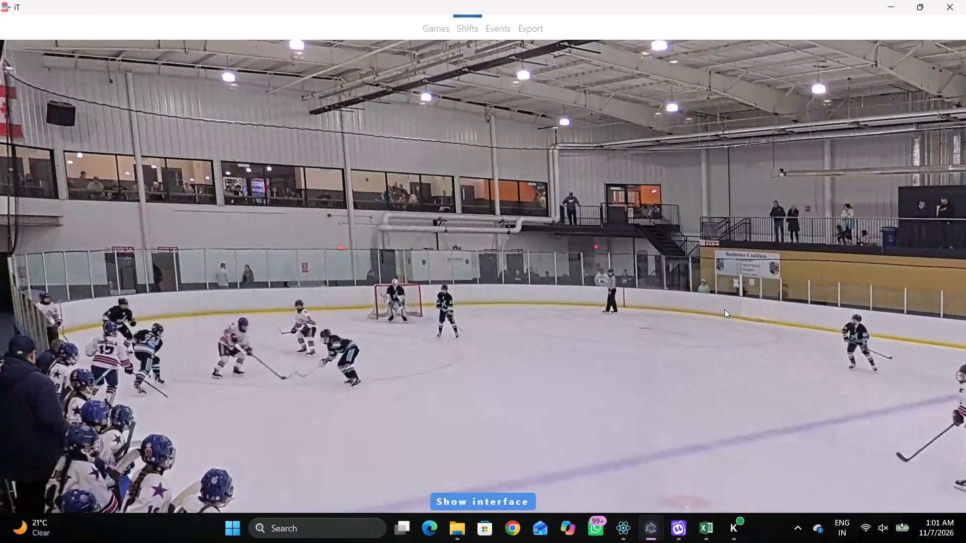
pyautogui.click(725, 309)
pyautogui.press('space')
pyautogui.press('space')
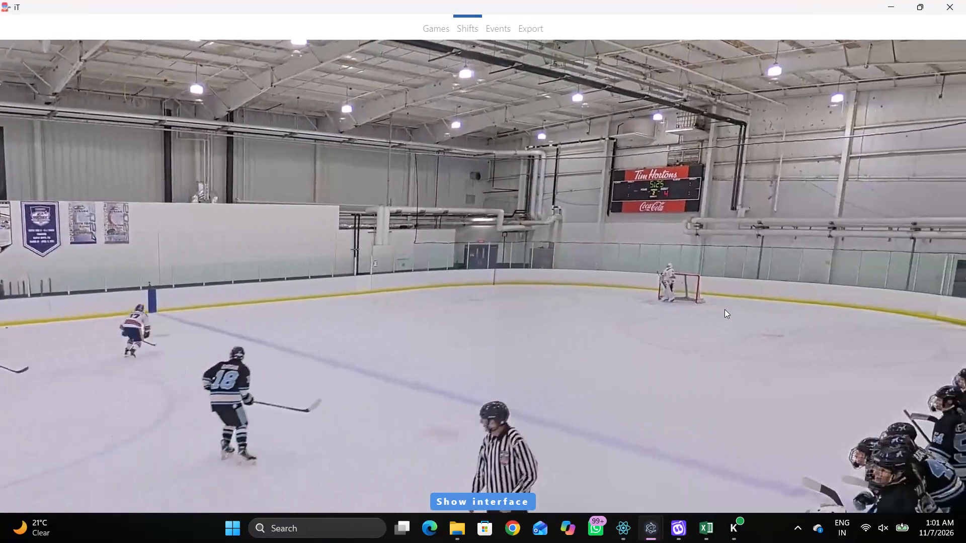
pyautogui.press('space')
pyautogui.press('space')
pyautogui.press('space')
pyautogui.press('space')
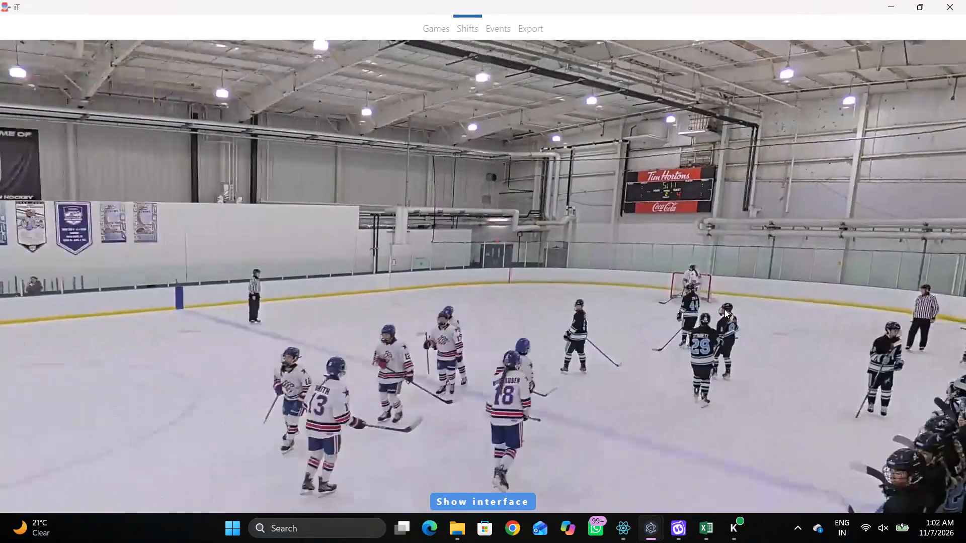
pyautogui.press('space')
pyautogui.write('SDD')
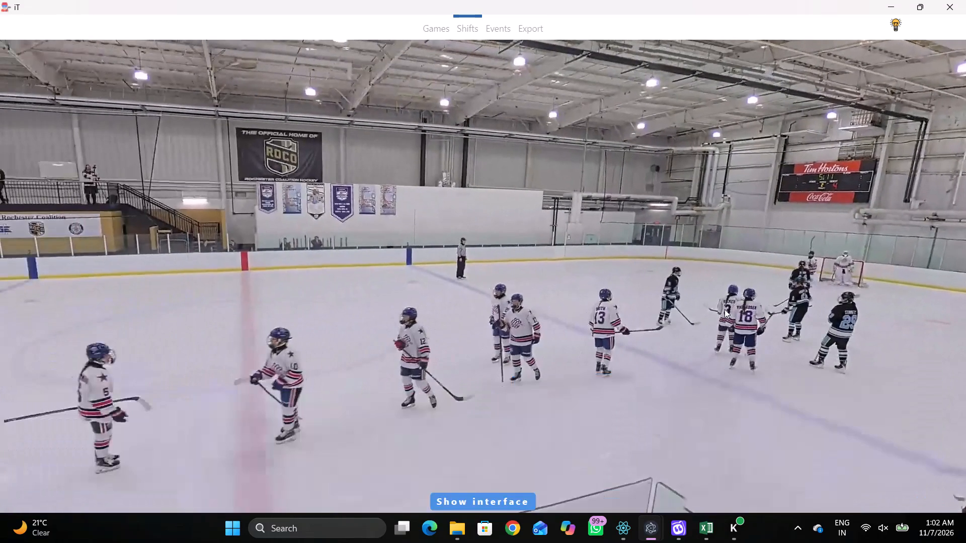
pyautogui.write('DD')
pyautogui.hotkey('shift', 's')
pyautogui.hotkey('shift', 'd')
# Set the two defencemen of the 00:58:27.9 home line to 13 and 18.
pyautogui.click(721, 461)
pyautogui.press('1')
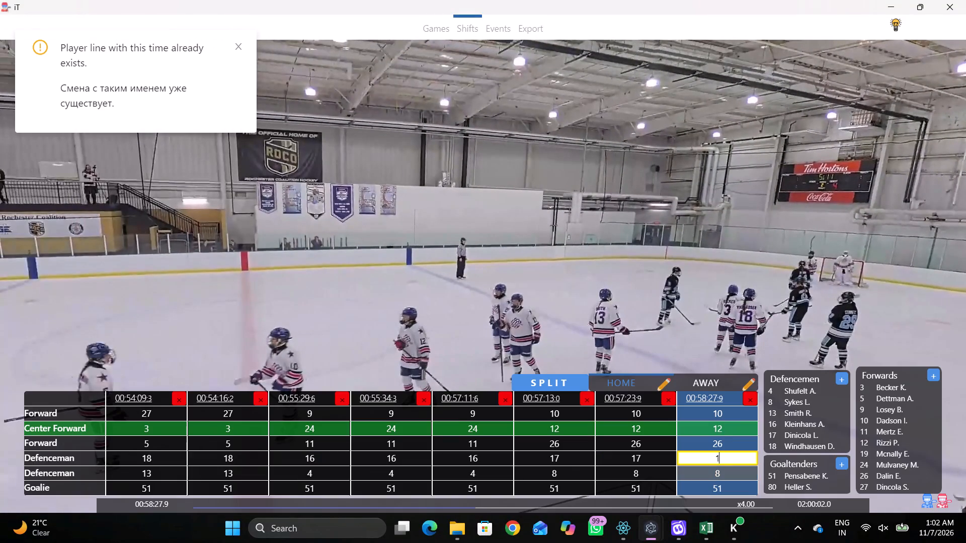
pyautogui.press('3')
pyautogui.click(728, 469)
pyautogui.click(812, 442)
# Check the players coming on during the change and set the 00:58:27.9 home line's centre to 3 and its forwards to 5 and 27.
pyautogui.click(730, 427)
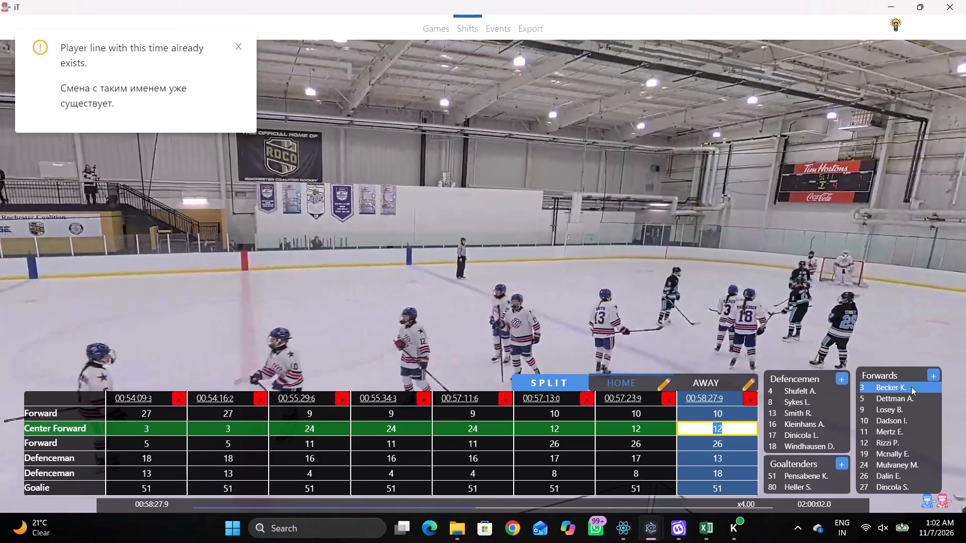
pyautogui.click(911, 387)
pyautogui.hotkey('shift', 'd')
pyautogui.press('space')
pyautogui.press('space')
pyautogui.press('space')
pyautogui.press('space')
pyautogui.press('space')
pyautogui.press('space')
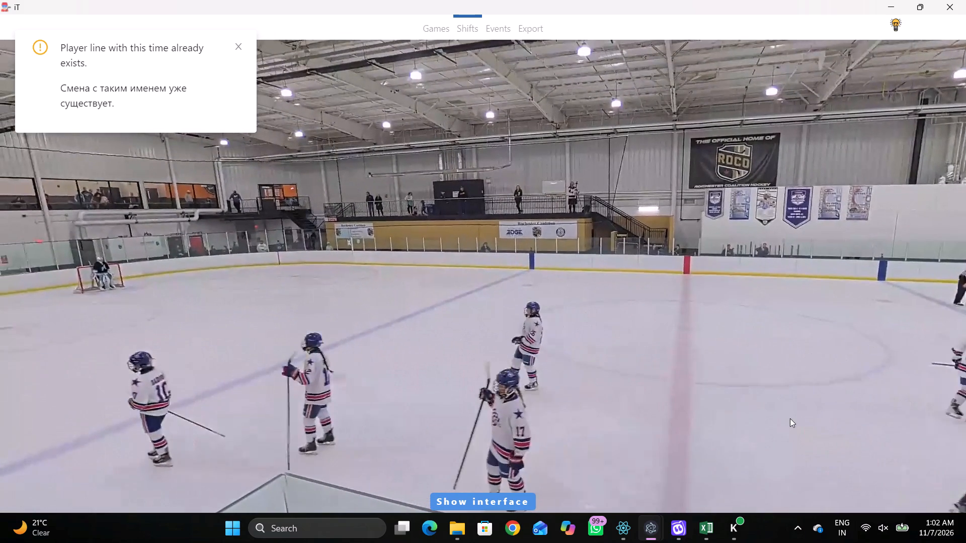
pyautogui.write('q')
pyautogui.press('q')
pyautogui.hotkey('shift', 'd')
pyautogui.click(758, 449)
pyautogui.click(736, 444)
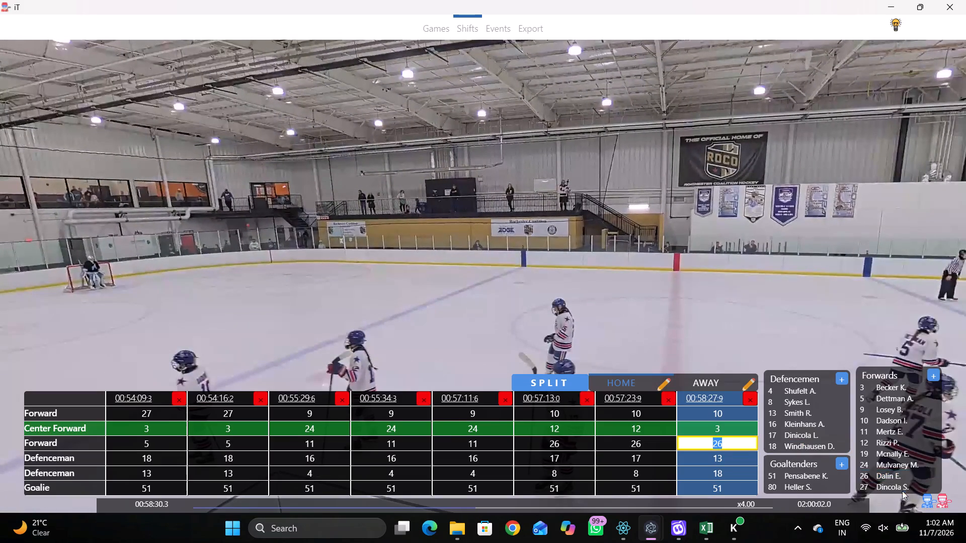
pyautogui.click(900, 480)
pyautogui.click(901, 489)
pyautogui.click(749, 443)
pyautogui.click(734, 418)
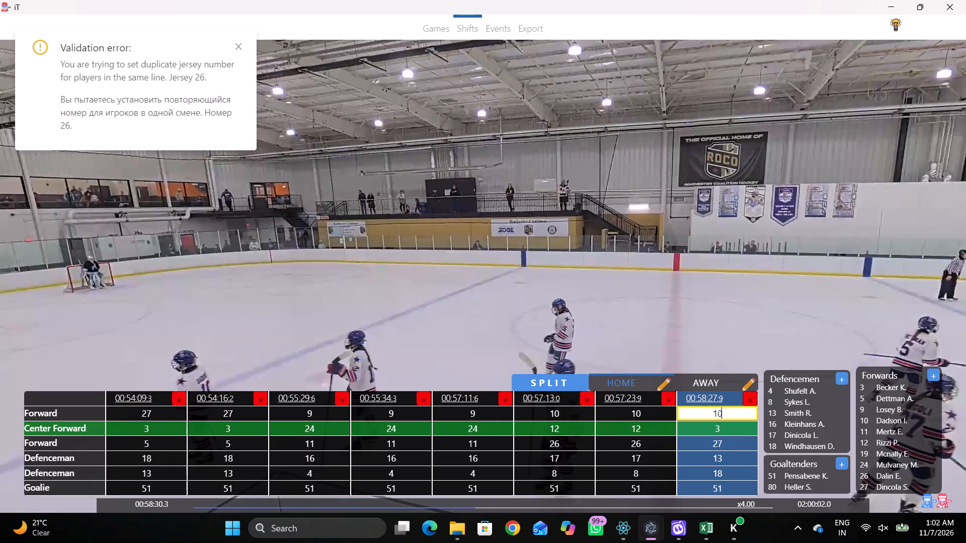
pyautogui.click(922, 393)
# Play ahead to the 5:11 faceoff and add a home line at 00:58:36.7 with the same players.
pyautogui.hotkey('shift', 'd')
pyautogui.press('space')
pyautogui.write('c')
pyautogui.press('space')
pyautogui.press('space')
pyautogui.hotkey('shift', 's')
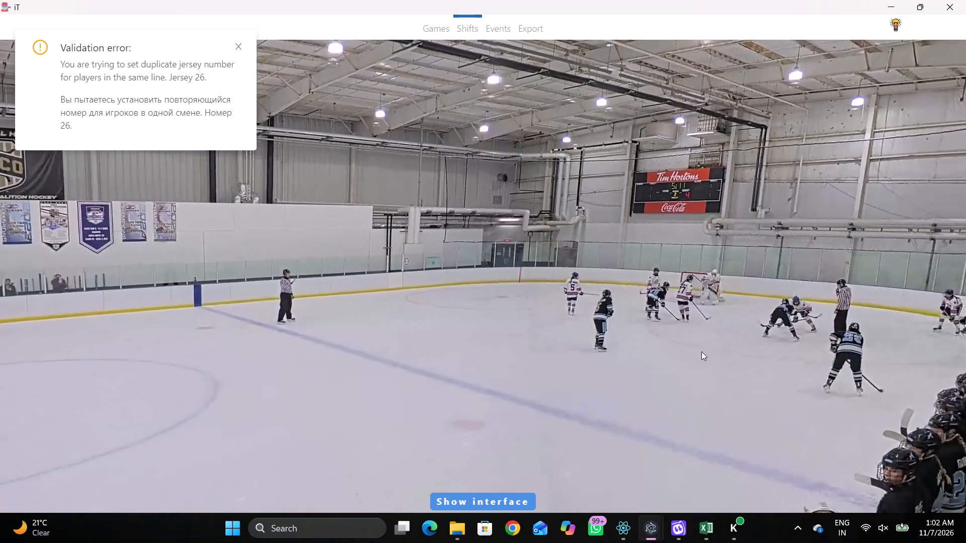
pyautogui.write('DDc')
# Play on to the next stoppage and restart, adding home lines at 00:59:08.1 and 00:59:12.5 with the same players.
pyautogui.press('space')
pyautogui.write('c')
pyautogui.press('space')
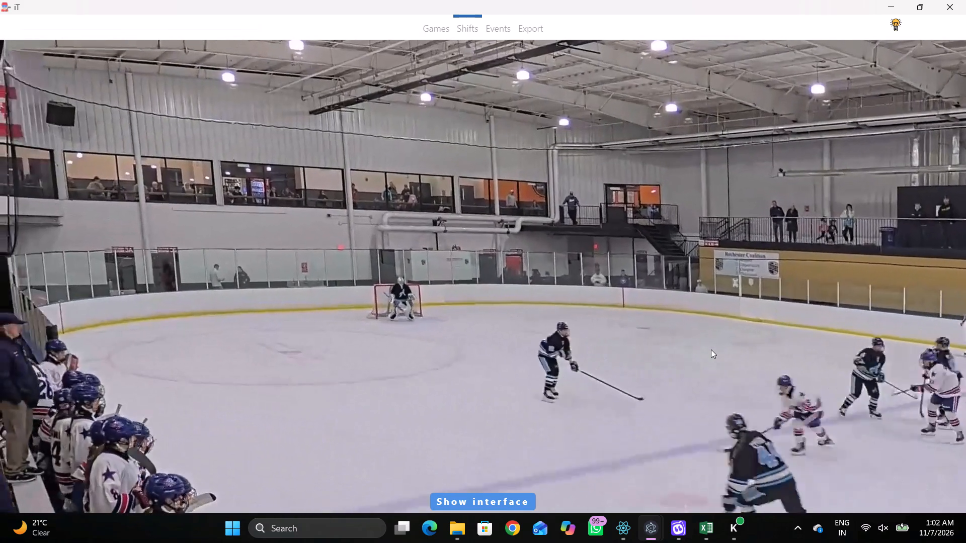
pyautogui.press('space')
pyautogui.press('space')
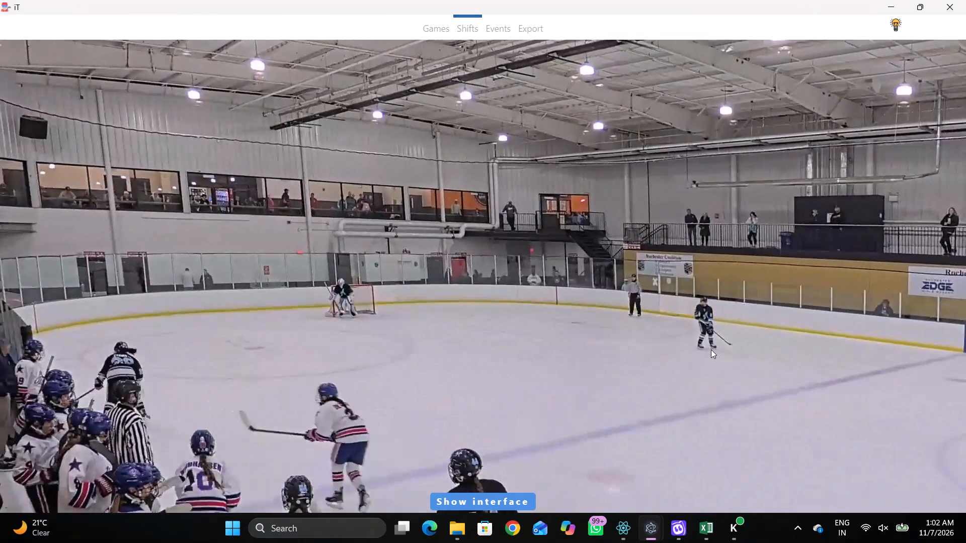
pyautogui.press('space')
pyautogui.press('space')
pyautogui.press('space')
pyautogui.press('space')
pyautogui.press('space')
pyautogui.write('qqqqqSDD SDD')
# Play ahead to the player change at 4:32 and set the 00:59:12.5 home line's centre to 24 and first forward to 10.
pyautogui.press('space')
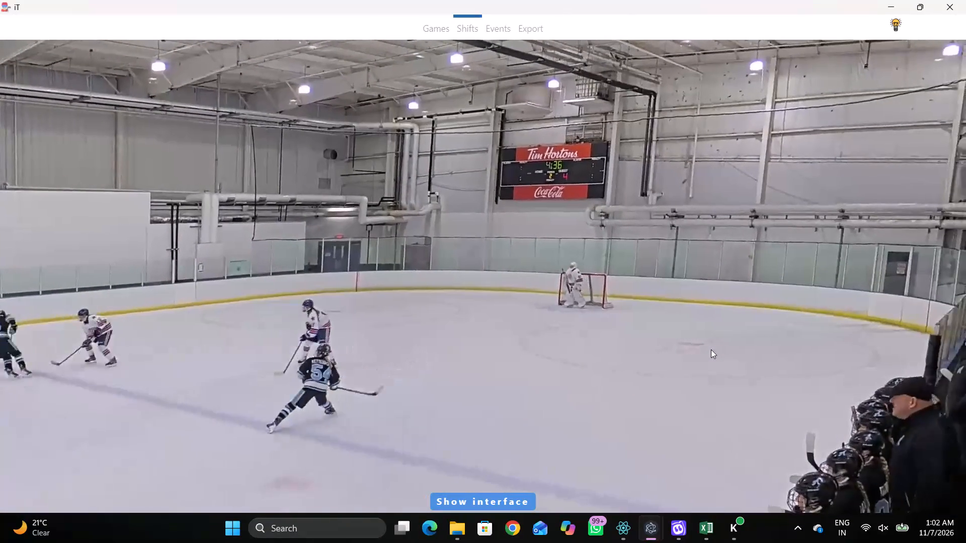
pyautogui.press('space')
pyautogui.press('space')
pyautogui.press('space')
pyautogui.press('space')
pyautogui.press('space')
pyautogui.press('space')
pyautogui.press('space')
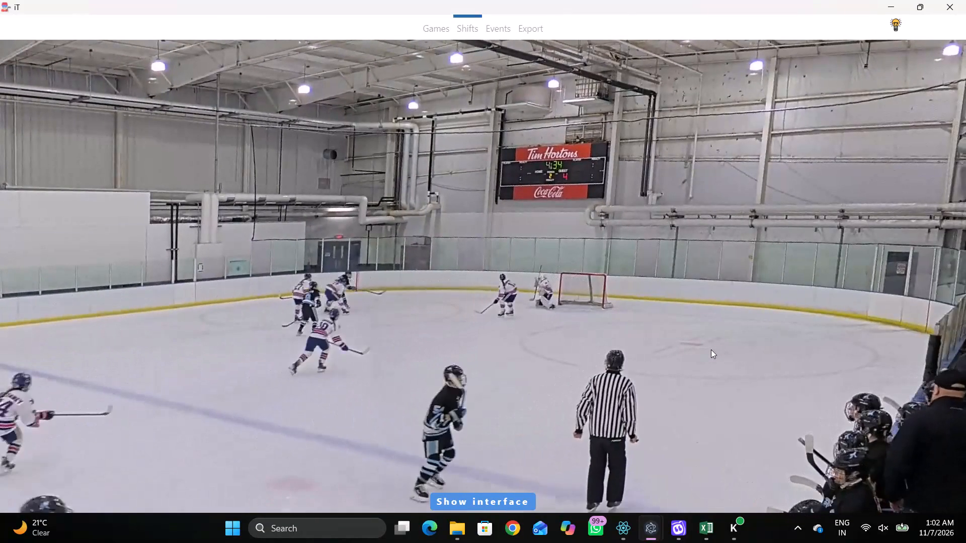
pyautogui.hotkey('shift', 'd')
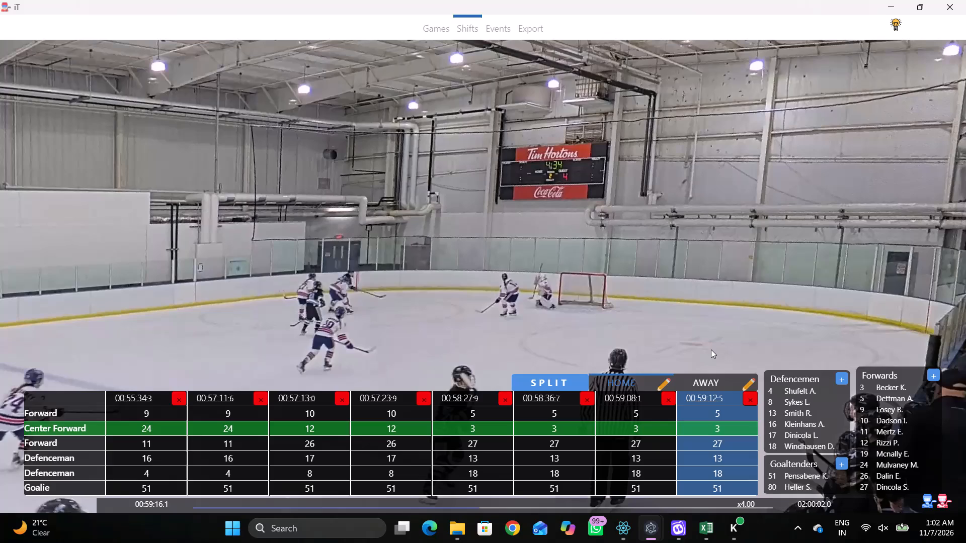
pyautogui.write('D')
pyautogui.press('space')
pyautogui.press('space')
pyautogui.press('space')
pyautogui.press('space')
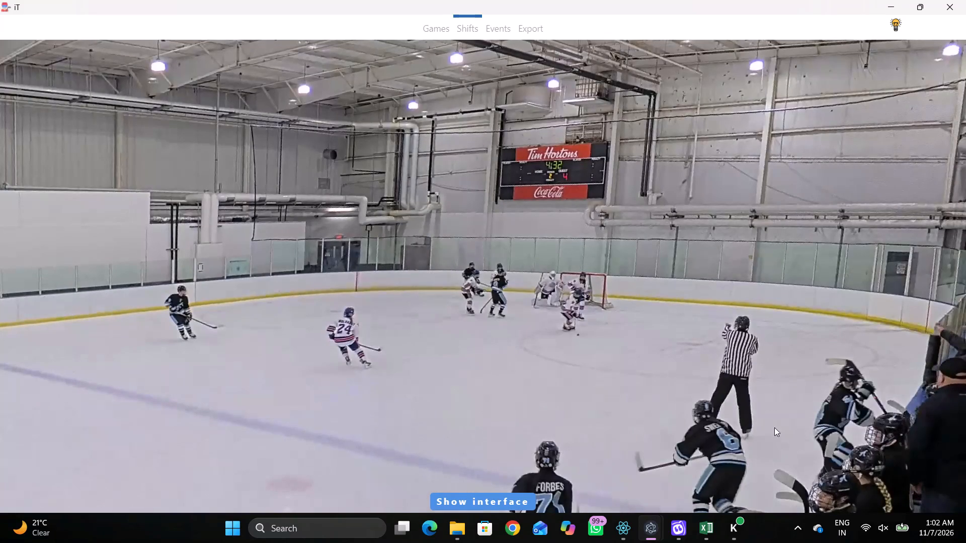
pyautogui.hotkey('shift', 'd')
pyautogui.moveTo(707, 413); pyautogui.dragTo(706, 418)
pyautogui.click(707, 421)
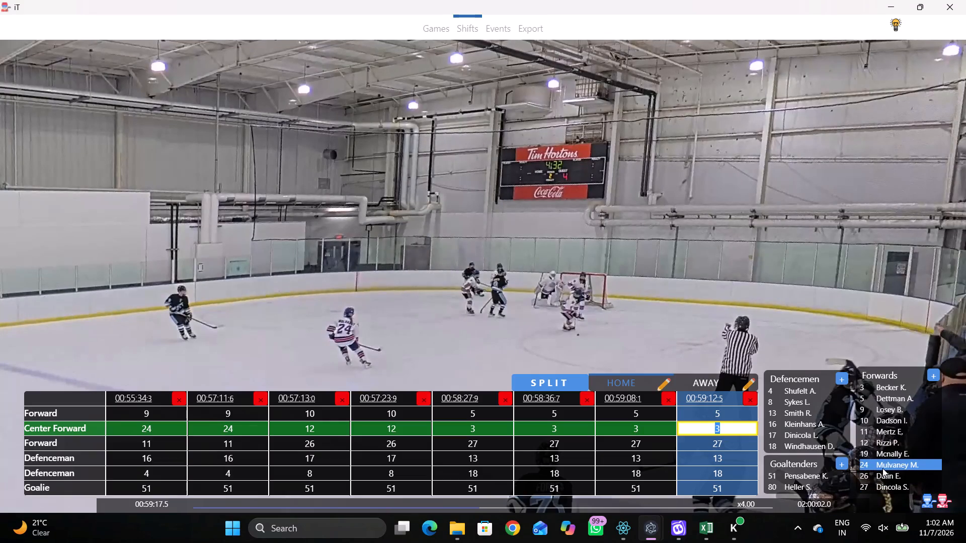
pyautogui.click(882, 468)
pyautogui.click(746, 415)
pyautogui.click(868, 423)
pyautogui.hotkey('shift', 'd')
# Watch the stoppage footage from 4:32 up to the centre-ice lineup to identify the home players on the ice.
pyautogui.press('space')
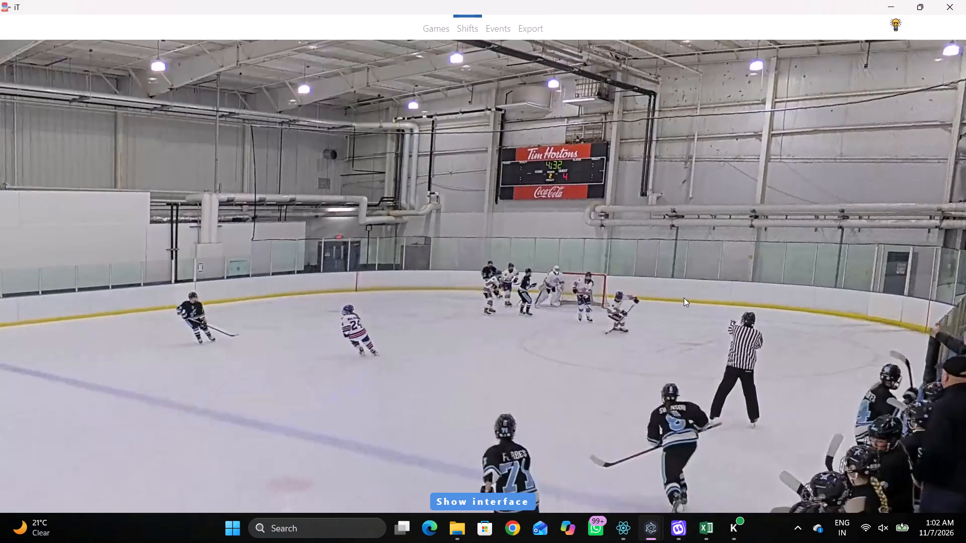
pyautogui.write('vv')
pyautogui.press('space')
pyautogui.press('space')
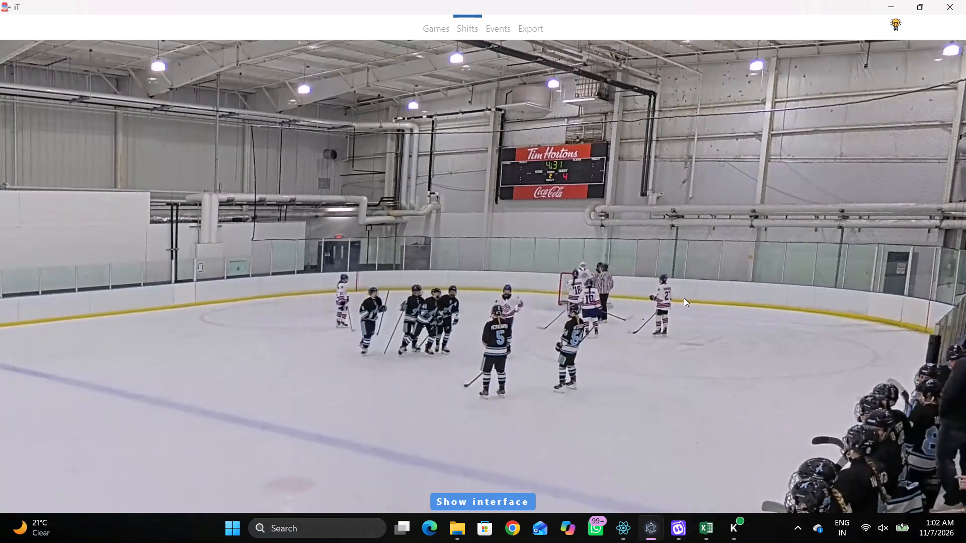
pyautogui.press('space')
pyautogui.press('space')
pyautogui.press('space')
pyautogui.write('D')
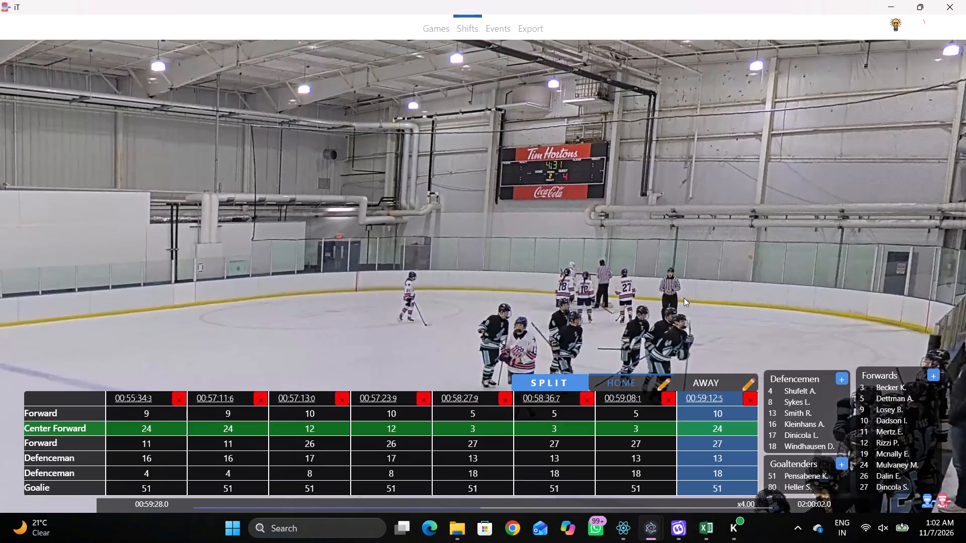
pyautogui.write('D')
pyautogui.press('space')
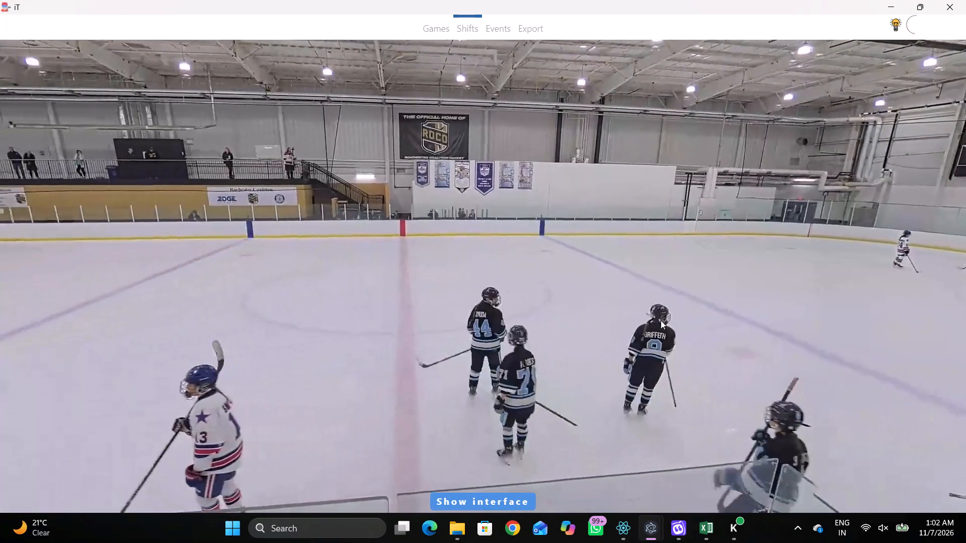
pyautogui.press('space')
pyautogui.press('space')
pyautogui.press('space')
pyautogui.press('space')
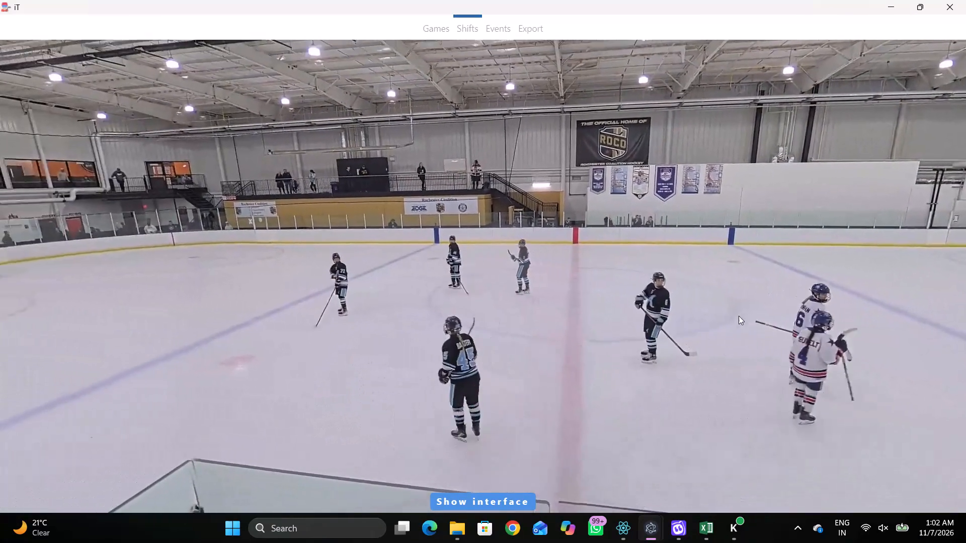
pyautogui.press('space')
pyautogui.press('space')
pyautogui.write('c')
pyautogui.press('space')
pyautogui.write('c')
pyautogui.press('space')
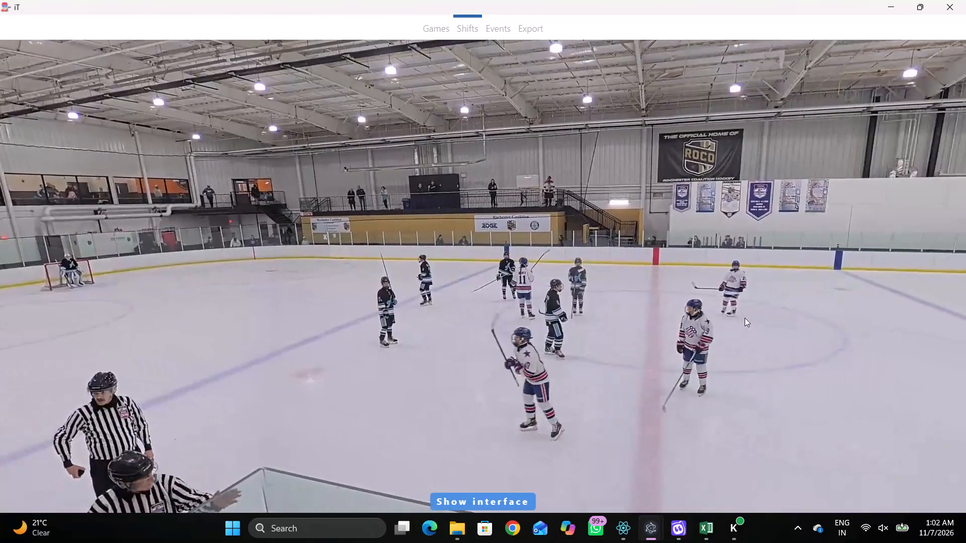
pyautogui.press('space')
pyautogui.press('space')
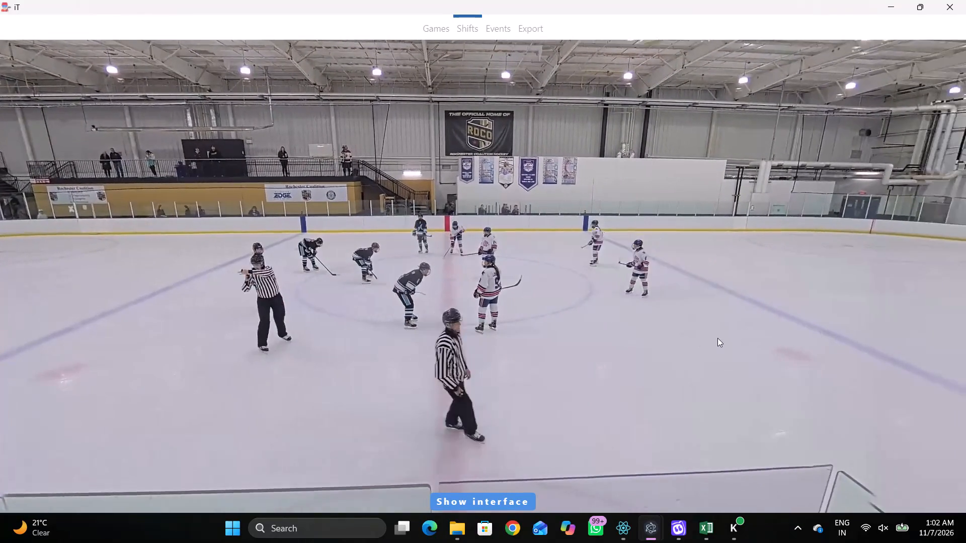
# Add a home line at 01:00:05.2 with 9 as second forward and 4 and 16 as defencemen.
pyautogui.press('space')
pyautogui.hotkey('shift', 's')
pyautogui.hotkey('shift', 'd')
pyautogui.moveTo(725, 446); pyautogui.dragTo(718, 448)
pyautogui.click(870, 413)
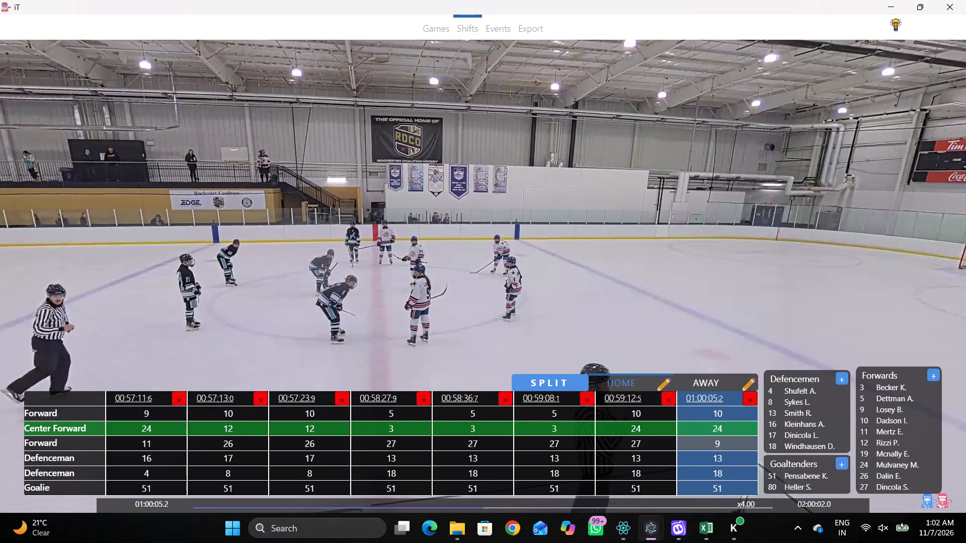
pyautogui.click(730, 447)
pyautogui.moveTo(745, 454); pyautogui.dragTo(734, 454)
pyautogui.click(786, 392)
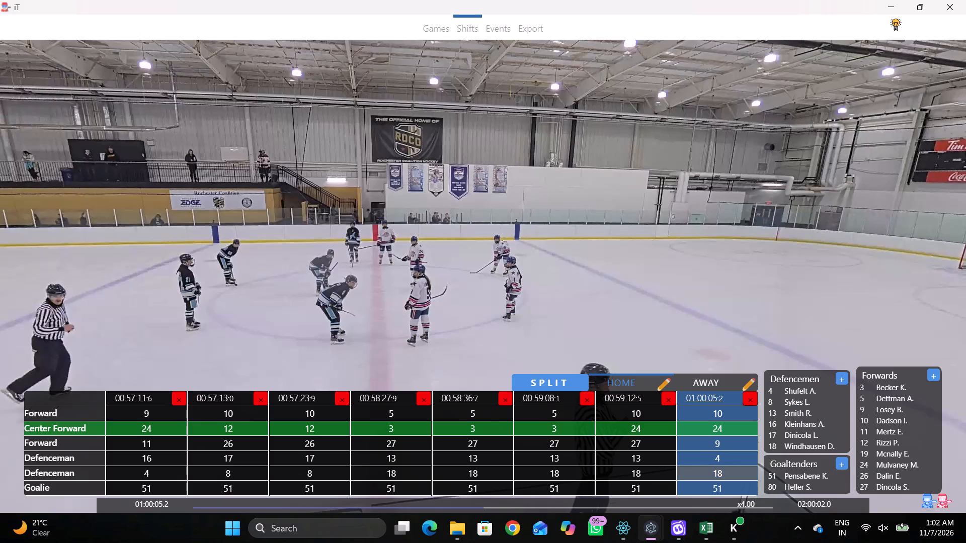
pyautogui.click(734, 473)
pyautogui.click(786, 418)
pyautogui.hotkey('shift', 'd')
# Play on briefly and add a home line at 01:00:06.4 with the same players.
pyautogui.press('space')
pyautogui.press('space')
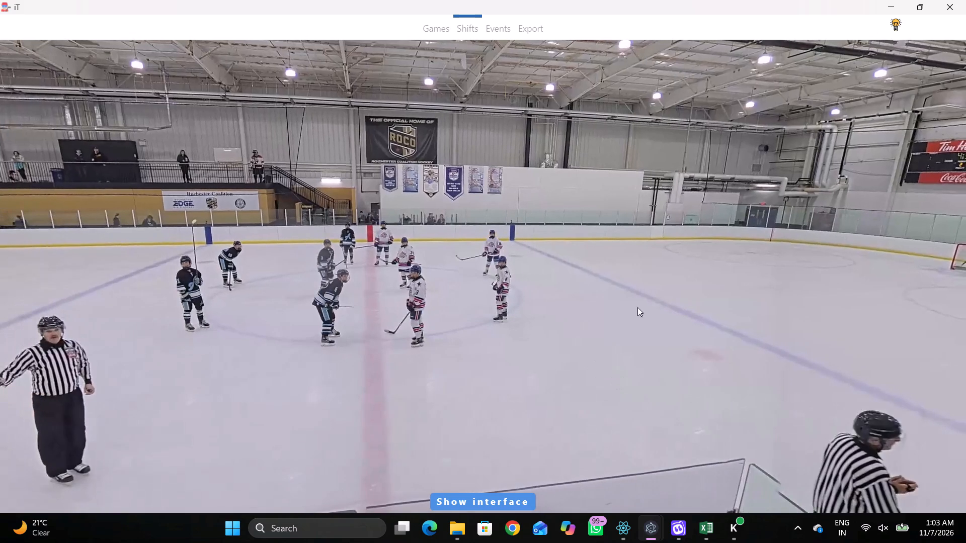
pyautogui.hotkey('shift', 's')
pyautogui.hotkey('shift', 'd')
pyautogui.write('Dx c')
# Watch the centre-ice faceoff and the play down to 4:23 to check which home players are on the ice.
pyautogui.press('space')
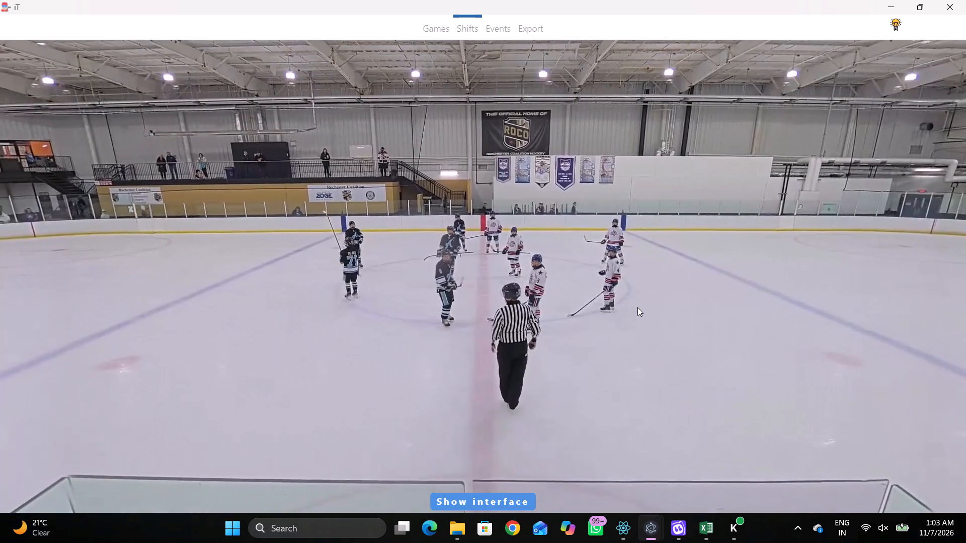
pyautogui.write('c')
pyautogui.press('space')
pyautogui.write('c')
pyautogui.press('space')
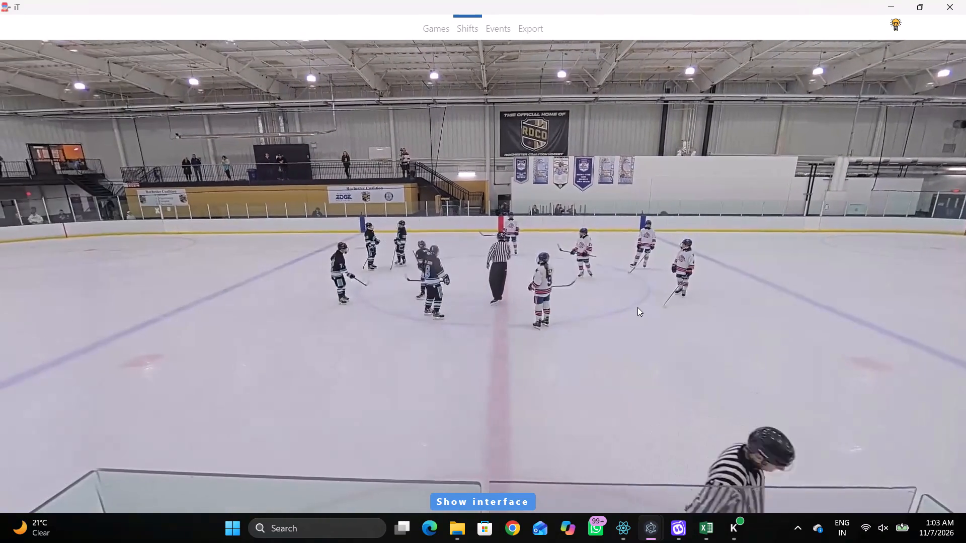
pyautogui.write('c')
pyautogui.press('space')
pyautogui.press('space')
pyautogui.press('space')
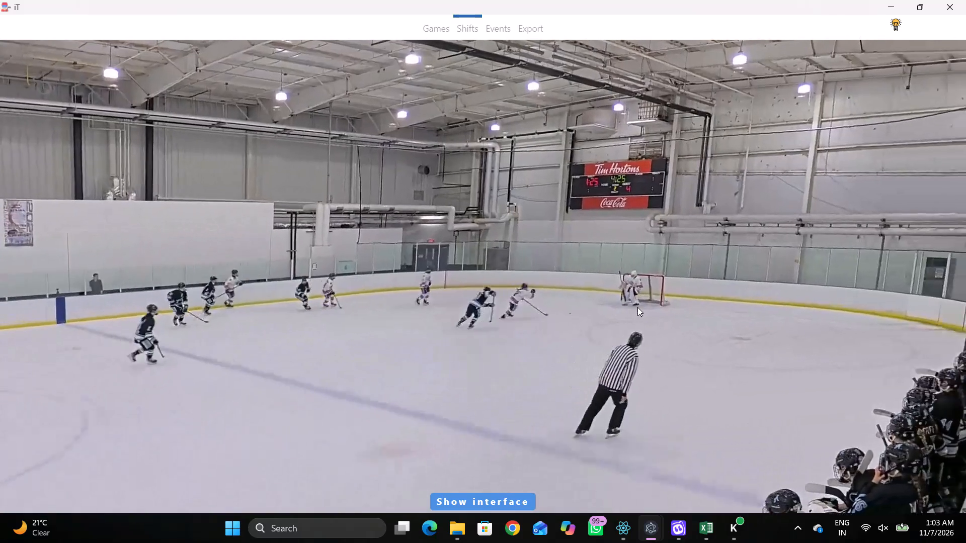
pyautogui.press('space')
pyautogui.press('space')
pyautogui.press('space')
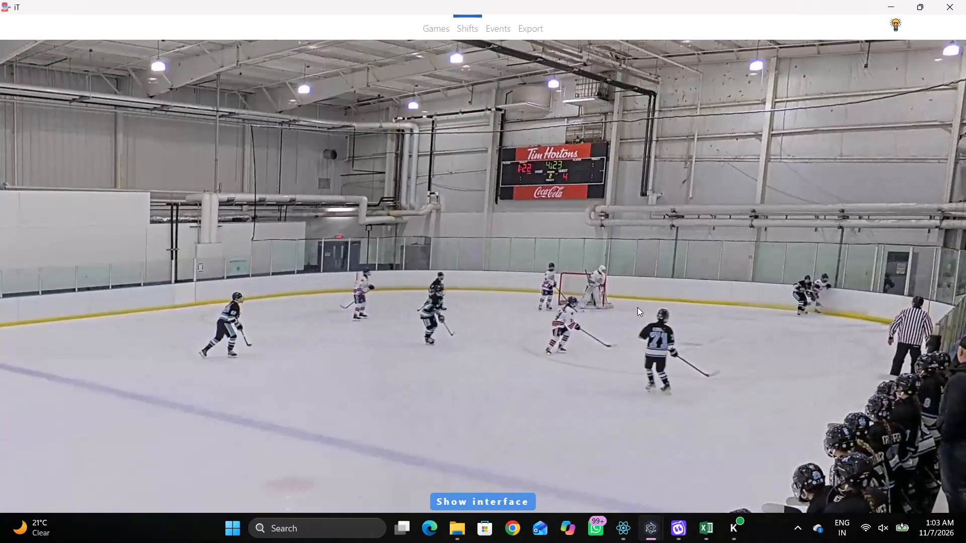
# Return to the 01:00:06.4 home line and clear its second forward.
pyautogui.hotkey('shift', 'd')
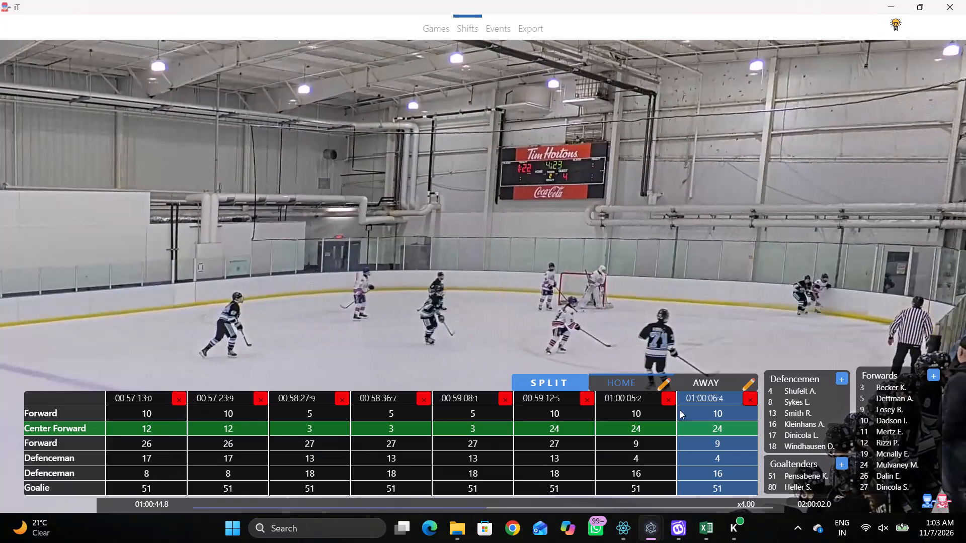
pyautogui.click(702, 398)
pyautogui.click(725, 437)
pyautogui.press('BackSpace')
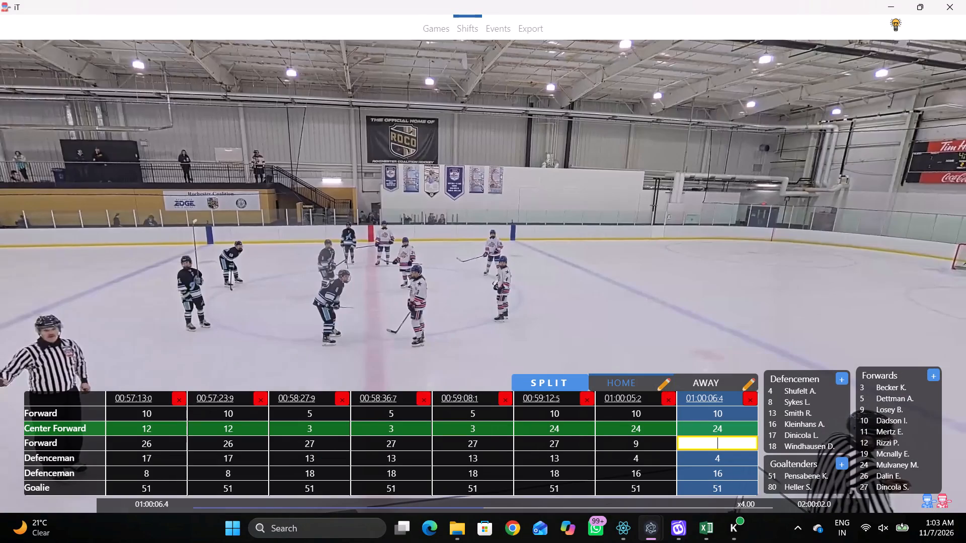
pyautogui.click(701, 293)
pyautogui.hotkey('shift', 'd')
# Play ahead to the centre-ice puck drop and add a home line at 01:00:36.2 with the second forward left empty.
pyautogui.press('space')
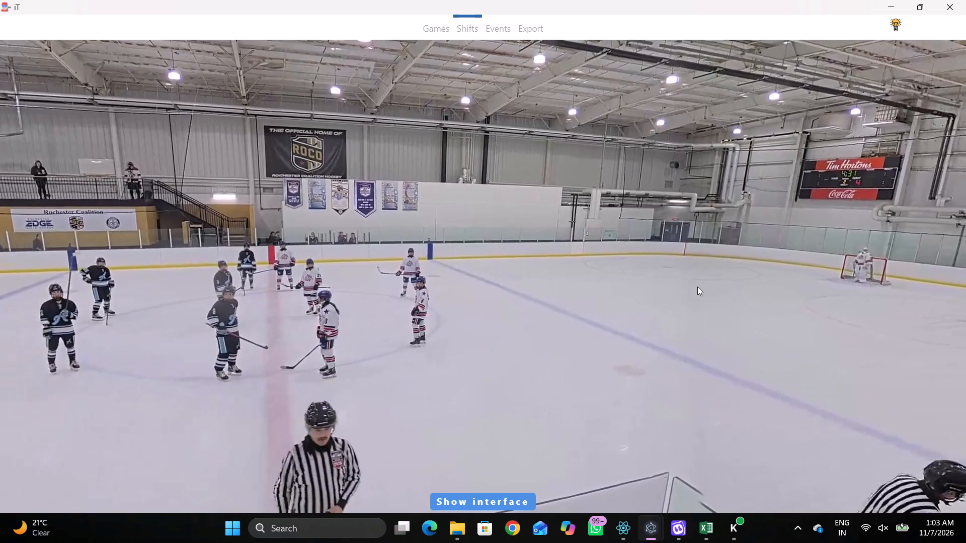
pyautogui.write('c')
pyautogui.press('space')
pyautogui.press('space')
pyautogui.press('space')
pyautogui.press('c')
pyautogui.press('space')
pyautogui.press('c')
pyautogui.press('space')
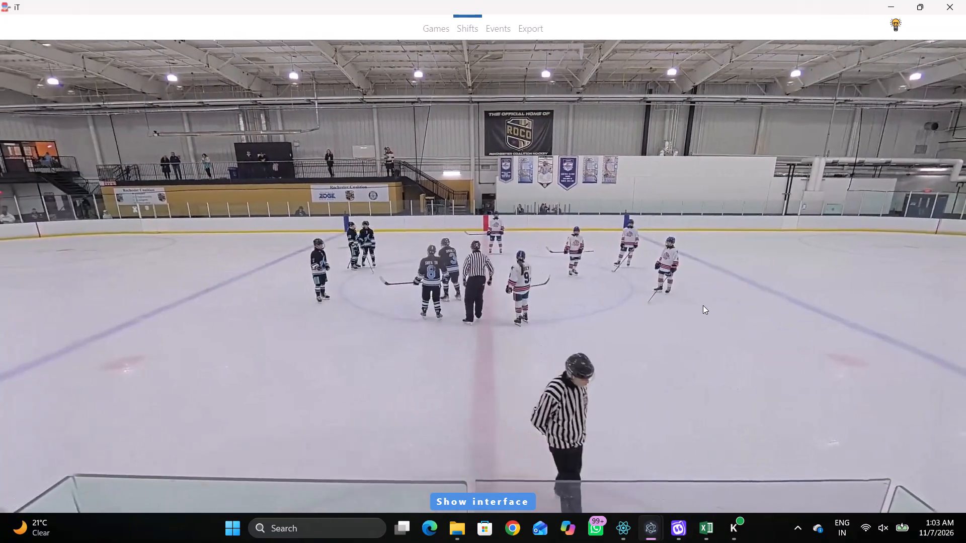
pyautogui.press('space')
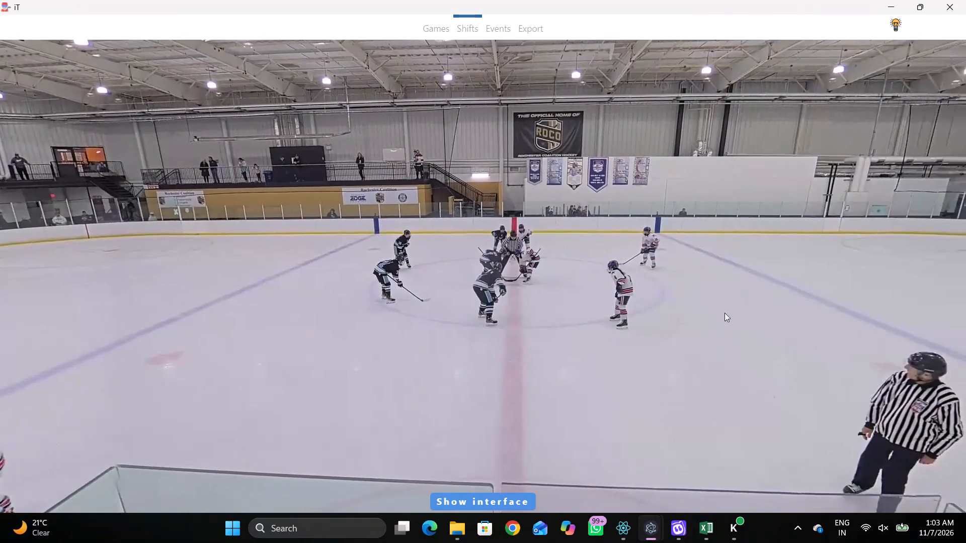
pyautogui.press('q')
pyautogui.hotkey('shift', 'd')
pyautogui.hotkey('shift', 's')
pyautogui.hotkey('shift', 'd')
pyautogui.hotkey('shift', 'd')
# Delete the 01:00:06.4 home line.
pyautogui.click(670, 394)
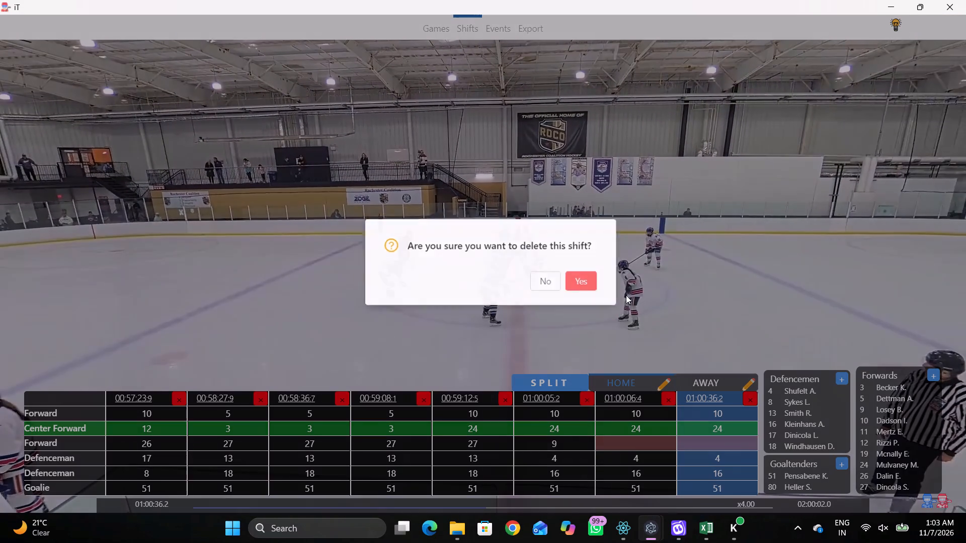
pyautogui.click(584, 278)
# Play ahead to 4:07, checking the skaters, and set the 01:00:36.2 home line's first forward to 11.
pyautogui.write('c')
pyautogui.press('space')
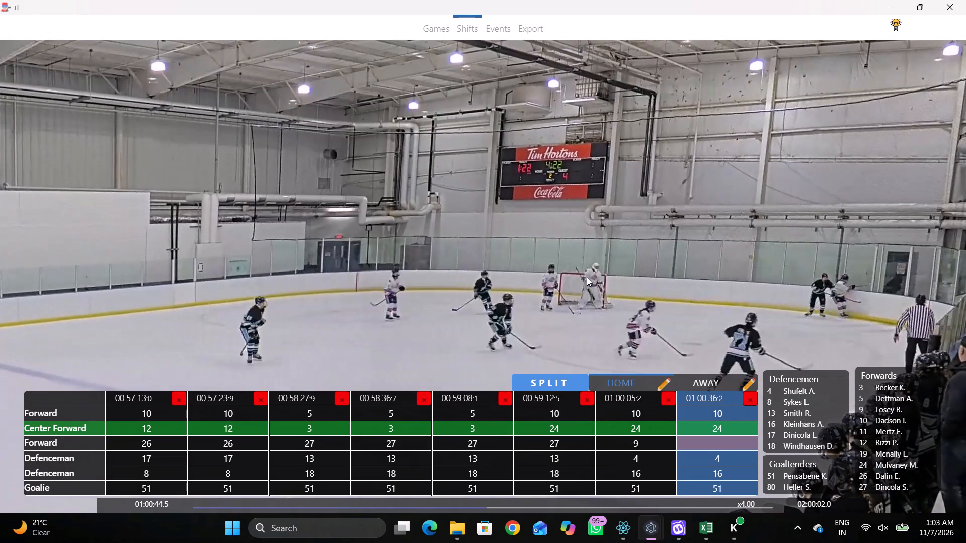
pyautogui.press('space')
pyautogui.press('space')
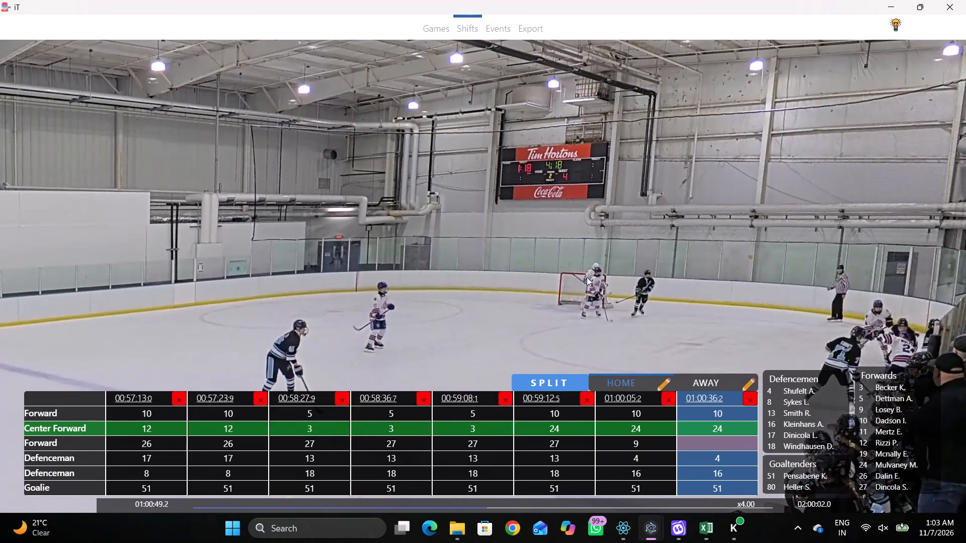
pyautogui.press('space')
pyautogui.write('qD')
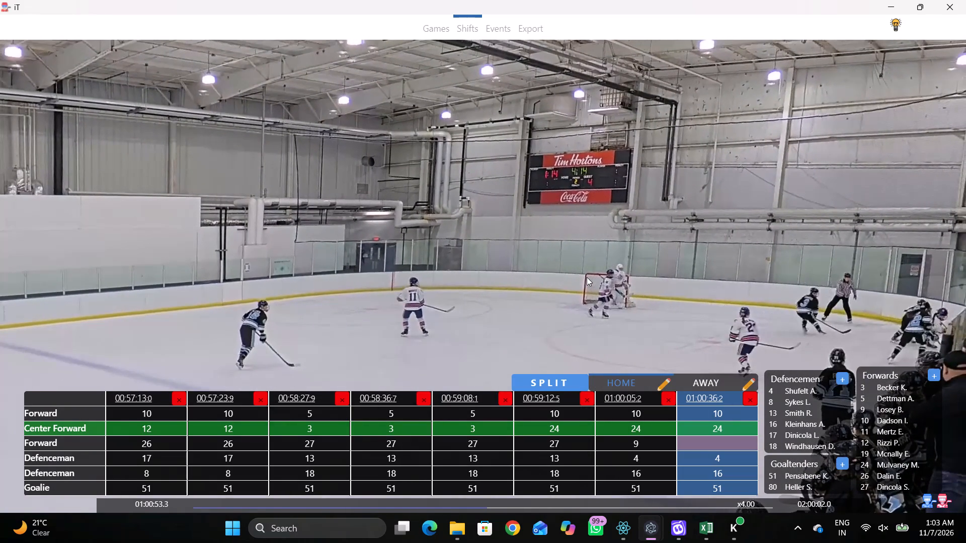
pyautogui.press('space')
pyautogui.press('space')
pyautogui.press('space')
pyautogui.press('space')
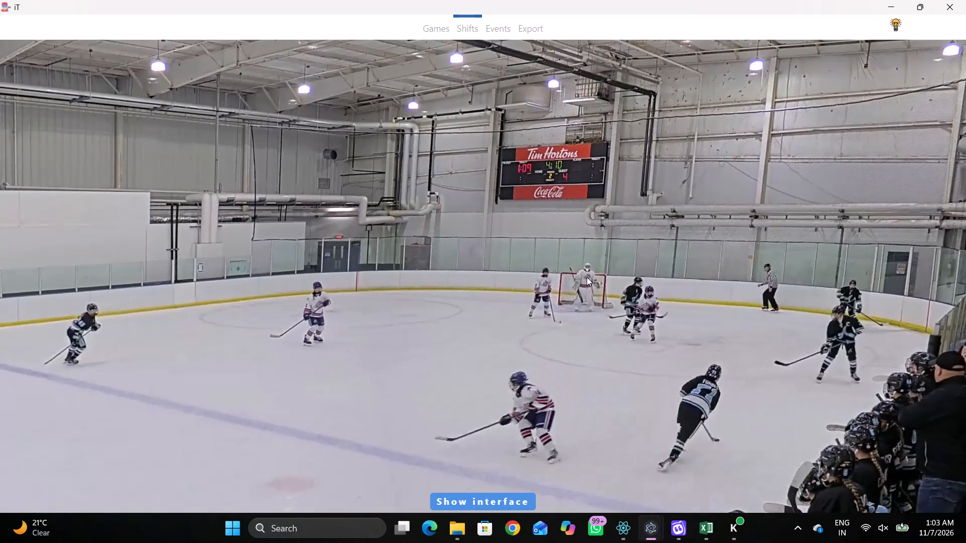
pyautogui.press('space')
pyautogui.press('space')
pyautogui.press('space')
pyautogui.press('space')
pyautogui.hotkey('shift', 'd')
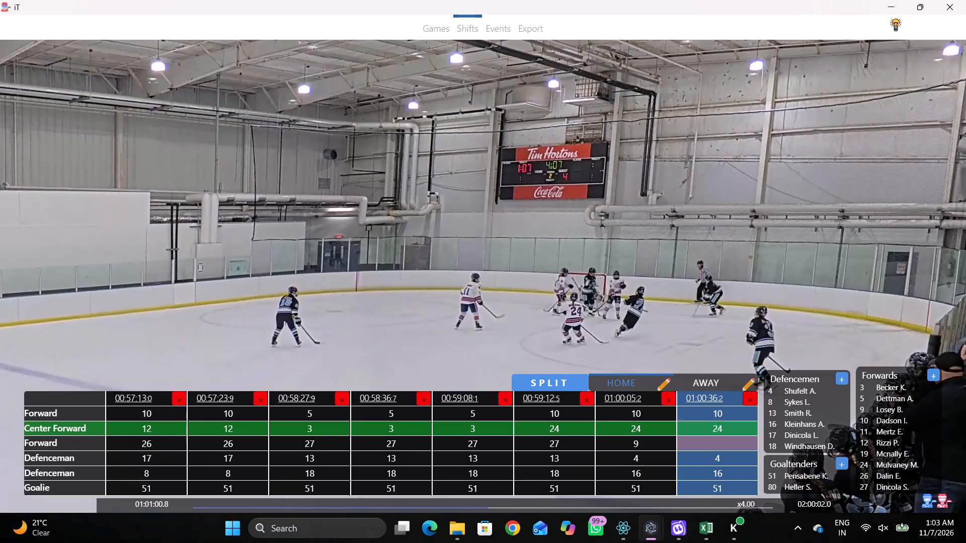
pyautogui.click(719, 407)
pyautogui.press('1')
pyautogui.press('1')
pyautogui.click(716, 328)
pyautogui.write('D')
# Play on to the next stoppage and restart, adding home lines at 01:01:15.7 and 01:01:17.6 with the same players.
pyautogui.press('space')
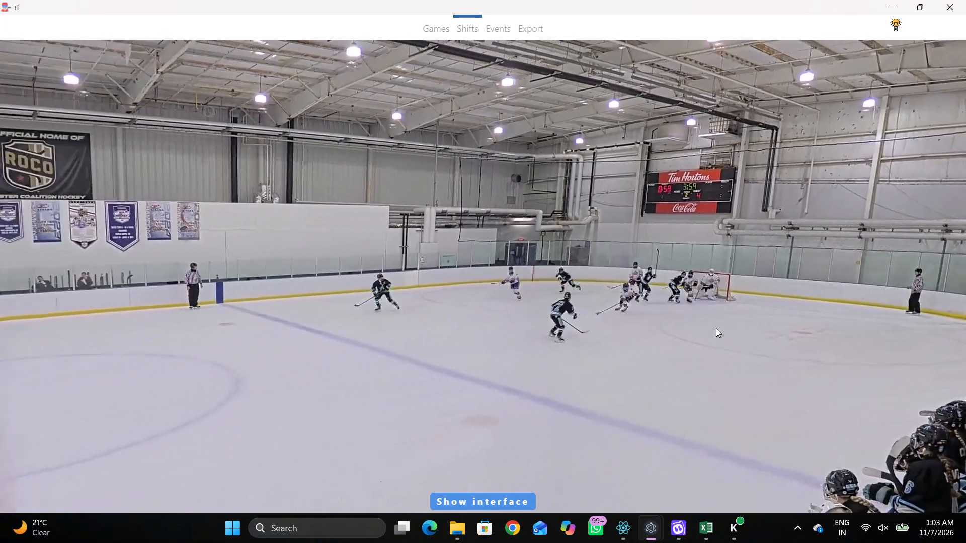
pyautogui.press('space')
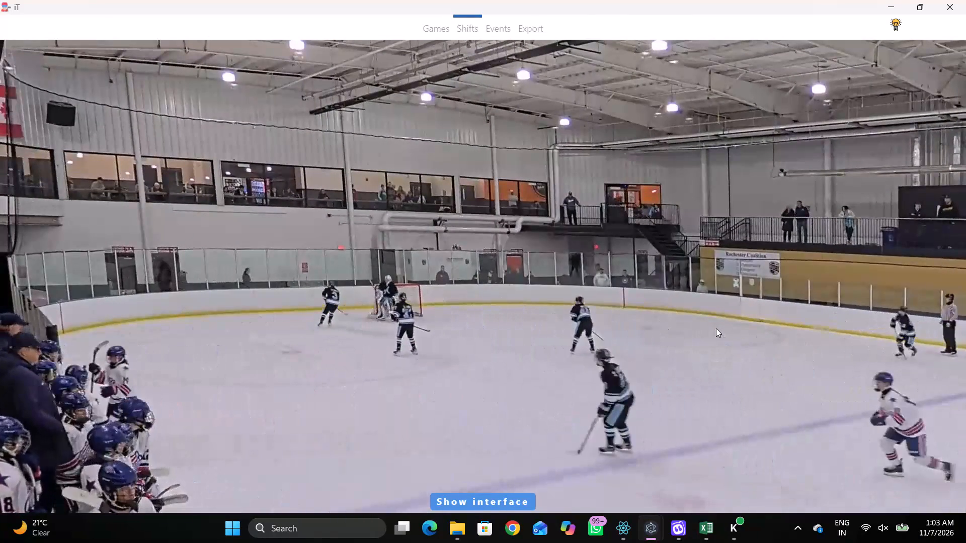
pyautogui.write('SDD')
pyautogui.press('space')
pyautogui.press('space')
pyautogui.hotkey('shift', 's')
pyautogui.hotkey('shift', 'd')
pyautogui.hotkey('shift', 'd')
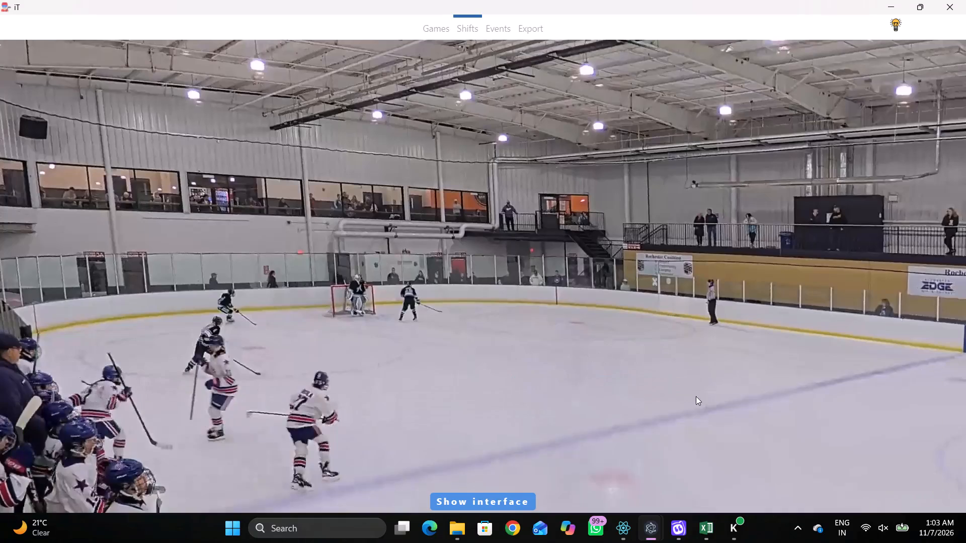
# Check the players coming on and set the 01:01:17.6 home line's centre to 27 and first forward to 3.
pyautogui.press('space')
pyautogui.press('space')
pyautogui.press('space')
pyautogui.press('space')
pyautogui.hotkey('shift', 'd')
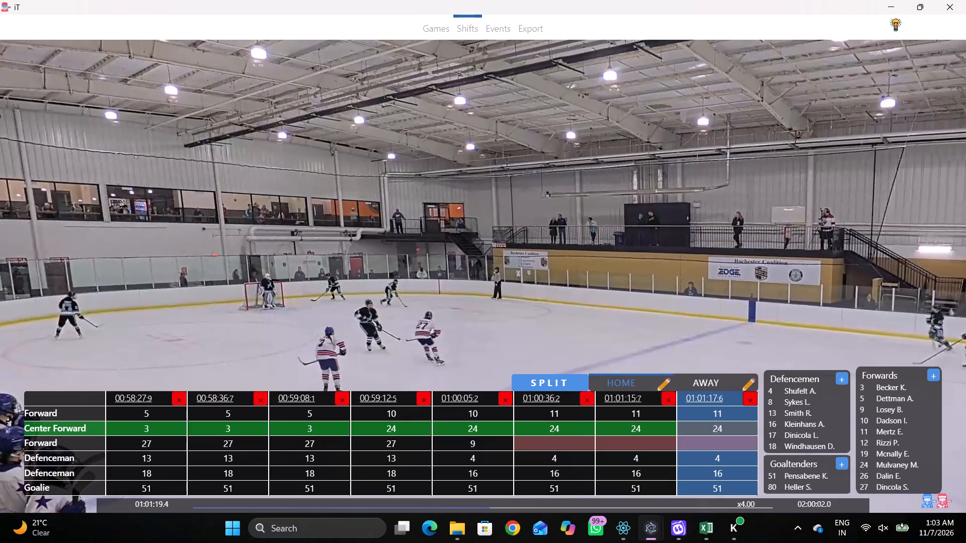
pyautogui.click(729, 429)
pyautogui.click(915, 485)
pyautogui.click(749, 409)
pyautogui.click(881, 385)
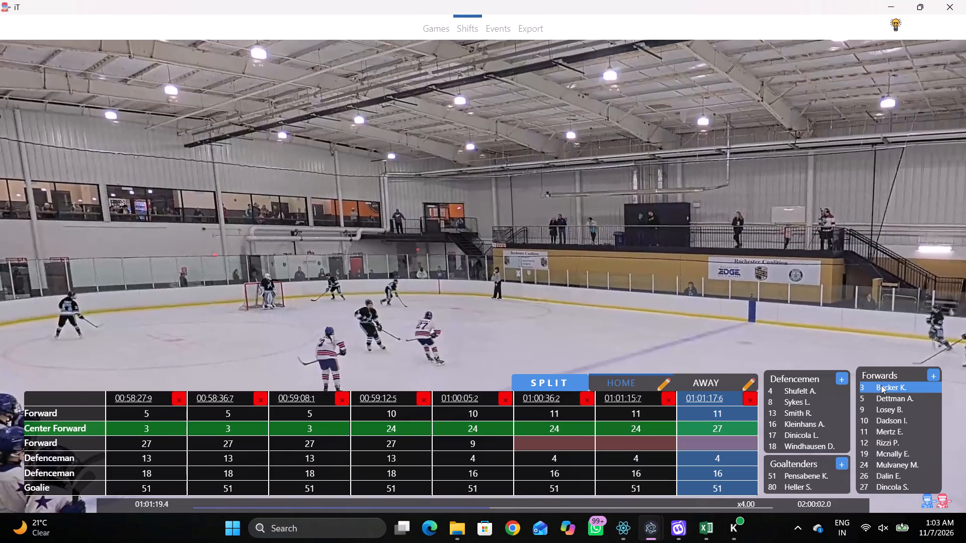
# Check the home skaters during play and set the 01:01:17.6 home line's defencemen to 17 and 8.
pyautogui.press('space')
pyautogui.press('space')
pyautogui.press('space')
pyautogui.press('space')
pyautogui.press('space')
pyautogui.press('space')
pyautogui.hotkey('shift', 'd')
pyautogui.press('space')
pyautogui.press('space')
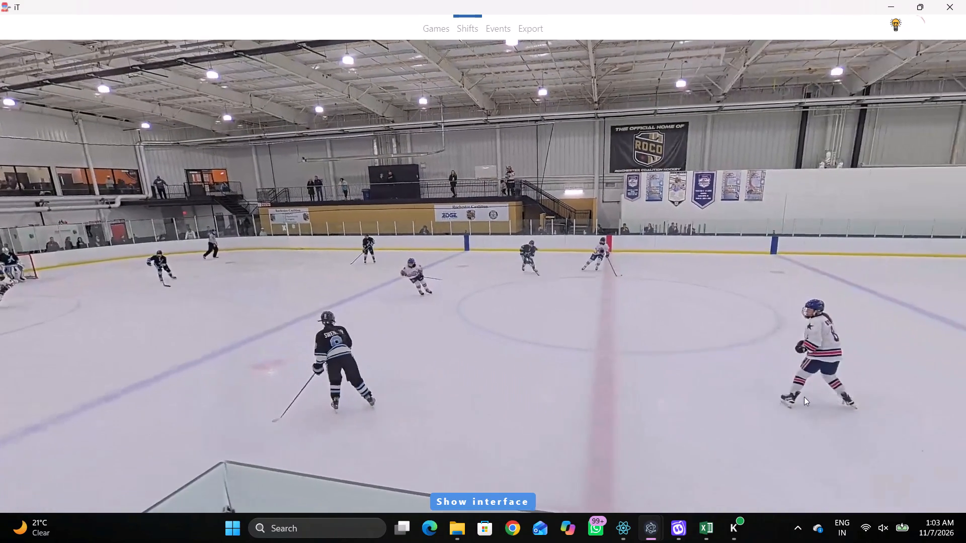
pyautogui.hotkey('shift', 'd')
pyautogui.moveTo(746, 447); pyautogui.dragTo(742, 451)
pyautogui.click(745, 459)
pyautogui.click(822, 436)
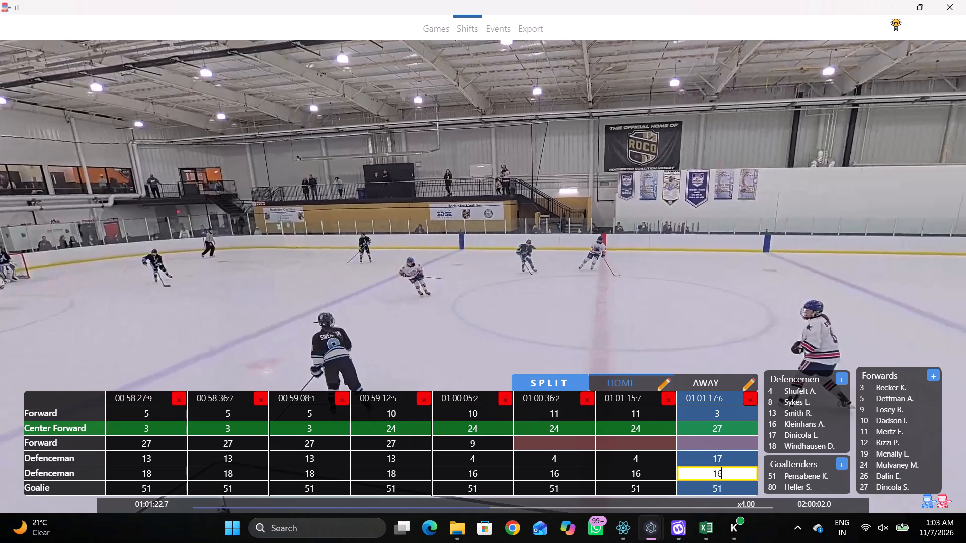
pyautogui.click(739, 476)
pyautogui.click(781, 402)
# Play on to identify the other home defenceman and set the 01:01:17.6 line's first defenceman to 16.
pyautogui.hotkey('shift', 'd')
pyautogui.press('space')
pyautogui.write('v q')
pyautogui.hotkey('shift', 'd')
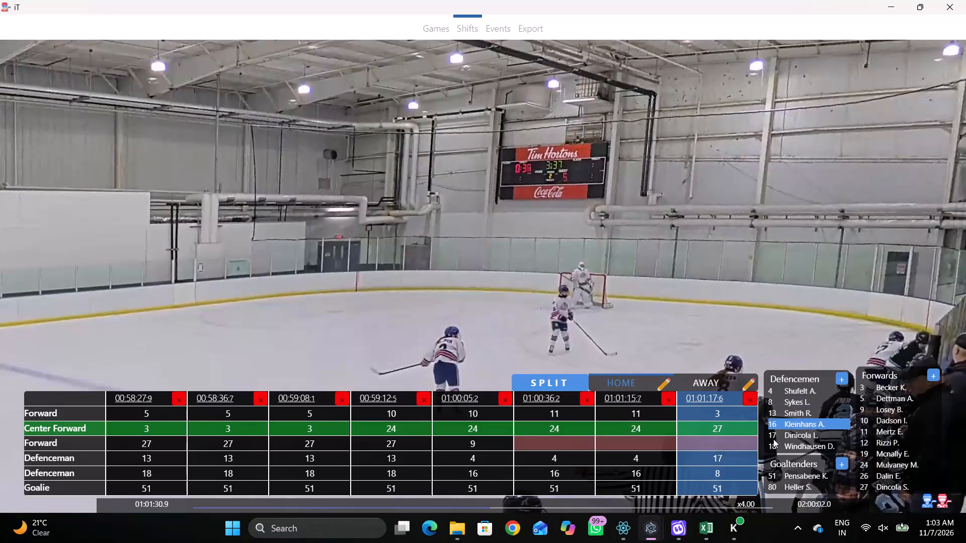
pyautogui.click(734, 452)
pyautogui.click(797, 420)
# Play on to about 3:00, add a home line at 01:02:07.5 and set its empty third forward to 5.
pyautogui.hotkey('shift', 'd')
pyautogui.press('space')
pyautogui.press('v')
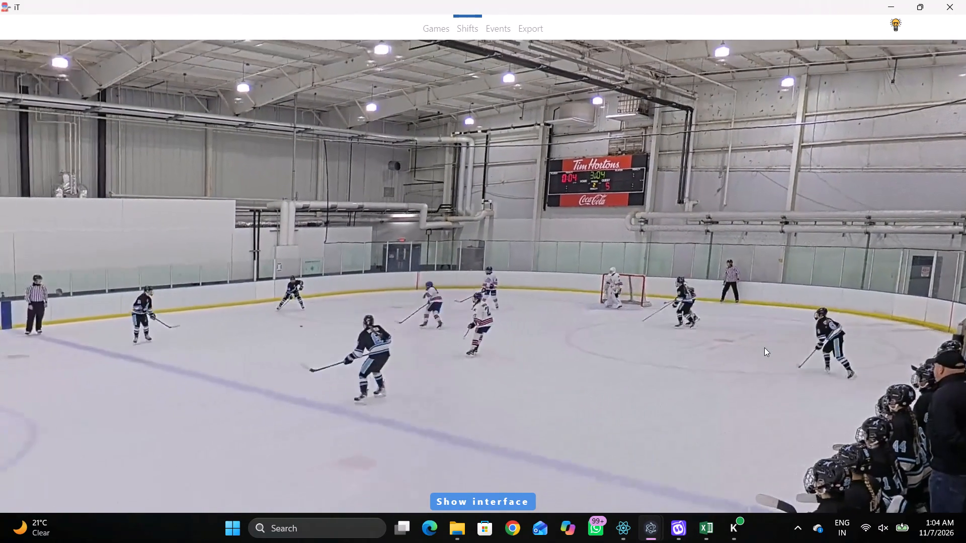
pyautogui.press('space')
pyautogui.hotkey('shift', 's')
pyautogui.hotkey('shift', 'd')
pyautogui.hotkey('shift', 'd')
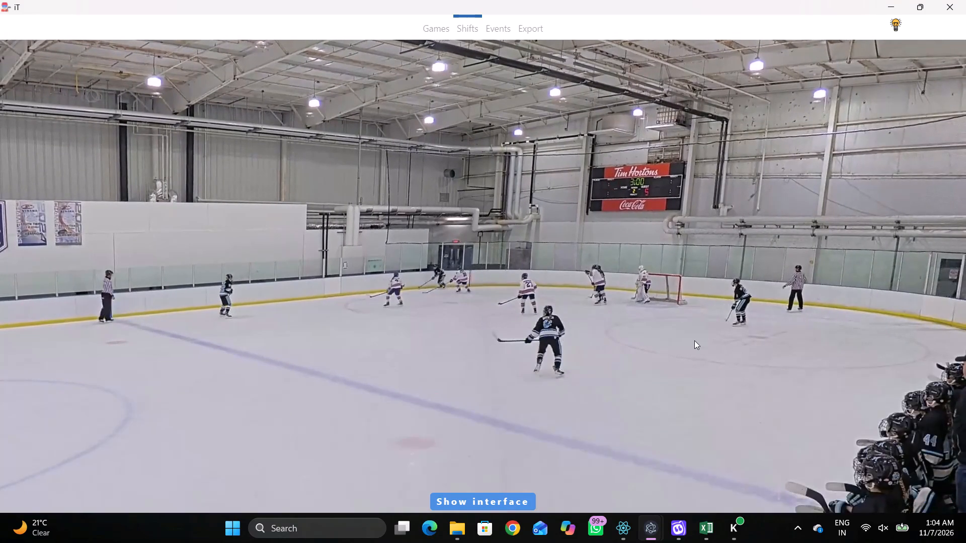
pyautogui.press('space')
pyautogui.press('space')
pyautogui.hotkey('shift', 'd')
pyautogui.click(702, 443)
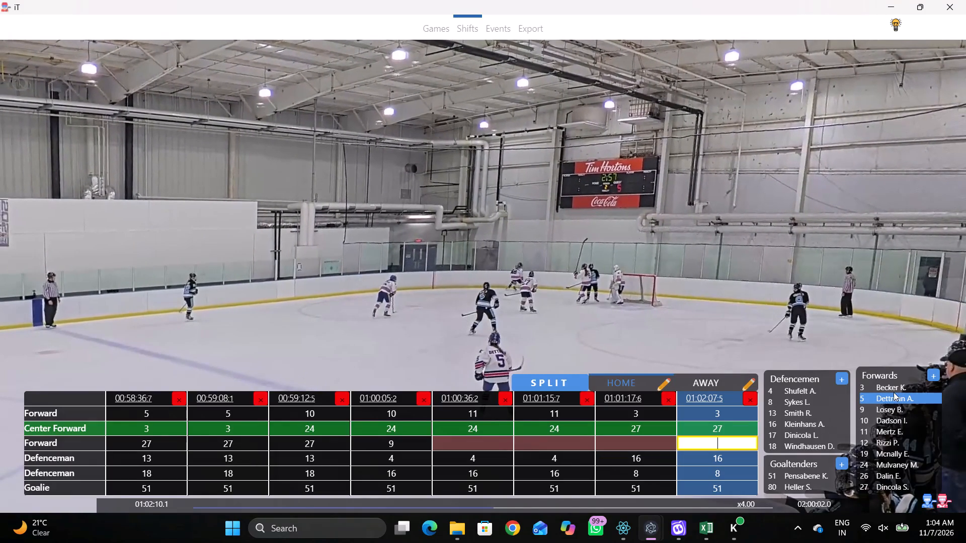
pyautogui.click(894, 392)
# Play on to the next stoppage and line change, adding home lines at 01:02:28.0 and 01:02:39.7 with the same players.
pyautogui.hotkey('shift', 'd')
pyautogui.press('space')
pyautogui.write('v')
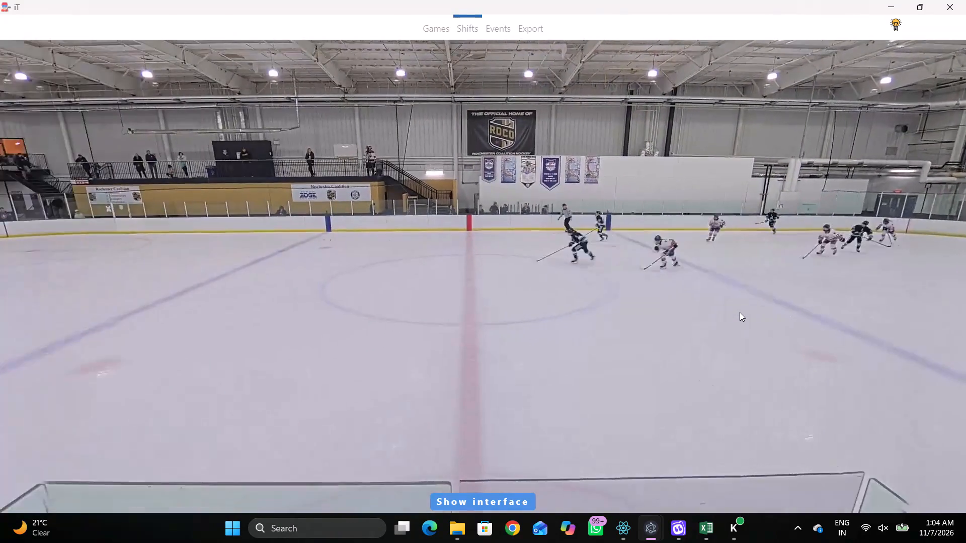
pyautogui.press('space')
pyautogui.press('space')
pyautogui.press('space')
pyautogui.write('qSDDc c')
pyautogui.press('space')
pyautogui.press('space')
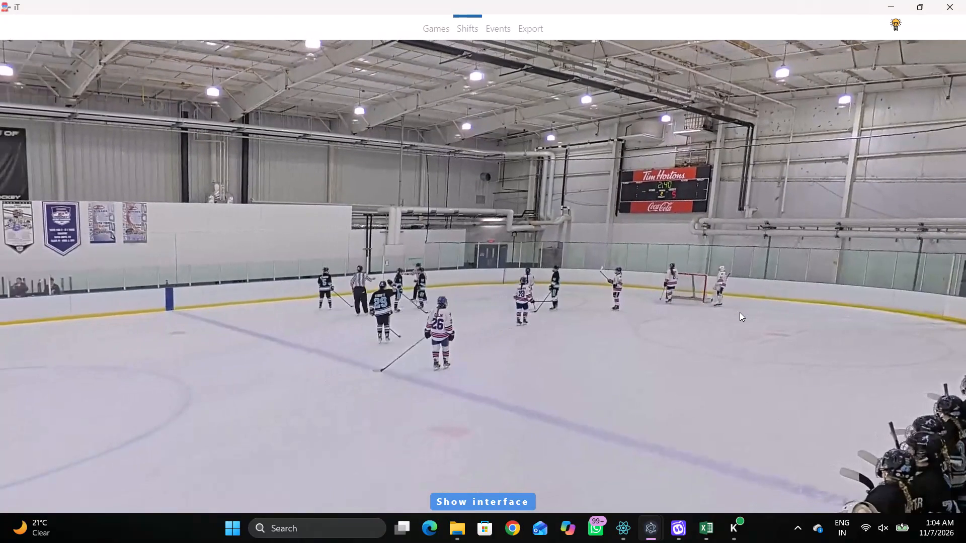
pyautogui.write('q')
pyautogui.write('qqqqqS')
# Clear the carried-over forwards and defencemen from the 01:02:39.7 home line.
pyautogui.hotkey('shift', 'd')
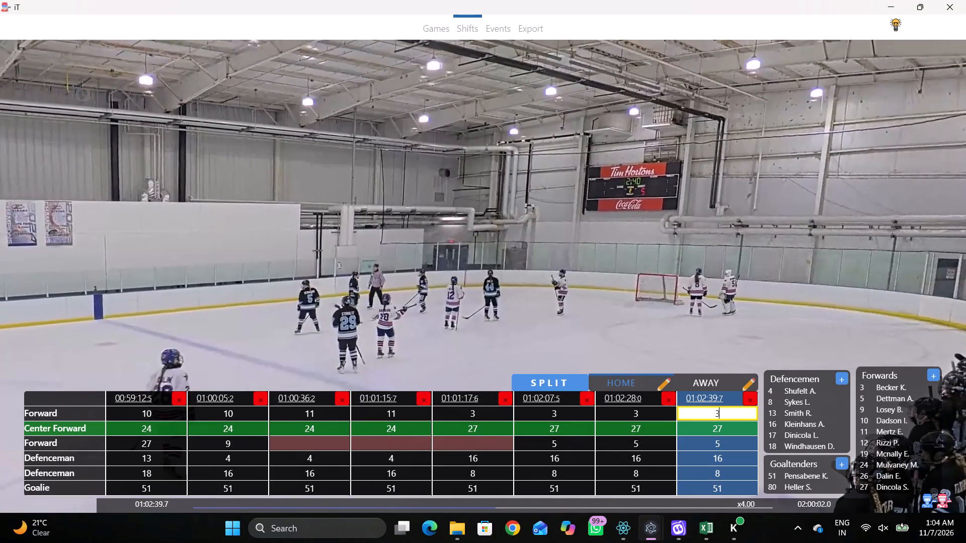
pyautogui.click(724, 415)
pyautogui.press('BackSpace')
pyautogui.press('BackSpace')
pyautogui.press('Tab')
pyautogui.press('BackSpace')
pyautogui.press('Tab')
pyautogui.press('BackSpace')
pyautogui.press('BackSpace')
pyautogui.press('Tab')
pyautogui.press('BackSpace')
pyautogui.press('Tab')
pyautogui.press('BackSpace')
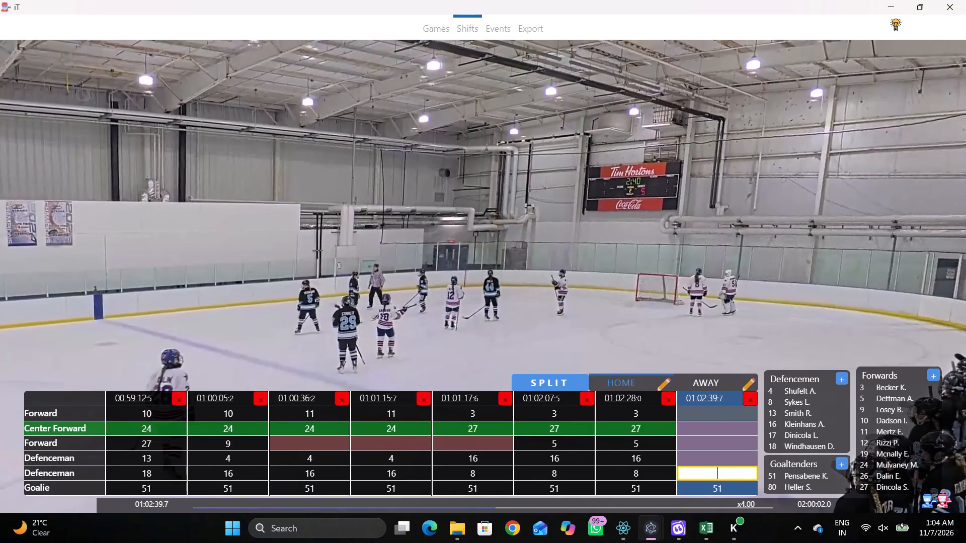
# Fill the 01:02:39.7 home line with 12 as centre, 19 as third forward and 26 as first forward.
pyautogui.hotkey('shift', 'd')
pyautogui.hotkey('shift', 'd')
pyautogui.click(724, 428)
pyautogui.write('12')
pyautogui.click(729, 441)
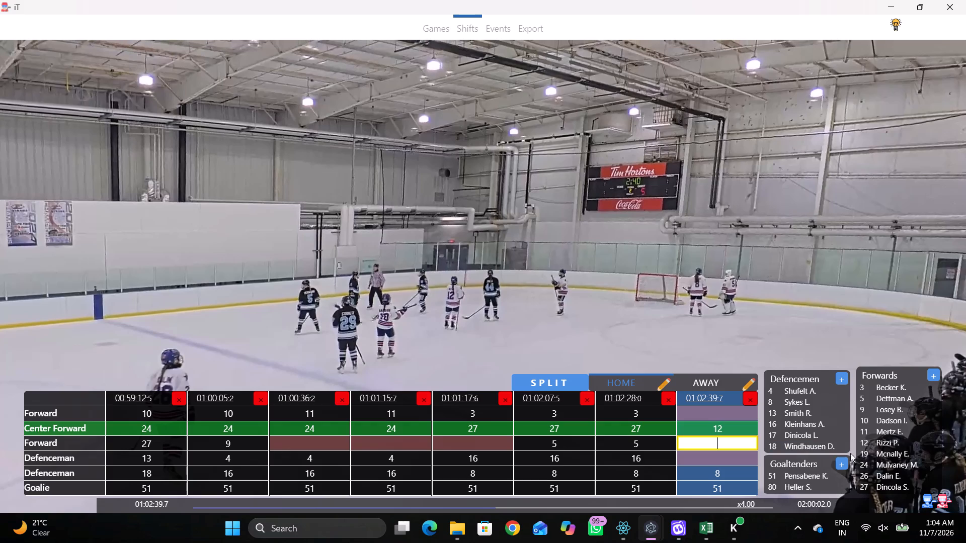
pyautogui.click(882, 419)
pyautogui.click(731, 439)
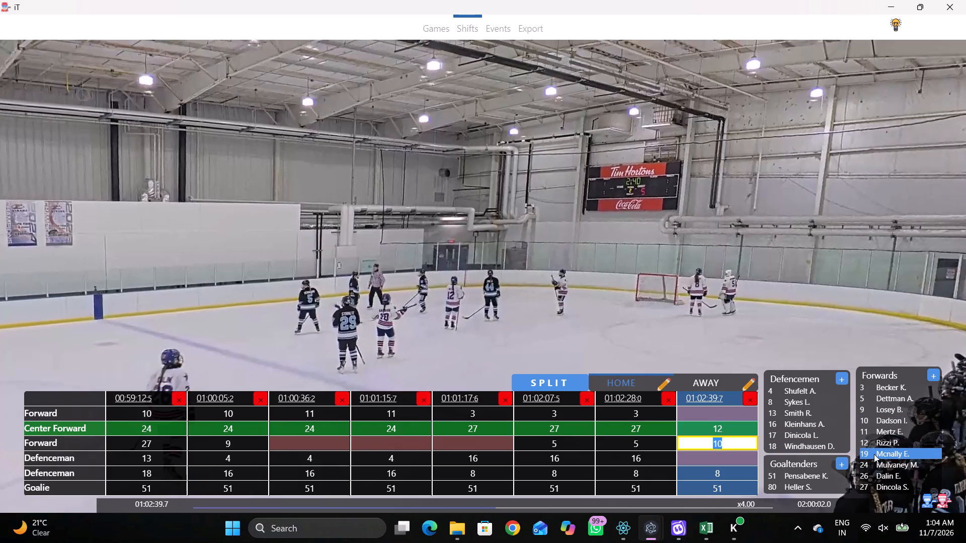
pyautogui.click(874, 454)
pyautogui.click(722, 414)
pyautogui.click(868, 475)
# Play on to the faceoff at 2:40 and add a home line at 01:02:47.3 with the same players.
pyautogui.hotkey('shift', 'd')
pyautogui.press('space')
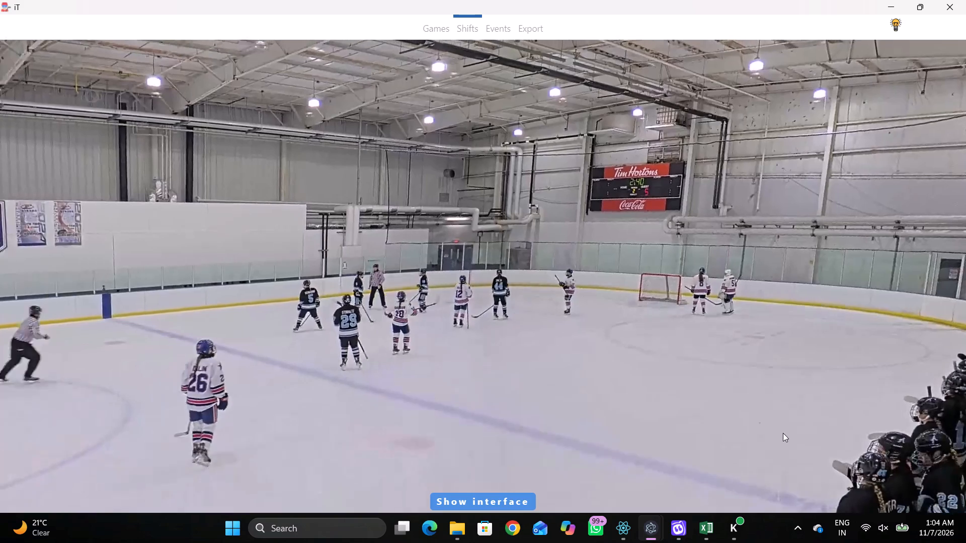
pyautogui.press('space')
pyautogui.press('space')
pyautogui.press('space')
pyautogui.press('space')
pyautogui.press('space')
pyautogui.press('space')
pyautogui.press('space')
pyautogui.press('space')
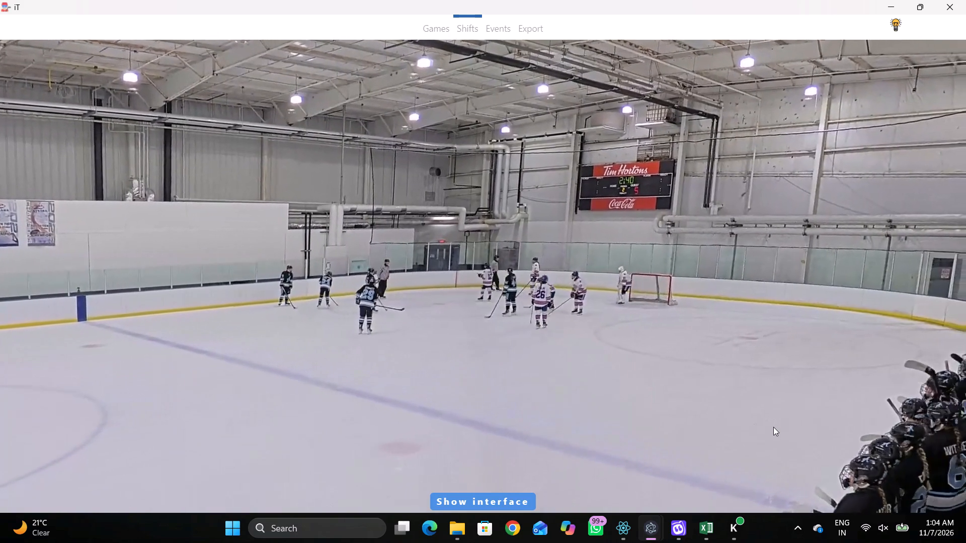
pyautogui.press('space')
pyautogui.press('space')
pyautogui.press('space')
pyautogui.hotkey('shift', 's')
pyautogui.hotkey('shift', 'd')
pyautogui.hotkey('shift', 'd')
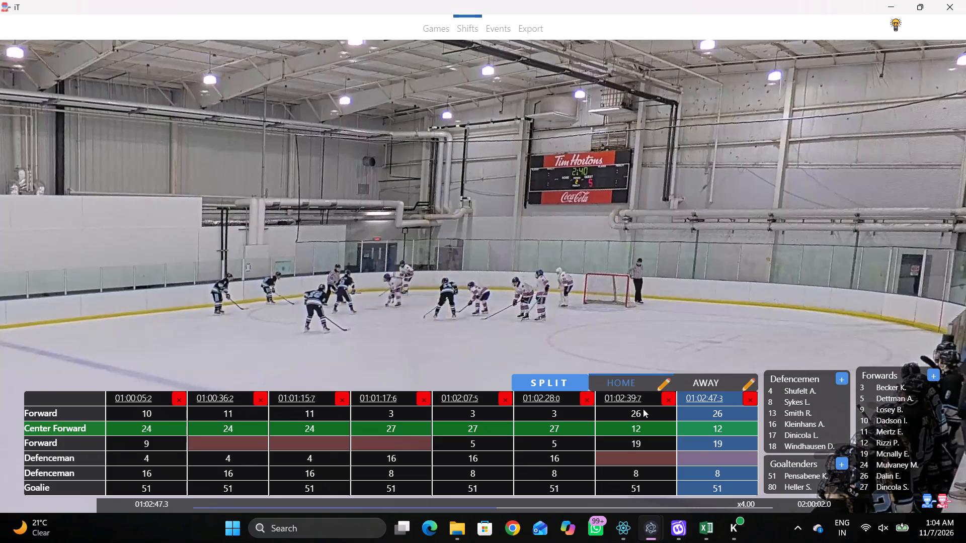
# Check the skaters after the faceoff and set the third forward to 10 in the 01:02:39.7 and 01:02:47.3 home lines.
pyautogui.press('space')
pyautogui.press('space')
pyautogui.press('c')
pyautogui.press('space')
pyautogui.press('space')
pyautogui.write('q')
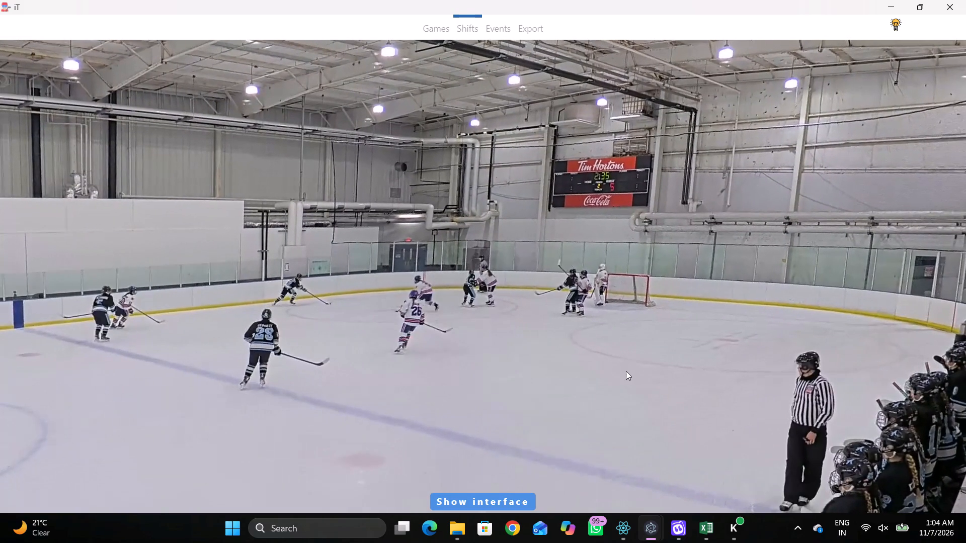
pyautogui.press('q')
pyautogui.press('q')
pyautogui.write('qqq')
pyautogui.write('qqq')
pyautogui.hotkey('shift', 'd')
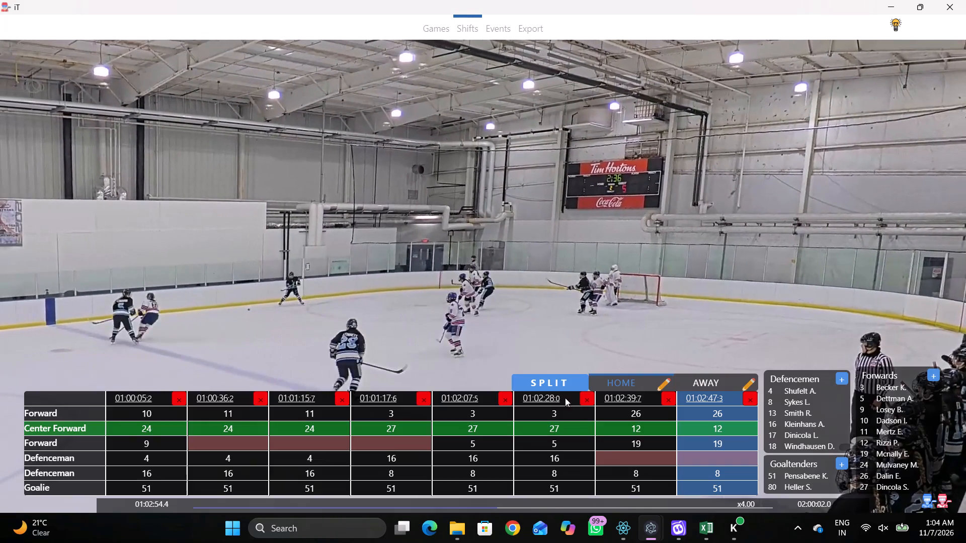
pyautogui.moveTo(640, 436); pyautogui.dragTo(634, 436)
pyautogui.click(867, 423)
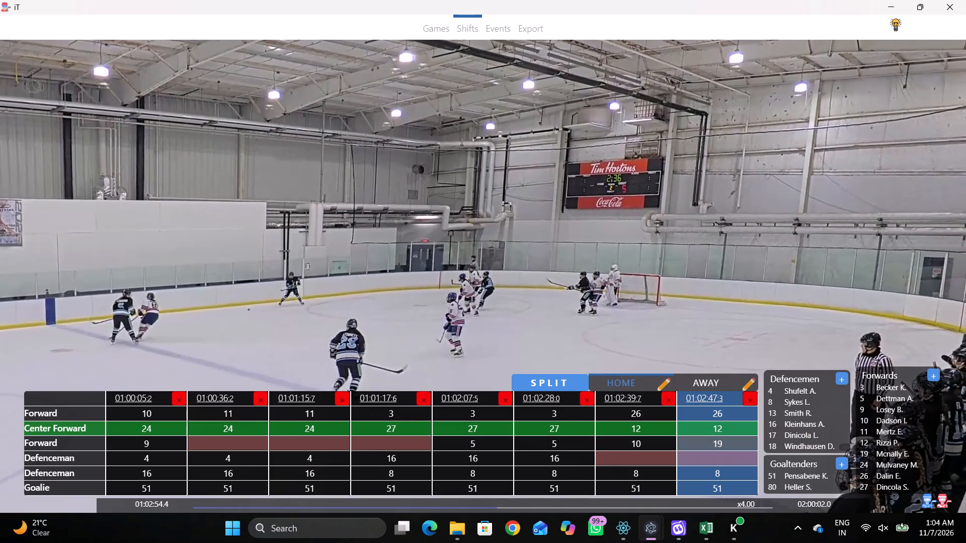
pyautogui.click(726, 453)
pyautogui.click(727, 445)
pyautogui.click(892, 416)
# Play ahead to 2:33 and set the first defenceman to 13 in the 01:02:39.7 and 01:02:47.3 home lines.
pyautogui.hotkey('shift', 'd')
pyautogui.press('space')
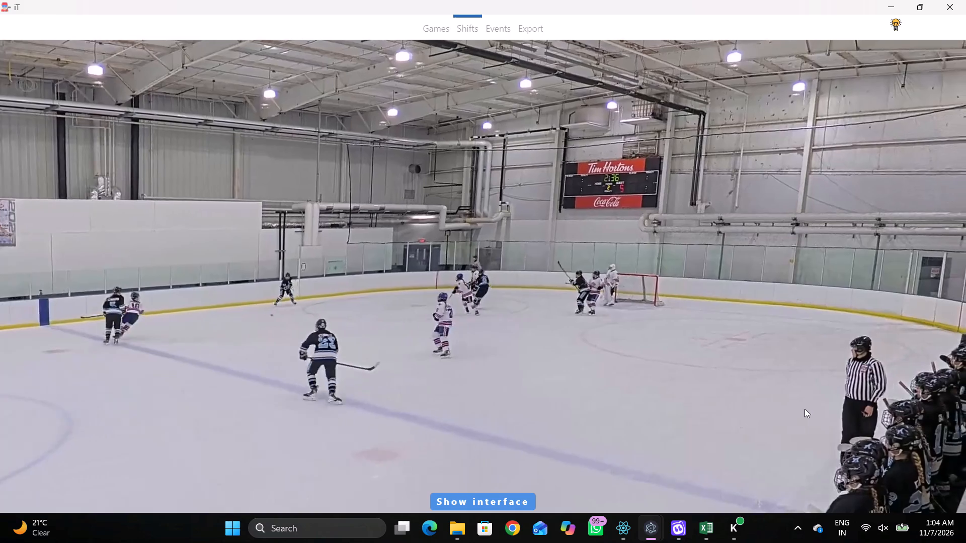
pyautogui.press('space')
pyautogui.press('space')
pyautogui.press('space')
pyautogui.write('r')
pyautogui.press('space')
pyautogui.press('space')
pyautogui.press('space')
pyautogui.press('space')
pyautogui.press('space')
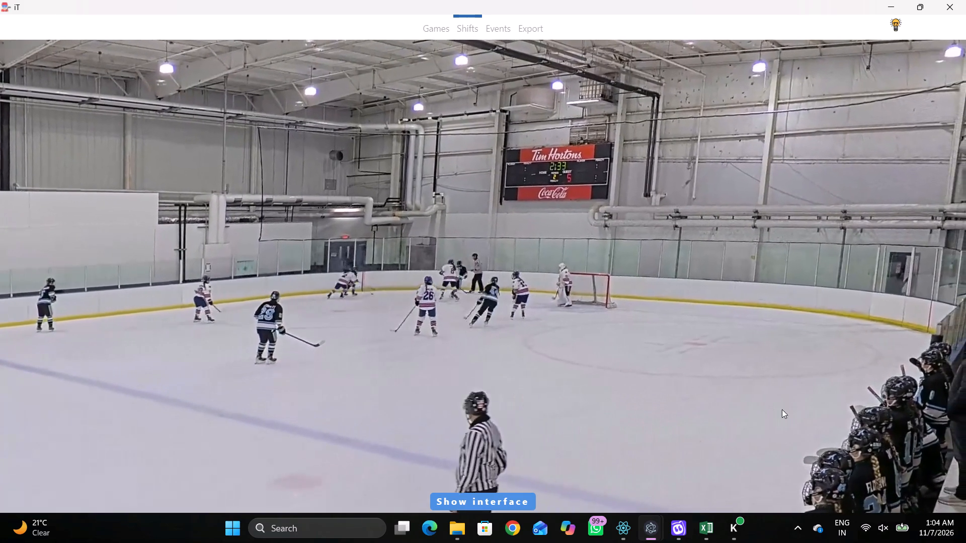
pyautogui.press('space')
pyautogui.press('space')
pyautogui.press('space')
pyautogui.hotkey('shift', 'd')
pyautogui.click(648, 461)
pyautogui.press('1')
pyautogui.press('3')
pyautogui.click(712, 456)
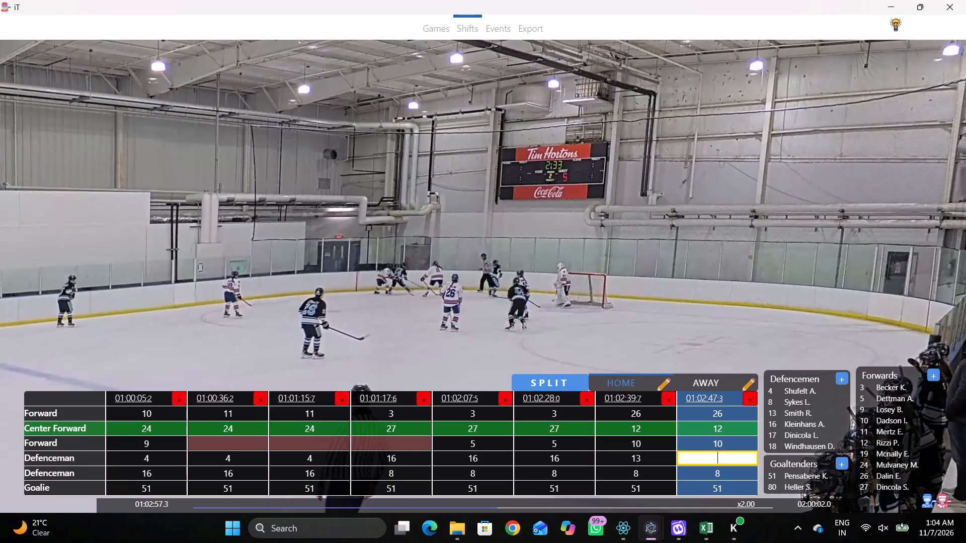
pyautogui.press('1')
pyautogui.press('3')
# Recheck the defenceman at 2:32 and set the first defenceman to 17 in the 01:02:39.7 and 01:02:47.3 home lines.
pyautogui.click(692, 311)
pyautogui.press('space')
pyautogui.press('space')
pyautogui.press('space')
pyautogui.press('space')
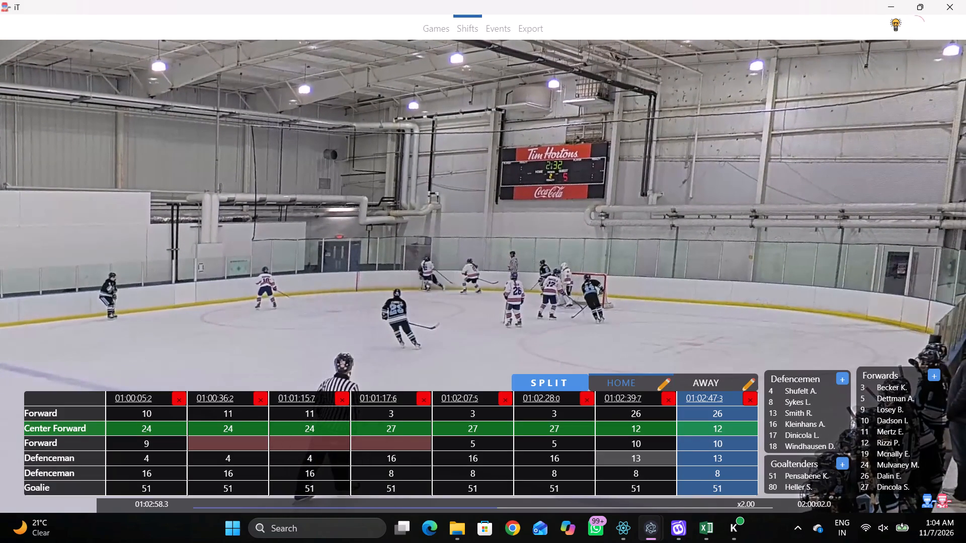
pyautogui.click(643, 460)
pyautogui.click(776, 433)
pyautogui.click(698, 457)
pyautogui.click(808, 427)
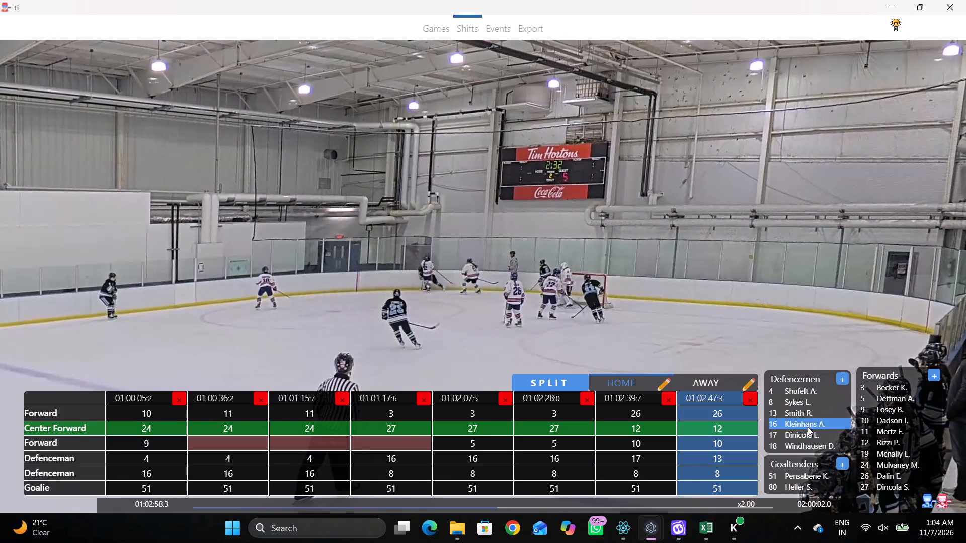
pyautogui.click(801, 435)
pyautogui.click(727, 463)
# Play on to 2:00, replaying passages to check the home skaters on the ice for changes.
pyautogui.hotkey('shift', 'd')
pyautogui.press('space')
pyautogui.press('v')
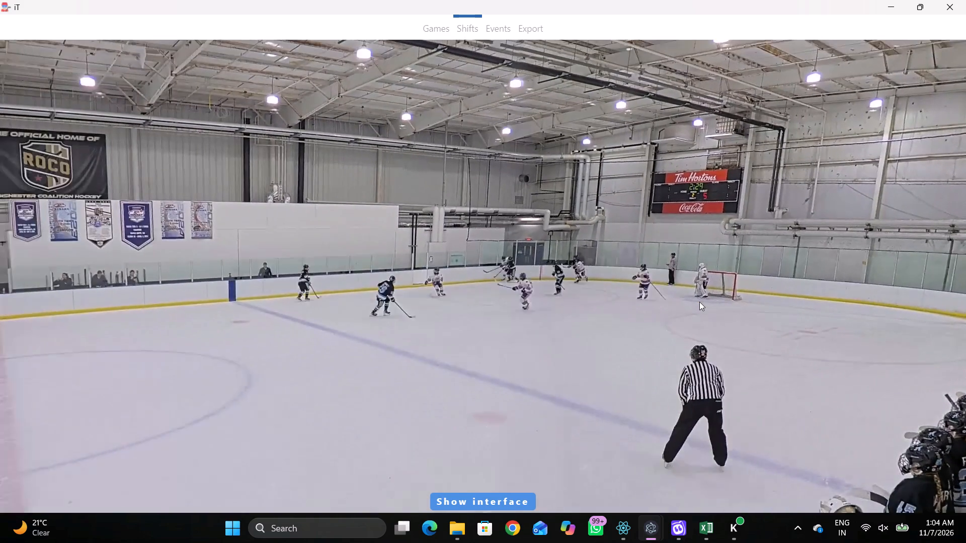
pyautogui.press('space')
pyautogui.write('qq')
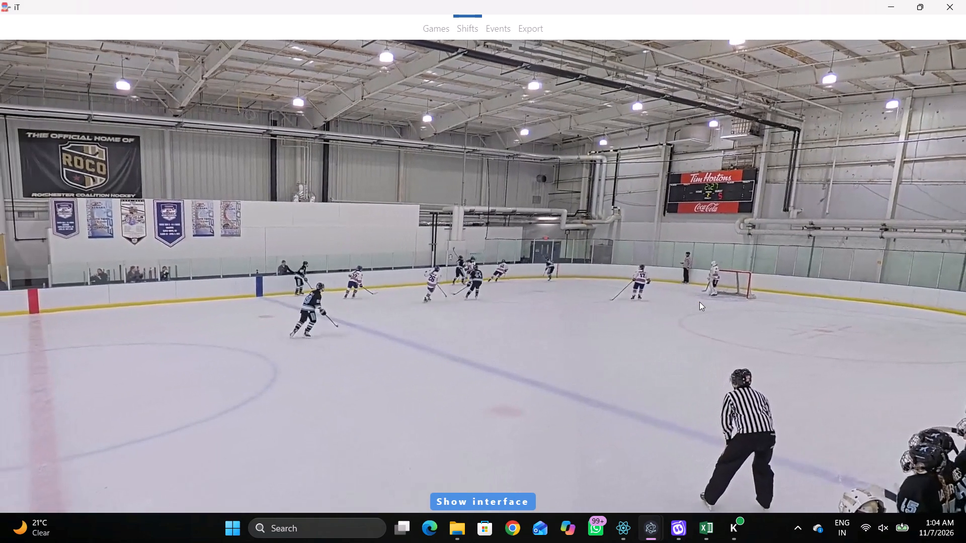
pyautogui.press('space')
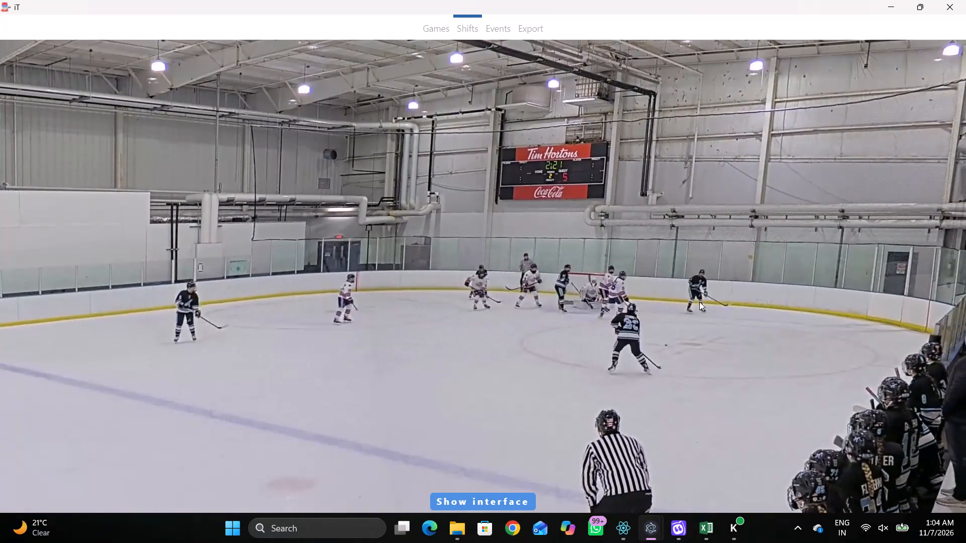
pyautogui.press('space')
pyautogui.press('space')
pyautogui.press('space')
pyautogui.write('q')
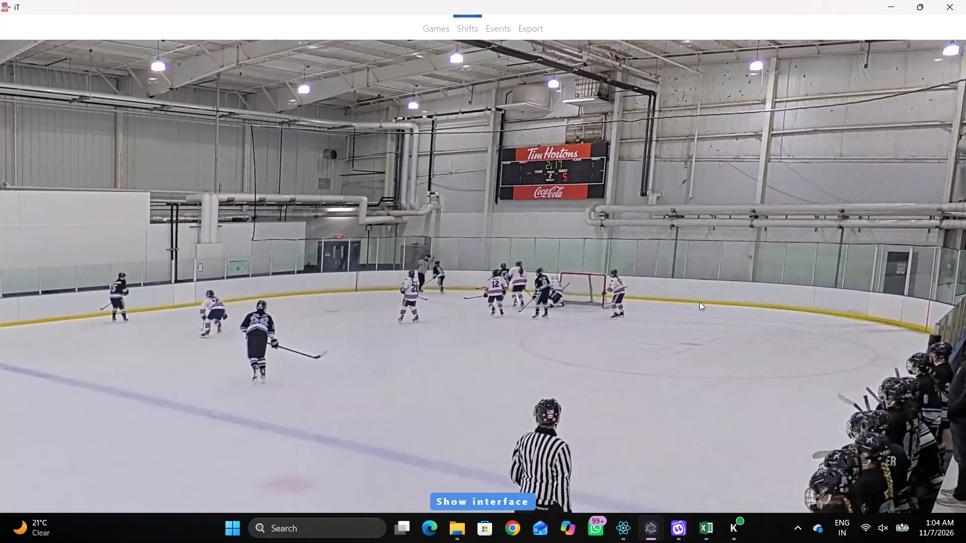
pyautogui.press('q')
pyautogui.press('space')
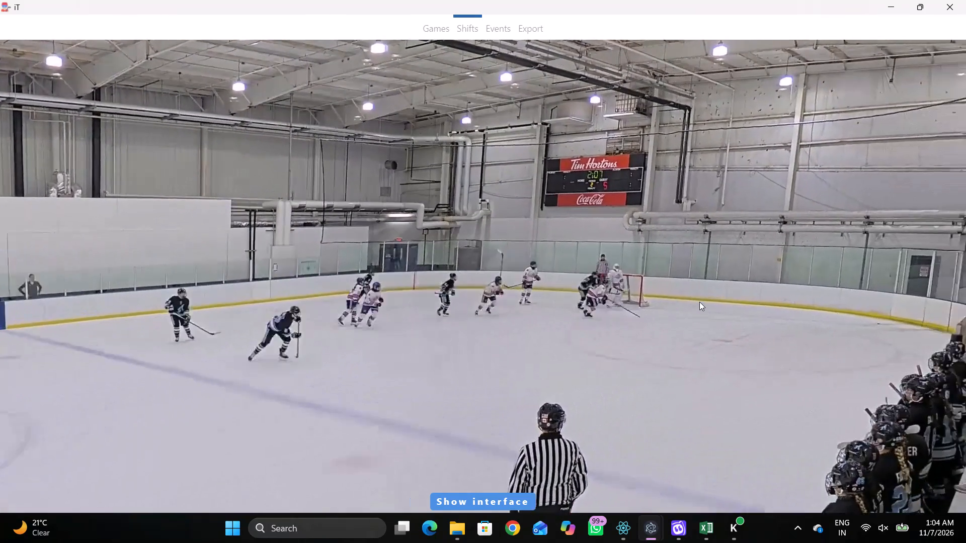
pyautogui.press('space')
pyautogui.press('space')
pyautogui.press('space')
pyautogui.press('space')
pyautogui.press('space')
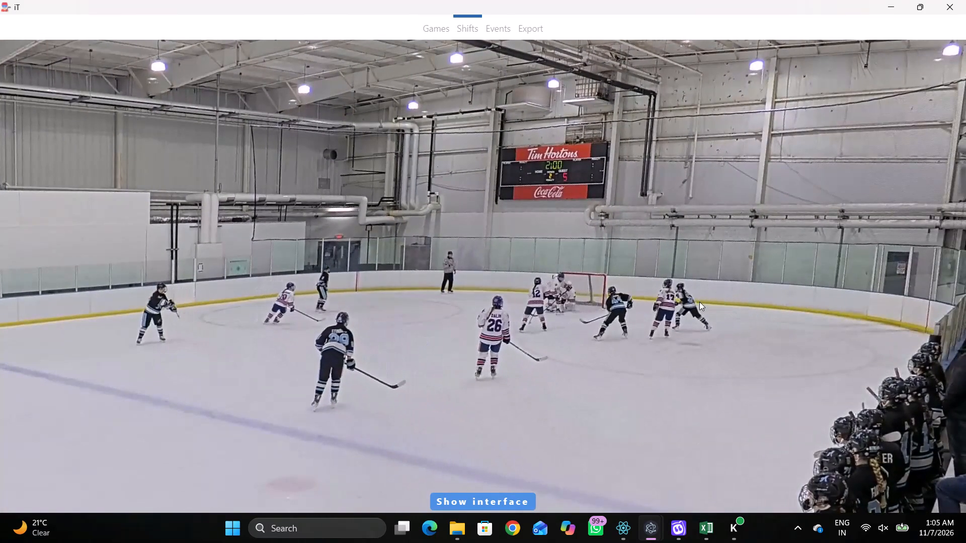
# Play on from 2:00 to the stoppage at 1:48 and watch which home skaters line up for the faceoff.
pyautogui.write('qqqqqq qq')
pyautogui.write('qqqqq')
pyautogui.press('space')
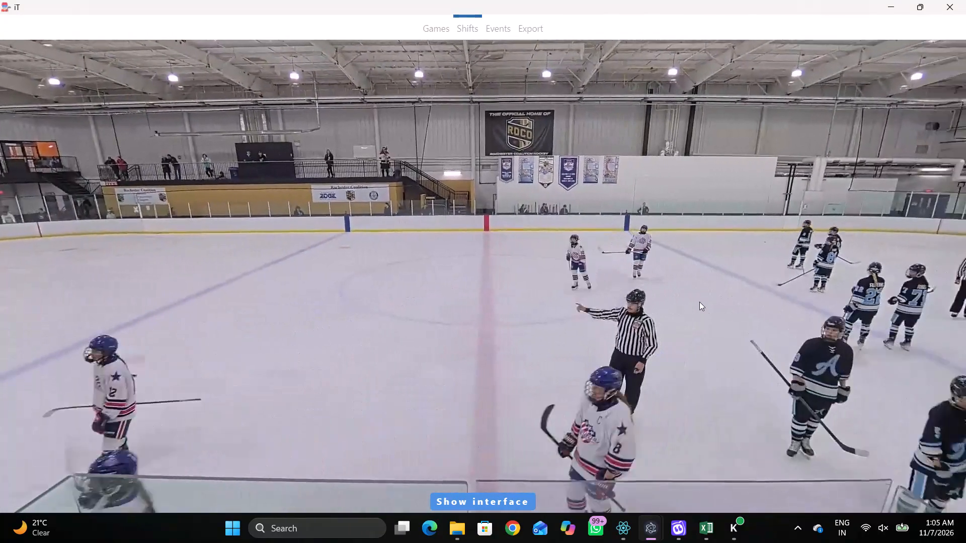
pyautogui.press('c')
pyautogui.press('space')
pyautogui.press('space')
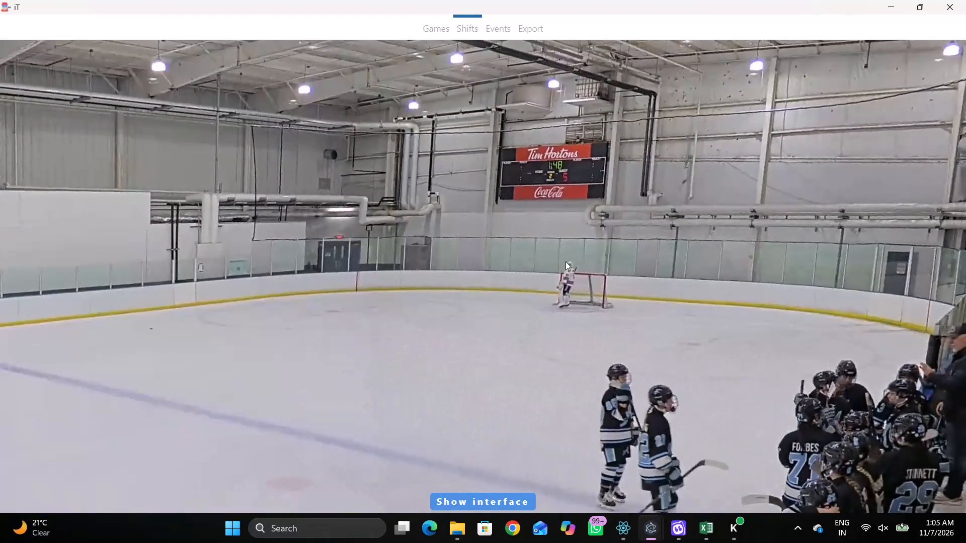
pyautogui.press('space')
pyautogui.press('c')
pyautogui.press('space')
pyautogui.press('c')
pyautogui.press('space')
pyautogui.press('c')
pyautogui.press('space')
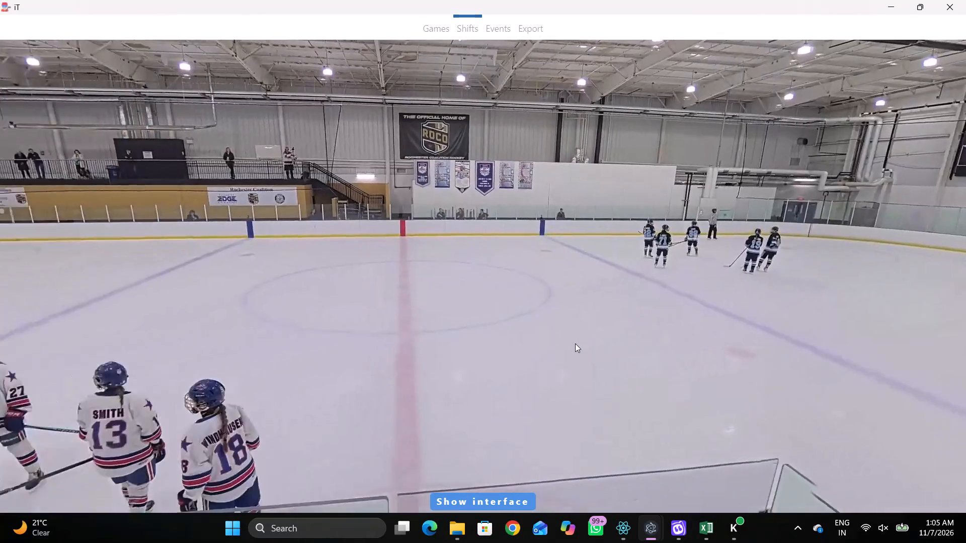
pyautogui.write('c')
pyautogui.press('space')
pyautogui.press('space')
# Add a home line at 01:04:34.9 and clear its three forwards and two defencemen, keeping the goalie.
pyautogui.press('q')
pyautogui.hotkey('shift', 's')
pyautogui.hotkey('shift', 'd')
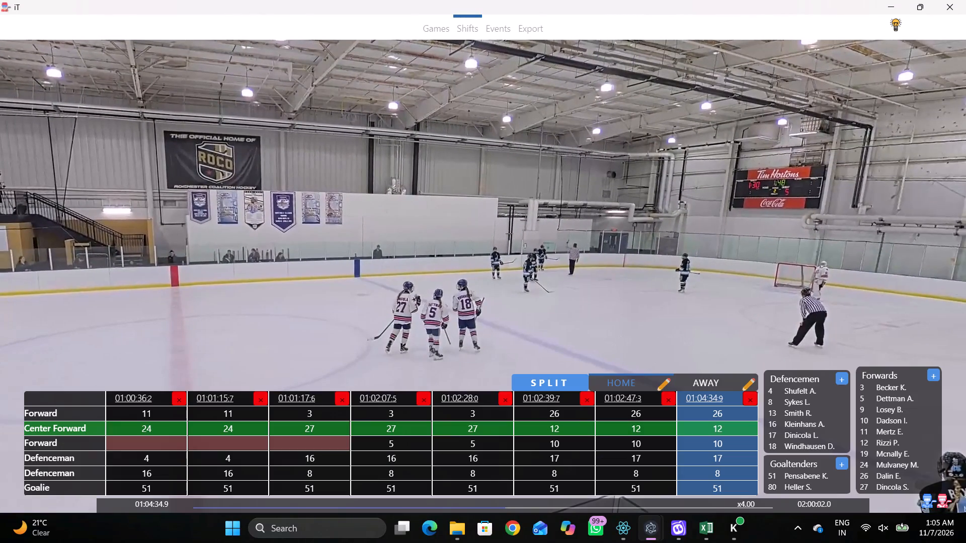
pyautogui.click(715, 411)
pyautogui.press('BackSpace')
pyautogui.press('BackSpace')
pyautogui.press('Tab')
pyautogui.press('BackSpace')
pyautogui.press('Tab')
pyautogui.press('BackSpace')
pyautogui.press('Tab')
pyautogui.press('BackSpace')
pyautogui.press('Tab')
pyautogui.press('BackSpace')
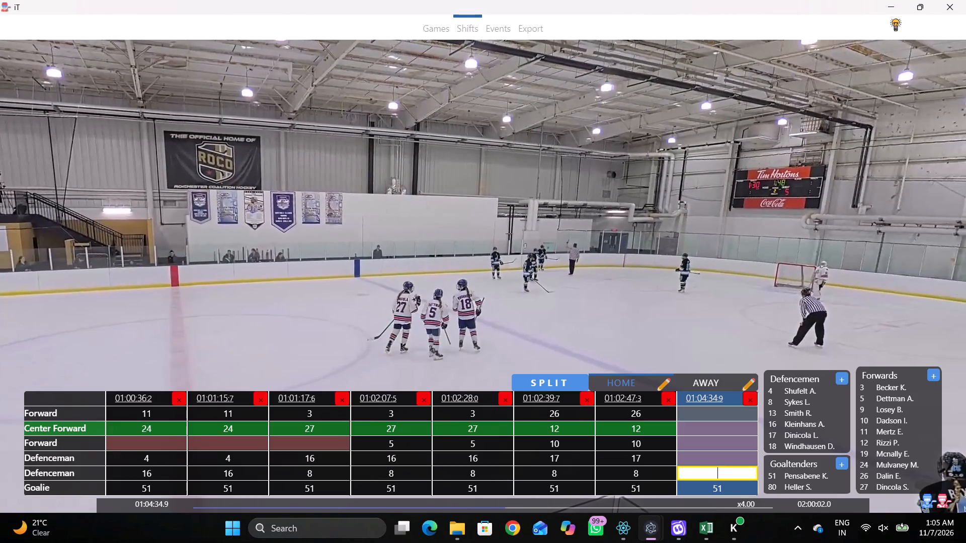
# Check the skaters lining up and set the center forward to 5 and the third forward to 27 in the 01:04:34.9 home line.
pyautogui.write('D v')
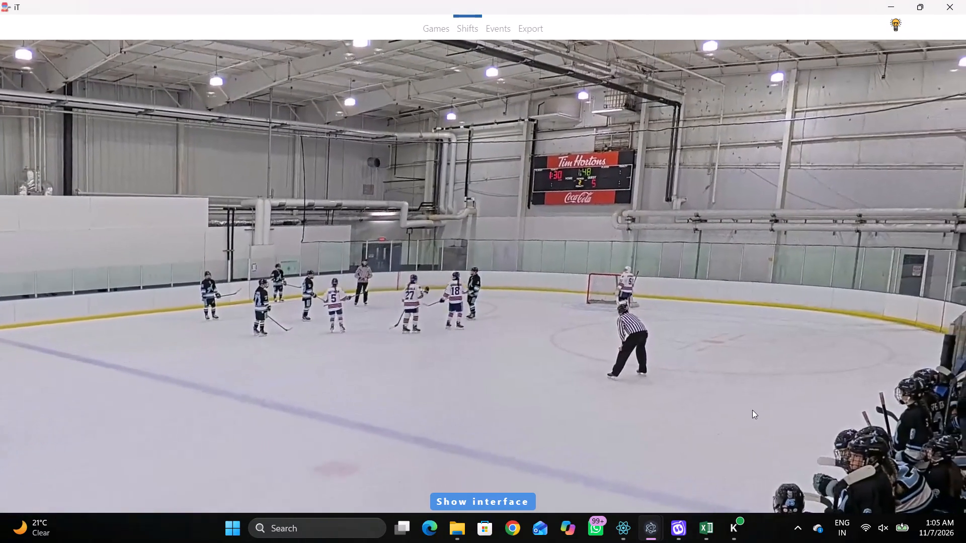
pyautogui.press('space')
pyautogui.press('space')
pyautogui.press('space')
pyautogui.hotkey('shift', 'd')
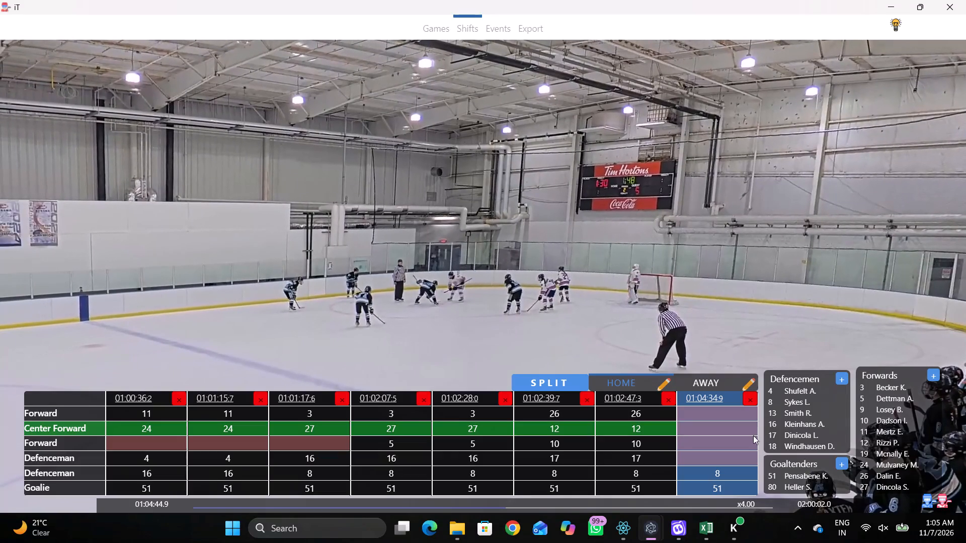
pyautogui.click(736, 434)
pyautogui.click(889, 397)
pyautogui.click(737, 442)
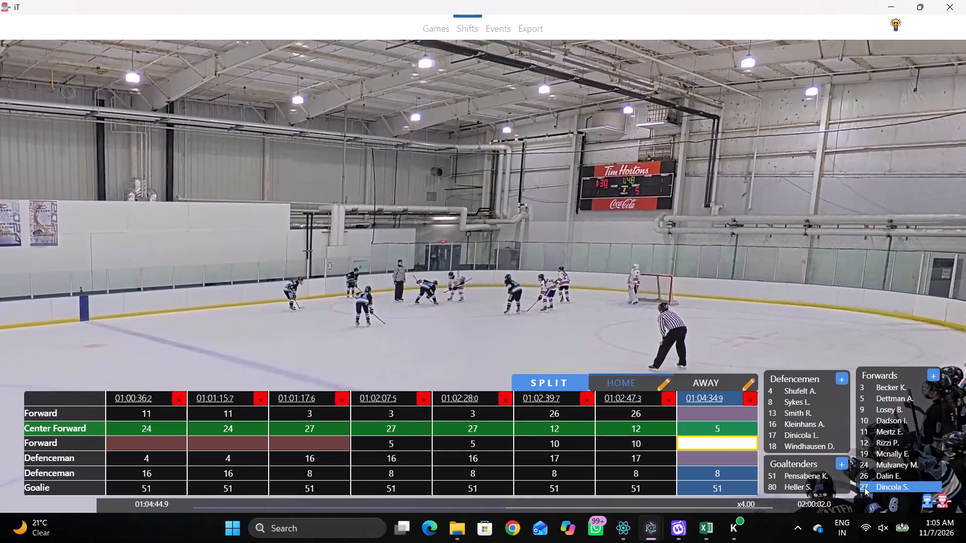
pyautogui.click(864, 487)
# Replay the lineup before the faceoff to identify the home defenceman and set the second defenceman to 18 in the 01:04:34.9 line.
pyautogui.click(736, 466)
pyautogui.click(913, 375)
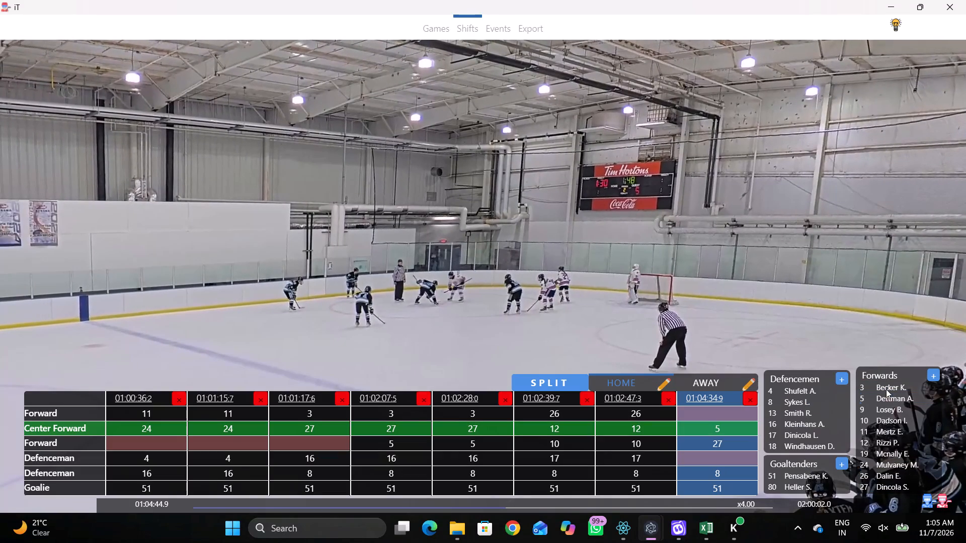
pyautogui.click(875, 395)
pyautogui.click(724, 473)
pyautogui.hotkey('shift', 'd')
pyautogui.press('q')
pyautogui.press('q')
pyautogui.press('q')
pyautogui.press('q')
pyautogui.press('q')
pyautogui.press('q')
pyautogui.press('q')
pyautogui.press('q')
pyautogui.press('q')
pyautogui.press('q')
pyautogui.press('q')
pyautogui.press('q')
pyautogui.press('q')
pyautogui.press('q')
pyautogui.press('q')
pyautogui.press('q')
pyautogui.press('q')
pyautogui.press('q')
pyautogui.press('q')
pyautogui.press('q')
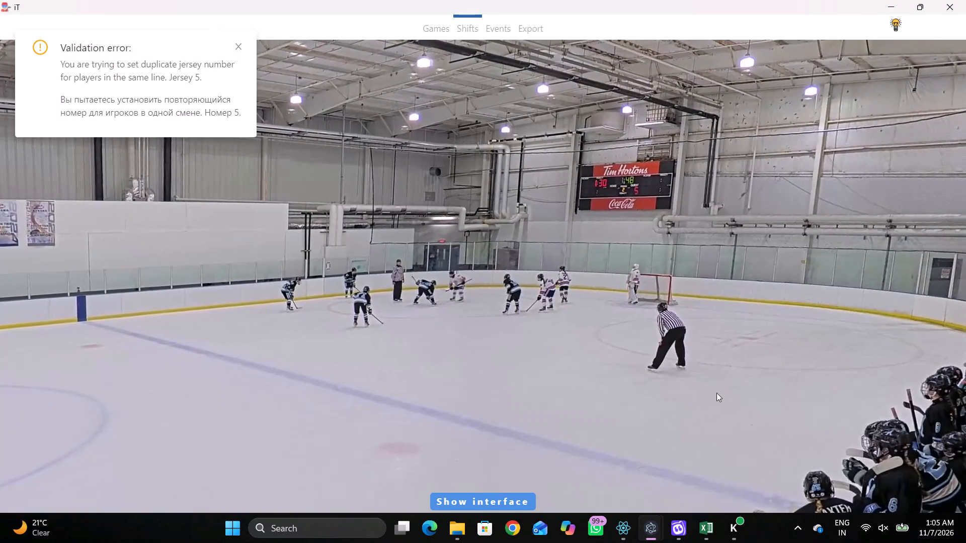
pyautogui.press('q')
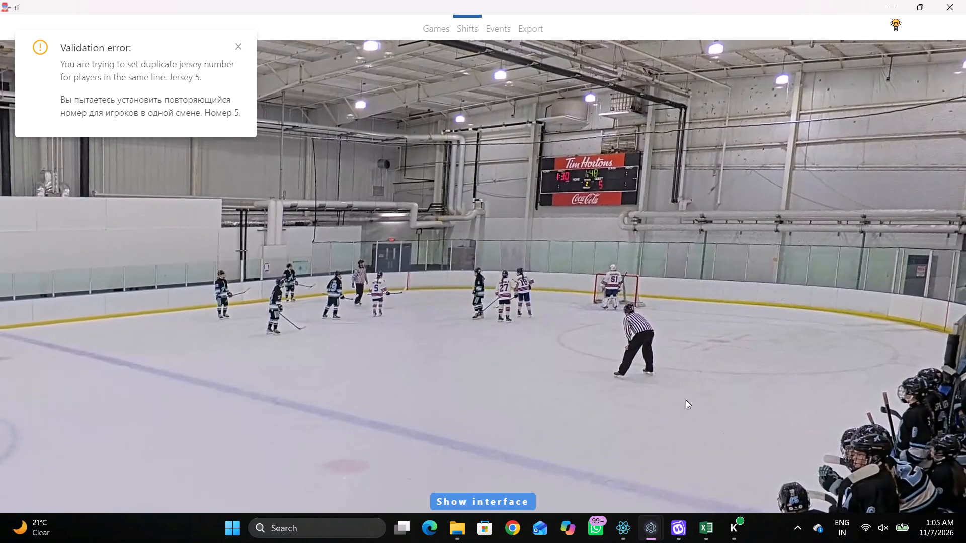
pyautogui.hotkey('shift', 'd')
pyautogui.click(735, 474)
pyautogui.click(806, 444)
pyautogui.hotkey('shift', 'd')
# Play to the 1:48 faceoff, add a home line at 01:04:45.8 and delete the 01:04:34.9 line.
pyautogui.press('space')
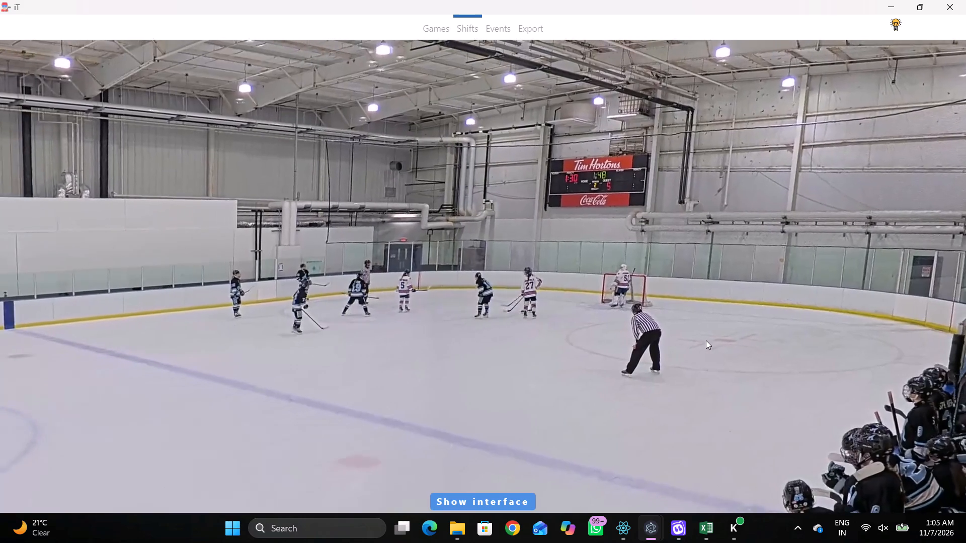
pyautogui.press('space')
pyautogui.hotkey('shift', 's')
pyautogui.hotkey('shift', 'd')
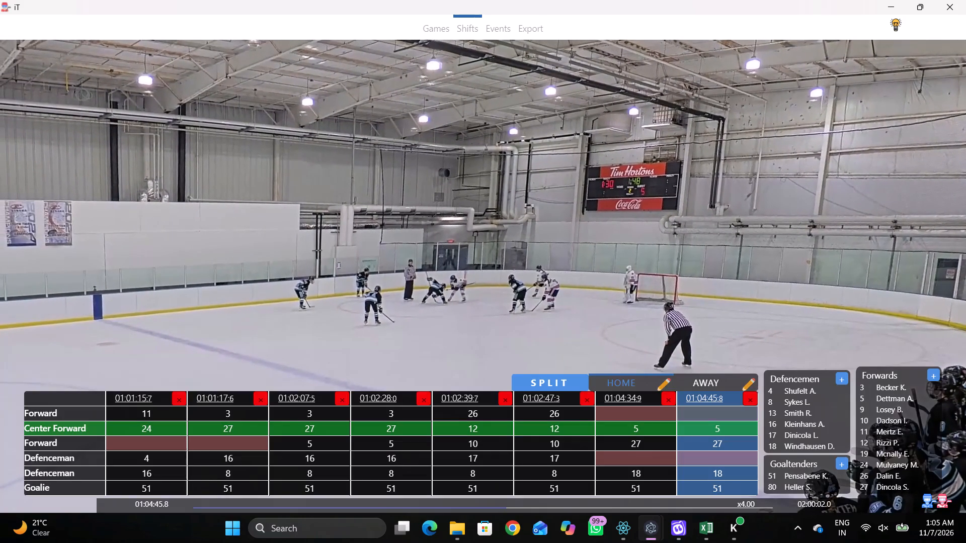
pyautogui.click(671, 404)
pyautogui.click(578, 275)
# Play ahead to the next home change, add a home line at 01:05:40.0 and set its center forward to 11.
pyautogui.press('space')
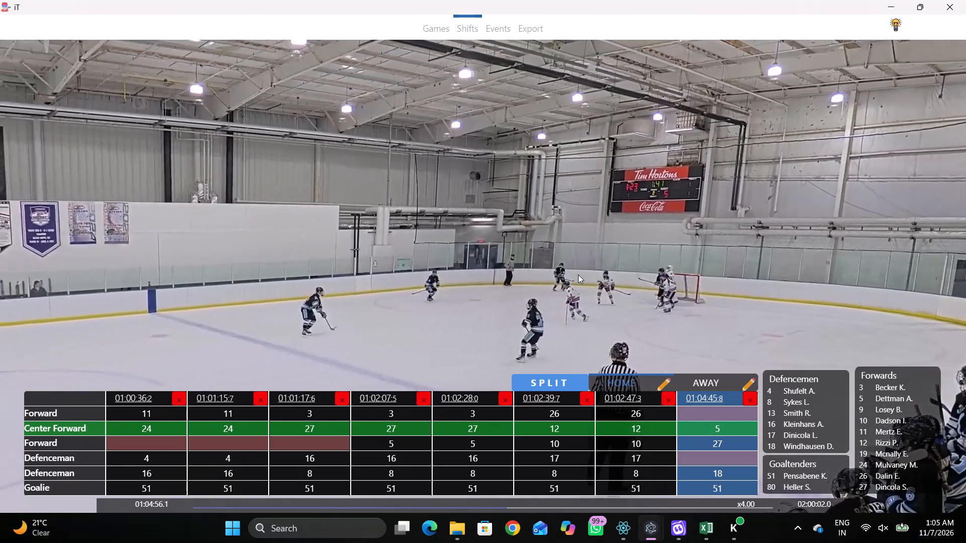
pyautogui.hotkey('shift', 'd')
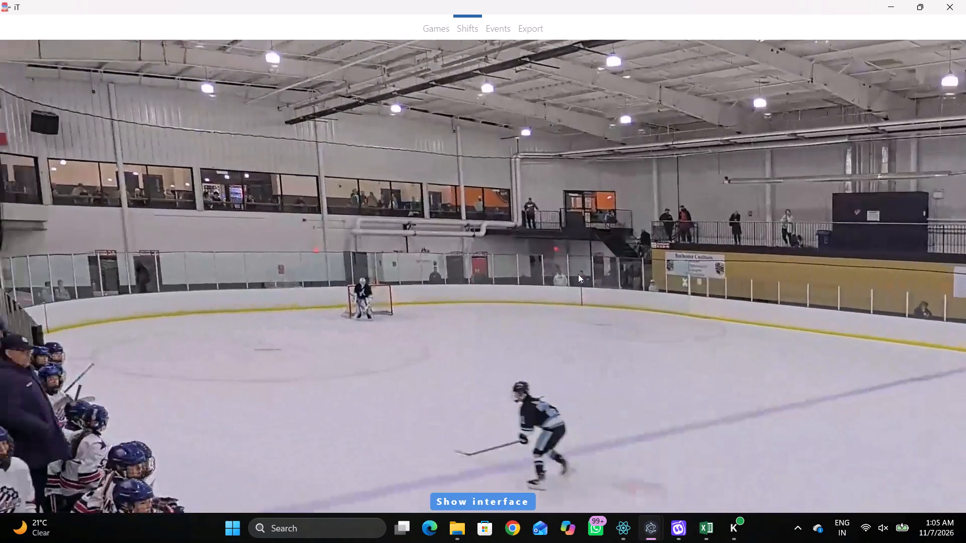
pyautogui.press('space')
pyautogui.press('space')
pyautogui.press('space')
pyautogui.write('SDD D')
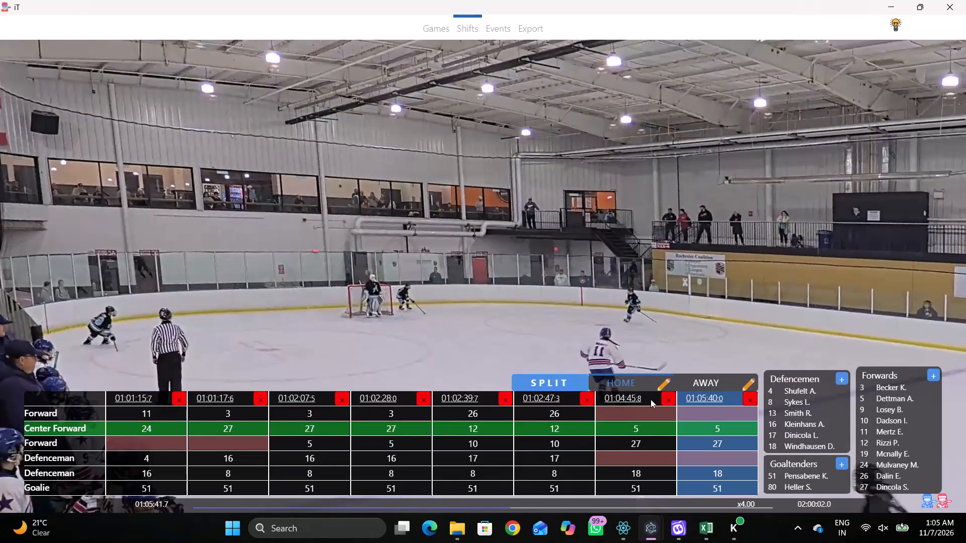
pyautogui.click(711, 424)
pyautogui.press('1')
pyautogui.press('1')
pyautogui.click(736, 296)
pyautogui.hotkey('shift', 'd')
# Play on through the home penalty kill, pausing to check the skaters until the penalty is nearly over.
pyautogui.press('space')
pyautogui.press('space')
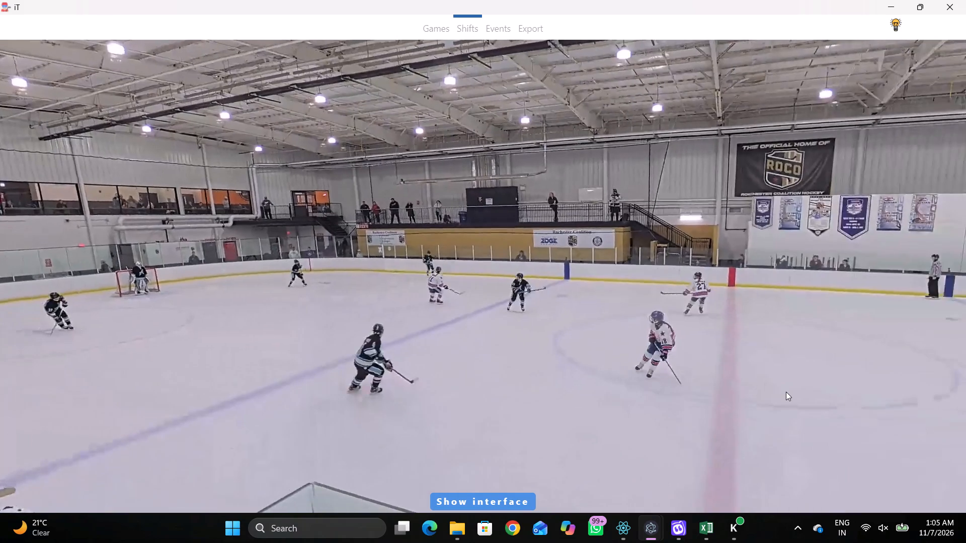
pyautogui.press('space')
pyautogui.press('space')
pyautogui.press('space')
pyautogui.press('space')
pyautogui.press('r')
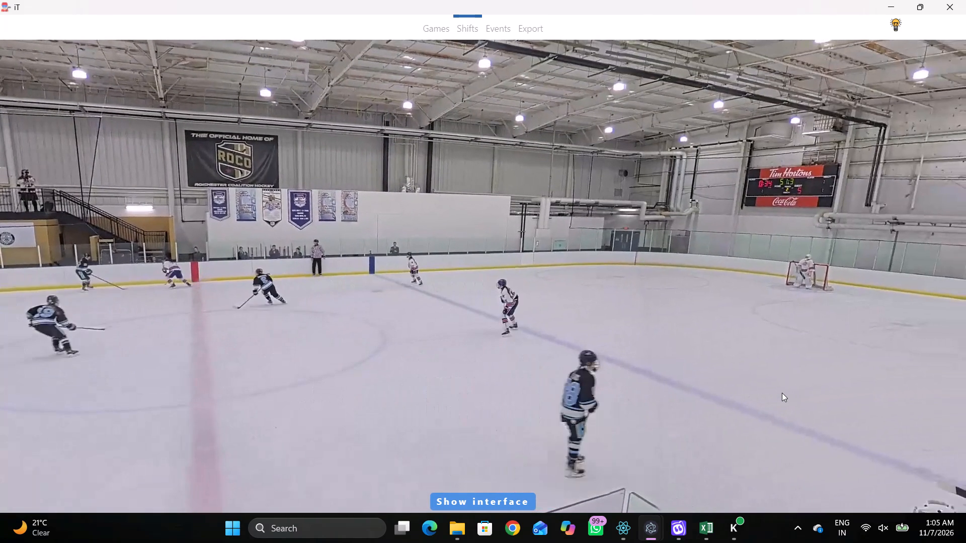
pyautogui.press('space')
pyautogui.press('v')
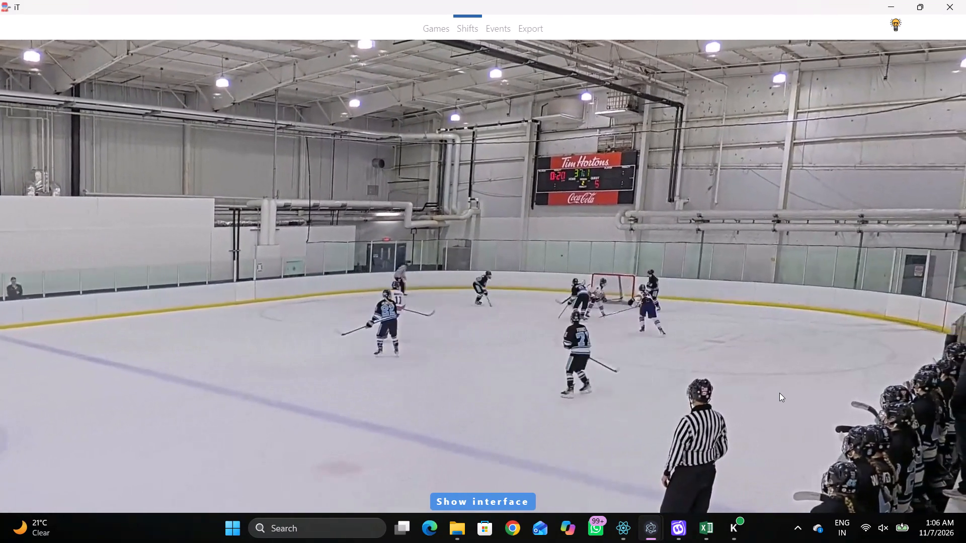
pyautogui.press('space')
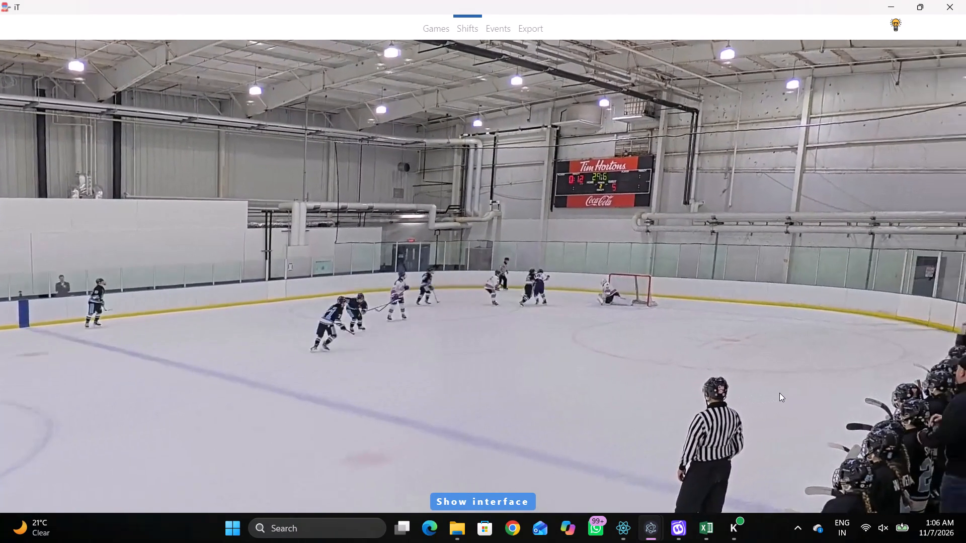
pyautogui.press('space')
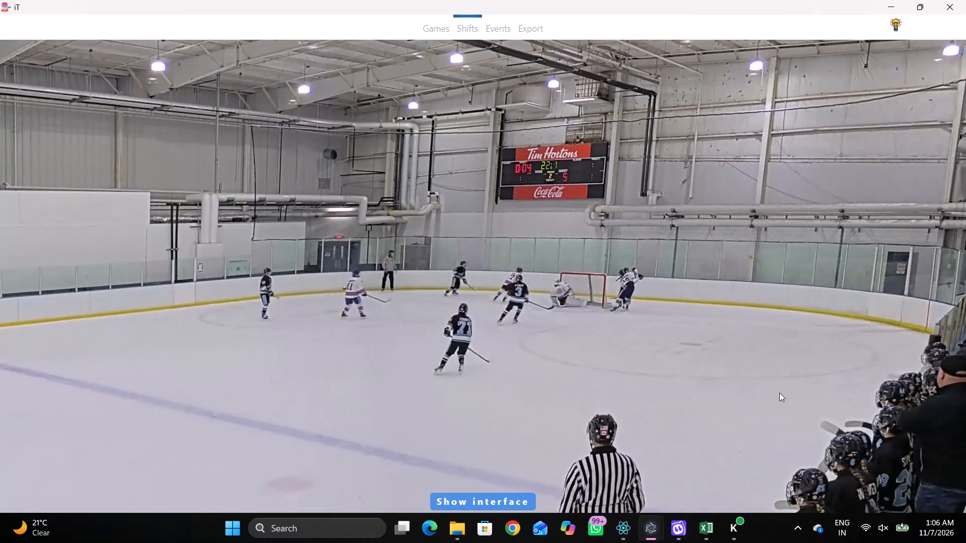
# Add a home line at 01:06:20.7 when the penalty ends, with first forward 12 and first defenceman 8.
pyautogui.press('space')
pyautogui.hotkey('shift', 's')
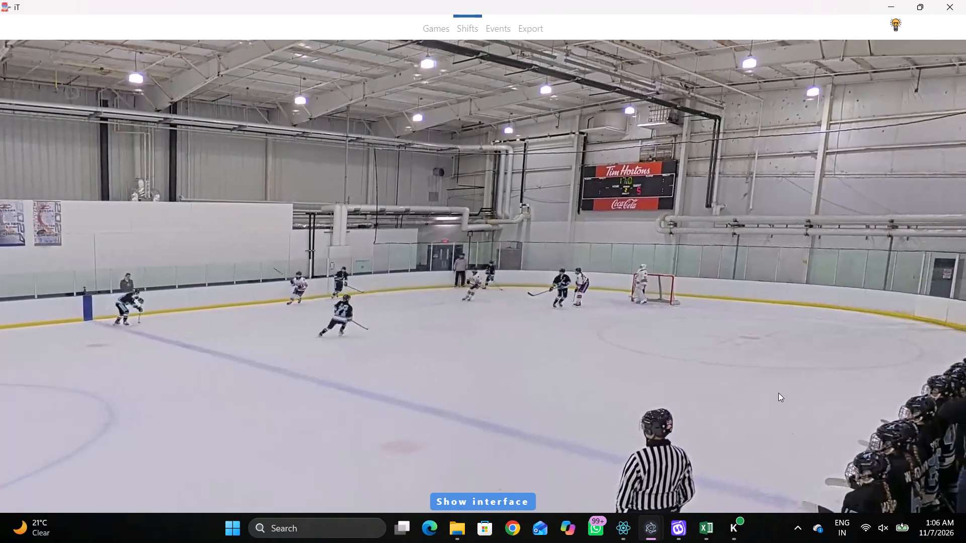
pyautogui.hotkey('shift', 'd')
pyautogui.hotkey('shift', 'd')
pyautogui.hotkey('shift', 'd')
pyautogui.write('D')
pyautogui.press('space')
pyautogui.press('space')
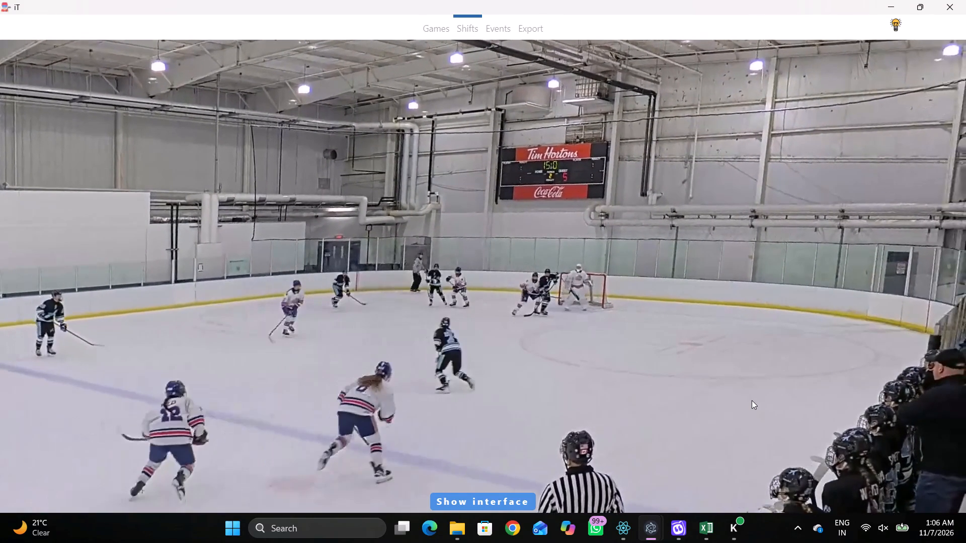
pyautogui.hotkey('shift', 'd')
pyautogui.hotkey('shift', 'd')
pyautogui.hotkey('shift', 'd')
pyautogui.click(746, 410)
pyautogui.press('1')
pyautogui.press('2')
pyautogui.click(738, 452)
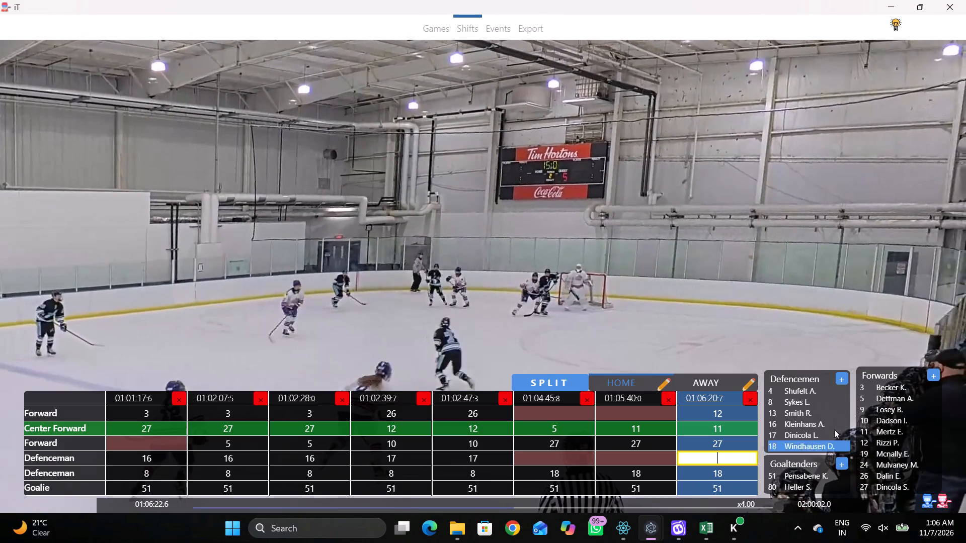
pyautogui.click(802, 397)
pyautogui.hotkey('shift', 'd')
# Play on to the stoppage with 9.1 seconds left and watch the home skaters for changes.
pyautogui.press('space')
pyautogui.press('space')
pyautogui.press('space')
pyautogui.press('space')
pyautogui.press('space')
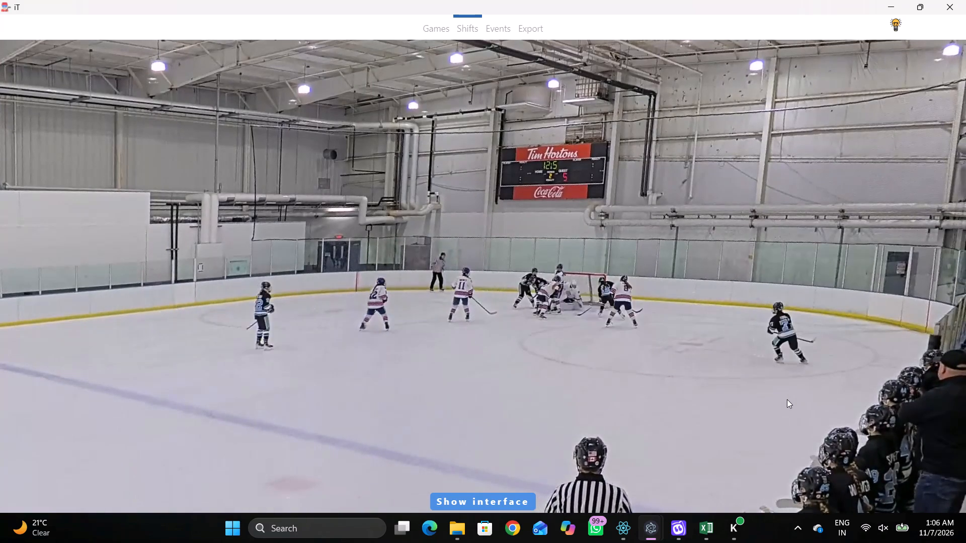
pyautogui.write('c')
pyautogui.press('space')
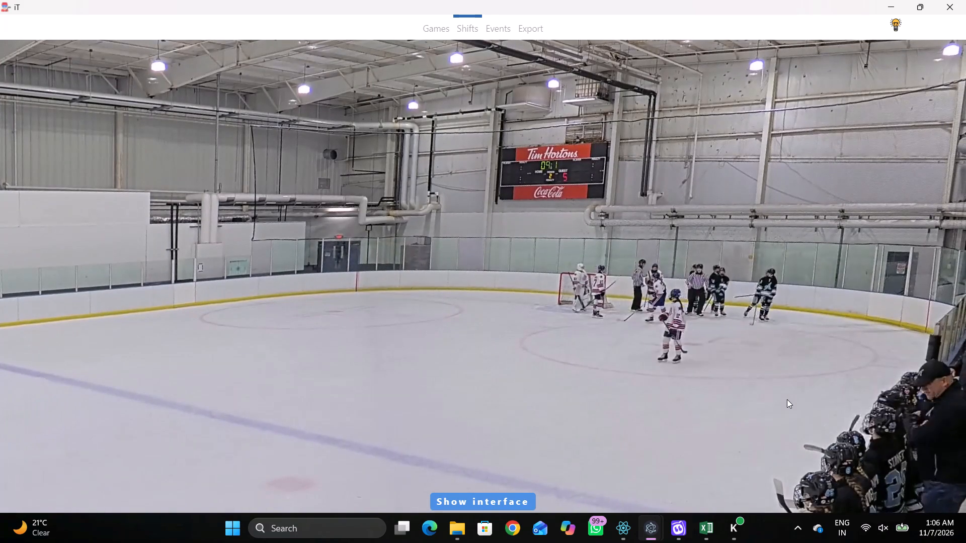
pyautogui.write('c')
pyautogui.press('space')
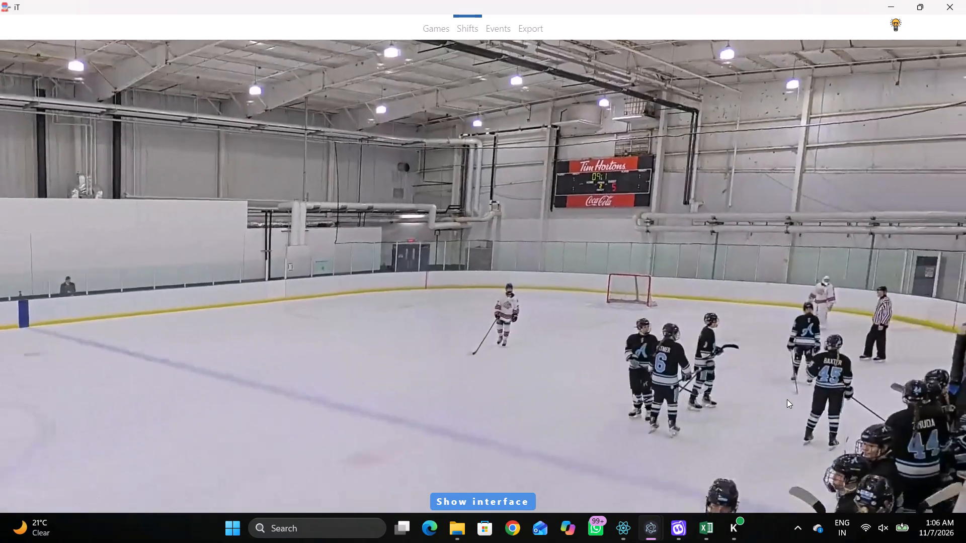
# Add a home line at 01:07:09.7 and clear its three forwards and two defencemen, keeping the goalie.
pyautogui.write('c c c q')
pyautogui.write('qqSD')
pyautogui.click(718, 414)
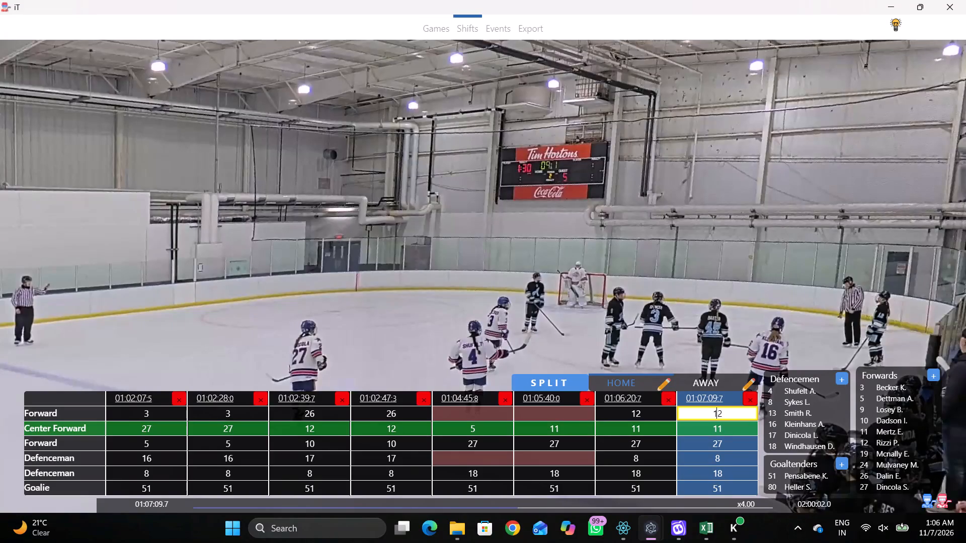
pyautogui.press('BackSpace')
pyautogui.press('BackSpace')
pyautogui.press('Tab')
pyautogui.press('BackSpace')
pyautogui.press('BackSpace')
pyautogui.press('Tab')
pyautogui.press('BackSpace')
pyautogui.press('BackSpace')
pyautogui.press('Tab')
pyautogui.press('BackSpace')
pyautogui.press('Tab')
pyautogui.press('BackSpace')
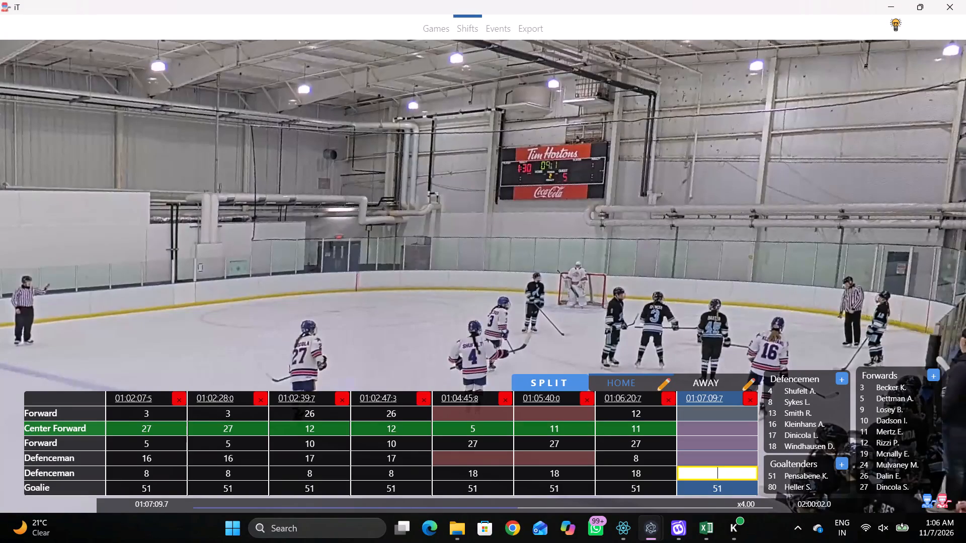
# Fill the 01:07:09.7 home line with defencemen 4 and 16, center forward 3 and third forward 27.
pyautogui.moveTo(747, 467); pyautogui.dragTo(740, 466)
pyautogui.click(704, 481)
pyautogui.click(737, 459)
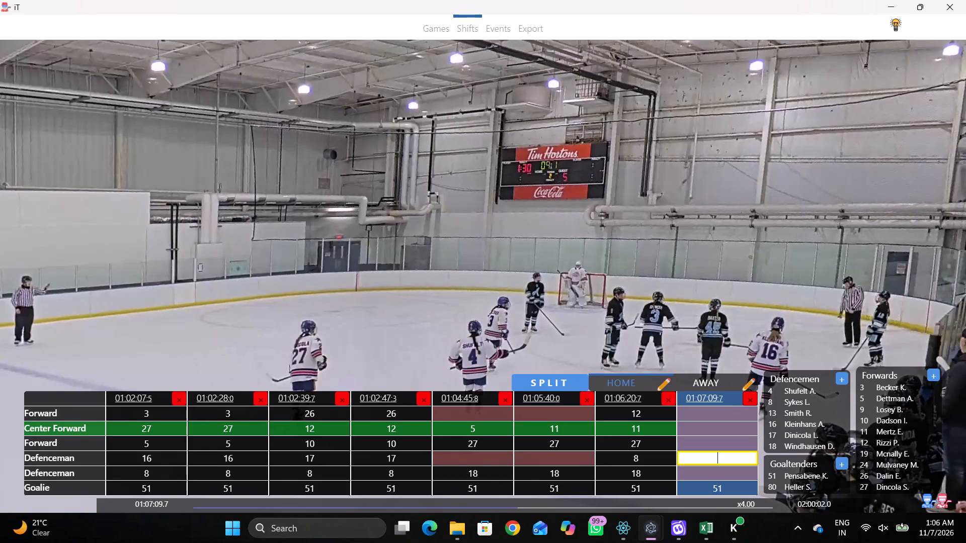
pyautogui.click(730, 464)
pyautogui.click(731, 469)
pyautogui.click(790, 426)
pyautogui.click(731, 458)
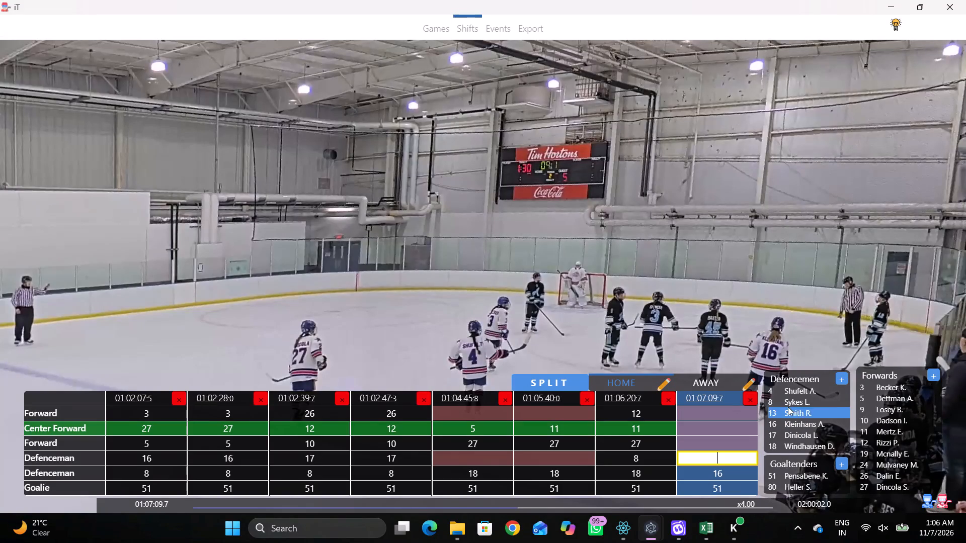
pyautogui.click(781, 391)
pyautogui.moveTo(722, 433); pyautogui.dragTo(719, 428)
pyautogui.click(870, 387)
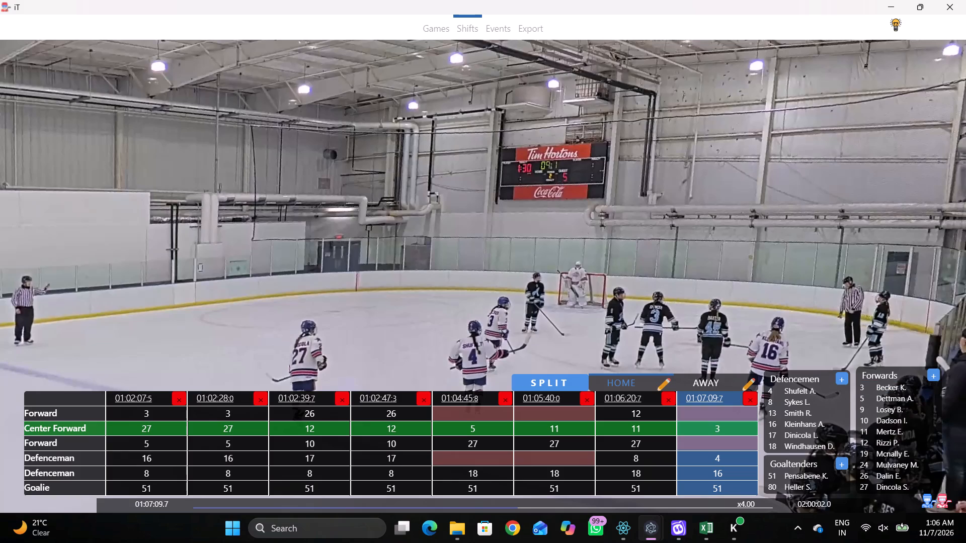
pyautogui.click(737, 439)
pyautogui.click(886, 485)
pyautogui.hotkey('shift', 'd')
# Play to the faceoff at 9.1 seconds, add a home line at 01:07:12.8 and delete the 01:07:09.7 line.
pyautogui.press('space')
pyautogui.press('v')
pyautogui.press('space')
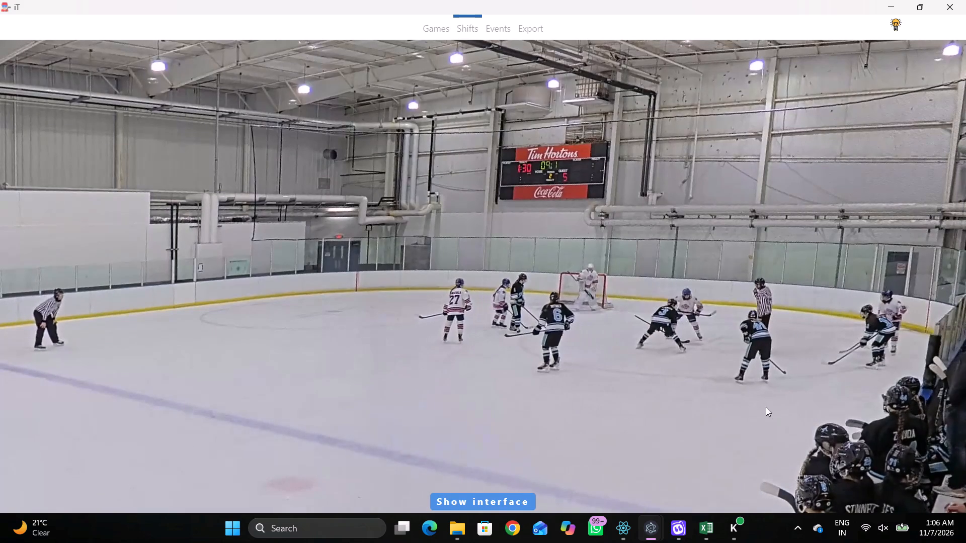
pyautogui.hotkey('shift', 's')
pyautogui.hotkey('shift', 'd')
pyautogui.click(662, 399)
pyautogui.click(573, 279)
pyautogui.press('c')
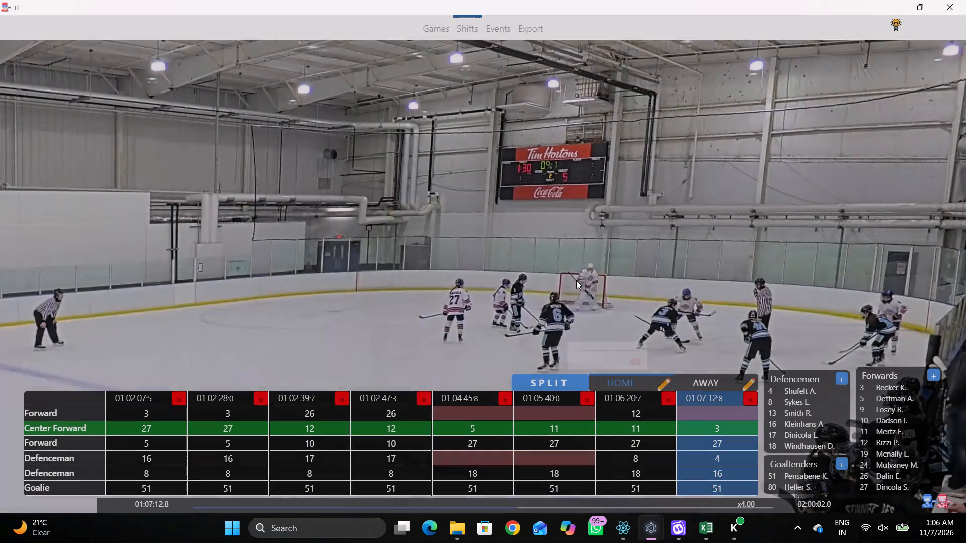
# Play from the 9.1-second faceoff to the end of the second period, watching the home skaters for changes.
pyautogui.press('space')
pyautogui.press('space')
pyautogui.press('space')
pyautogui.write('c')
pyautogui.press('space')
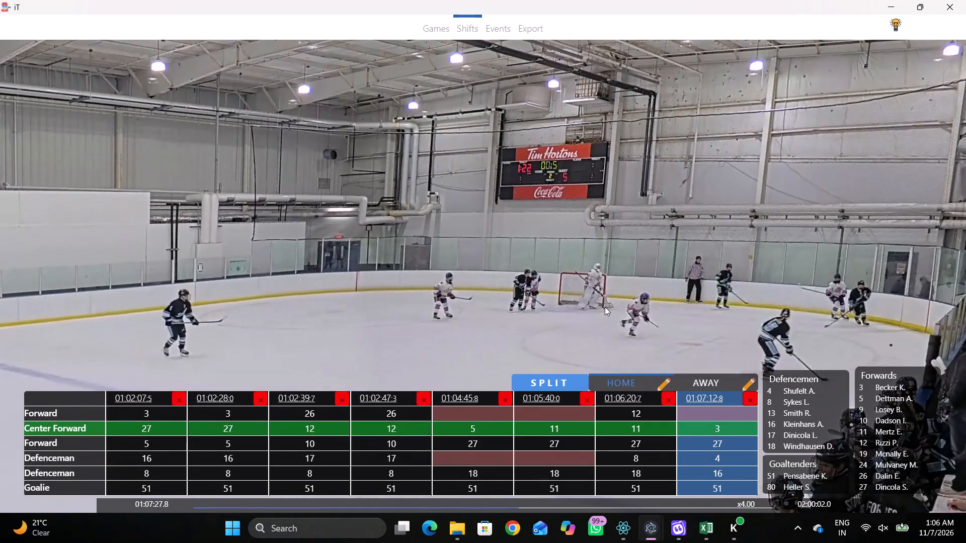
pyautogui.press('space')
pyautogui.write('DD')
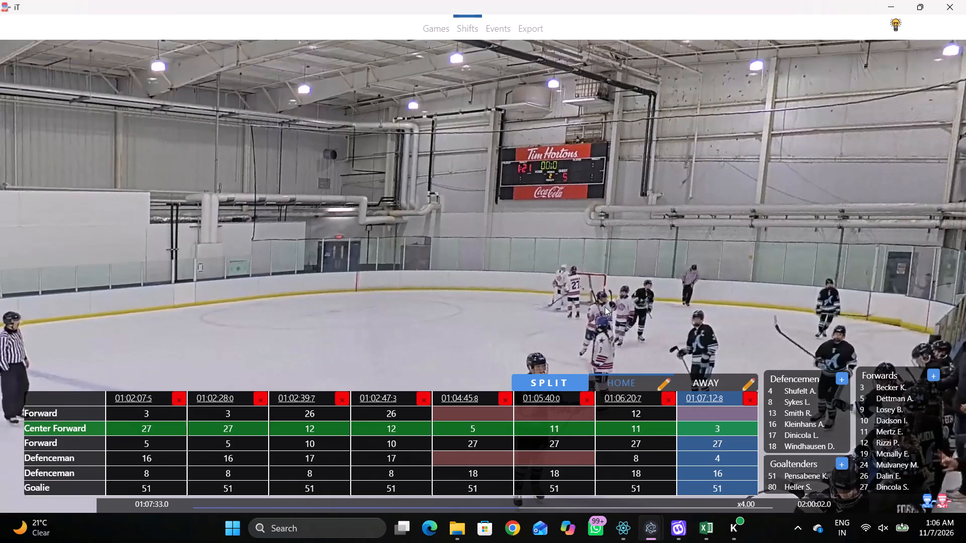
# Go back to the second period's opening line at 00:42:46.9 and set the away team's goalie there to 1.
pyautogui.moveTo(170, 392); pyautogui.dragTo(166, 393)
pyautogui.click(164, 393)
pyautogui.tripleClick(159, 396)
pyautogui.tripleClick(159, 396)
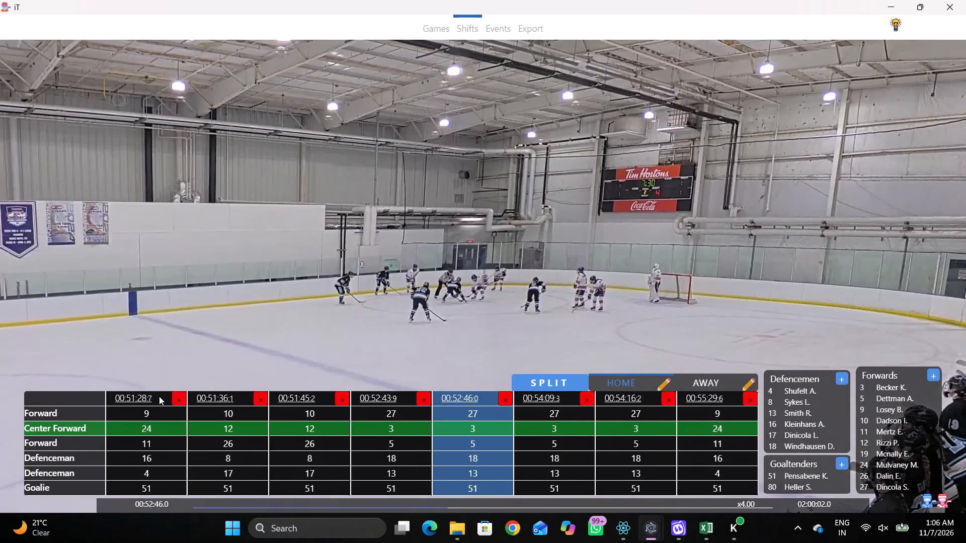
pyautogui.tripleClick(159, 396)
pyautogui.doubleClick(159, 396)
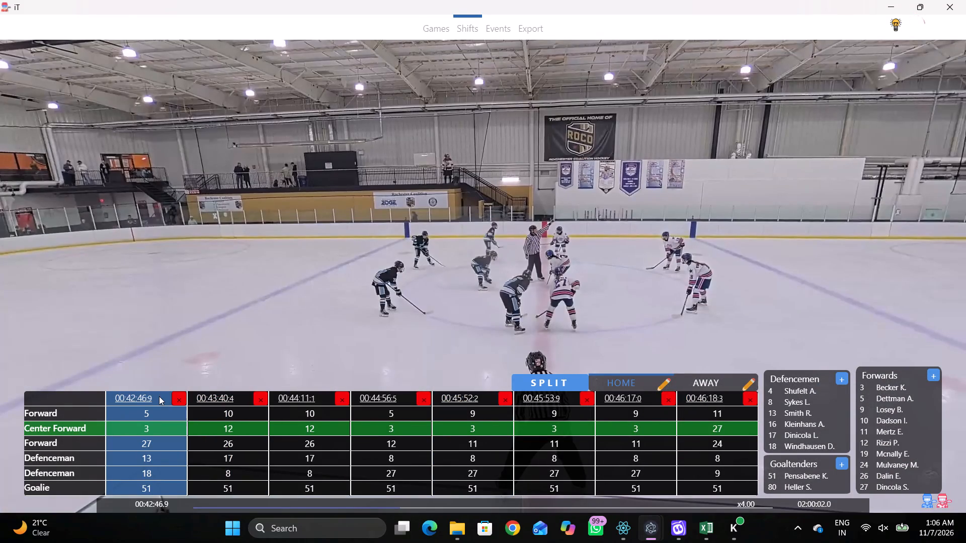
pyautogui.click(703, 378)
pyautogui.moveTo(163, 489); pyautogui.dragTo(157, 489)
pyautogui.click(811, 475)
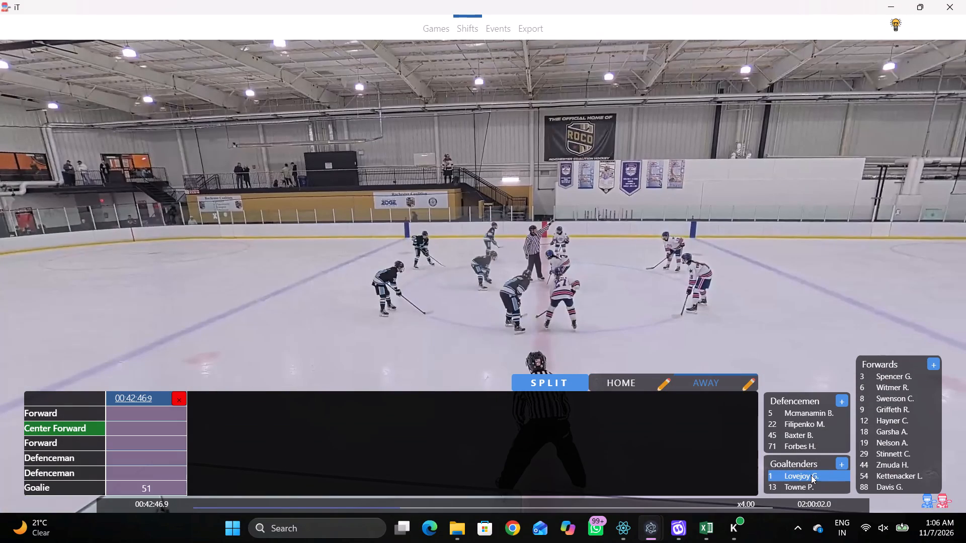
# Switch back to the home team's lines and return to its opening line at 00:42:46.9.
pyautogui.click(609, 393)
pyautogui.click(617, 386)
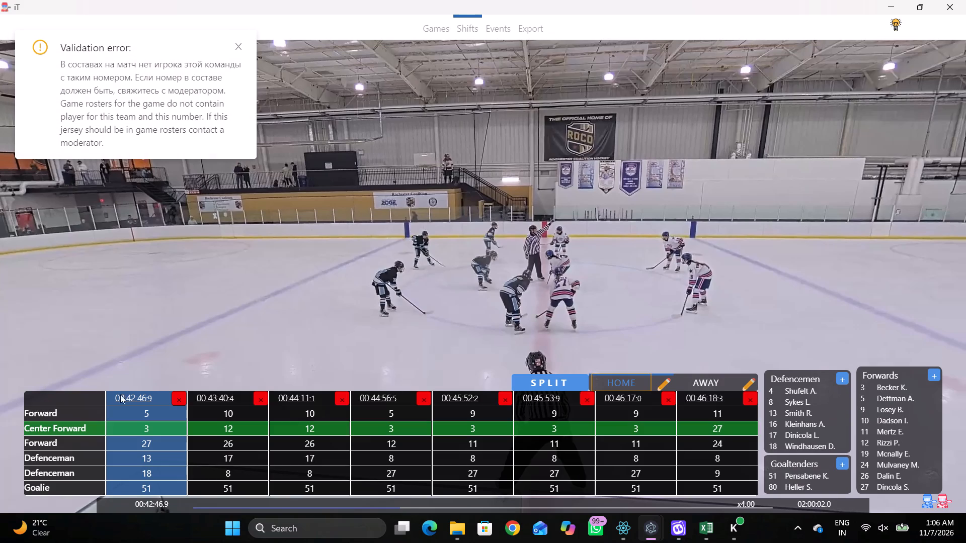
pyautogui.click(107, 389)
pyautogui.click(125, 390)
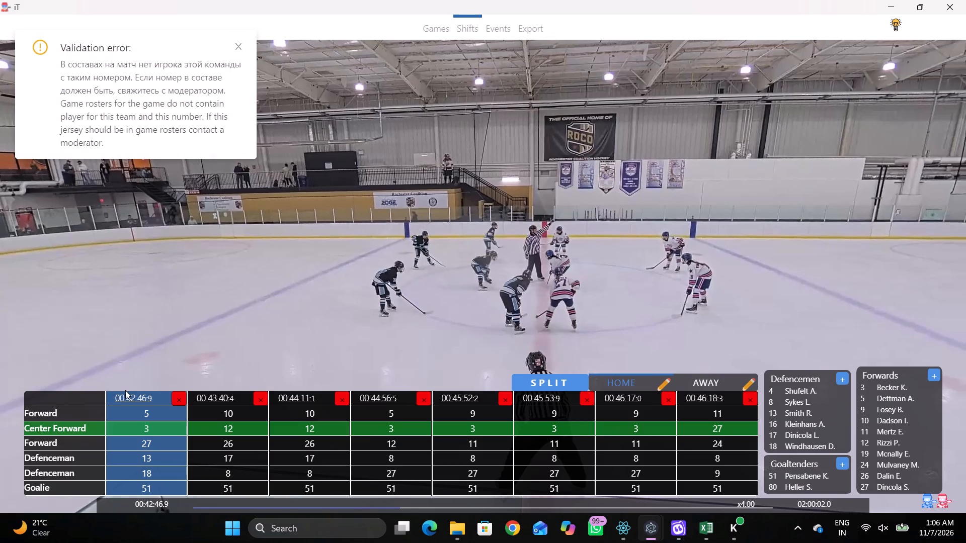
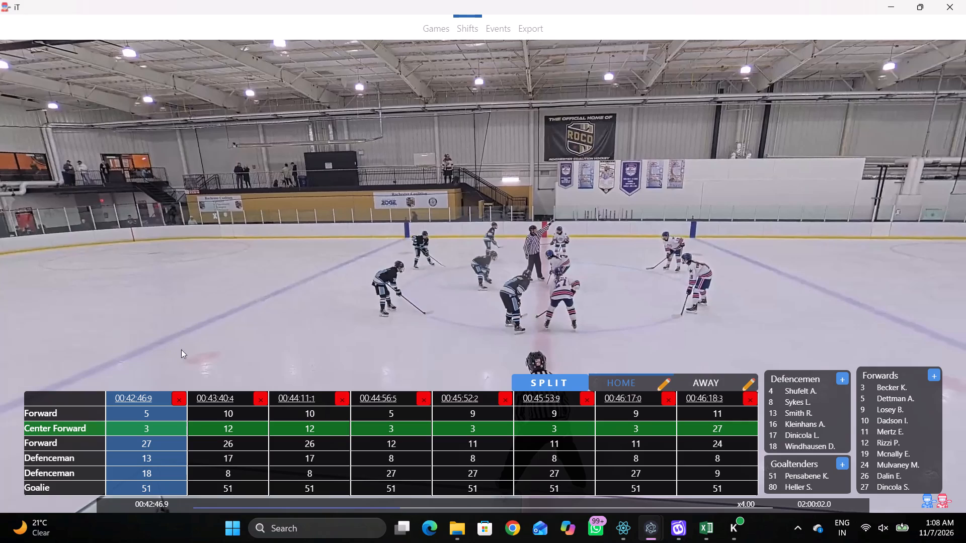
# Switch to the away team's lines, review the second period's opening faceoff and set the 00:42:46.9 line's first forward to 8.
pyautogui.click(693, 387)
pyautogui.hotkey('shift', 'd')
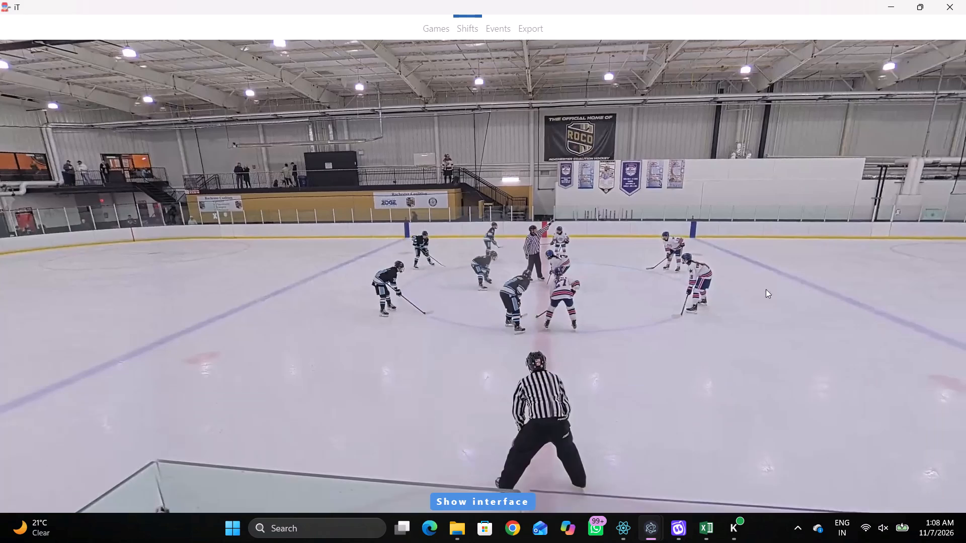
pyautogui.press('space')
pyautogui.press('space')
pyautogui.press('space')
pyautogui.press('v')
pyautogui.press('space')
pyautogui.press('space')
pyautogui.press('space')
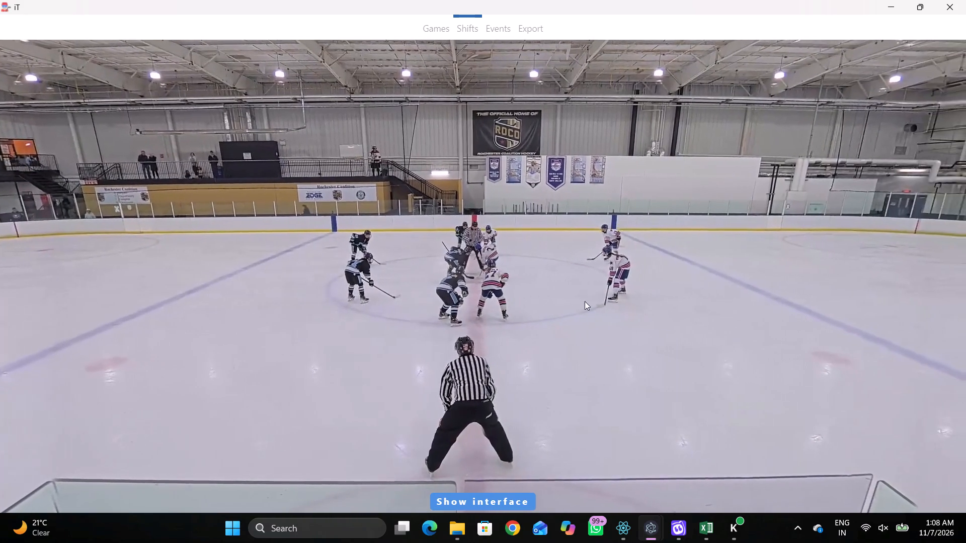
pyautogui.press('space')
pyautogui.press('v')
pyautogui.press('space')
pyautogui.press('q')
pyautogui.press('q')
pyautogui.hotkey('shift', 'd')
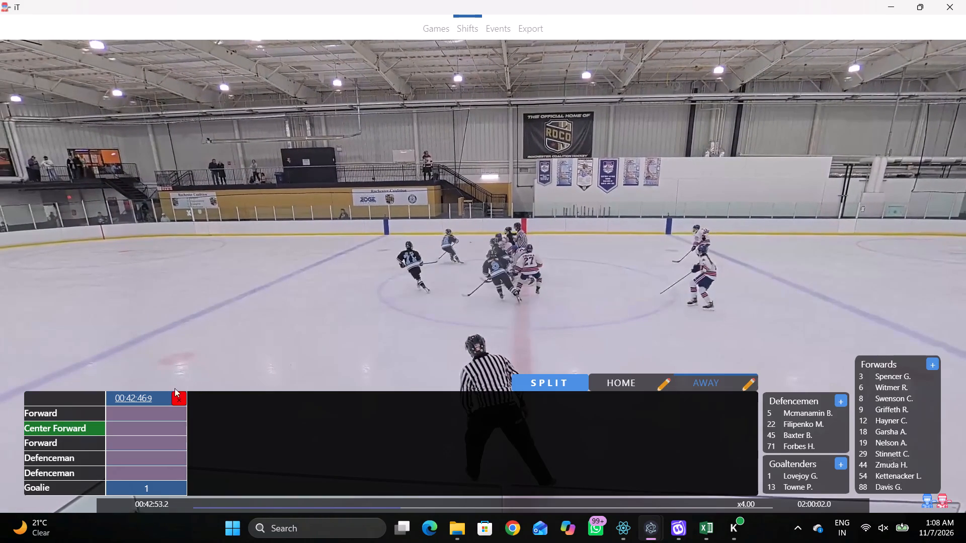
pyautogui.click(155, 413)
pyautogui.click(917, 400)
# Set the second defenceman of the away team's 00:42:46.9 line to 71.
pyautogui.press('q')
pyautogui.press('q')
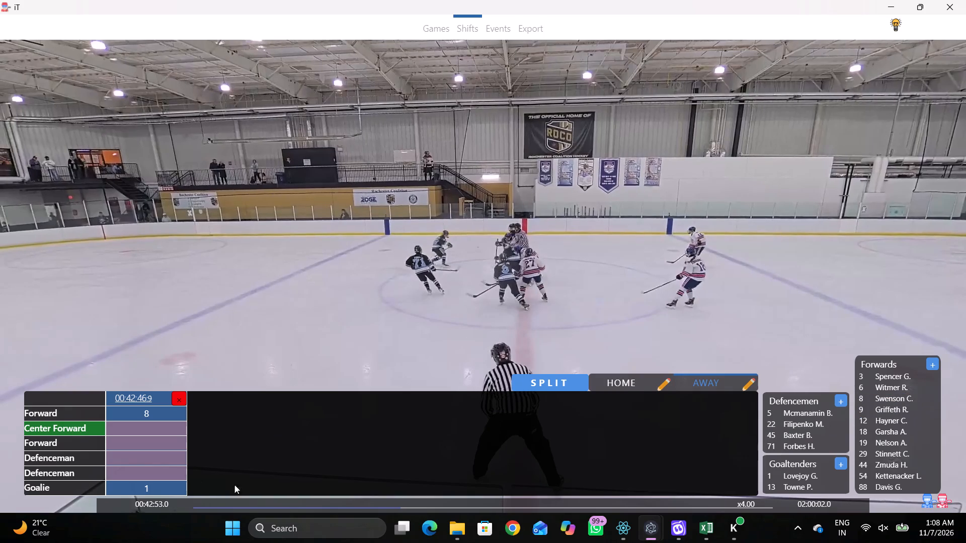
pyautogui.moveTo(186, 488); pyautogui.dragTo(181, 489)
pyautogui.click(175, 476)
pyautogui.click(810, 449)
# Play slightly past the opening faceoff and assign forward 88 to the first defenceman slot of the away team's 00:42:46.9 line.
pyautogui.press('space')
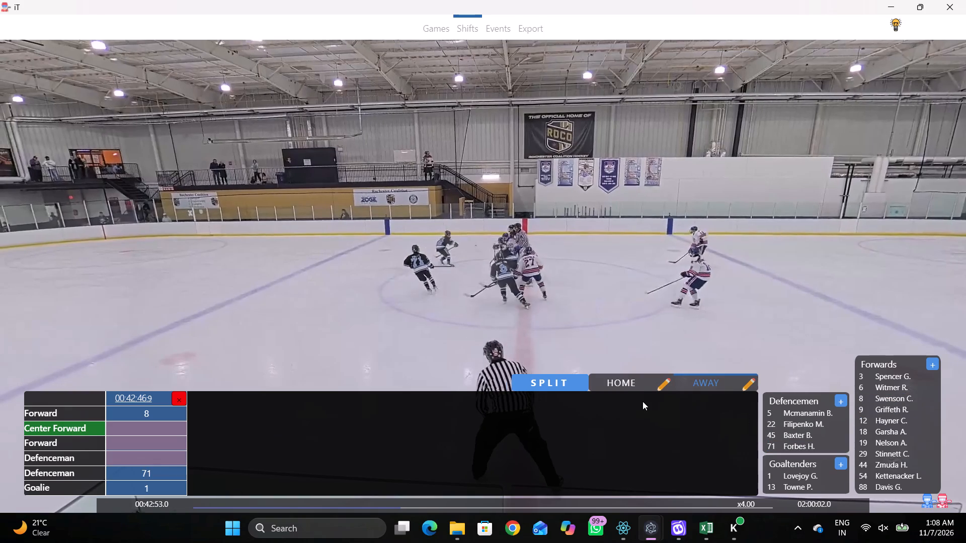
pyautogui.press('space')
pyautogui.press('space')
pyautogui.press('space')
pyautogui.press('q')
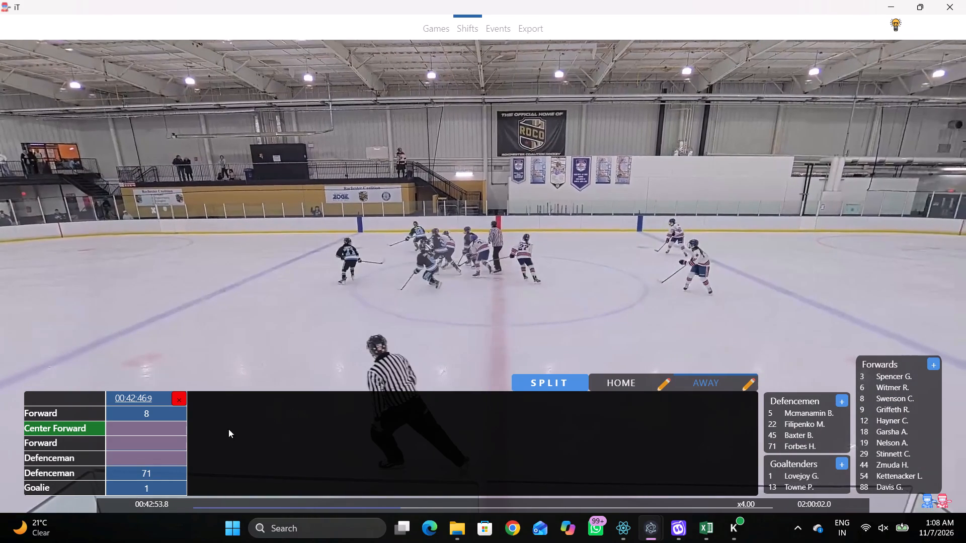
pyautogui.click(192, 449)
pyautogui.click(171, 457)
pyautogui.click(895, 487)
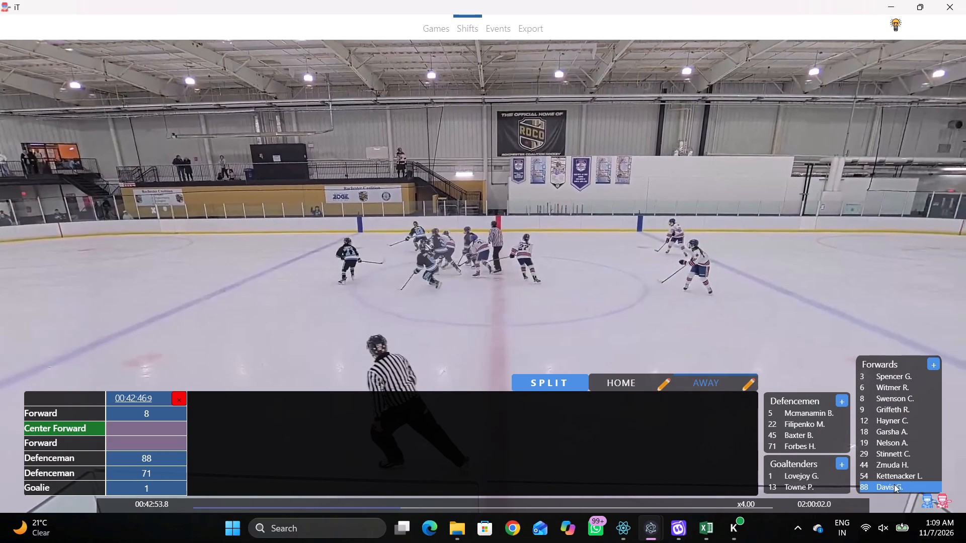
# Replay the opening faceoff to identify the away centre and set the center forward of the 00:42:46.9 line to 3.
pyautogui.press('q')
pyautogui.press('q')
pyautogui.press('q')
pyautogui.press('q')
pyautogui.press('q')
pyautogui.press('q')
pyautogui.press('r')
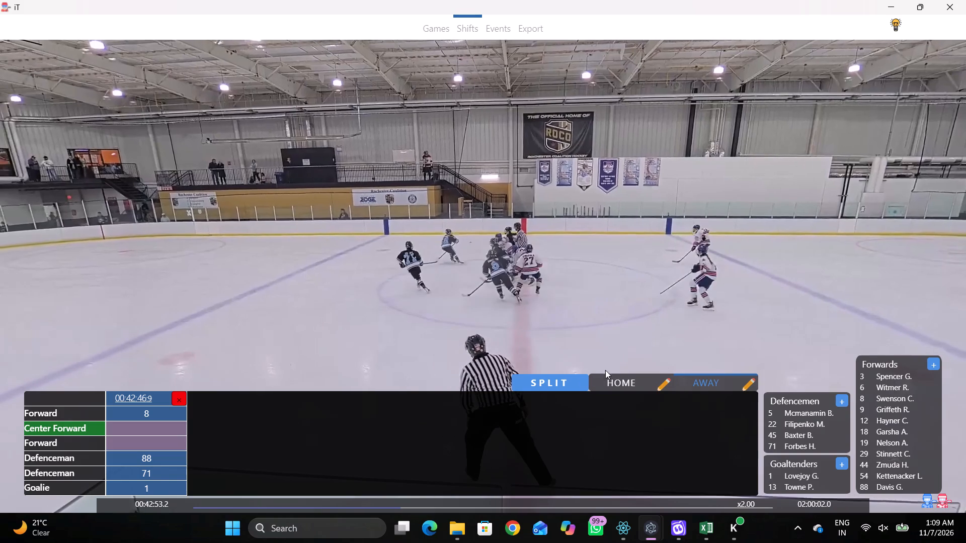
pyautogui.press('space')
pyautogui.press('v')
pyautogui.press('space')
pyautogui.press('space')
pyautogui.press('space')
pyautogui.press('q')
pyautogui.press('q')
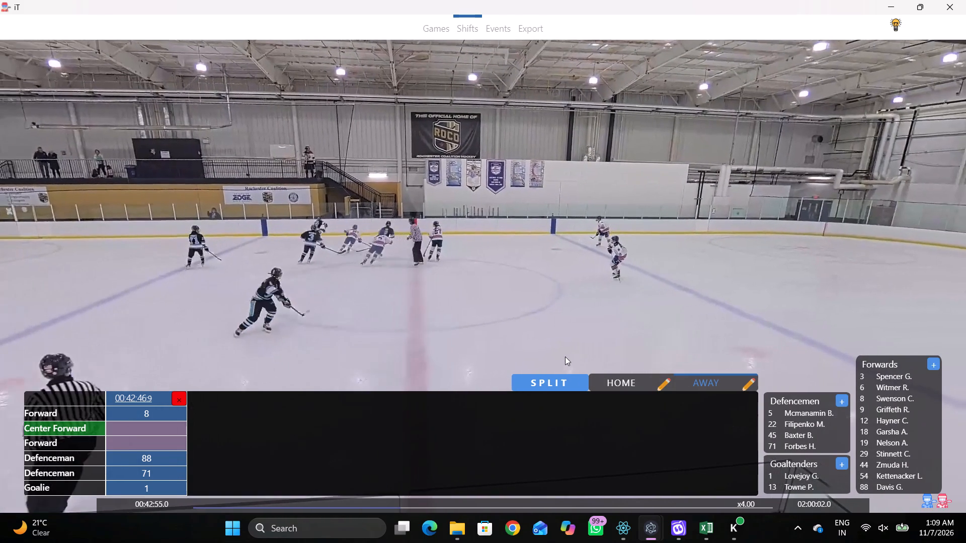
pyautogui.press('q')
pyautogui.press('q')
pyautogui.press('q')
pyautogui.press('q')
pyautogui.press('q')
pyautogui.click(133, 424)
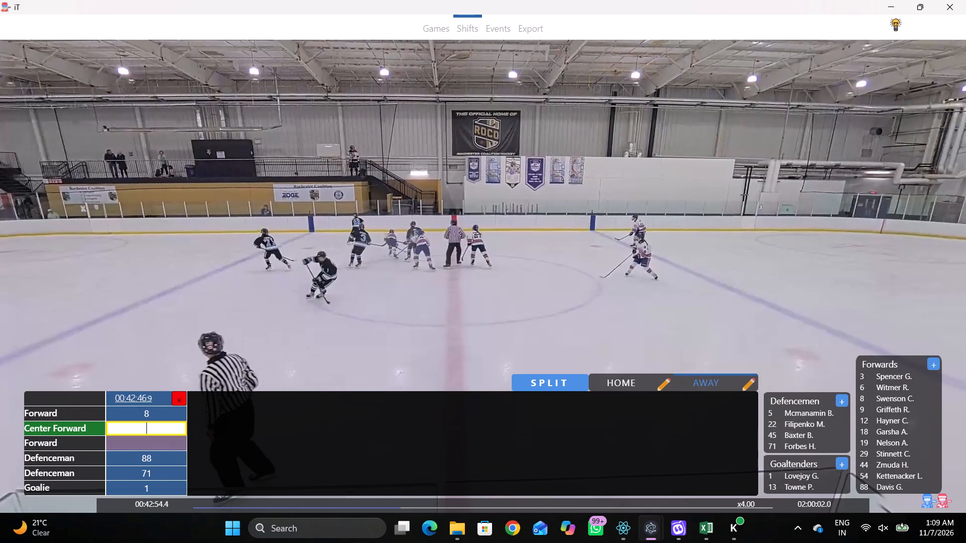
pyautogui.press('3')
pyautogui.click(363, 267)
# Play on to the 14:48 game clock and set the remaining forward of the away team's 00:42:46.9 line to 12.
pyautogui.hotkey('shift', 'd')
pyautogui.press('space')
pyautogui.write('v')
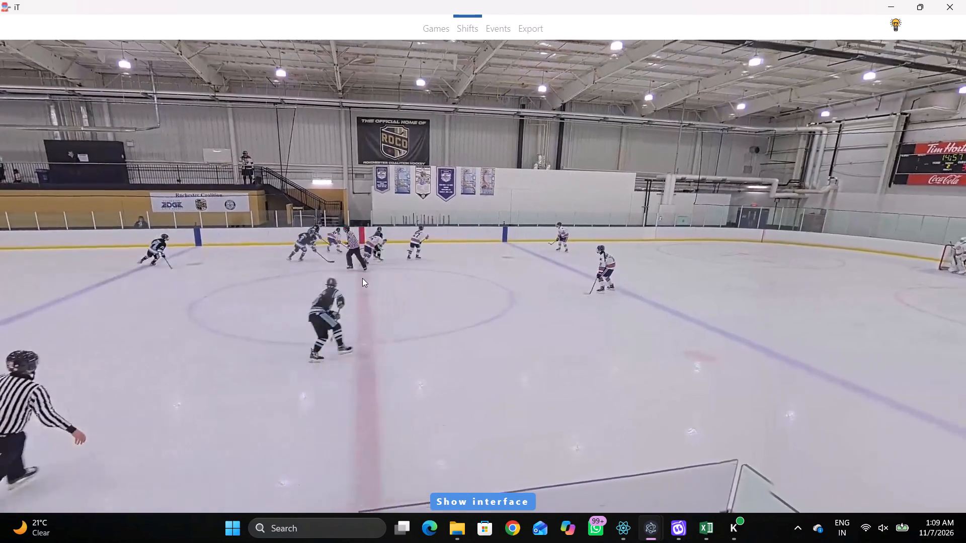
pyautogui.press('space')
pyautogui.press('space')
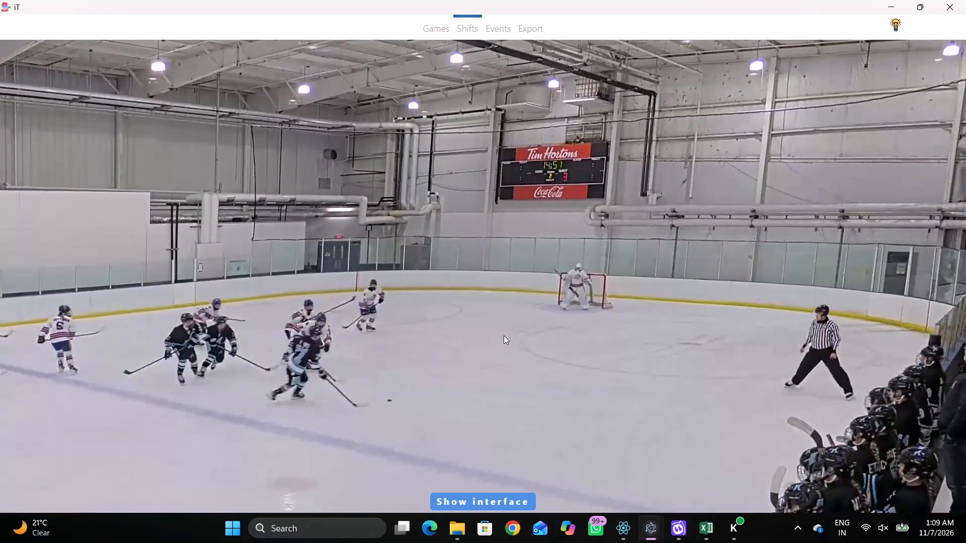
pyautogui.press('space')
pyautogui.press('space')
pyautogui.press('space')
pyautogui.press('q')
pyautogui.press('space')
pyautogui.press('space')
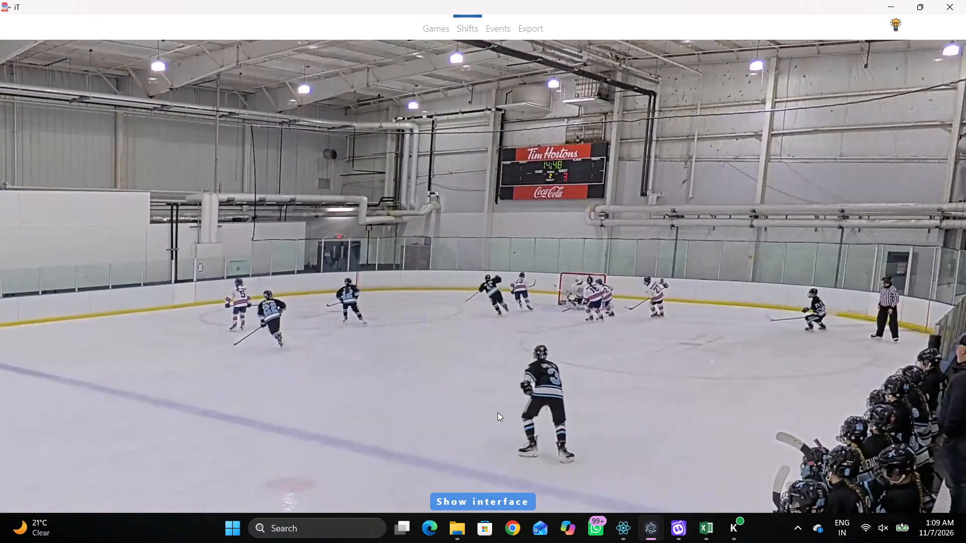
pyautogui.hotkey('shift', 'd')
pyautogui.click(162, 439)
pyautogui.press('1')
pyautogui.press('2')
pyautogui.click(271, 325)
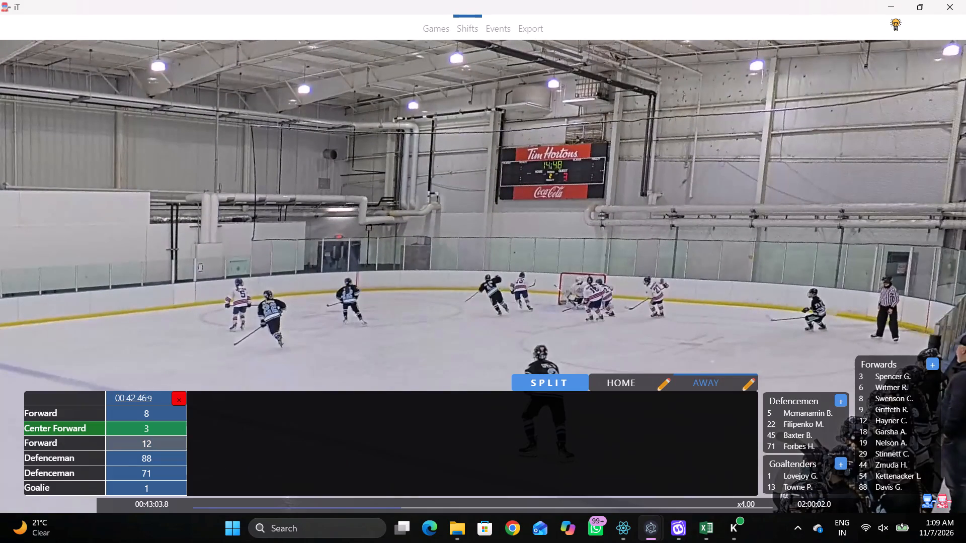
# Set the first defenceman of the away team's 00:42:46.9 line to 22.
pyautogui.click(160, 456)
pyautogui.press('2')
pyautogui.press('2')
pyautogui.click(231, 349)
# Review the play around the 14:48 game clock and add an away line at 00:43:04.2.
pyautogui.hotkey('shift', 'd')
pyautogui.press('q')
pyautogui.press('q')
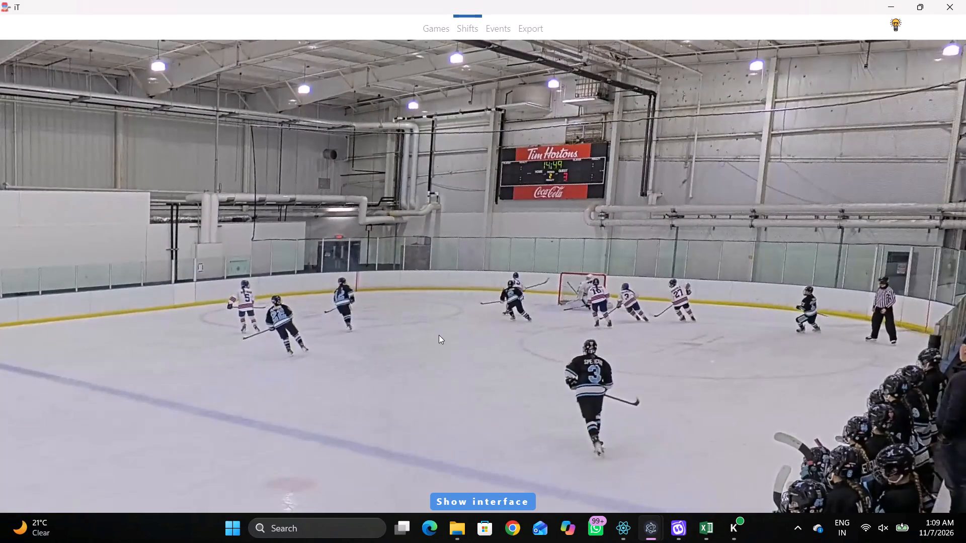
pyautogui.press('space')
pyautogui.press('space')
pyautogui.hotkey('shift', 's')
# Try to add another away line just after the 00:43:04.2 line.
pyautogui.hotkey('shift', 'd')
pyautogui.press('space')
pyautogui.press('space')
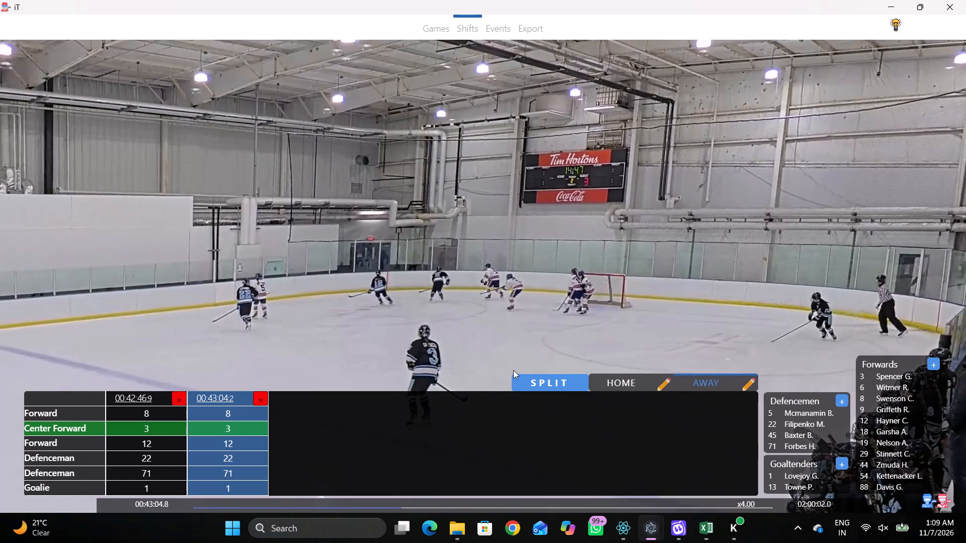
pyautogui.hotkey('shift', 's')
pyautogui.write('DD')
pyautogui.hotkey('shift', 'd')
# Play to the stoppage at 14:35 on the game clock and add an away line at 00:43:24.3.
pyautogui.press('space')
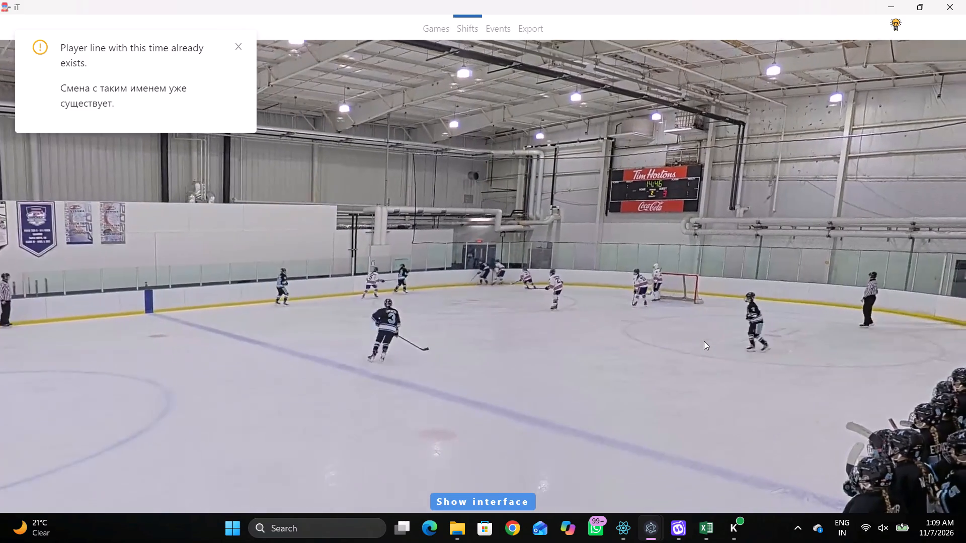
pyautogui.write('v')
pyautogui.press('space')
pyautogui.press('space')
pyautogui.press('space')
pyautogui.press('space')
pyautogui.press('space')
pyautogui.press('space')
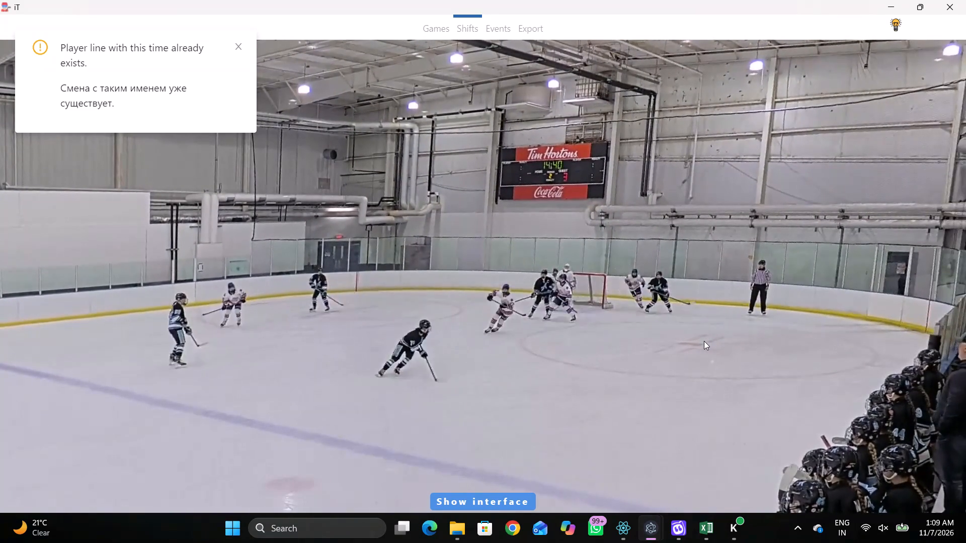
pyautogui.press('space')
pyautogui.press('space')
pyautogui.press('space')
pyautogui.press('space')
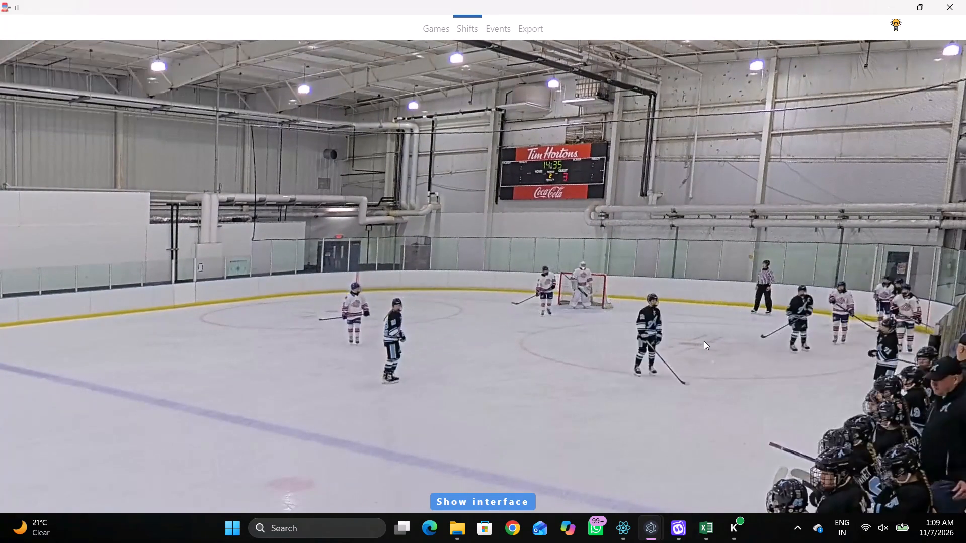
pyautogui.press('space')
pyautogui.press('space')
pyautogui.press('space')
pyautogui.write('SD')
# Clear the copied skater numbers from the away team's 00:43:24.3 line, keeping the goalie.
pyautogui.moveTo(335, 410); pyautogui.dragTo(329, 412)
pyautogui.press('BackSpace')
pyautogui.press('Tab')
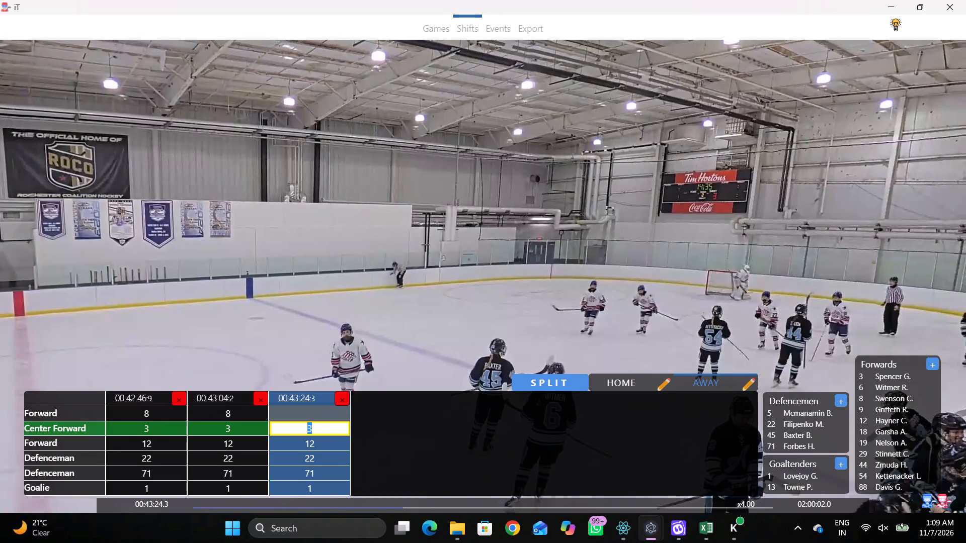
pyautogui.press('BackSpace')
pyautogui.press('Tab')
pyautogui.press('BackSpace')
pyautogui.press('Tab')
pyautogui.press('BackSpace')
pyautogui.press('Tab')
pyautogui.press('BackSpace')
pyautogui.write('D')
# Play to the faceoff at 14:35 and set the center forward of the away team's 00:43:24.3 line to 9.
pyautogui.press('space')
pyautogui.press('space')
pyautogui.press('space')
pyautogui.press('space')
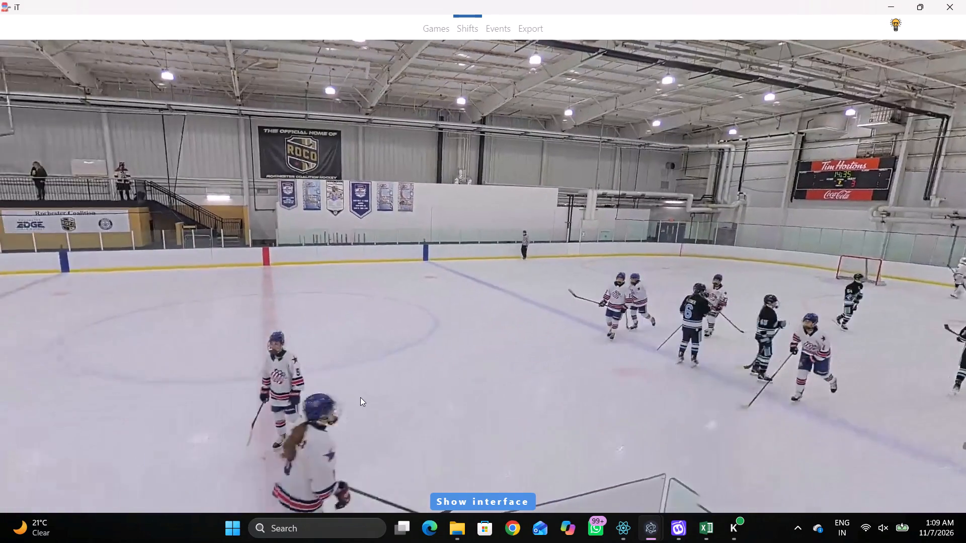
pyautogui.press('space')
pyautogui.press('c')
pyautogui.press('space')
pyautogui.press('space')
pyautogui.press('space')
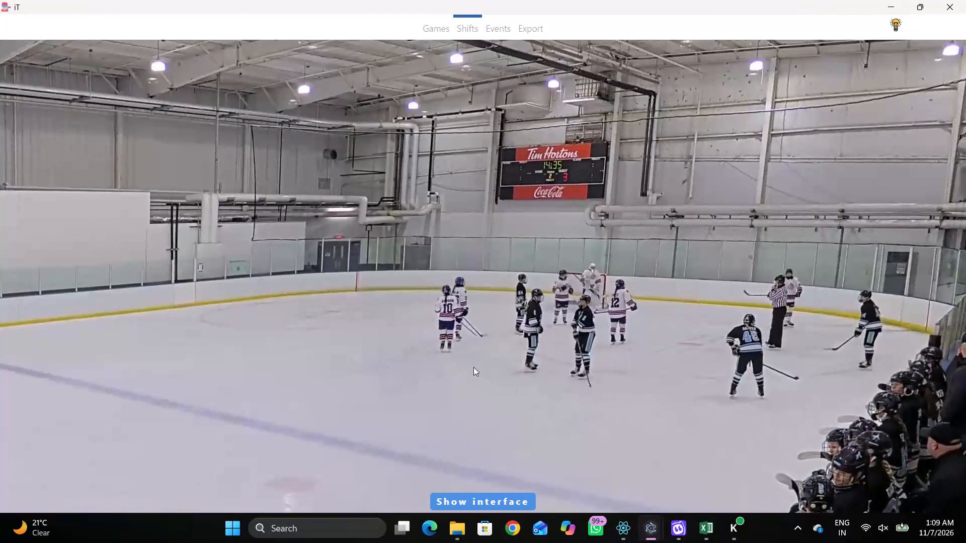
pyautogui.press('space')
pyautogui.press('q')
pyautogui.press('q')
pyautogui.press('q')
pyautogui.press('q')
pyautogui.press('q')
pyautogui.press('q')
pyautogui.press('q')
pyautogui.press('q')
pyautogui.press('q')
pyautogui.press('q')
pyautogui.press('q')
pyautogui.press('q')
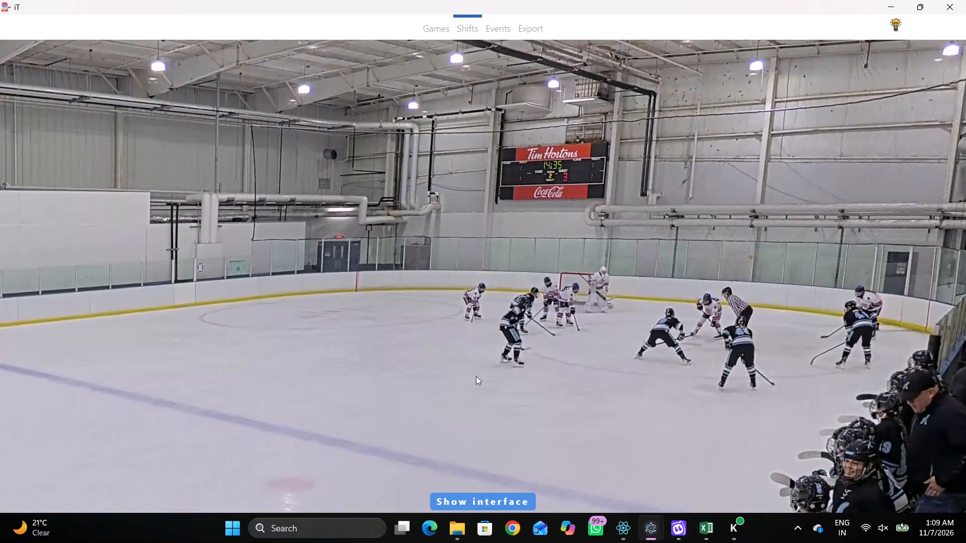
pyautogui.press('q')
pyautogui.hotkey('shift', 'd')
pyautogui.click(337, 423)
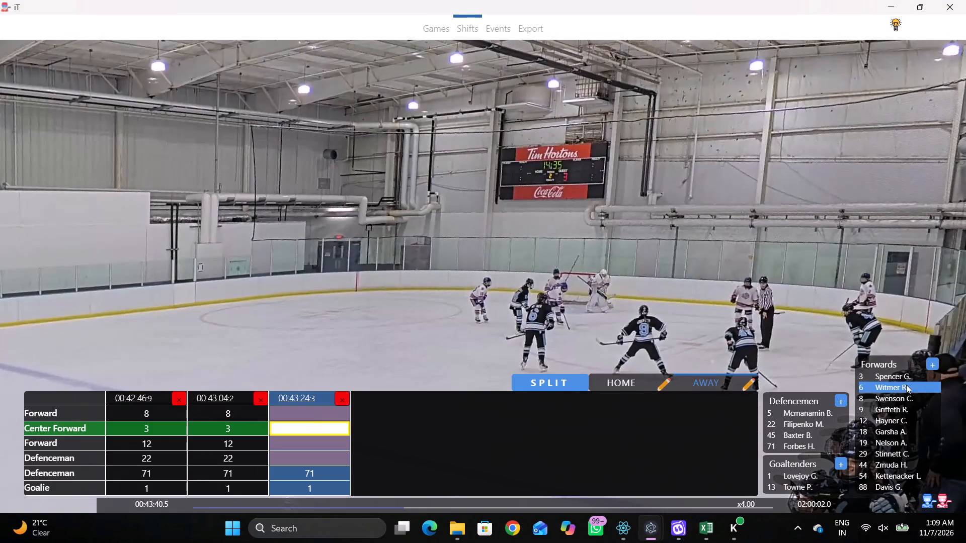
pyautogui.click(871, 408)
# Set the second defenceman of the away team's 00:43:24.3 line to 6.
pyautogui.moveTo(353, 460); pyautogui.dragTo(348, 460)
pyautogui.click(330, 473)
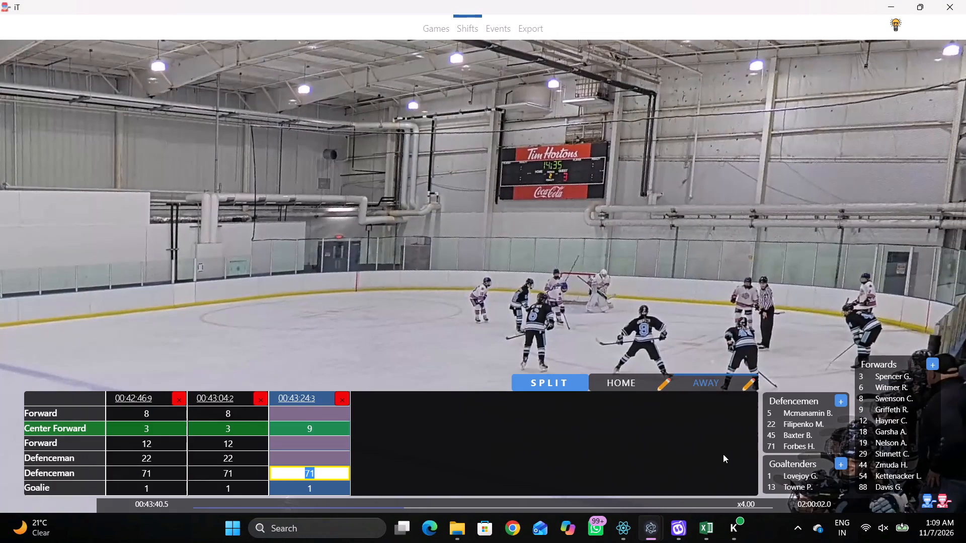
pyautogui.click(866, 387)
# Play through the 14:35 faceoff and set the first defenceman of the away team's 00:43:24.3 line to 45.
pyautogui.hotkey('shift', 'd')
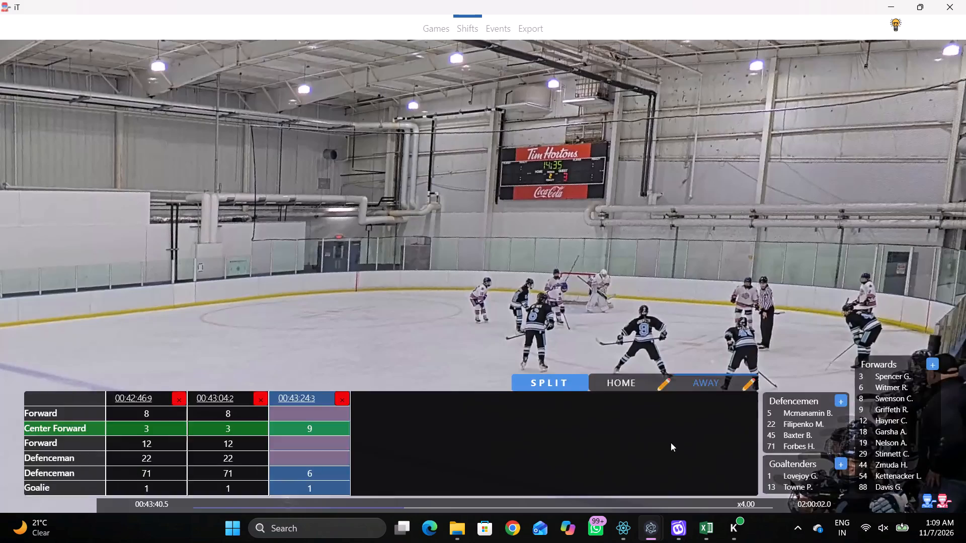
pyautogui.hotkey('shift', 'd')
pyautogui.hotkey('shift', 'd')
pyautogui.hotkey('shift', 'd')
pyautogui.hotkey('shift', 'd')
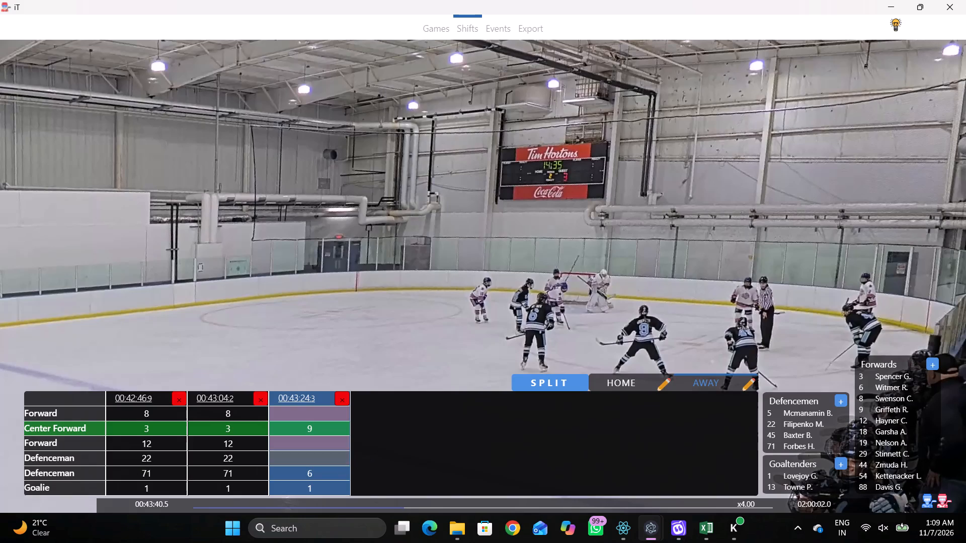
pyautogui.press('space')
pyautogui.press('space')
pyautogui.press('space')
pyautogui.press('space')
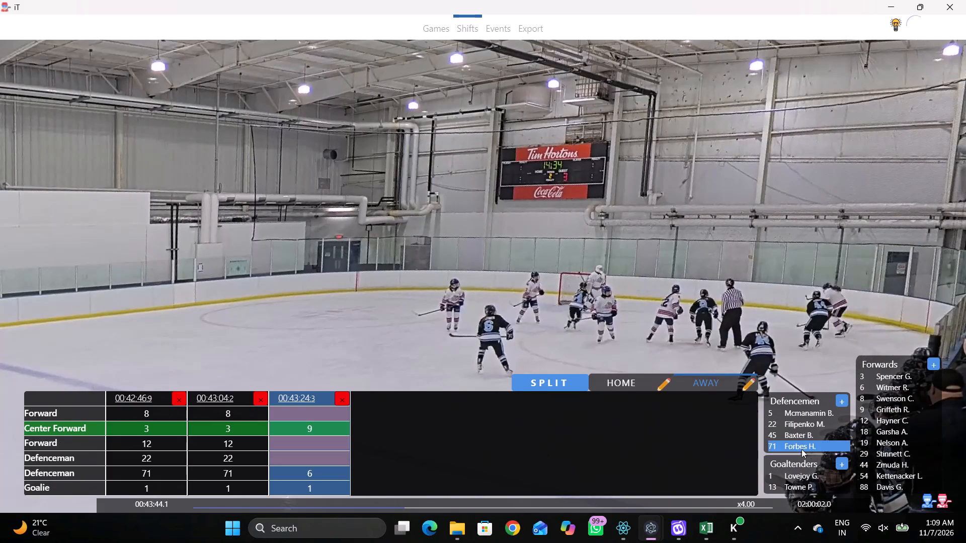
pyautogui.click(778, 434)
pyautogui.click(335, 456)
# Replay the action after the 14:35 faceoff and set the away team's 00:43:24.3 line forwards to 44 and 54.
pyautogui.press('space')
pyautogui.press('space')
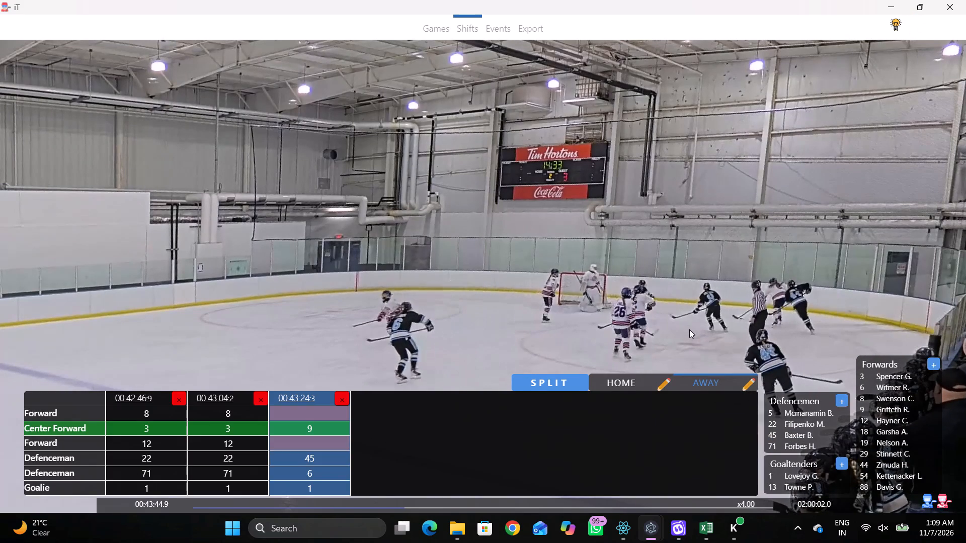
pyautogui.write('D')
pyautogui.press('space')
pyautogui.press('space')
pyautogui.write('qq')
pyautogui.press('q')
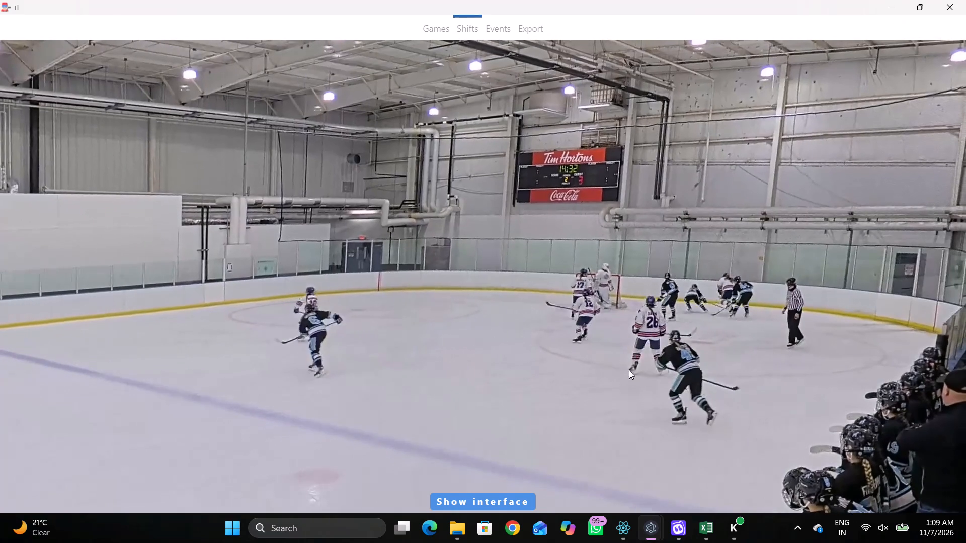
pyautogui.press('q')
pyautogui.press('q')
pyautogui.press('q')
pyautogui.press('q')
pyautogui.press('q')
pyautogui.press('q')
pyautogui.press('q')
pyautogui.press('q')
pyautogui.press('q')
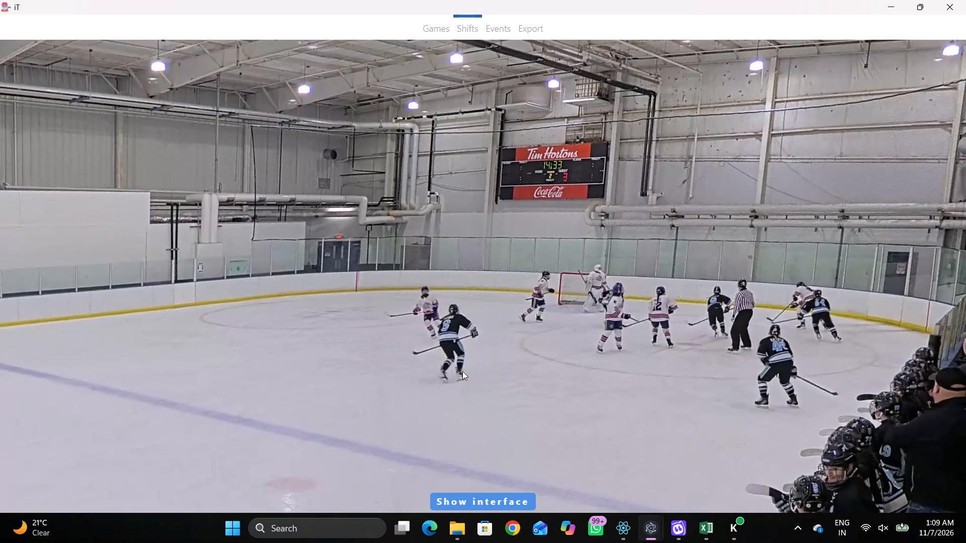
pyautogui.press('space')
pyautogui.press('space')
pyautogui.press('space')
pyautogui.press('space')
pyautogui.press('q')
pyautogui.hotkey('shift', 'd')
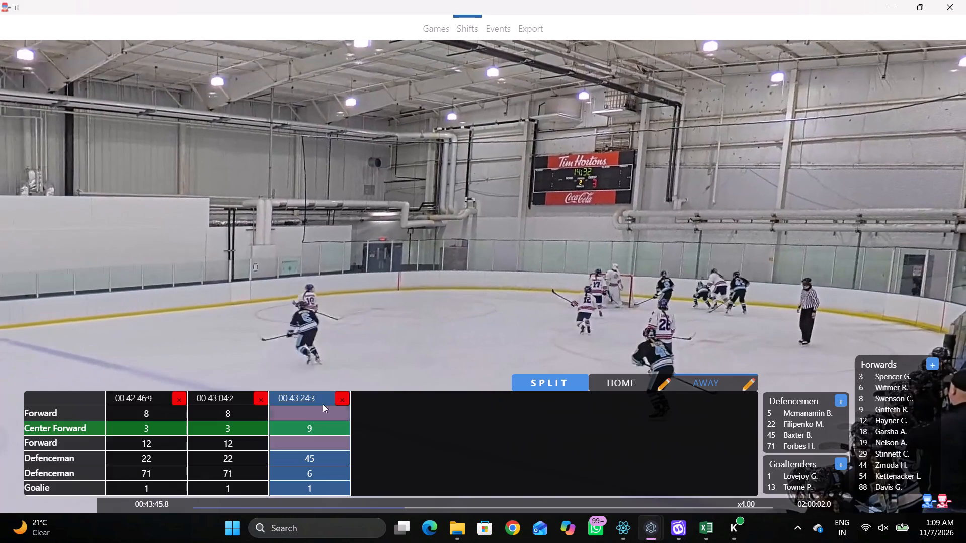
pyautogui.click(334, 418)
pyautogui.click(881, 463)
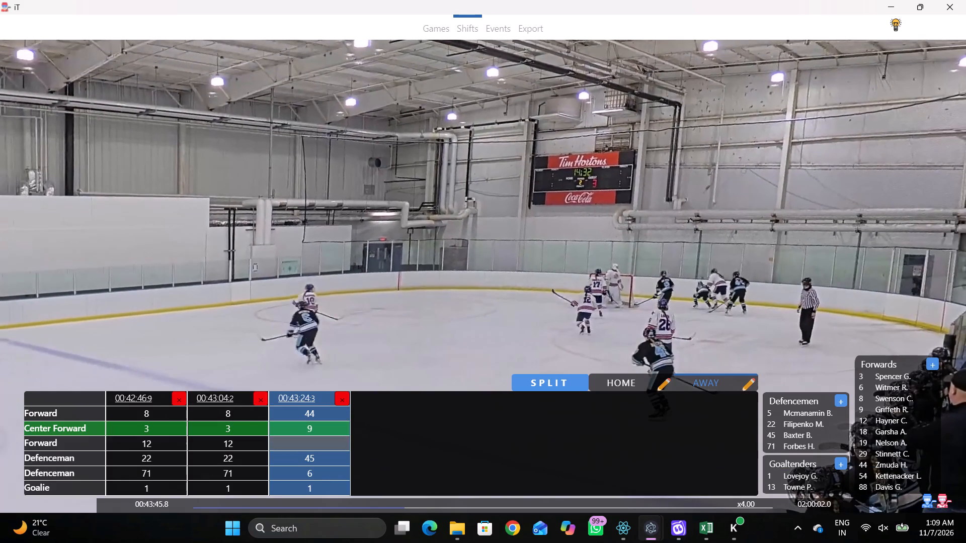
pyautogui.click(338, 446)
pyautogui.click(891, 479)
# Add a new shift line for the away team at 00:43:45.8.
pyautogui.hotkey('shift', 's')
pyautogui.hotkey('shift', 'd')
pyautogui.write('DD')
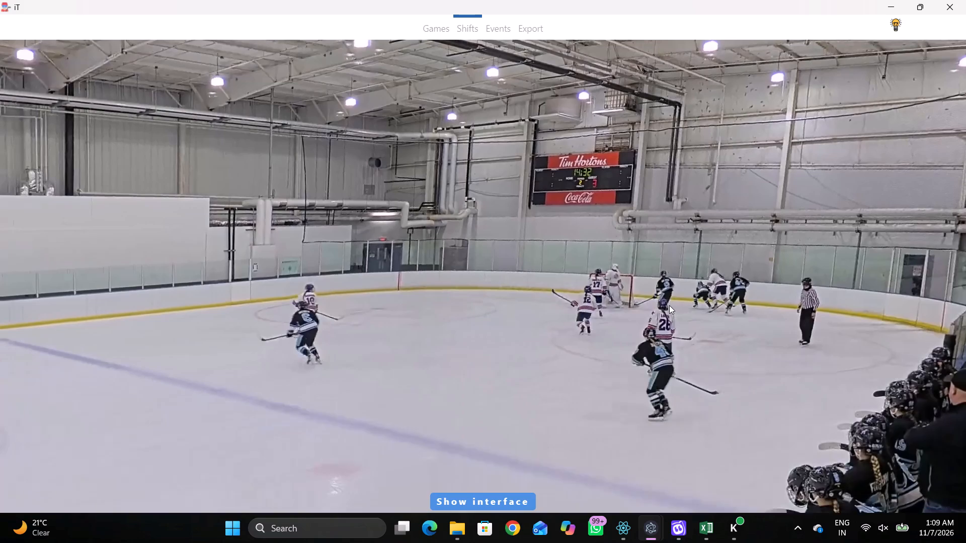
# Play on to 00:44:14.8 and change the away team's jersey 6 position to Defenceman.
pyautogui.press('space')
pyautogui.write('v c c c c D')
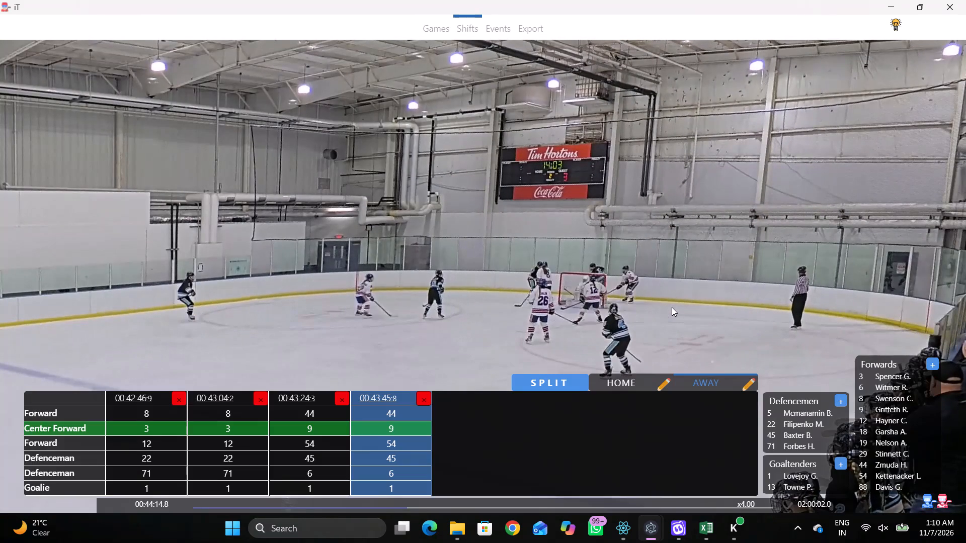
pyautogui.click(950, 493)
pyautogui.moveTo(945, 497); pyautogui.dragTo(938, 499)
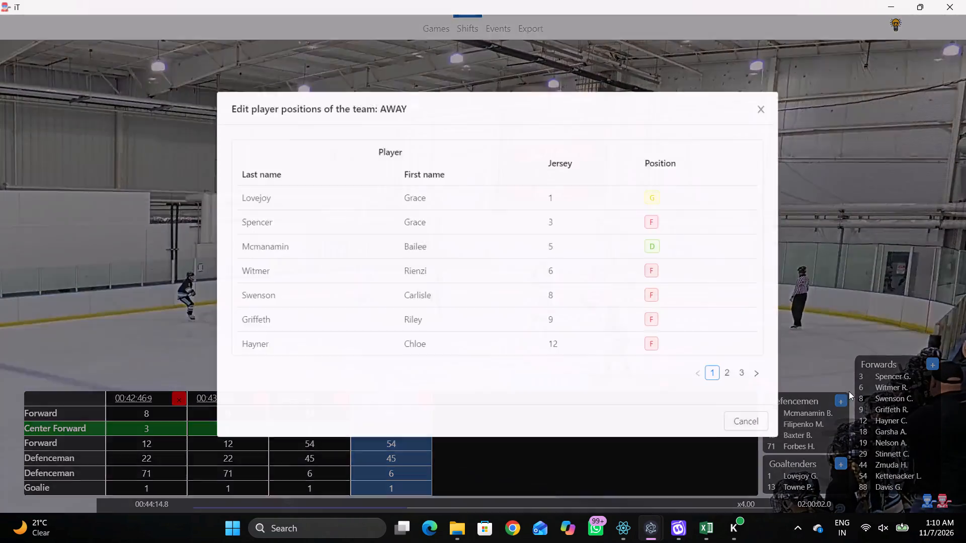
pyautogui.click(648, 265)
pyautogui.click(545, 260)
pyautogui.click(524, 314)
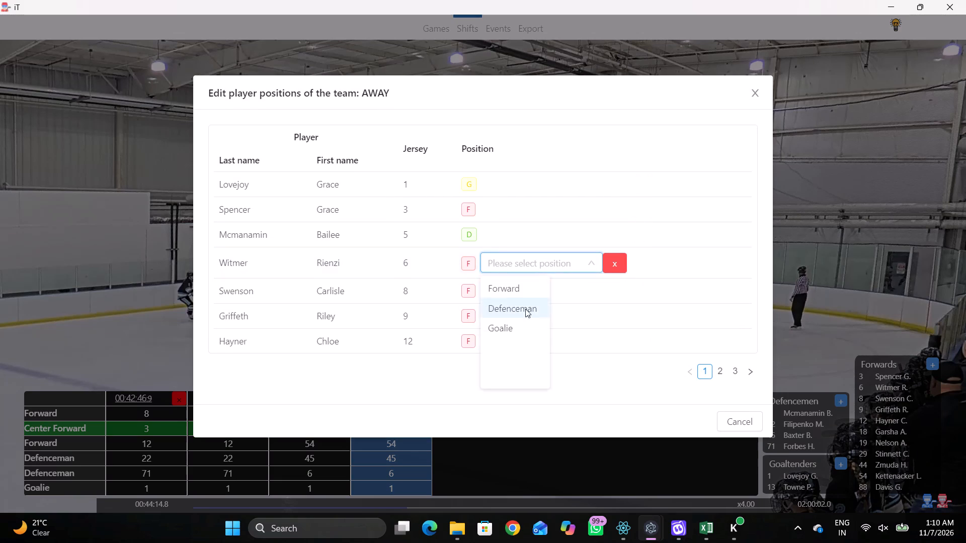
pyautogui.click(851, 237)
# Play on past the stoppage to the next faceoff and add an away team shift line at 00:44:58.2.
pyautogui.hotkey('shift', 'd')
pyautogui.write('c c c c')
pyautogui.press('space')
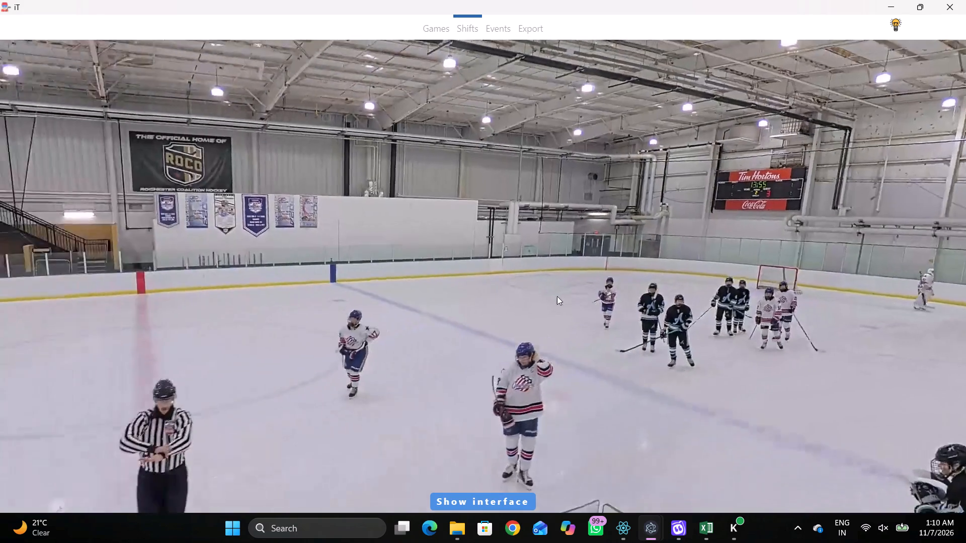
pyautogui.write('c')
pyautogui.press('space')
pyautogui.press('space')
pyautogui.press('c')
pyautogui.press('space')
pyautogui.press('c')
pyautogui.press('space')
pyautogui.write('c')
pyautogui.press('space')
pyautogui.press('q')
pyautogui.press('q')
pyautogui.press('q')
pyautogui.press('q')
pyautogui.press('q')
pyautogui.press('q')
pyautogui.press('q')
pyautogui.press('q')
pyautogui.press('q')
pyautogui.press('q')
pyautogui.press('q')
pyautogui.press('q')
pyautogui.press('q')
pyautogui.press('q')
pyautogui.press('q')
pyautogui.press('q')
pyautogui.press('q')
pyautogui.press('q')
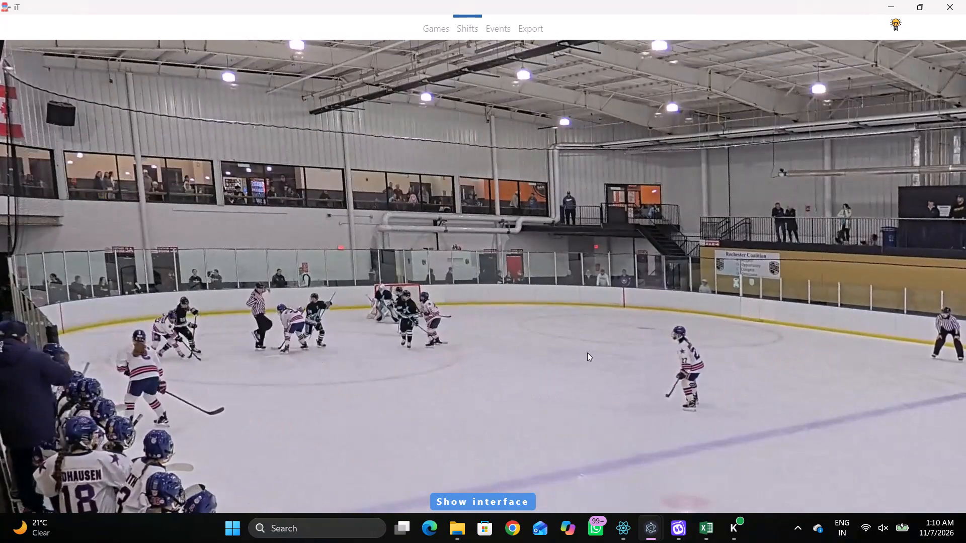
pyautogui.hotkey('shift', 's')
# Clear the copied skater numbers from the away team's 00:44:58.2 line, keeping the goalie.
pyautogui.hotkey('shift', 'd')
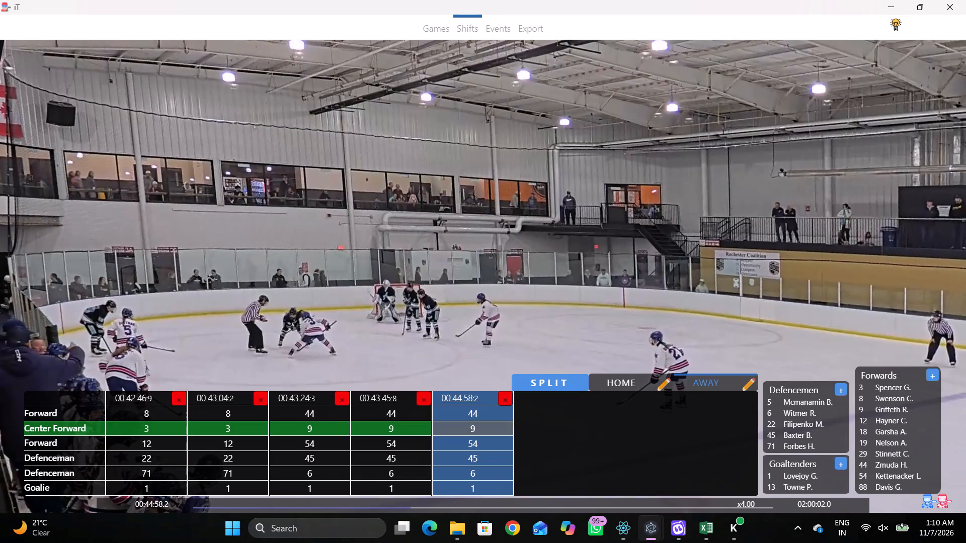
pyautogui.click(472, 406)
pyautogui.press('BackSpace')
pyautogui.press('BackSpace')
pyautogui.press('BackSpace')
pyautogui.press('Tab')
pyautogui.press('BackSpace')
pyautogui.press('Tab')
pyautogui.press('BackSpace')
pyautogui.press('Tab')
pyautogui.press('BackSpace')
pyautogui.press('BackSpace')
pyautogui.press('Tab')
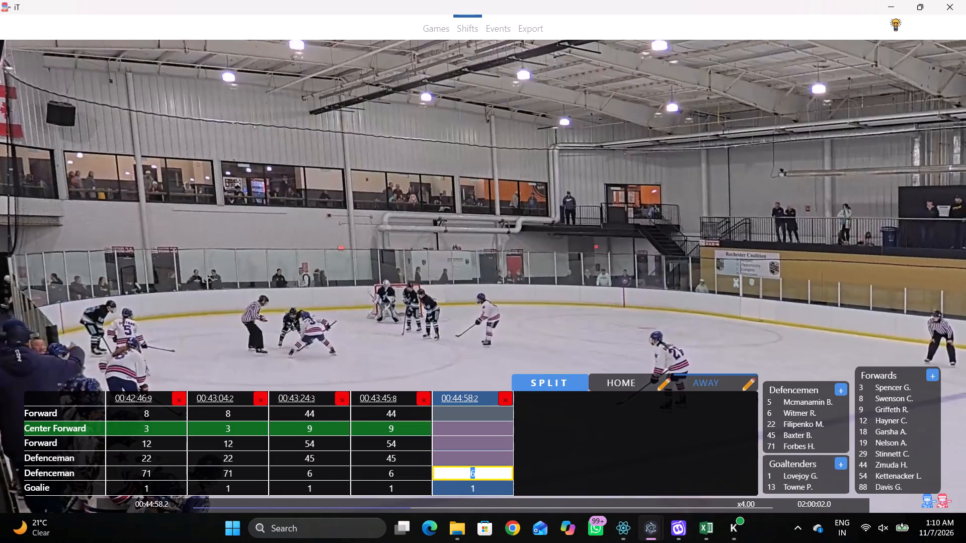
pyautogui.press('BackSpace')
# Play through the faceoff and set the 00:44:58.2 line's center forward to 54 and its second forward to 44.
pyautogui.write('D v')
pyautogui.press('space')
pyautogui.press('space')
pyautogui.press('v')
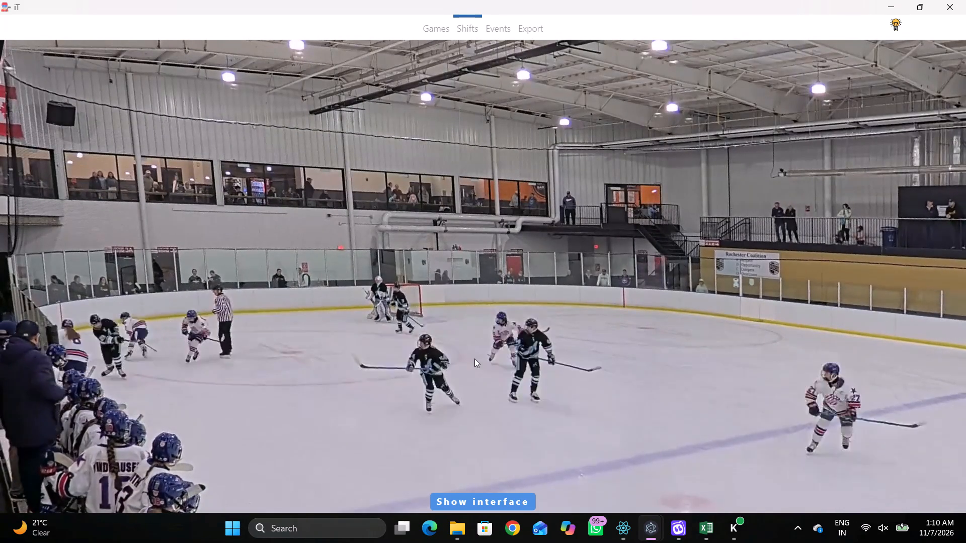
pyautogui.press('space')
pyautogui.press('space')
pyautogui.press('space')
pyautogui.press('space')
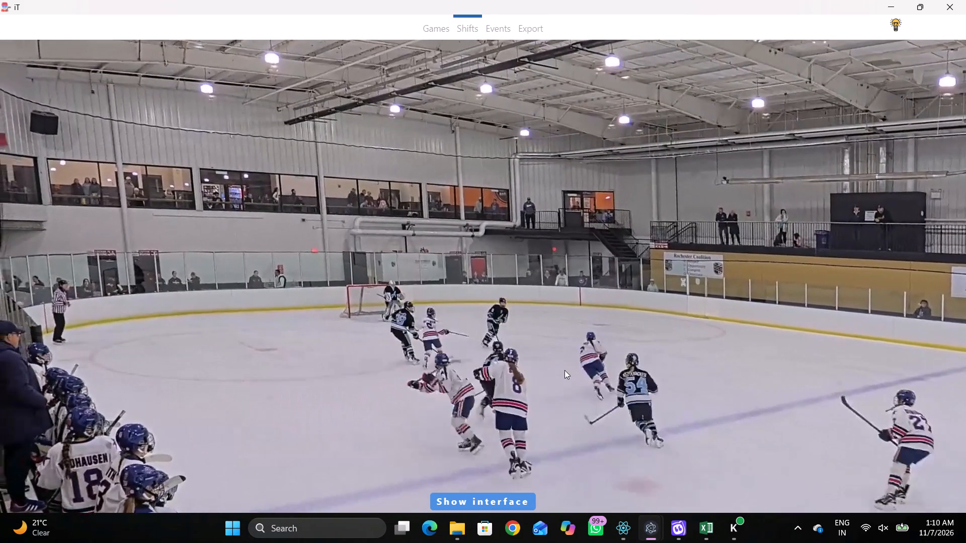
pyautogui.press('space')
pyautogui.press('q')
pyautogui.press('q')
pyautogui.press('q')
pyautogui.press('space')
pyautogui.press('space')
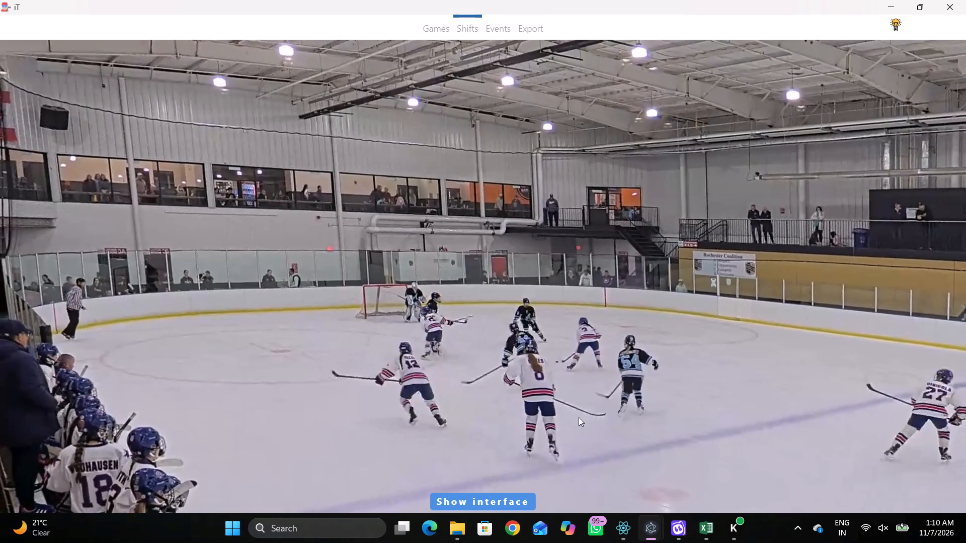
pyautogui.hotkey('shift', 'd')
pyautogui.moveTo(538, 436); pyautogui.dragTo(478, 443)
pyautogui.click(486, 429)
pyautogui.click(890, 476)
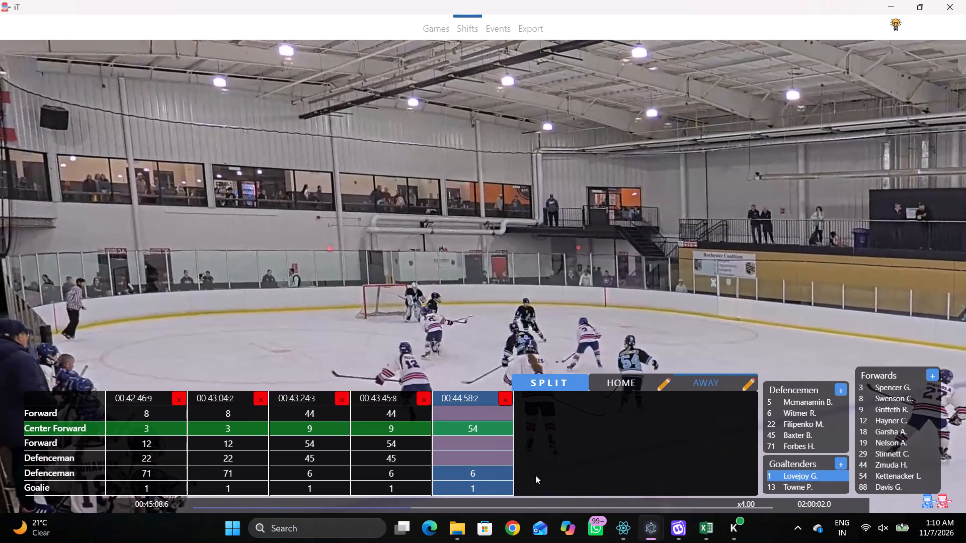
pyautogui.click(511, 446)
pyautogui.click(872, 463)
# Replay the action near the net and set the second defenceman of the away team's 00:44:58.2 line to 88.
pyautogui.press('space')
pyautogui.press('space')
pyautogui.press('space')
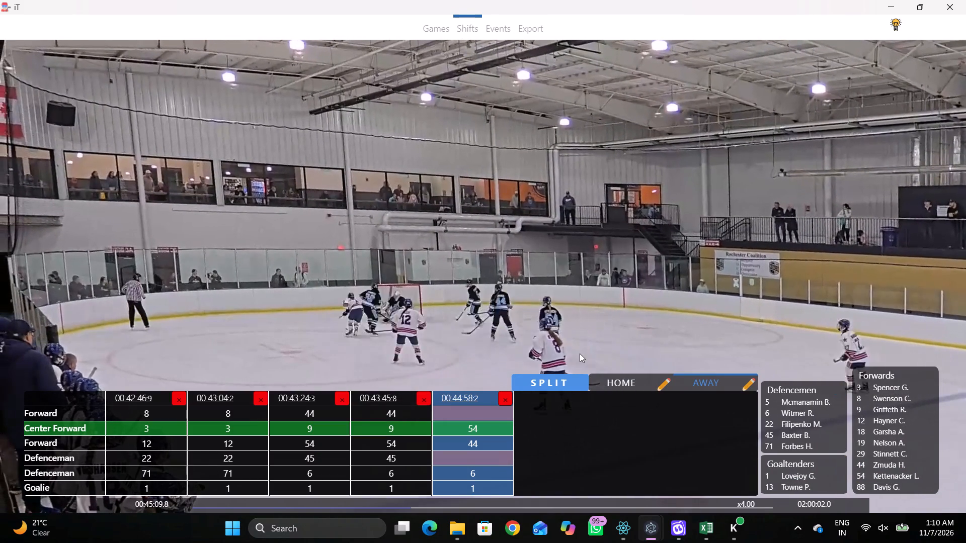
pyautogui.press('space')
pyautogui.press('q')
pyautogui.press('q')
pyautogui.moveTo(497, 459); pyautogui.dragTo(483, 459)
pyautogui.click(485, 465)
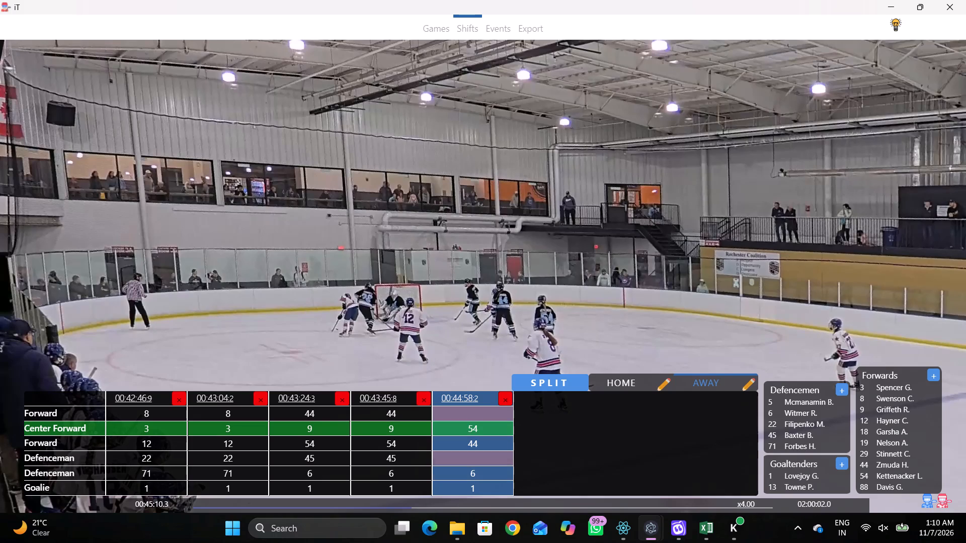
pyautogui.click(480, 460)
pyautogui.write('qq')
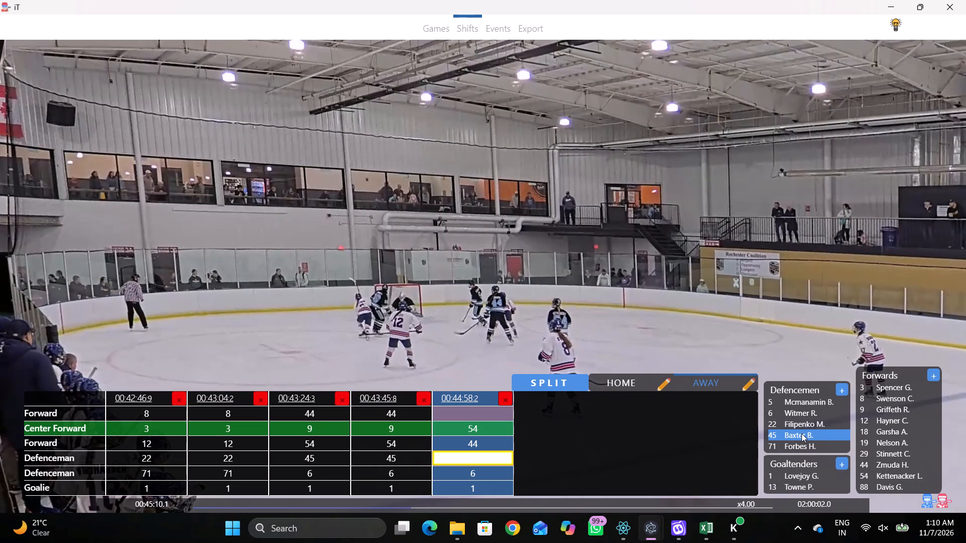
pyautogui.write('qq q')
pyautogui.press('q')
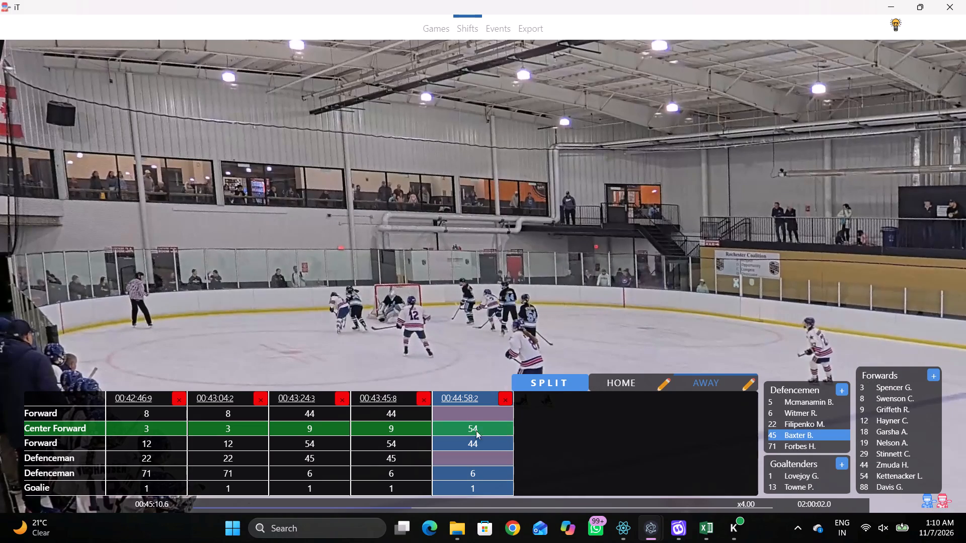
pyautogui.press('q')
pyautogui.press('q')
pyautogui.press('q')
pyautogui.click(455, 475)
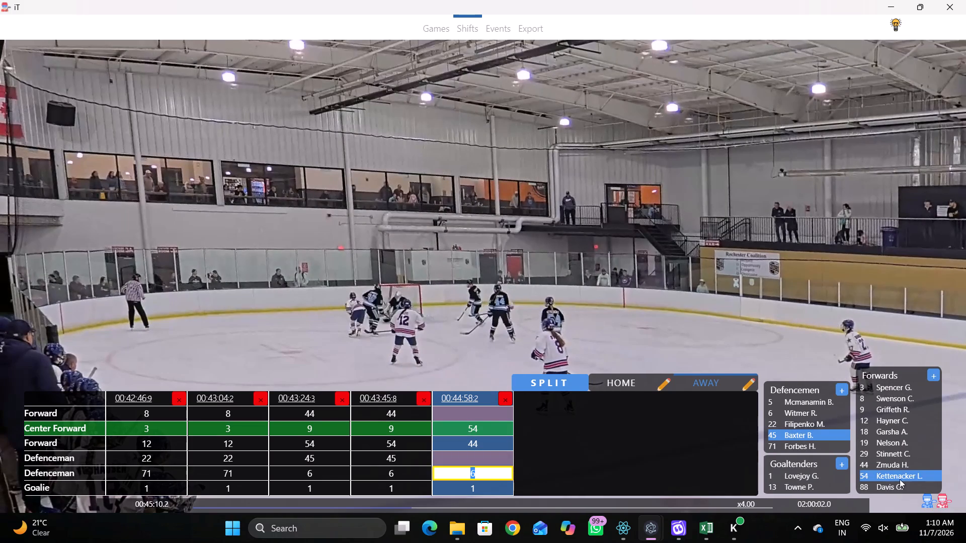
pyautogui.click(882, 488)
# Review the play further and set the second defenceman of the away team's 00:44:58.2 line to 22.
pyautogui.hotkey('shift', 'd')
pyautogui.press('space')
pyautogui.press('space')
pyautogui.press('space')
pyautogui.press('space')
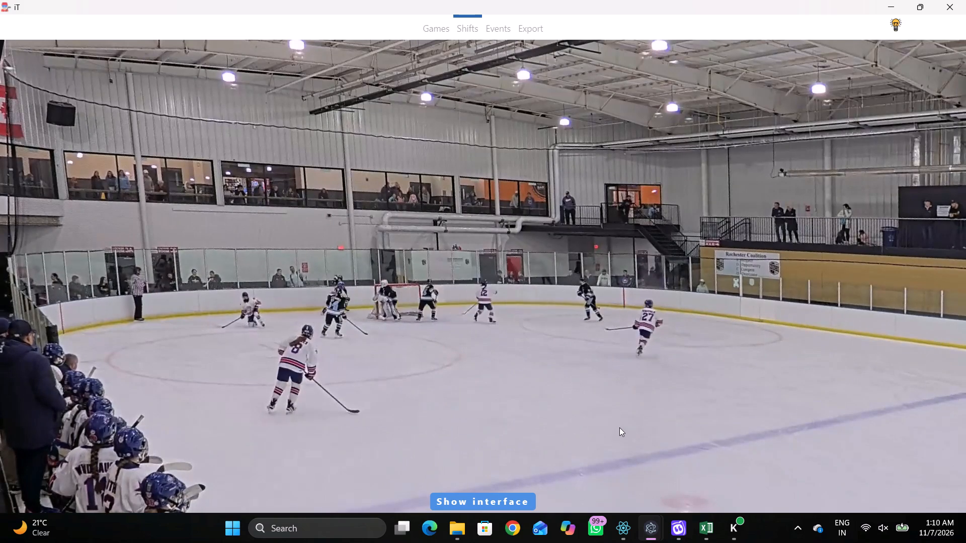
pyautogui.write('q')
pyautogui.press('q')
pyautogui.press('q')
pyautogui.press('q')
pyautogui.press('q')
pyautogui.press('q')
pyautogui.press('q')
pyautogui.press('q')
pyautogui.press('q')
pyautogui.press('q')
pyautogui.press('q')
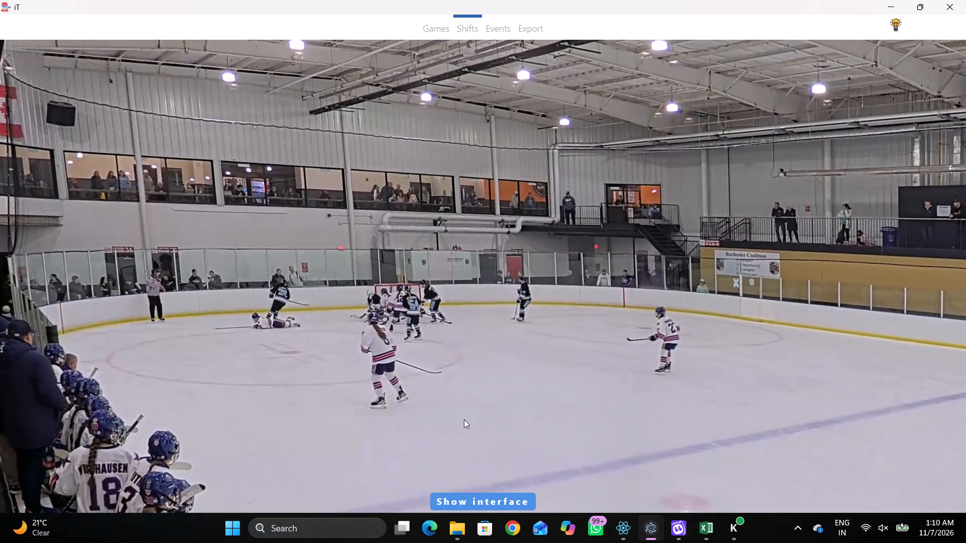
pyautogui.hotkey('shift', 'd')
pyautogui.click(485, 480)
pyautogui.click(479, 472)
pyautogui.press('2')
pyautogui.press('2')
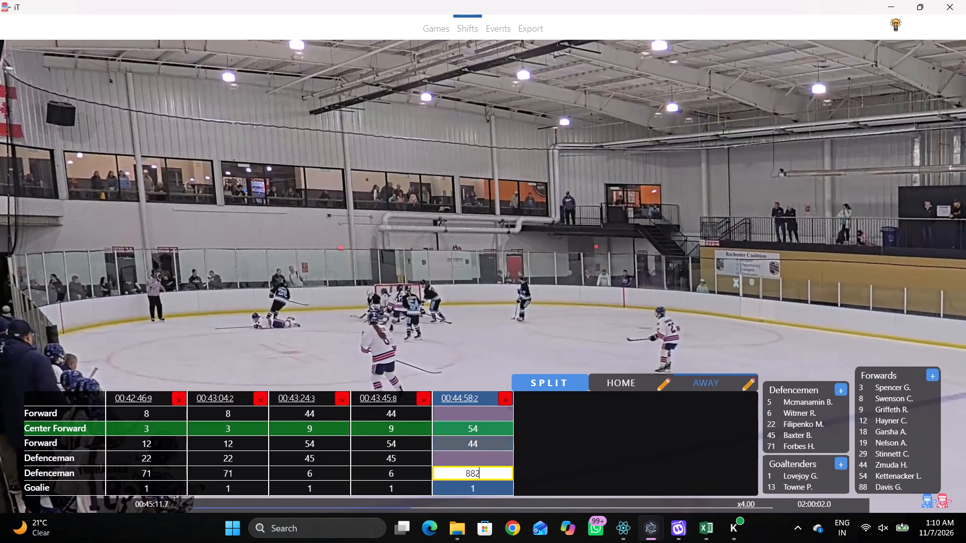
pyautogui.click(499, 337)
pyautogui.click(479, 472)
pyautogui.press('2')
pyautogui.press('2')
pyautogui.click(504, 285)
# Play on to 00:45:12.7 and set the first defenceman of the away team's 00:44:58.2 line to 5.
pyautogui.press('space')
pyautogui.press('space')
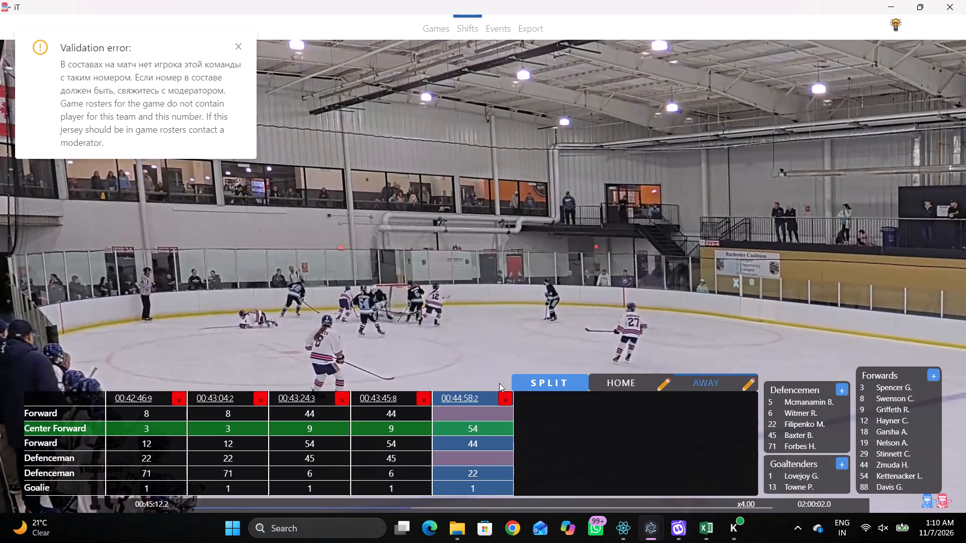
pyautogui.press('space')
pyautogui.press('space')
pyautogui.press('q')
pyautogui.click(480, 459)
pyautogui.click(771, 400)
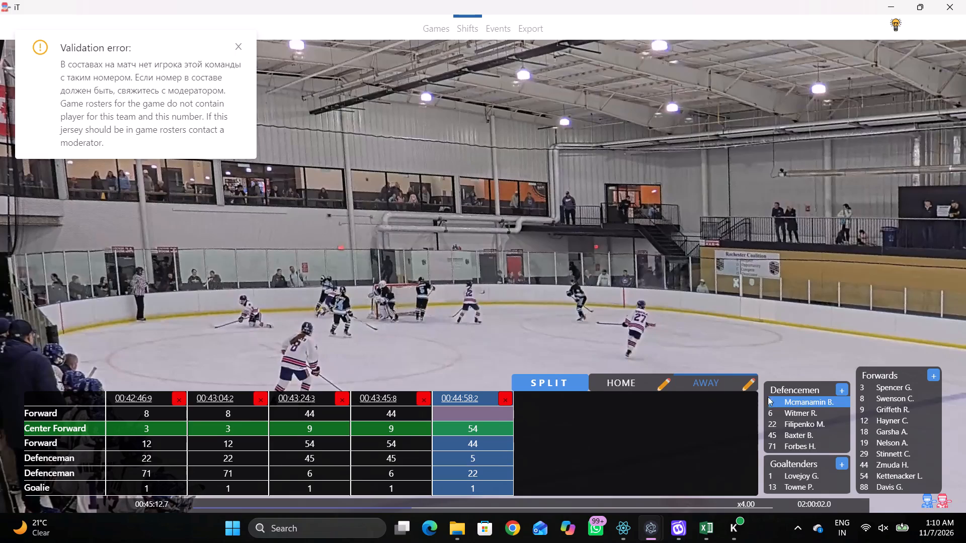
# Add a new shift split for the away team at 00:45:12.7.
pyautogui.hotkey('shift', 's')
pyautogui.hotkey('shift', 'd')
pyautogui.hotkey('shift', 'd')
# Play on, add an away split at 00:45:27.2 and set its second defenceman to 22.
pyautogui.write('D c vv')
pyautogui.press('space')
pyautogui.press('space')
pyautogui.press('space')
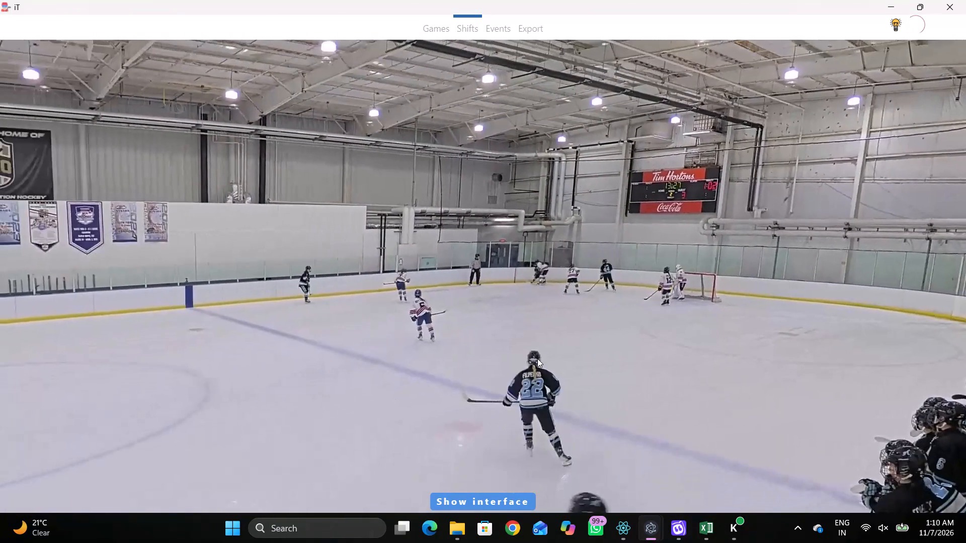
pyautogui.press('space')
pyautogui.press('space')
pyautogui.write('q')
pyautogui.write('qqqqqqqqSDD D')
pyautogui.click(646, 476)
pyautogui.press('2')
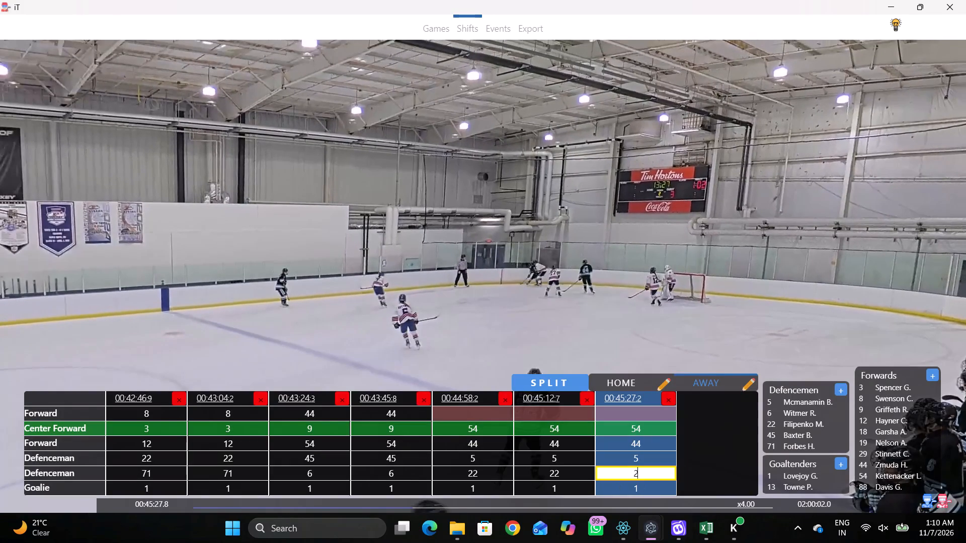
pyautogui.press('2')
pyautogui.click(668, 283)
# Replay the action back to 00:45:04.8 and set the second defenceman of the 00:44:58.2 line to 29.
pyautogui.click(548, 400)
pyautogui.hotkey('shift', 'd')
pyautogui.press('q')
pyautogui.press('q')
pyautogui.press('q')
pyautogui.press('q')
pyautogui.press('q')
pyautogui.press('q')
pyautogui.press('q')
pyautogui.press('q')
pyautogui.press('q')
pyautogui.press('q')
pyautogui.press('q')
pyautogui.press('q')
pyautogui.press('q')
pyautogui.press('q')
pyautogui.press('q')
pyautogui.press('q')
pyautogui.press('q')
pyautogui.press('q')
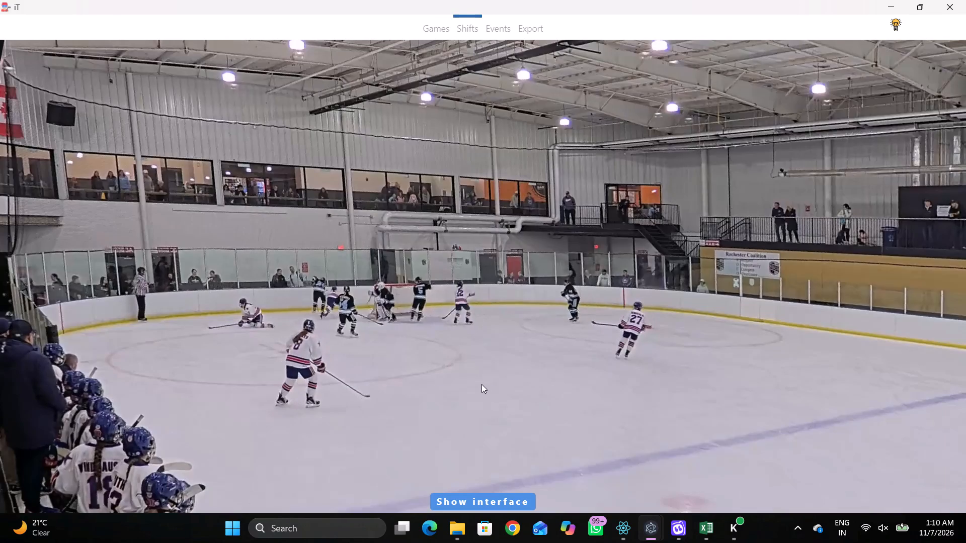
pyautogui.write('qqqqq')
pyautogui.hotkey('shift', 'd')
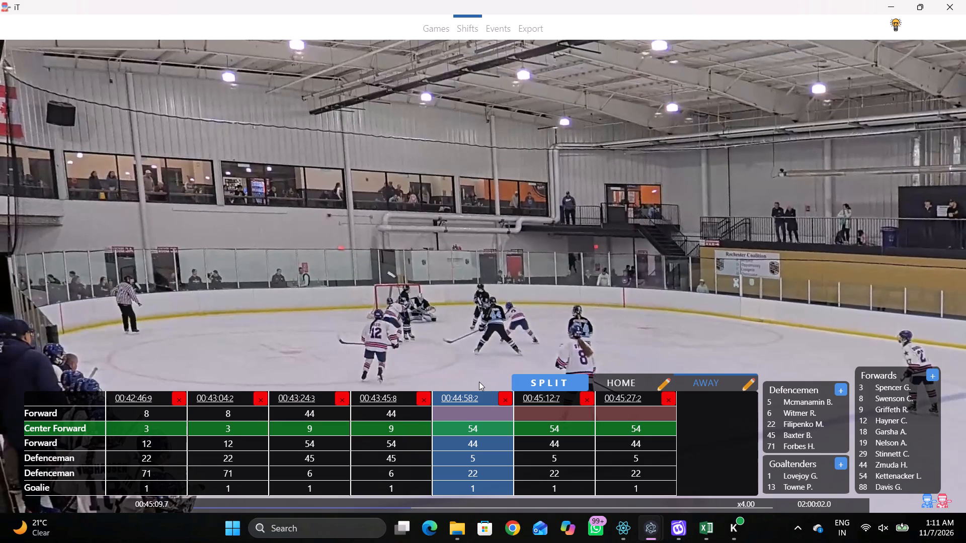
pyautogui.hotkey('shift', 'd')
pyautogui.press('q')
pyautogui.press('q')
pyautogui.press('q')
pyautogui.press('q')
pyautogui.press('q')
pyautogui.press('q')
pyautogui.press('q')
pyautogui.press('q')
pyautogui.press('q')
pyautogui.press('q')
pyautogui.press('q')
pyautogui.press('q')
pyautogui.press('q')
pyautogui.press('q')
pyautogui.press('q')
pyautogui.press('q')
pyautogui.press('q')
pyautogui.press('q')
pyautogui.press('q')
pyautogui.press('q')
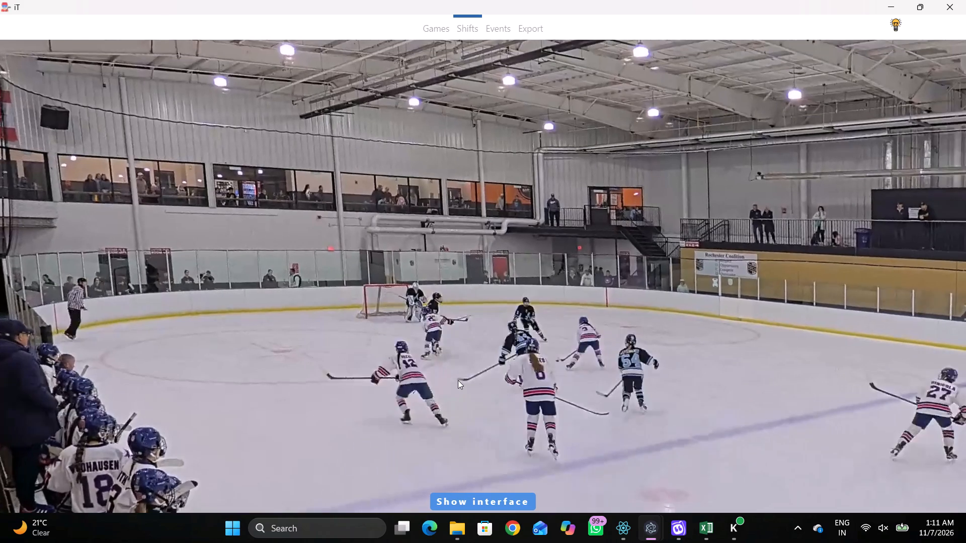
pyautogui.press('q')
pyautogui.press('q')
pyautogui.press('q')
pyautogui.press('q')
pyautogui.press('q')
pyautogui.press('q')
pyautogui.press('q')
pyautogui.press('q')
pyautogui.press('q')
pyautogui.press('q')
pyautogui.press('q')
pyautogui.press('q')
pyautogui.write('qD')
pyautogui.click(468, 471)
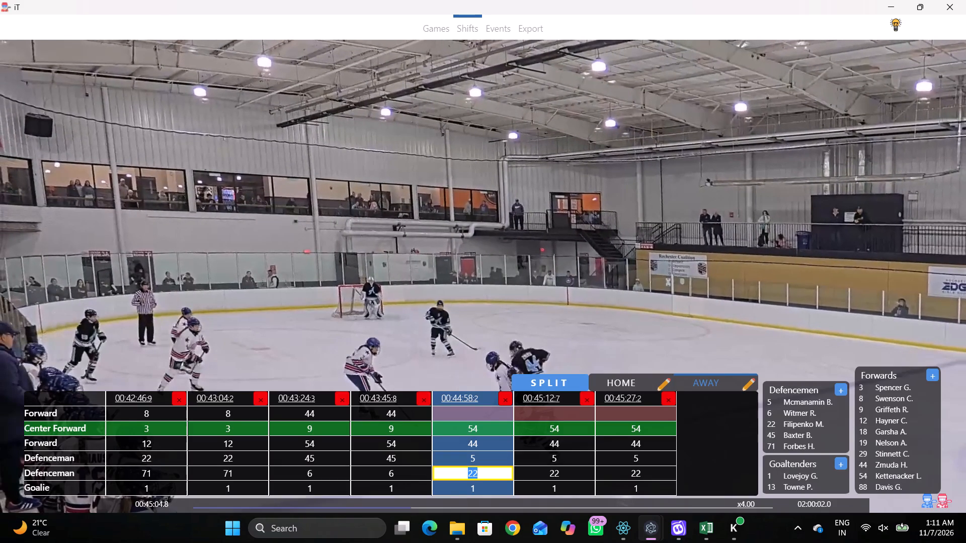
pyautogui.click(886, 452)
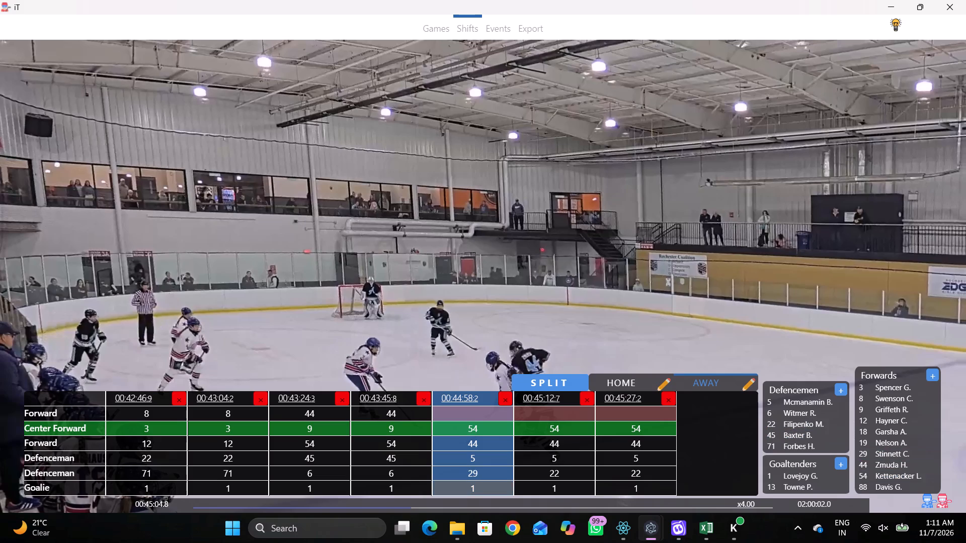
# Set the second defenceman of the away team's 00:45:12.7 line to 29.
pyautogui.click(527, 478)
pyautogui.click(869, 441)
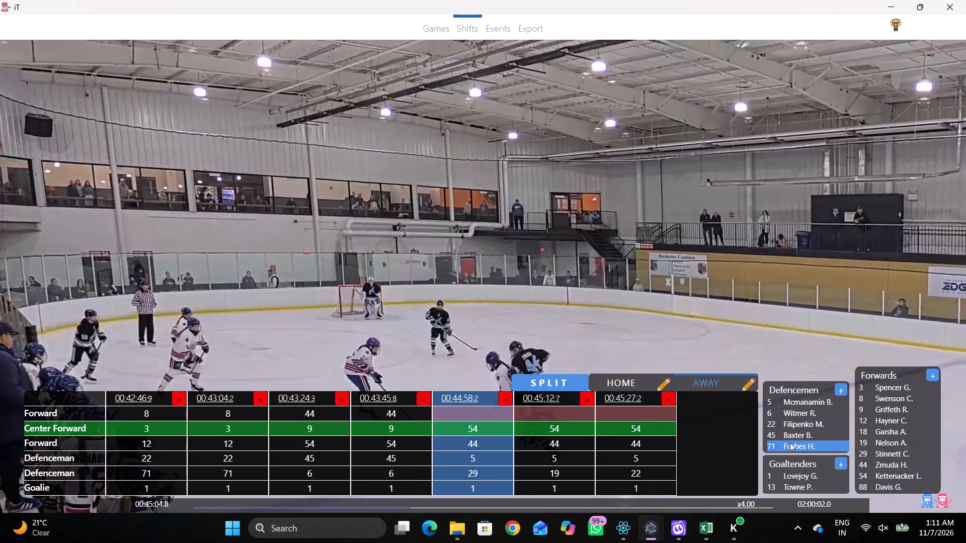
pyautogui.click(878, 454)
pyautogui.moveTo(578, 465); pyautogui.dragTo(572, 467)
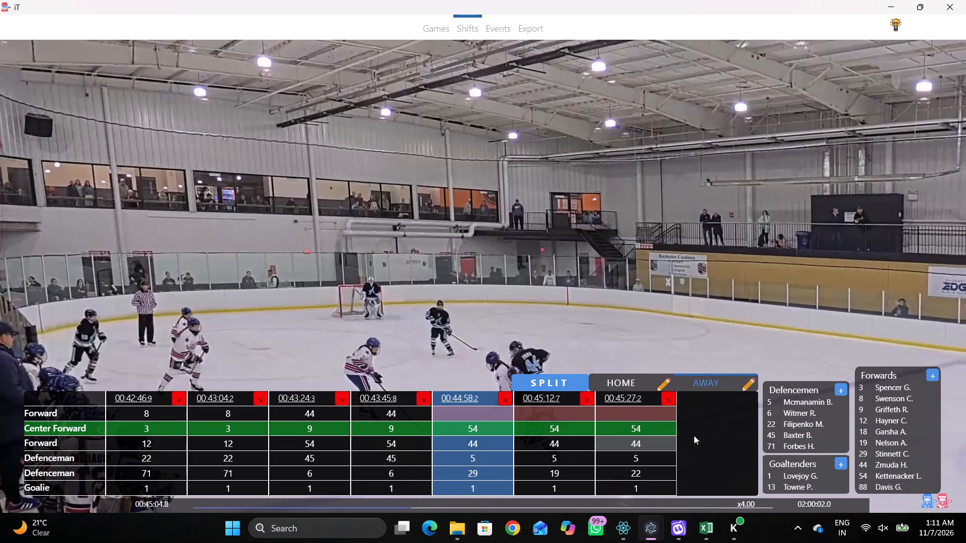
pyautogui.click(570, 469)
# Play on from 00:45:27.2, add an away split at 00:45:53.4 and set its second forward to 88.
pyautogui.click(640, 393)
pyautogui.hotkey('shift', 'd')
pyautogui.press('space')
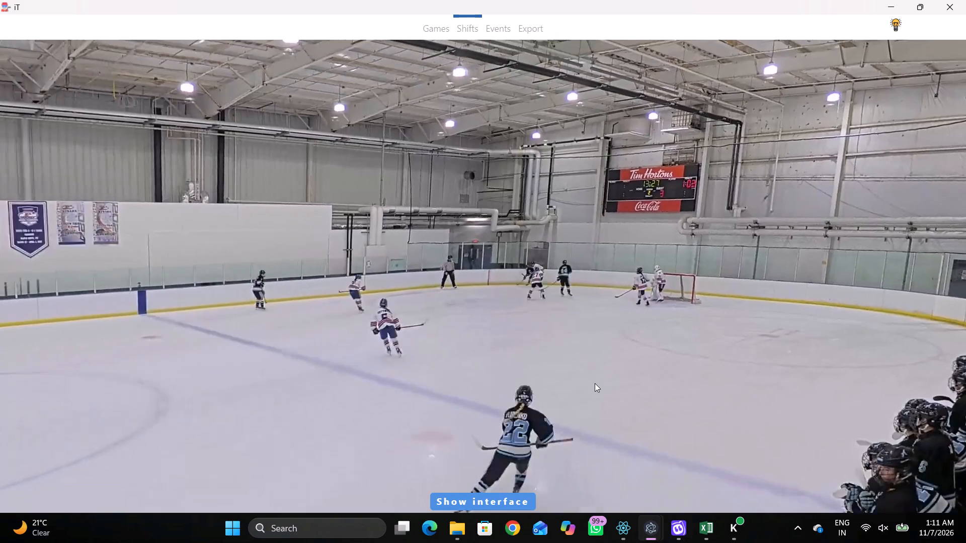
pyautogui.write('vvv')
pyautogui.press('space')
pyautogui.press('space')
pyautogui.press('space')
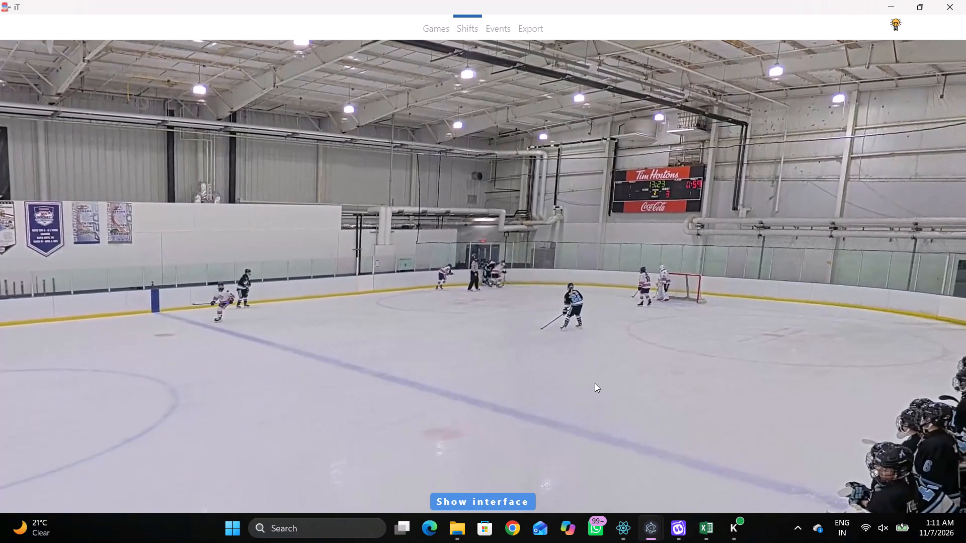
pyautogui.press('space')
pyautogui.press('space')
pyautogui.press('space')
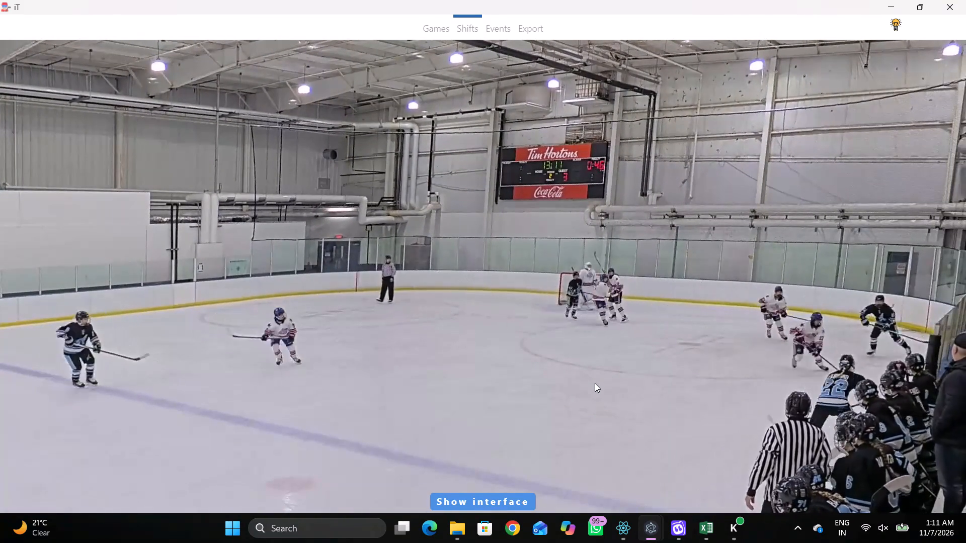
pyautogui.press('space')
pyautogui.press('space')
pyautogui.press('space')
pyautogui.press('space')
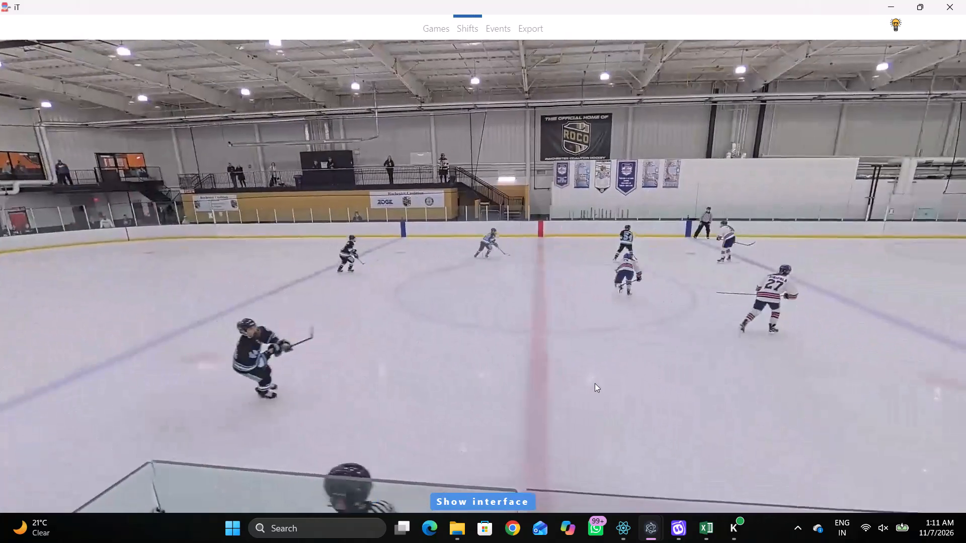
pyautogui.press('space')
pyautogui.press('space')
pyautogui.press('space')
pyautogui.write('SDD D')
pyautogui.click(730, 442)
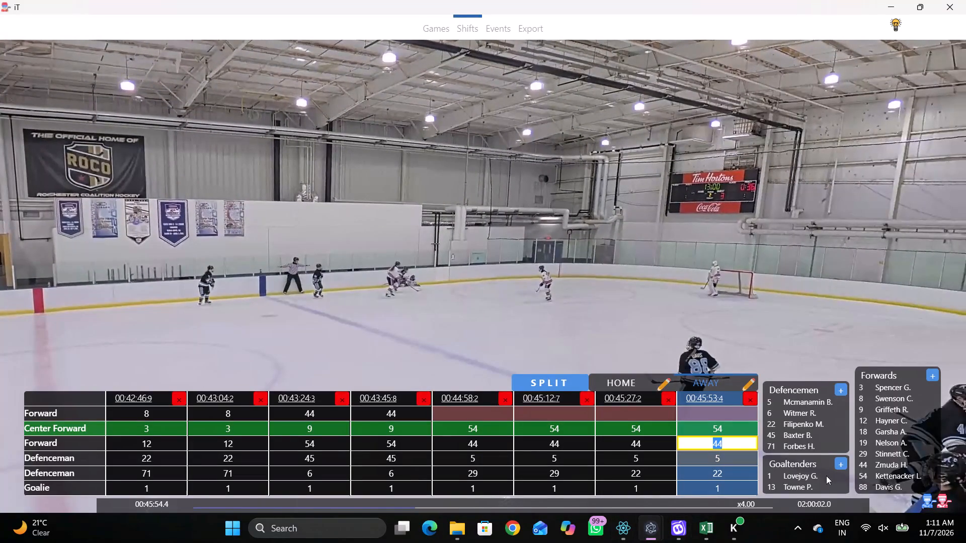
pyautogui.click(881, 486)
# Play on to the next line change and add an away split at 00:45:59.6.
pyautogui.hotkey('shift', 'd')
pyautogui.press('space')
pyautogui.press('space')
pyautogui.hotkey('shift', 'd')
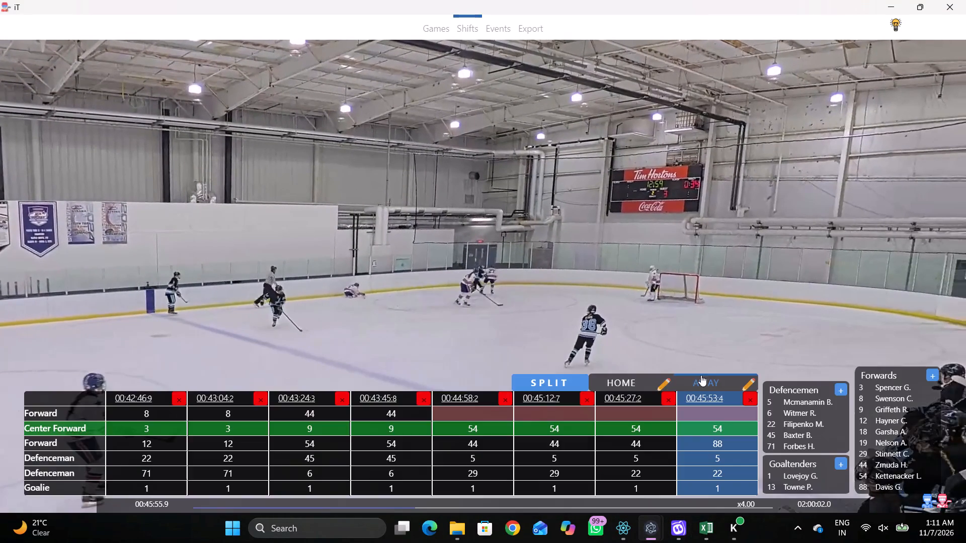
pyautogui.hotkey('shift', 'd')
pyautogui.press('space')
pyautogui.write('v SDD')
# Review the play up to 00:46:01.9 and set the center forward of the 00:45:59.6 line to 18.
pyautogui.press('space')
pyautogui.press('space')
pyautogui.hotkey('shift', 'd')
pyautogui.hotkey('shift', 'd')
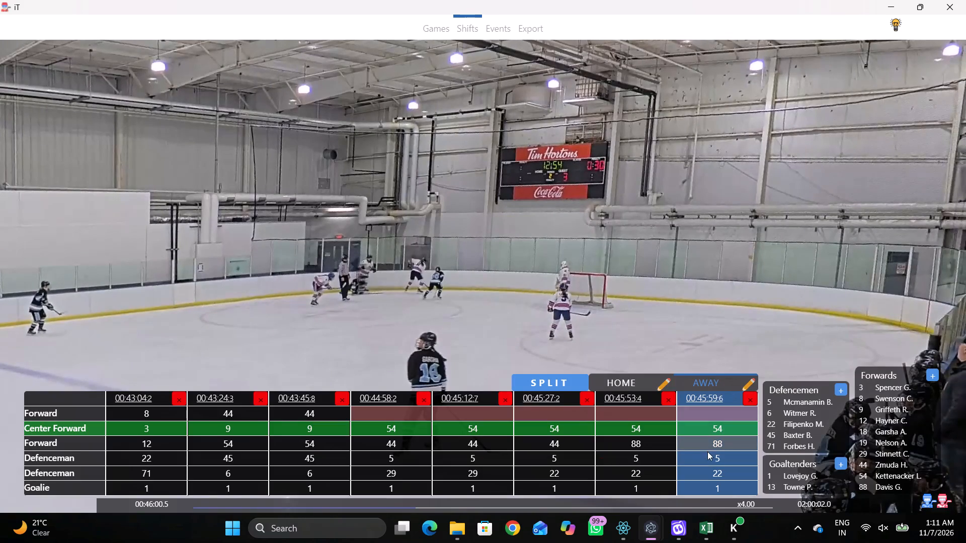
pyautogui.press('q')
pyautogui.hotkey('shift', 'd')
pyautogui.hotkey('shift', 'd')
pyautogui.press('space')
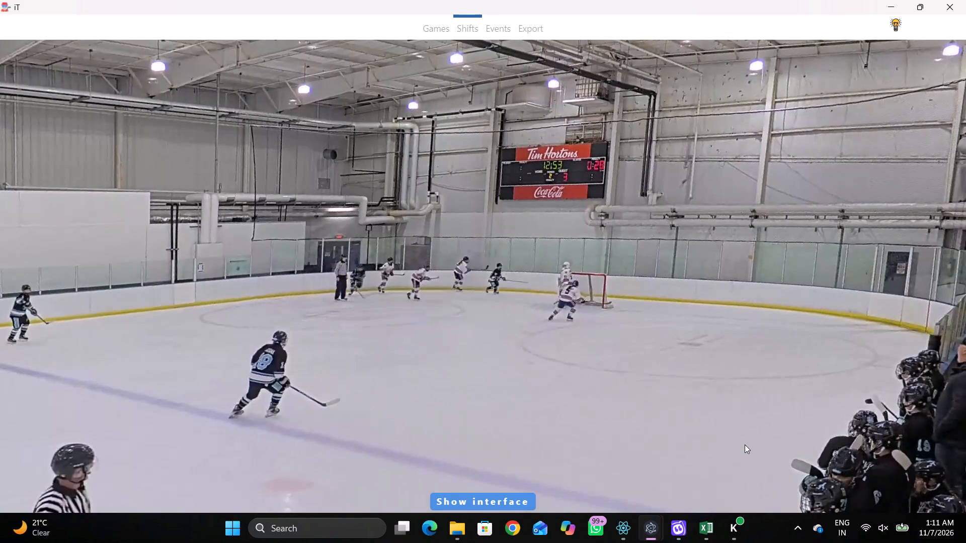
pyautogui.press('space')
pyautogui.hotkey('shift', 'd')
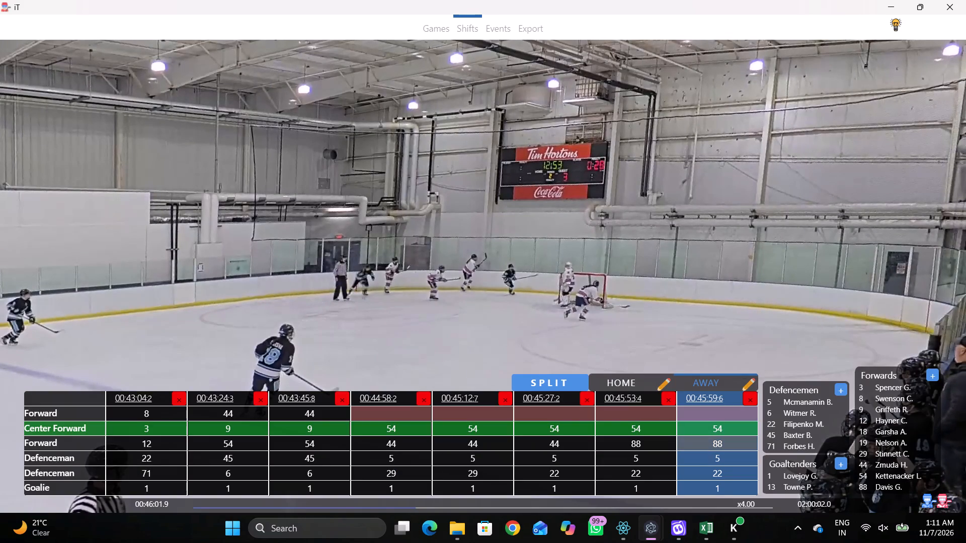
pyautogui.click(727, 434)
pyautogui.click(727, 430)
pyautogui.click(877, 429)
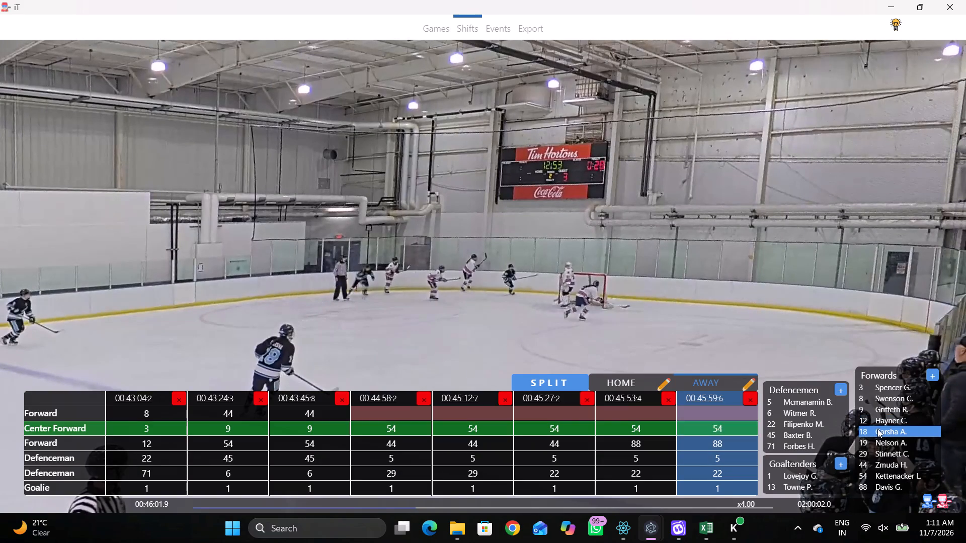
# Play on, add an away split at 00:46:07.7 and set its first defenceman to 45.
pyautogui.hotkey('shift', 'd')
pyautogui.press('space')
pyautogui.write('v qq SDD')
pyautogui.press('space')
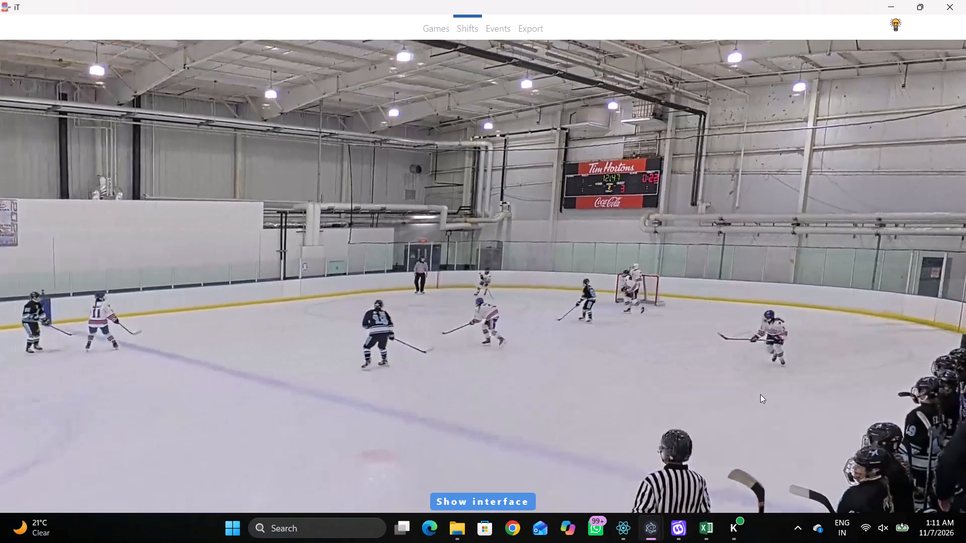
pyautogui.press('space')
pyautogui.press('q')
pyautogui.press('q')
pyautogui.press('q')
pyautogui.hotkey('shift', 'd')
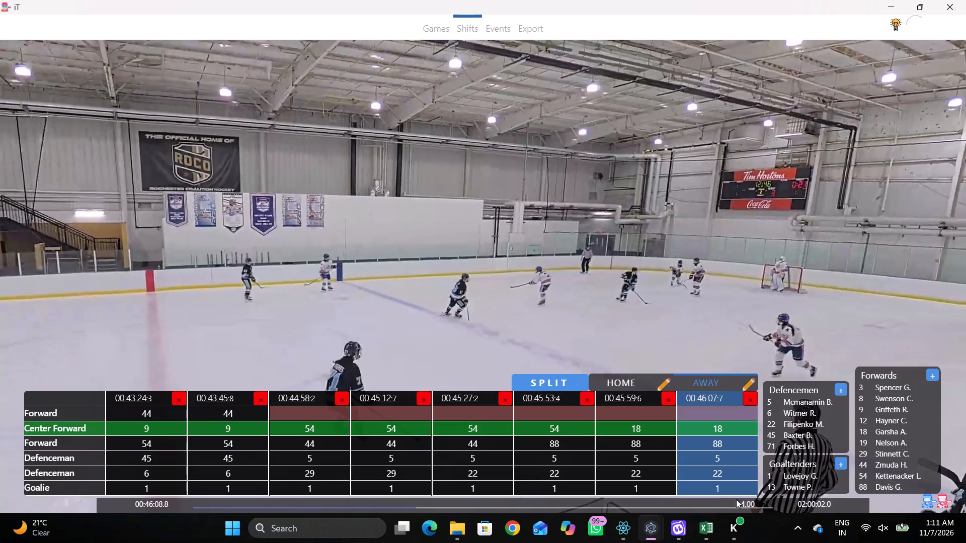
pyautogui.click(726, 469)
pyautogui.click(730, 452)
pyautogui.click(797, 439)
pyautogui.hotkey('shift', 'd')
pyautogui.hotkey('shift', 'd')
pyautogui.click(800, 444)
pyautogui.click(708, 455)
# Play on from 00:46:08.8 to the next line change and add another away shift split.
pyautogui.hotkey('shift', 'd')
pyautogui.press('space')
pyautogui.write('v')
pyautogui.press('space')
pyautogui.press('space')
pyautogui.press('space')
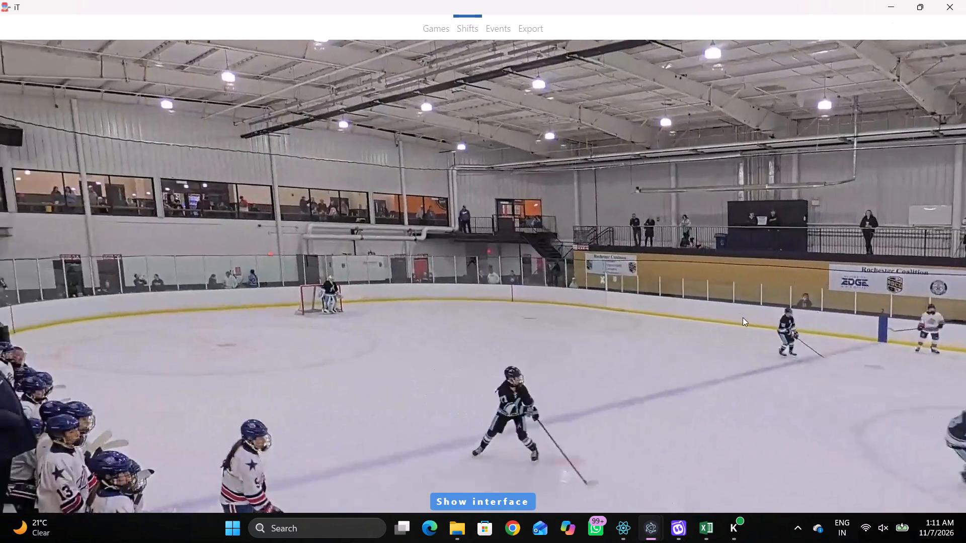
pyautogui.press('space')
pyautogui.press('space')
pyautogui.hotkey('shift', 's')
pyautogui.hotkey('shift', 'd')
pyautogui.write('D DD')
# Play on from the 00:46:15.0 split to the next away line change and add an away split at 00:46:31.0.
pyautogui.press('space')
pyautogui.write('v')
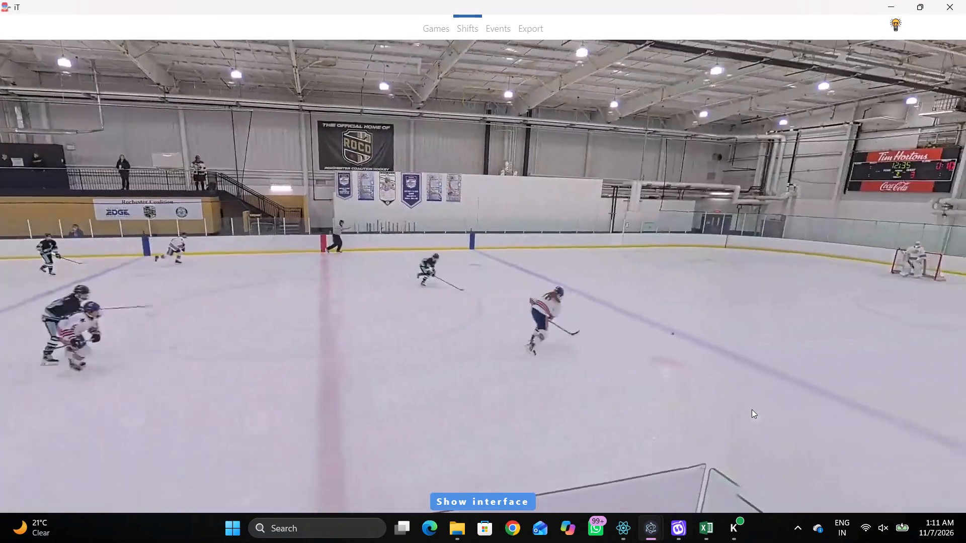
pyautogui.press('space')
pyautogui.press('space')
pyautogui.press('space')
pyautogui.press('space')
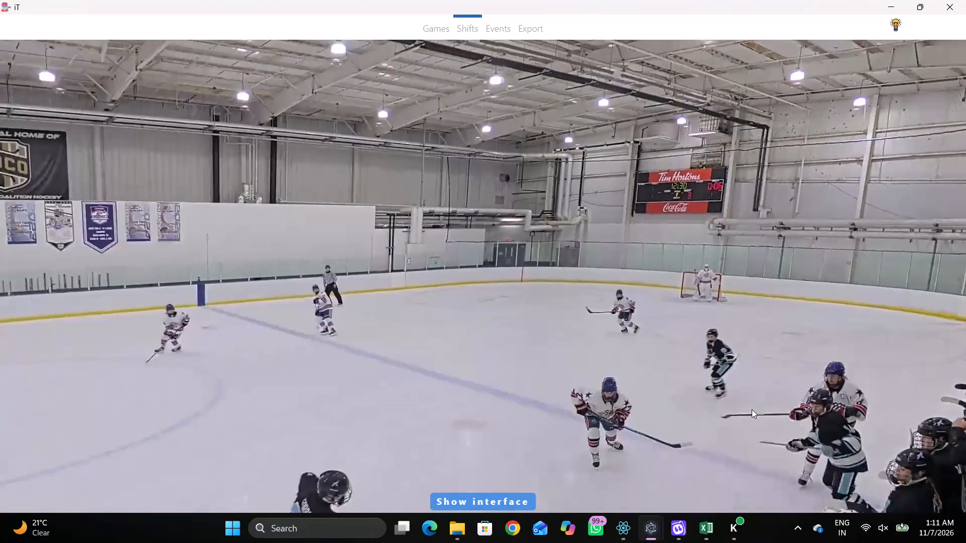
pyautogui.press('space')
pyautogui.press('space')
pyautogui.press('space')
pyautogui.press('space')
pyautogui.press('space')
pyautogui.press('space')
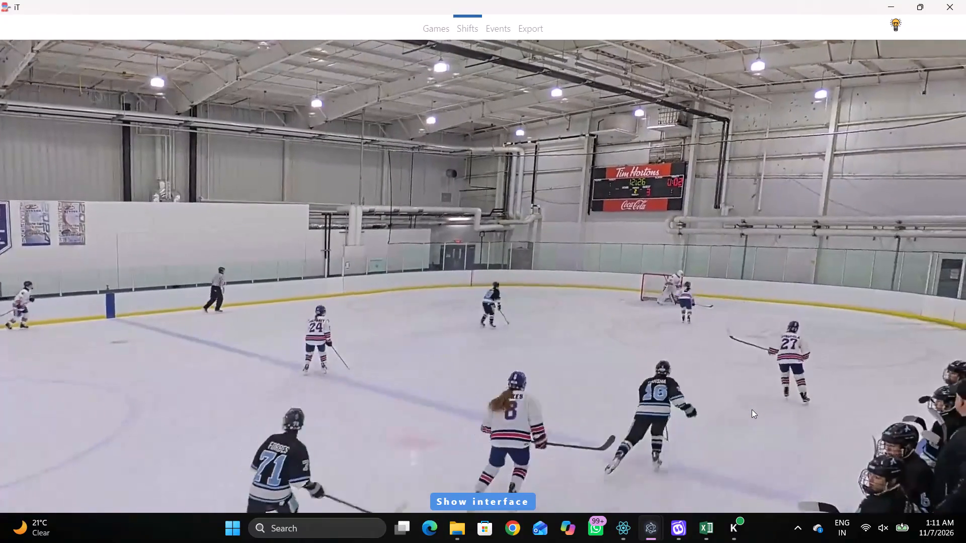
pyautogui.press('space')
pyautogui.press('space')
pyautogui.press('space')
pyautogui.write('SDD qqqqq')
# Review the play around the change and set the second defenceman of the 00:46:31.0 away line to 45.
pyautogui.press('q')
pyautogui.press('q')
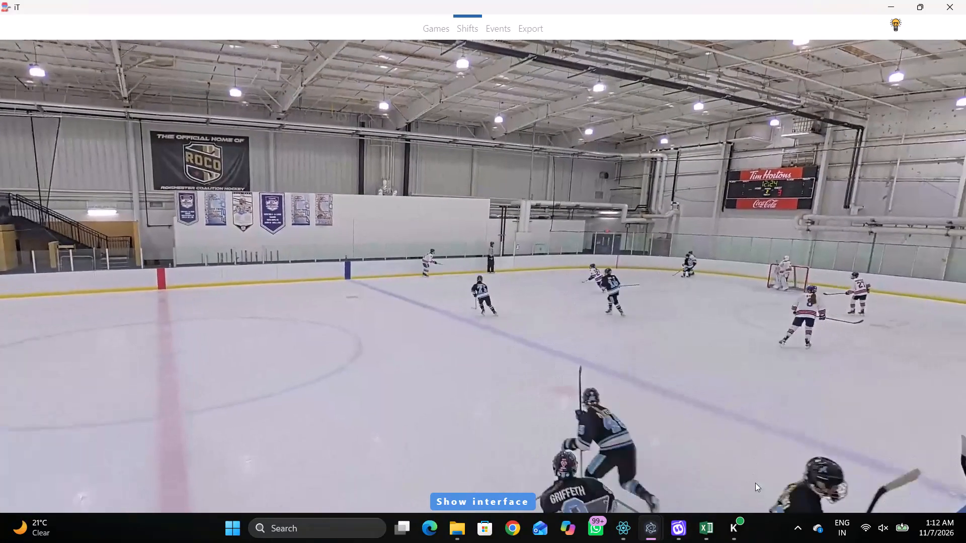
pyautogui.press('q')
pyautogui.press('q')
pyautogui.press('q')
pyautogui.press('q')
pyautogui.press('q')
pyautogui.press('q')
pyautogui.press('q')
pyautogui.press('q')
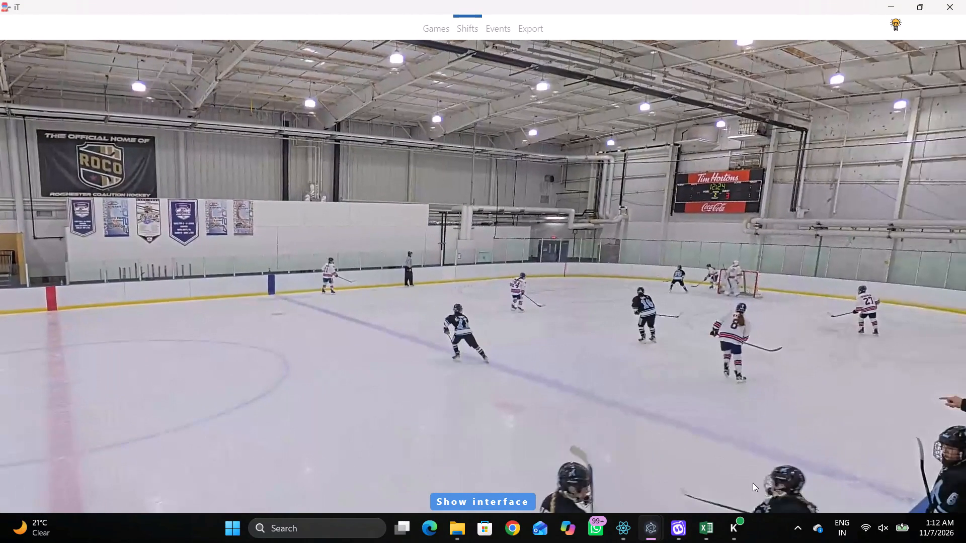
pyautogui.write('qq')
pyautogui.hotkey('shift', 'd')
pyautogui.moveTo(734, 474); pyautogui.dragTo(694, 479)
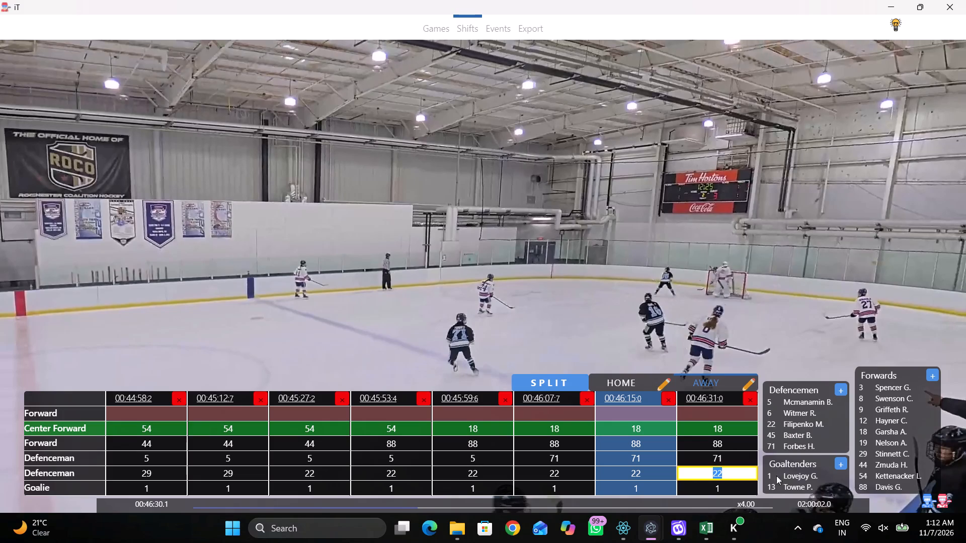
pyautogui.click(787, 432)
pyautogui.hotkey('shift', 'd')
# Check the play up to 00:46:31.3 and set the first forward of the 00:46:31.0 away line to 9.
pyautogui.press('space')
pyautogui.press('space')
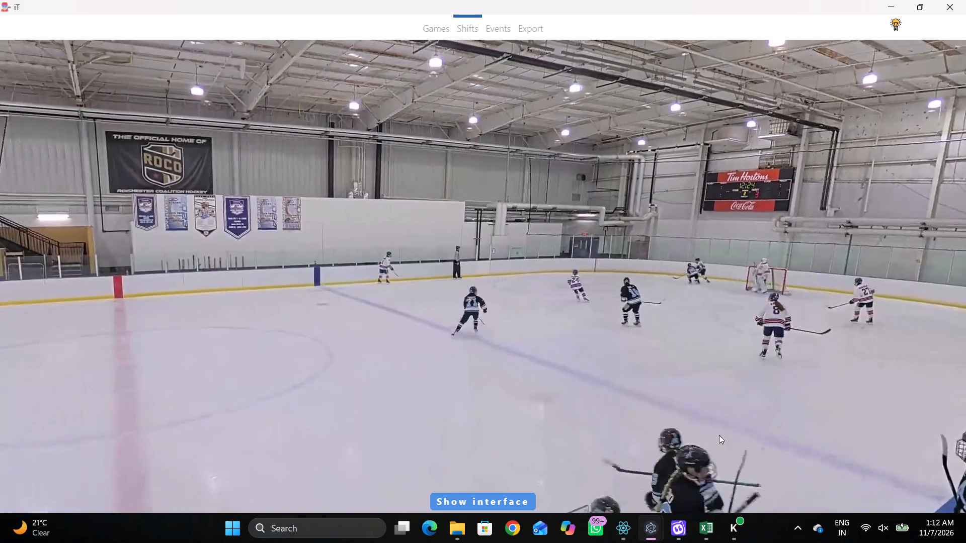
pyautogui.press('space')
pyautogui.press('space')
pyautogui.hotkey('shift', 'd')
pyautogui.click(710, 408)
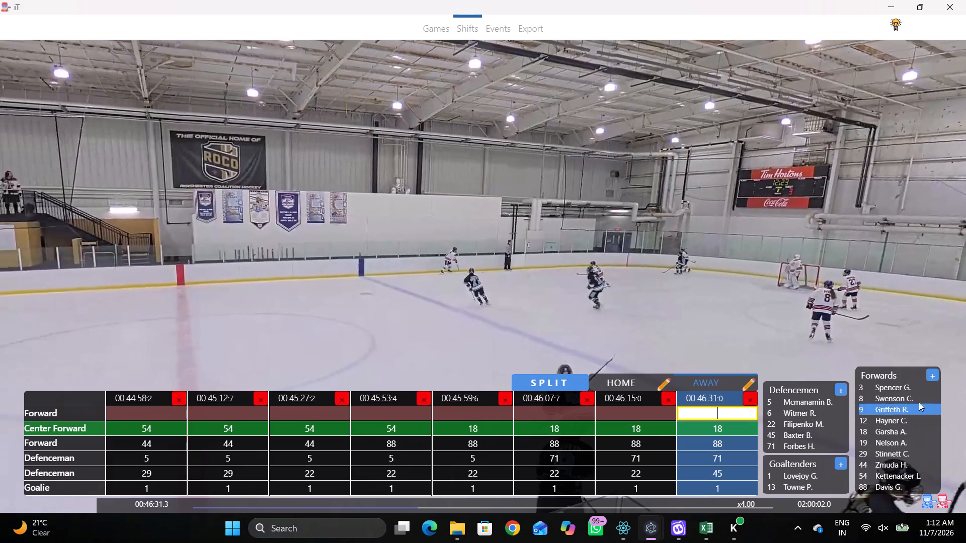
pyautogui.click(876, 412)
pyautogui.hotkey('shift', 'd')
# Play on to the next away line change and add an away split at 00:46:39.2.
pyautogui.press('space')
pyautogui.press('space')
pyautogui.press('space')
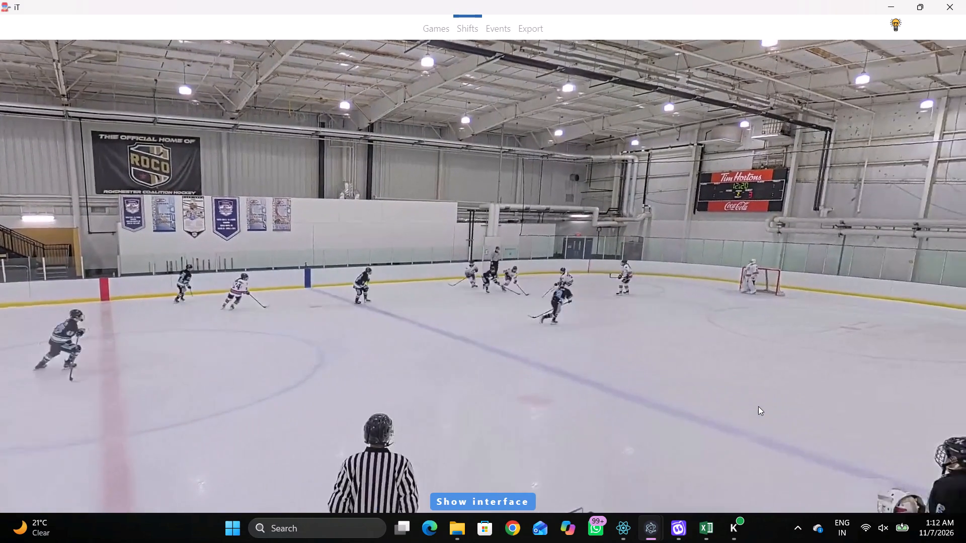
pyautogui.press('space')
pyautogui.press('space')
pyautogui.press('space')
pyautogui.write('SDD')
# Review the play up to 00:46:41.3 and set the first defenceman of the 00:46:39.2 away line to 6.
pyautogui.press('space')
pyautogui.press('space')
pyautogui.hotkey('shift', 'd')
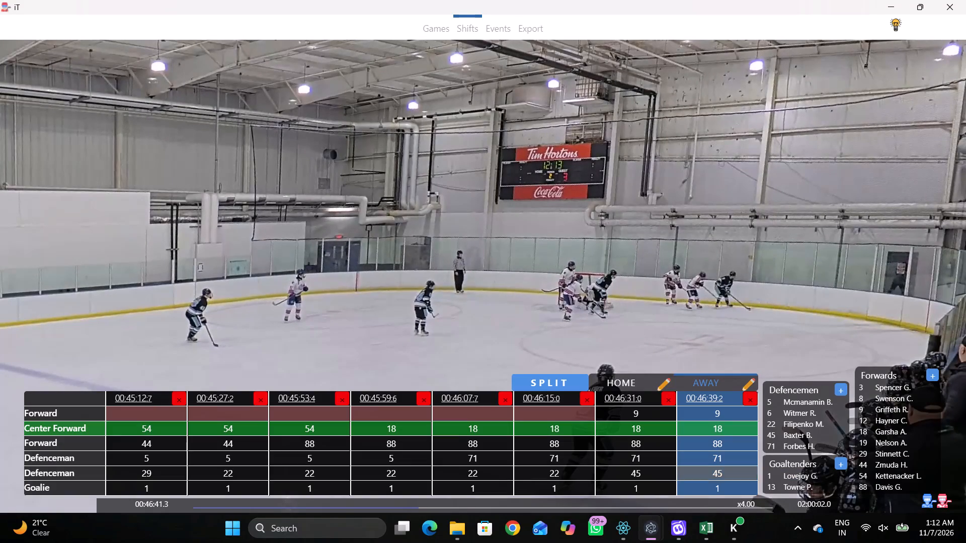
pyautogui.click(733, 471)
pyautogui.moveTo(747, 449); pyautogui.dragTo(741, 457)
pyautogui.click(740, 461)
pyautogui.click(804, 401)
pyautogui.moveTo(775, 412); pyautogui.dragTo(778, 417)
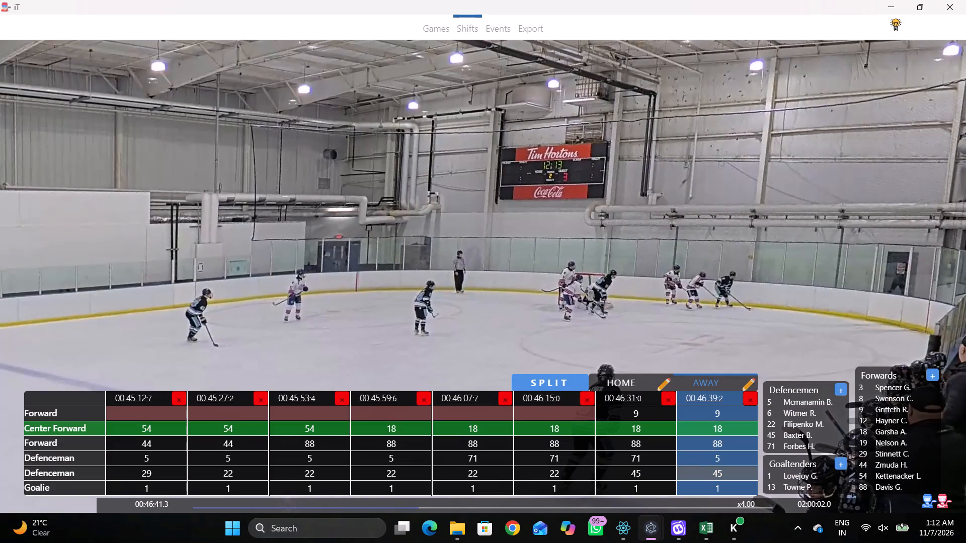
pyautogui.click(713, 459)
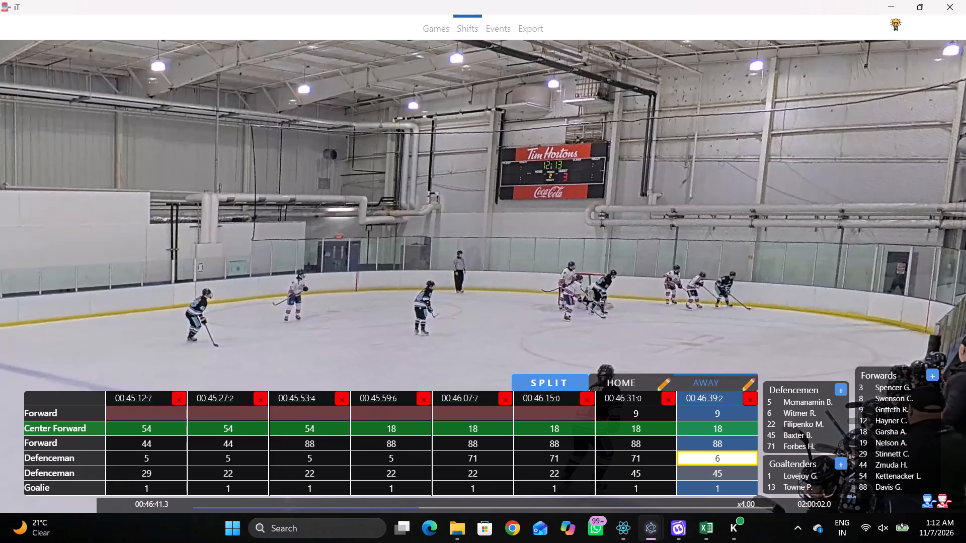
pyautogui.press('space')
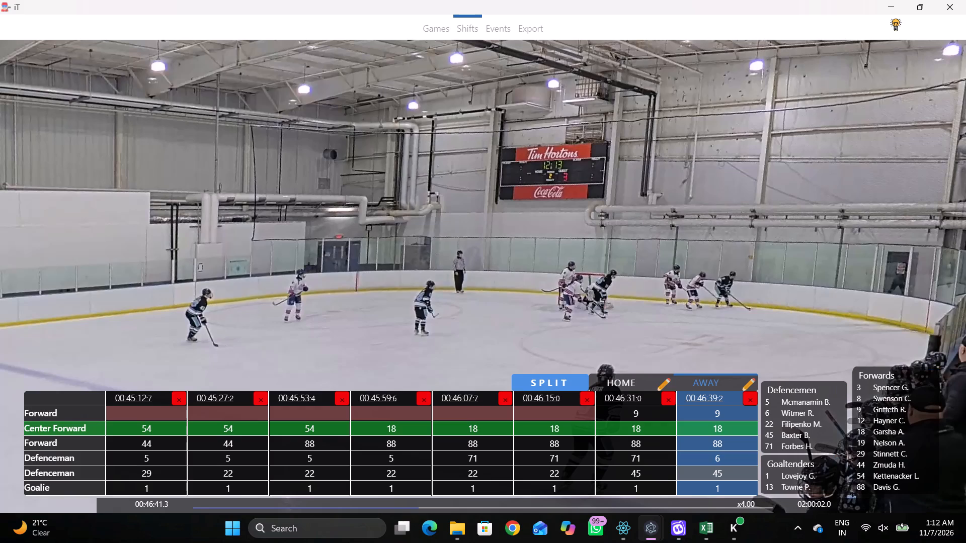
# Play and skim on from 00:46:41.3 through the stoppage, looking for the next away line change.
pyautogui.hotkey('shift', 'd')
pyautogui.hotkey('shift', 'd')
pyautogui.press('space')
pyautogui.press('space')
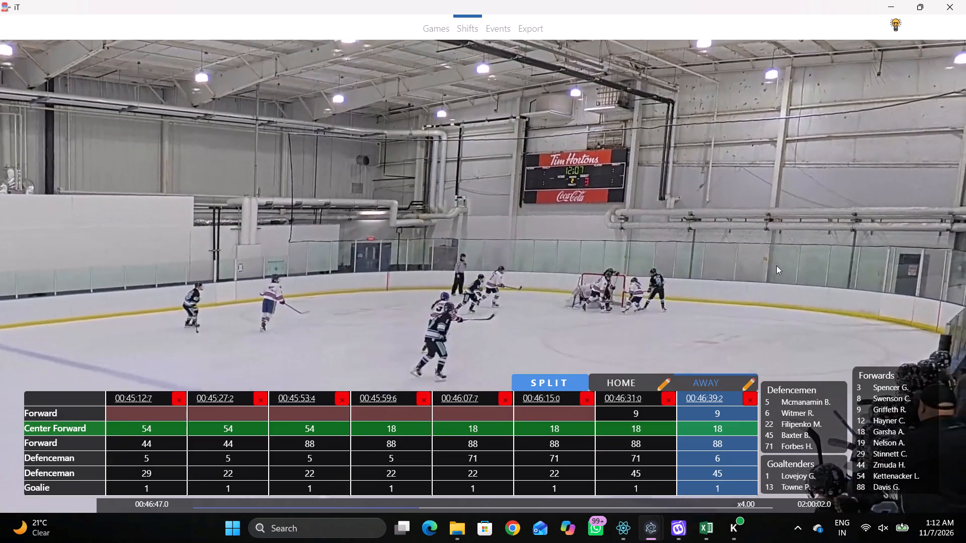
pyautogui.write('D')
pyautogui.hotkey('shift', 'd')
pyautogui.hotkey('shift', 'd')
pyautogui.press('c')
pyautogui.press('space')
pyautogui.press('space')
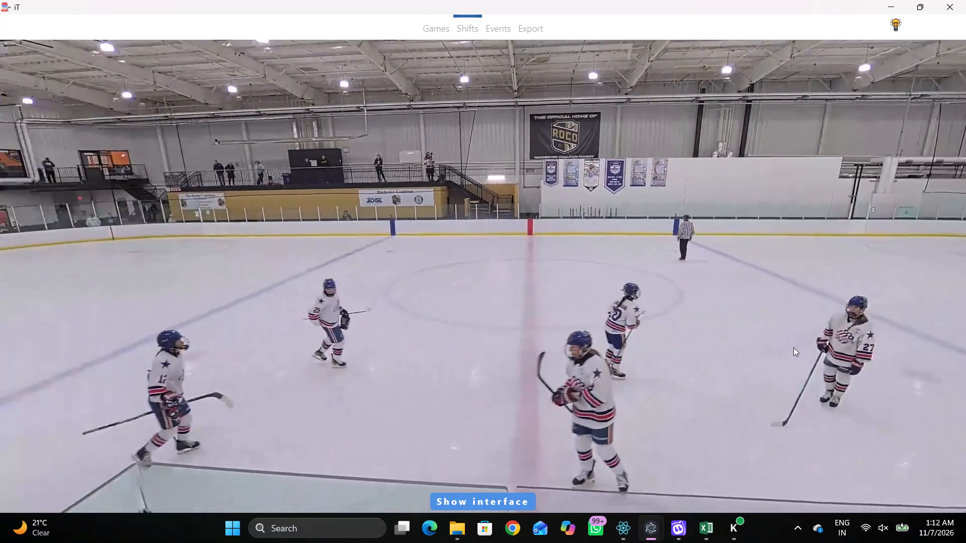
pyautogui.press('c')
pyautogui.press('space')
pyautogui.press('c')
pyautogui.press('space')
pyautogui.press('c')
pyautogui.press('space')
pyautogui.press('space')
pyautogui.press('q')
pyautogui.press('q')
pyautogui.press('q')
pyautogui.press('q')
pyautogui.press('q')
pyautogui.press('q')
pyautogui.press('q')
pyautogui.press('q')
pyautogui.press('q')
pyautogui.press('q')
pyautogui.press('q')
pyautogui.press('q')
pyautogui.press('q')
pyautogui.press('q')
pyautogui.press('q')
pyautogui.press('q')
pyautogui.press('q')
pyautogui.press('q')
pyautogui.press('q')
pyautogui.press('q')
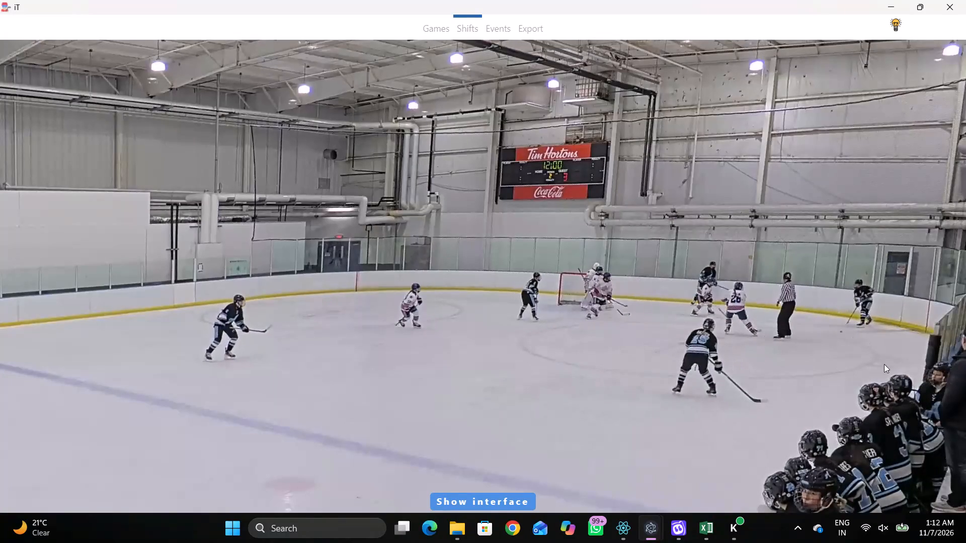
pyautogui.press('q')
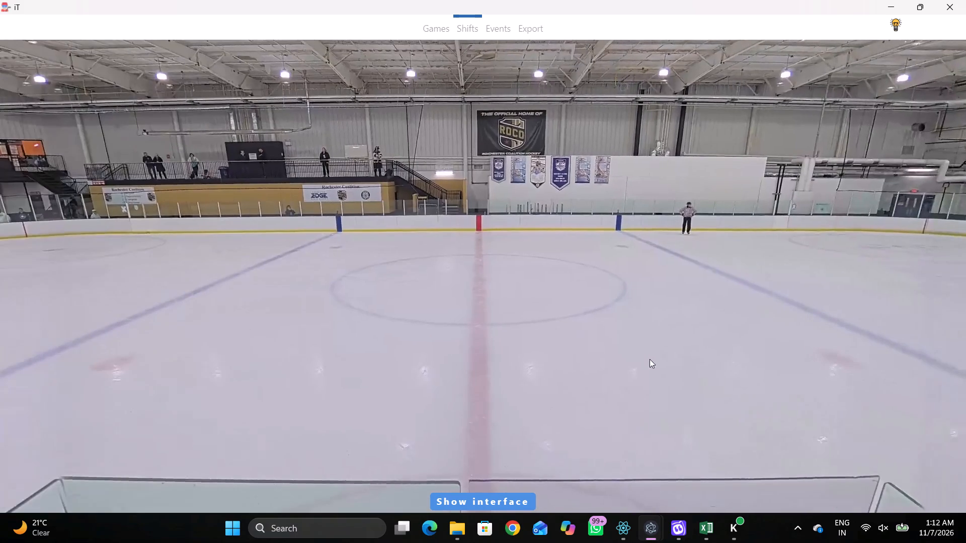
# Jump to 00:47:12.1 using the home team's shifts and add an away split at that time.
pyautogui.hotkey('shift', 'd')
pyautogui.click(627, 385)
pyautogui.click(530, 400)
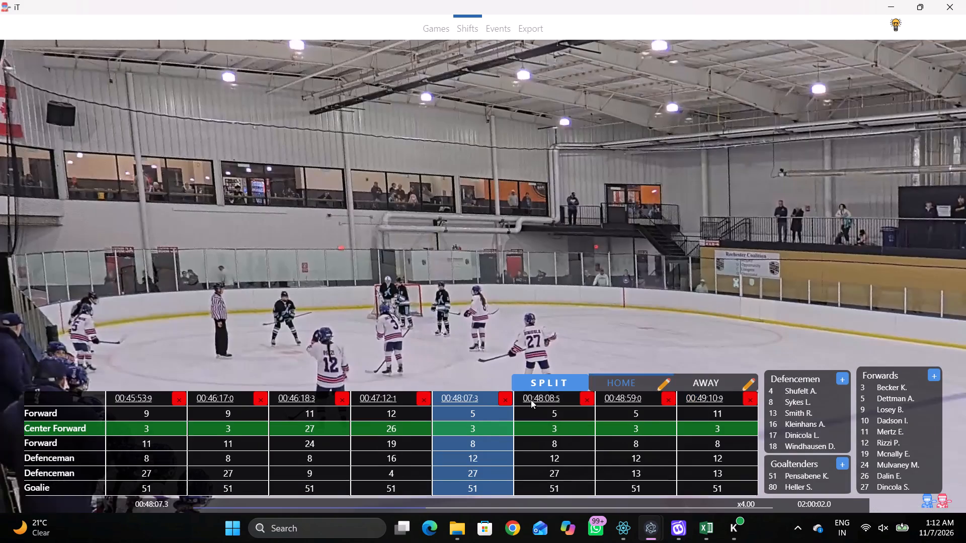
pyautogui.click(457, 397)
pyautogui.click(384, 397)
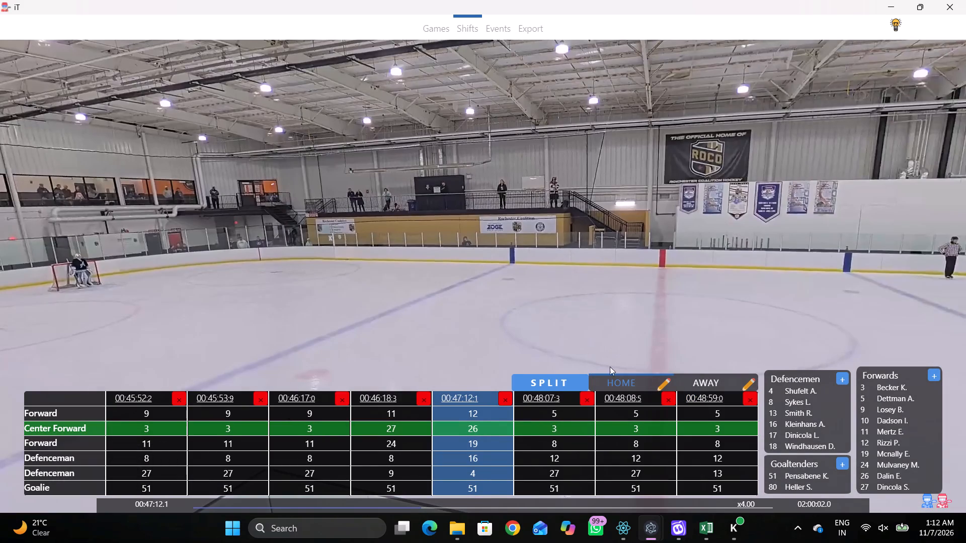
pyautogui.click(709, 375)
pyautogui.click(709, 378)
pyautogui.hotkey('shift', 's')
pyautogui.hotkey('shift', 'd')
pyautogui.hotkey('shift', 'd')
# Clear the first forward, center forward and both defencemen of the 00:47:12.1 away line, and try to clear the second forward.
pyautogui.keyDown('shift'); pyautogui.click(718, 416); pyautogui.keyUp('shift')
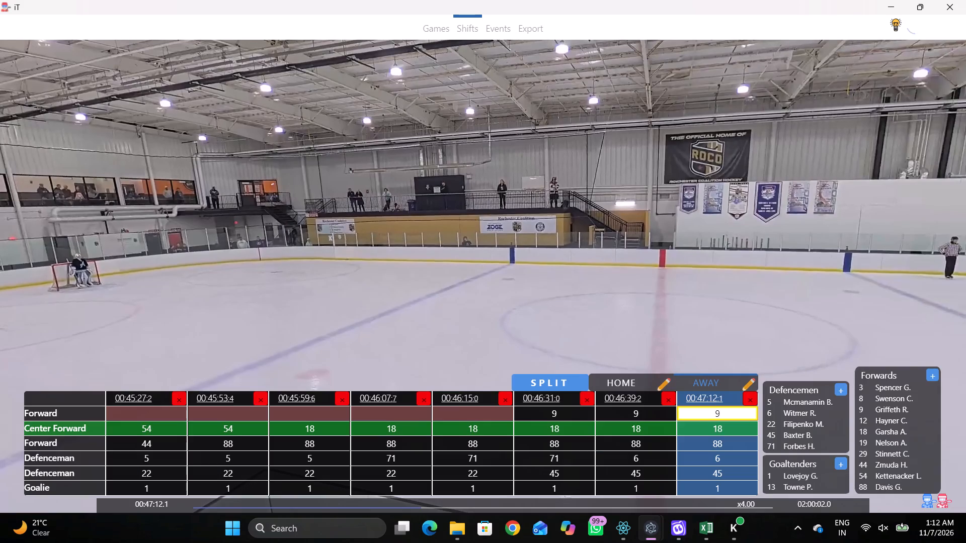
pyautogui.press('BackSpace')
pyautogui.press('Tab')
pyautogui.press('BackSpace')
pyautogui.press('Tab')
pyautogui.press('Tab')
pyautogui.press('BackSpace')
pyautogui.press('BackSpace')
pyautogui.press('Tab')
pyautogui.press('BackSpace')
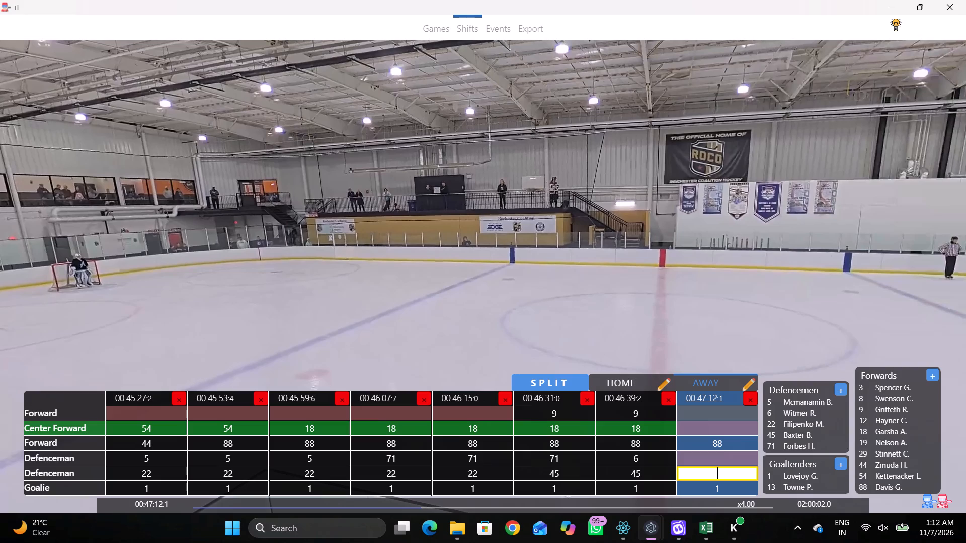
pyautogui.click(730, 425)
pyautogui.moveTo(737, 433); pyautogui.dragTo(735, 450)
pyautogui.tripleClick(734, 451)
pyautogui.click(727, 441)
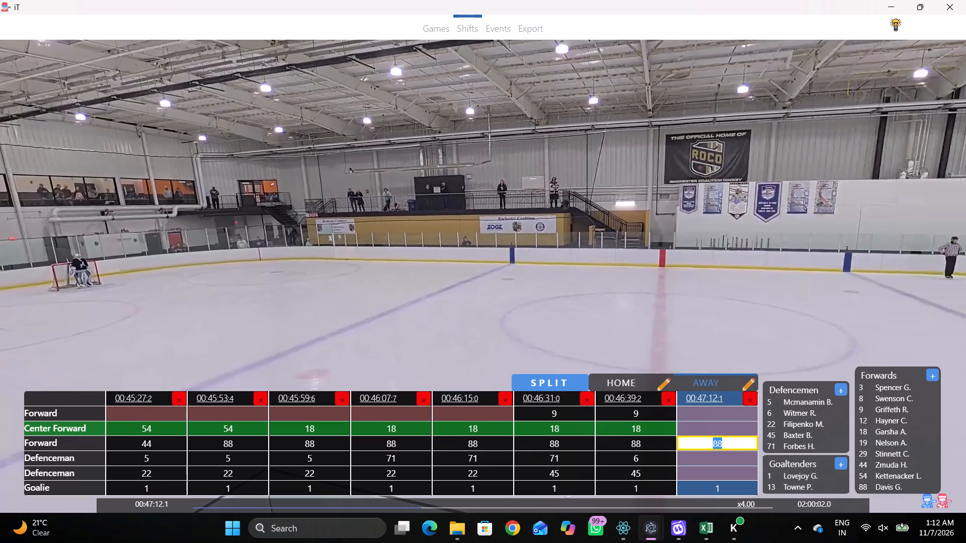
pyautogui.press('BackSpace')
pyautogui.write('D')
# Review the faceoff play up to 00:47:19.3 and set the 00:47:12.1 away line's defencemen to 6 and 45.
pyautogui.press('space')
pyautogui.press('space')
pyautogui.write('qr')
pyautogui.press('space')
pyautogui.press('v')
pyautogui.press('space')
pyautogui.press('space')
pyautogui.press('space')
pyautogui.press('space')
pyautogui.press('space')
pyautogui.press('space')
pyautogui.press('space')
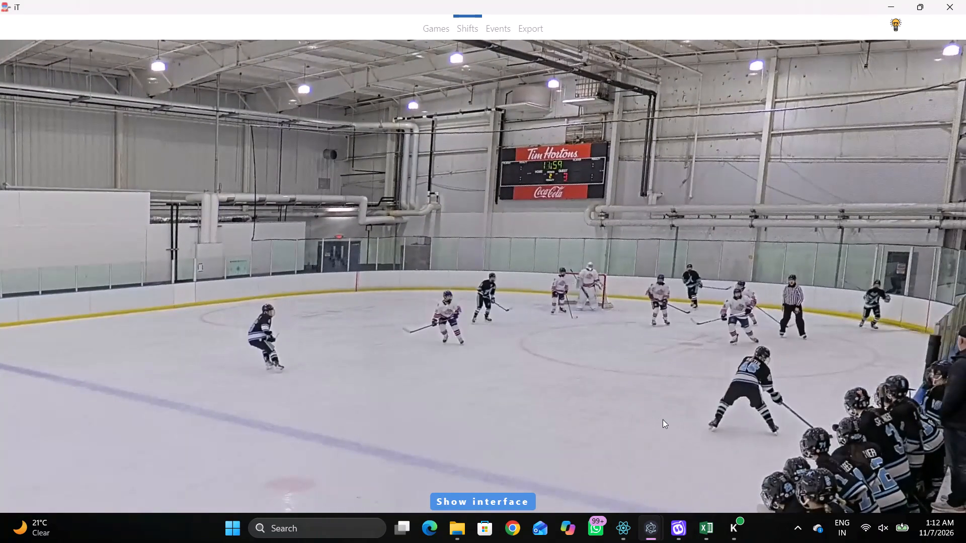
pyautogui.hotkey('shift', 'd')
pyautogui.hotkey('shift', 'd')
pyautogui.press('space')
pyautogui.press('space')
pyautogui.hotkey('shift', 'd')
pyautogui.click(694, 481)
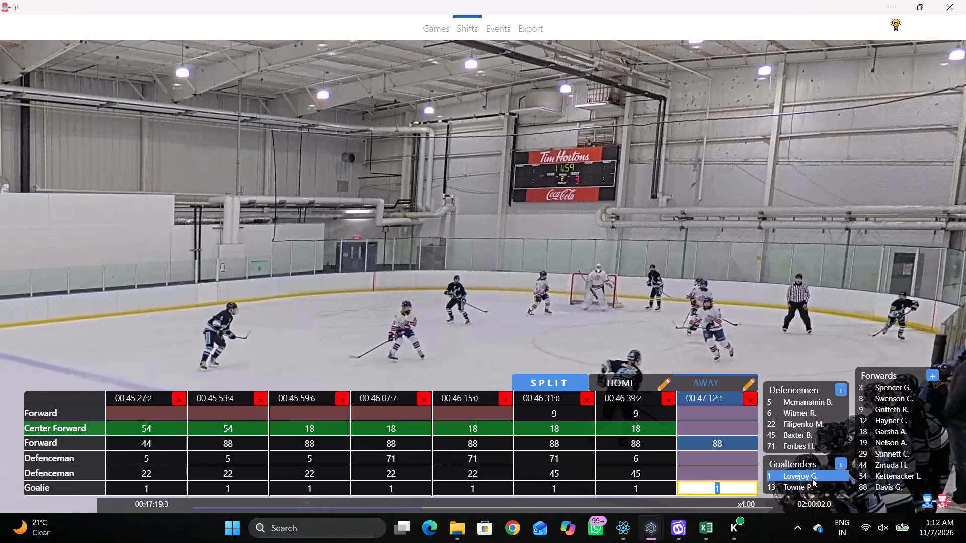
pyautogui.click(709, 483)
pyautogui.click(696, 474)
pyautogui.click(774, 429)
pyautogui.click(720, 458)
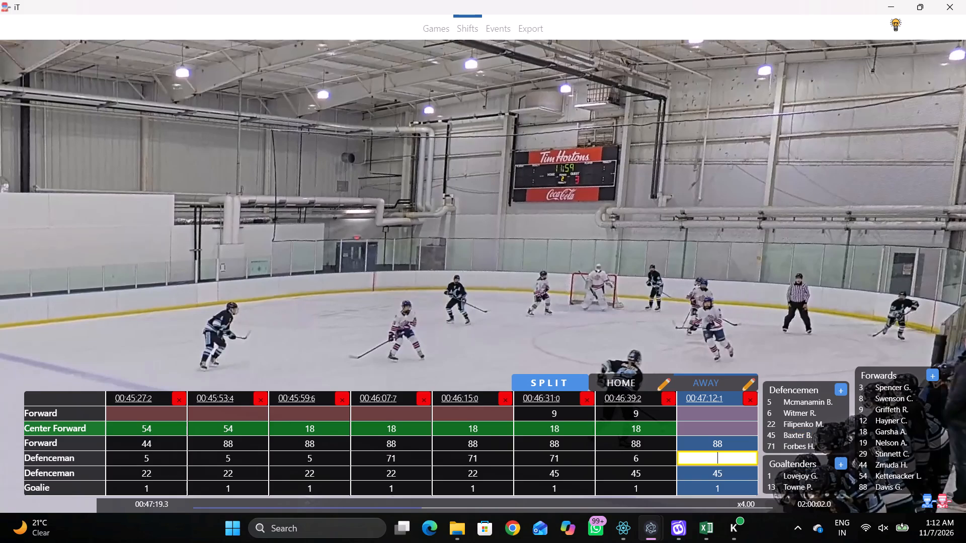
pyautogui.click(772, 415)
pyautogui.hotkey('shift', 'd')
# Play on from 00:47:19.3 to the stoppage at 00:47:31.5, reading the jersey numbers of the away forwards on the ice.
pyautogui.press('space')
pyautogui.press('v')
pyautogui.press('space')
pyautogui.press('space')
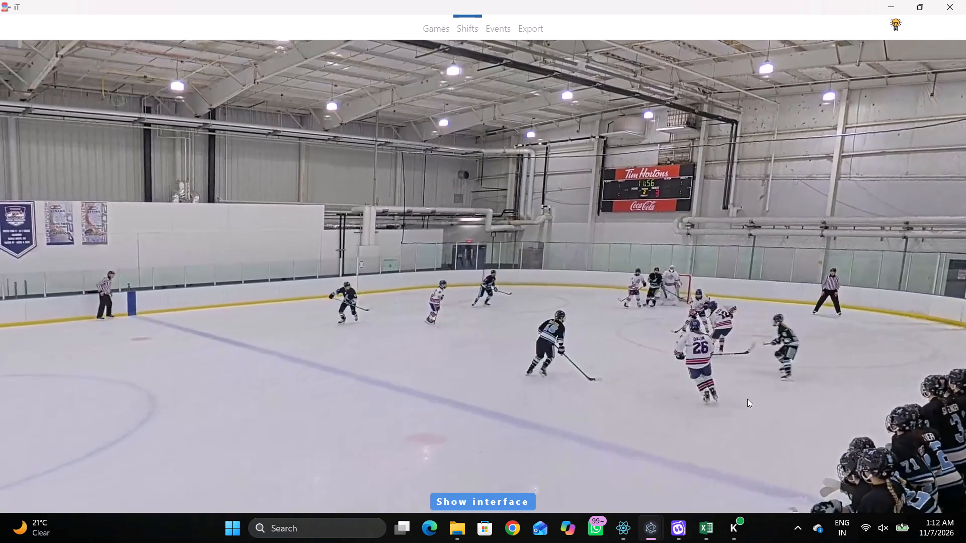
pyautogui.press('space')
pyautogui.press('space')
pyautogui.press('space')
pyautogui.press('space')
pyautogui.press('space')
pyautogui.press('space')
pyautogui.press('space')
pyautogui.press('space')
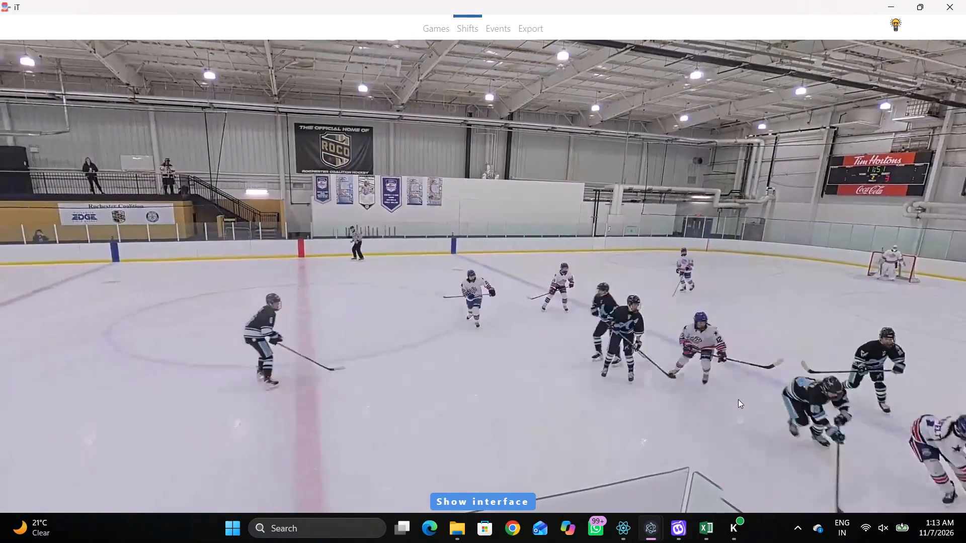
pyautogui.press('space')
pyautogui.press('space')
pyautogui.press('space')
pyautogui.press('space')
pyautogui.press('space')
pyautogui.press('space')
pyautogui.press('space')
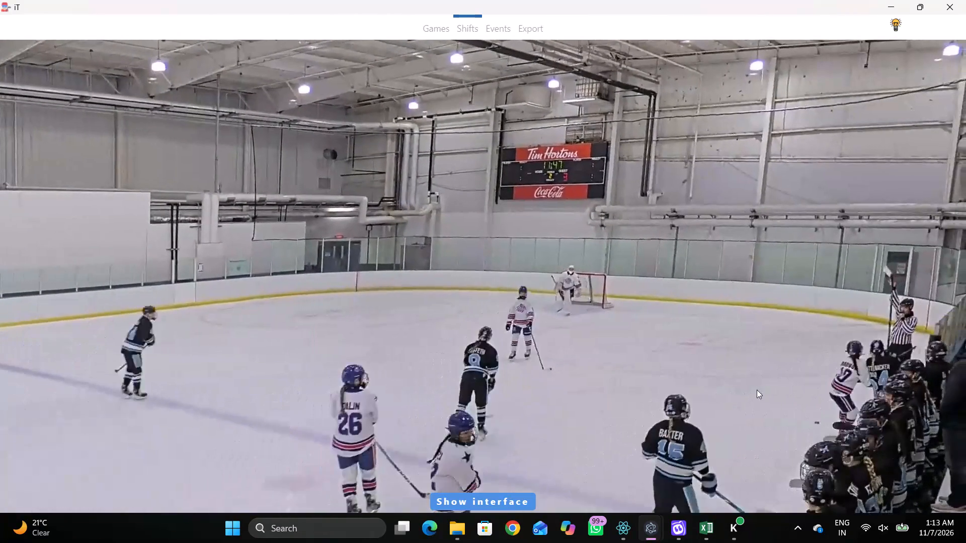
pyautogui.press('space')
pyautogui.press('space')
# Fill the 00:47:12.1 away line's forwards: 54 as first forward, 9 as center forward and 44 as second forward.
pyautogui.hotkey('shift', 'd')
pyautogui.click(701, 432)
pyautogui.click(718, 434)
pyautogui.click(723, 435)
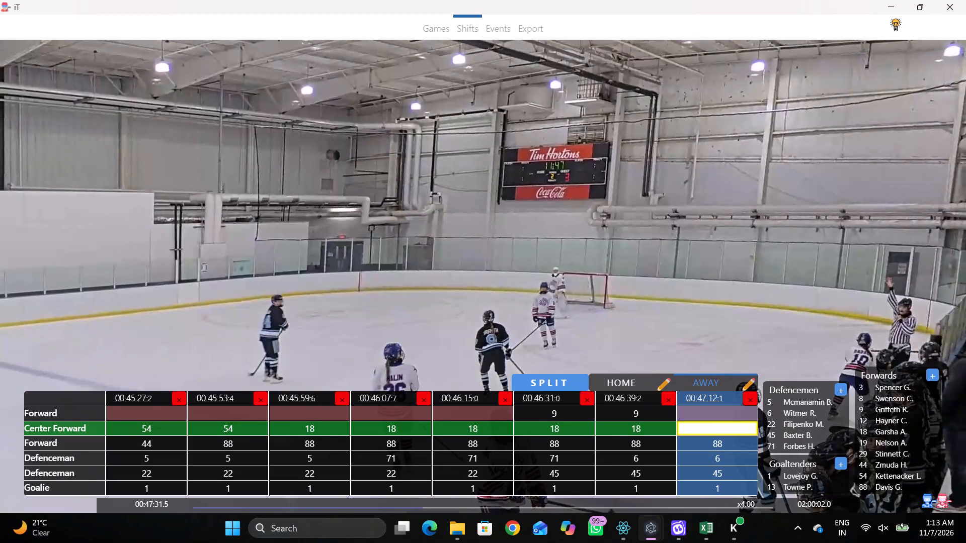
pyautogui.click(734, 431)
pyautogui.click(720, 442)
pyautogui.click(887, 462)
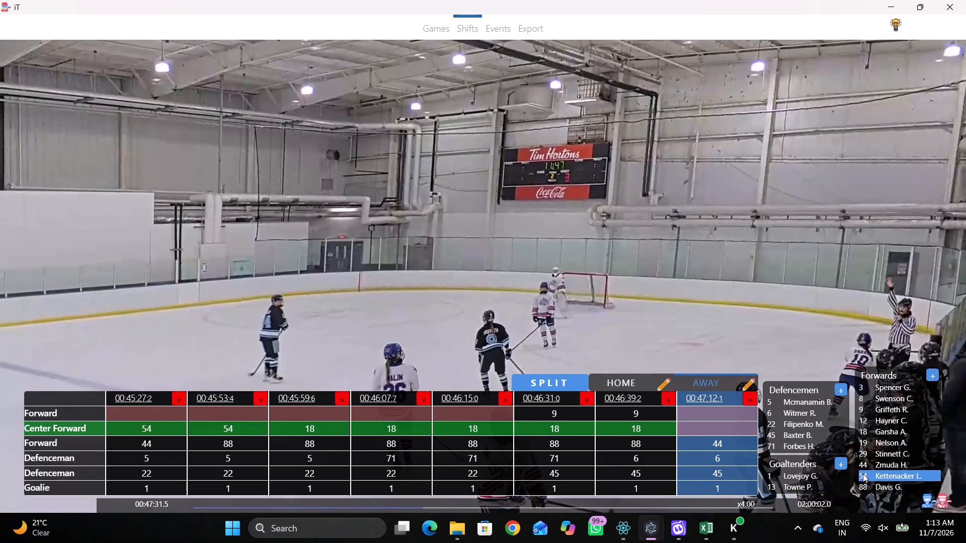
pyautogui.click(863, 474)
pyautogui.click(730, 416)
pyautogui.click(734, 427)
pyautogui.click(879, 404)
# Skip ahead through the stoppage and add an away split at 00:47:44.7.
pyautogui.press('space')
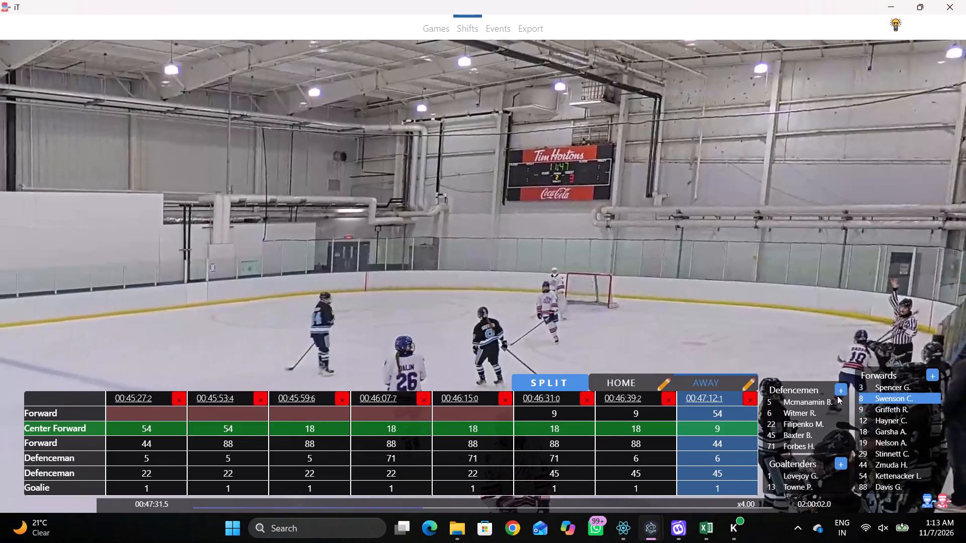
pyautogui.press('c')
pyautogui.press('space')
pyautogui.press('c')
pyautogui.press('space')
pyautogui.press('space')
pyautogui.hotkey('shift', 's')
pyautogui.hotkey('shift', 'd')
pyautogui.hotkey('shift', 'd')
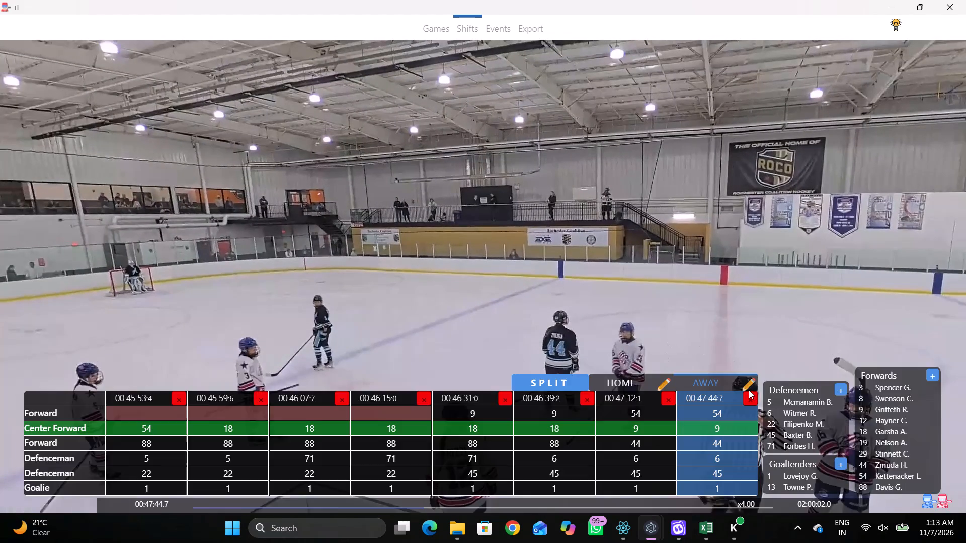
# Skim on from 00:47:44.7 to the players gathering for the faceoff and add an away split at 00:48:05.7.
pyautogui.press('space')
pyautogui.press('c')
pyautogui.press('space')
pyautogui.hotkey('shift', 'd')
pyautogui.write('c')
pyautogui.press('space')
pyautogui.press('space')
pyautogui.write('c')
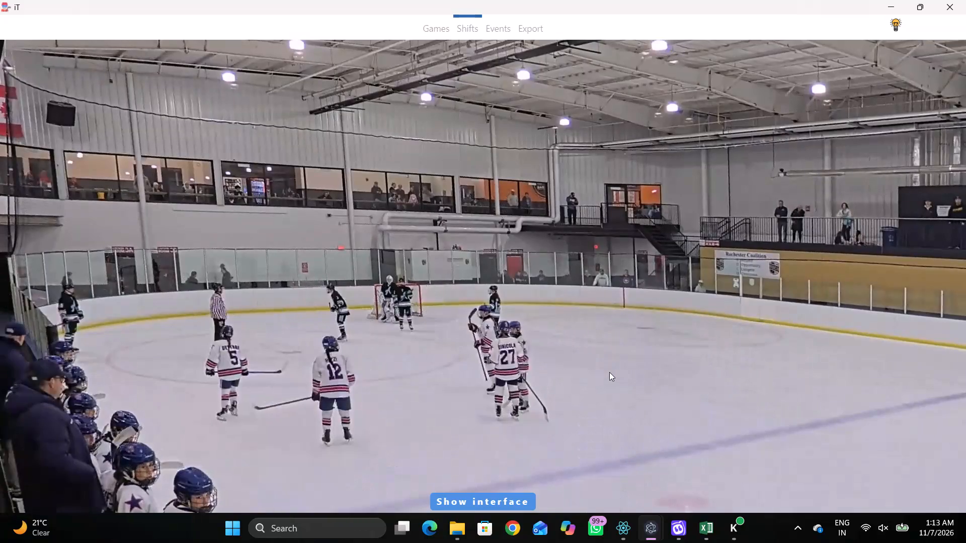
pyautogui.press('space')
pyautogui.press('space')
pyautogui.hotkey('shift', 's')
# Clear all three forward positions and both defencemen of the 00:48:05.7 away line, keeping the goalie.
pyautogui.hotkey('shift', 'd')
pyautogui.click(729, 414)
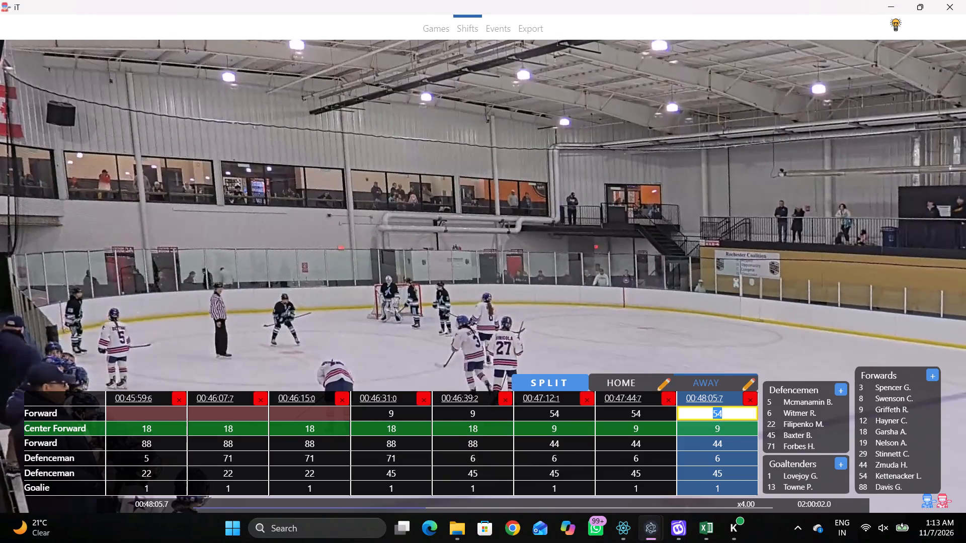
pyautogui.press('BackSpace')
pyautogui.press('Tab')
pyautogui.press('BackSpace')
pyautogui.press('Tab')
pyautogui.press('BackSpace')
pyautogui.press('BackSpace')
pyautogui.press('Tab')
pyautogui.press('BackSpace')
pyautogui.press('Tab')
pyautogui.press('BackSpace')
# Replace the 00:48:05.7 away split with one at 00:48:11.7, when the faceoff is taken.
pyautogui.press('space')
pyautogui.write('c')
pyautogui.press('space')
pyautogui.press('space')
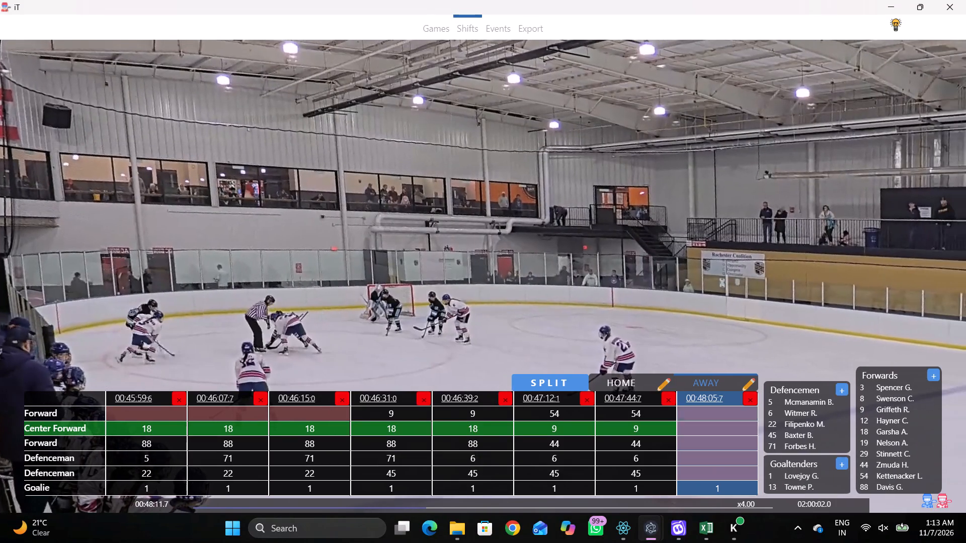
pyautogui.press('q')
pyautogui.press('q')
pyautogui.hotkey('shift', 's')
pyautogui.hotkey('shift', 'd')
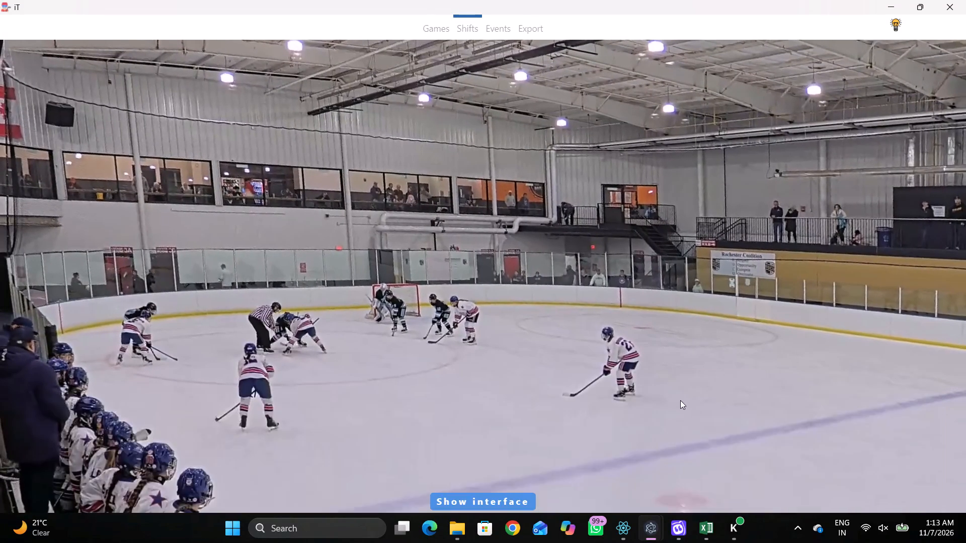
pyautogui.hotkey('shift', 'd')
pyautogui.click(673, 394)
pyautogui.click(583, 281)
# Play on from the 00:48:11.7 faceoff to 00:48:22.9, reading the jersey numbers of the away skaters.
pyautogui.press('space')
pyautogui.press('space')
pyautogui.press('space')
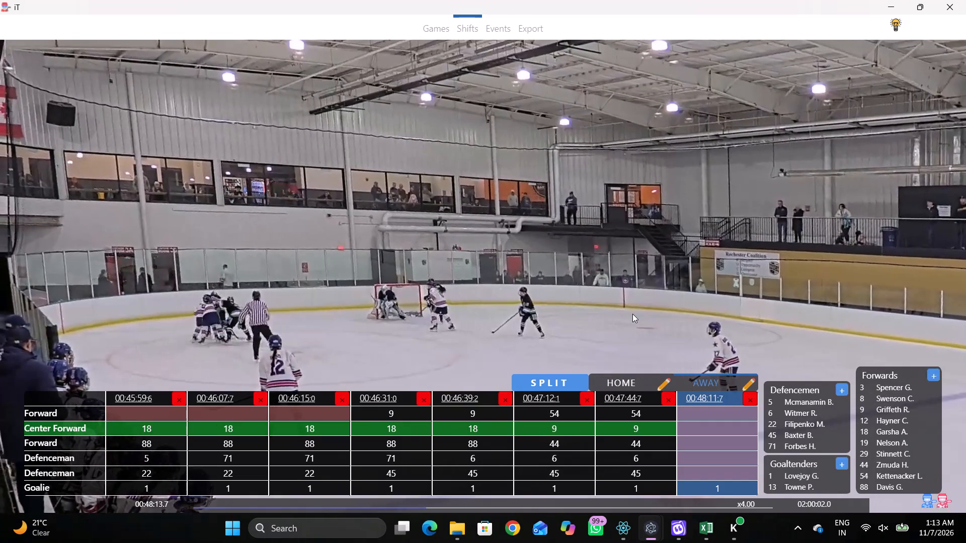
pyautogui.press('space')
pyautogui.press('space')
pyautogui.press('space')
pyautogui.press('space')
pyautogui.hotkey('shift', 'd')
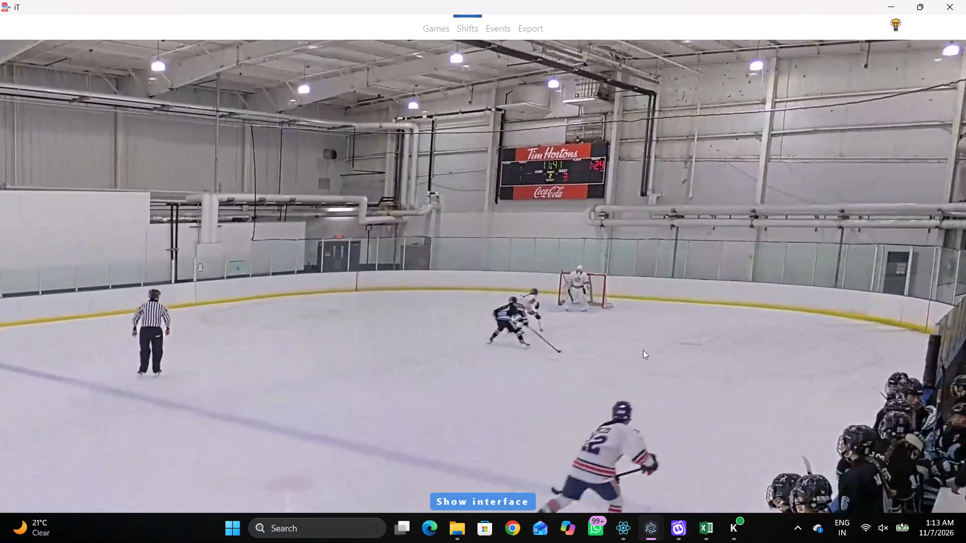
pyautogui.press('space')
pyautogui.press('space')
pyautogui.press('space')
pyautogui.write('r')
pyautogui.press('space')
pyautogui.press('v')
pyautogui.press('space')
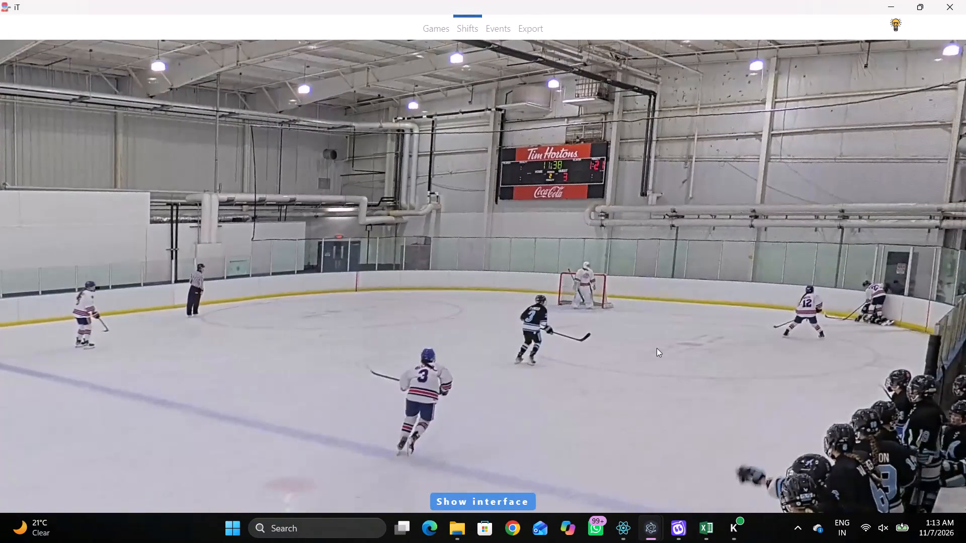
# Set the 00:48:11.7 away line's center forward to 3 and first forward to 12.
pyautogui.hotkey('shift', 'd')
pyautogui.moveTo(725, 427); pyautogui.dragTo(711, 429)
pyautogui.doubleClick(890, 389)
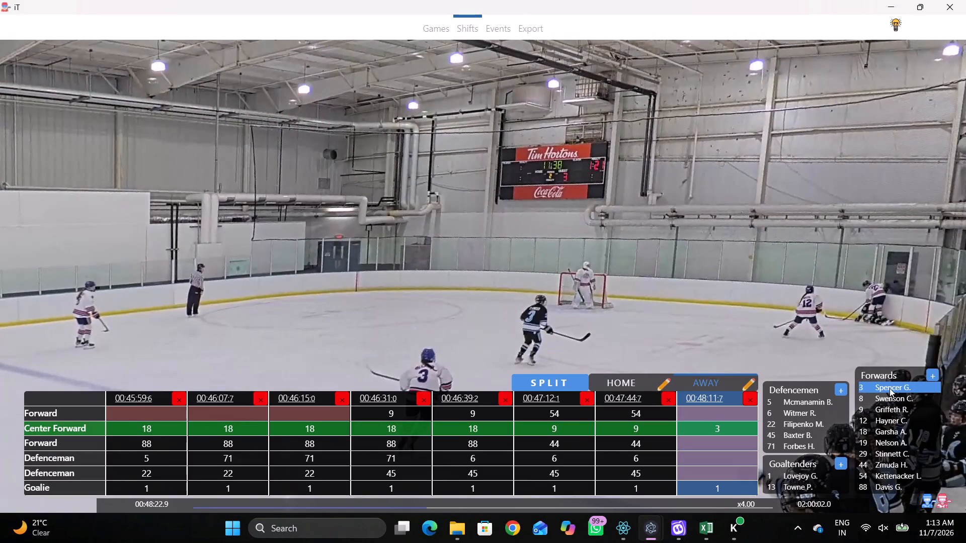
pyautogui.click(765, 440)
pyautogui.click(747, 416)
pyautogui.write('12')
pyautogui.click(740, 311)
pyautogui.hotkey('shift', 'd')
# Review the play up to 00:48:27.2 and set the 00:48:11.7 away line's defencemen to 5 and 29.
pyautogui.press('space')
pyautogui.press('v')
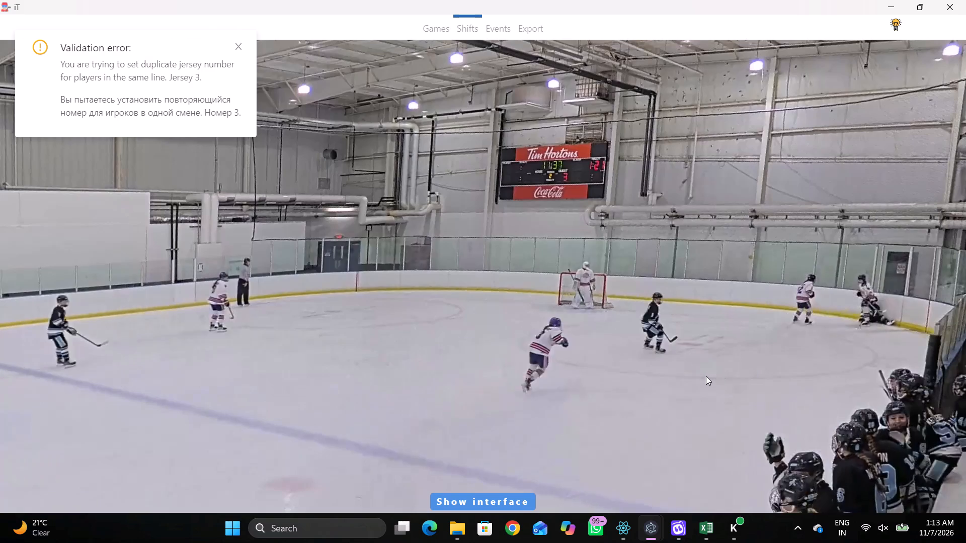
pyautogui.press('space')
pyautogui.press('space')
pyautogui.press('space')
pyautogui.press('space')
pyautogui.press('space')
pyautogui.press('q')
pyautogui.hotkey('shift', 'd')
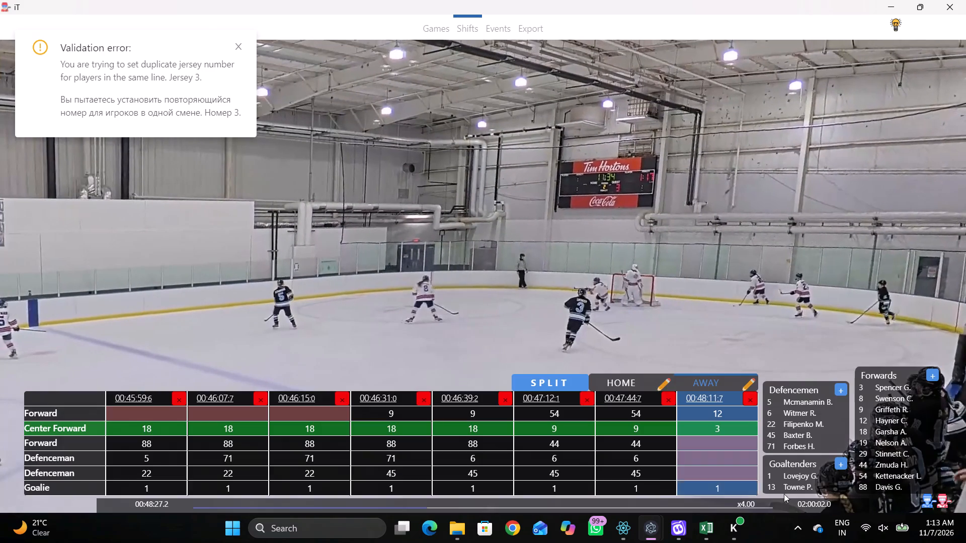
pyautogui.click(720, 454)
pyautogui.click(793, 401)
pyautogui.moveTo(727, 472); pyautogui.dragTo(722, 472)
pyautogui.click(785, 427)
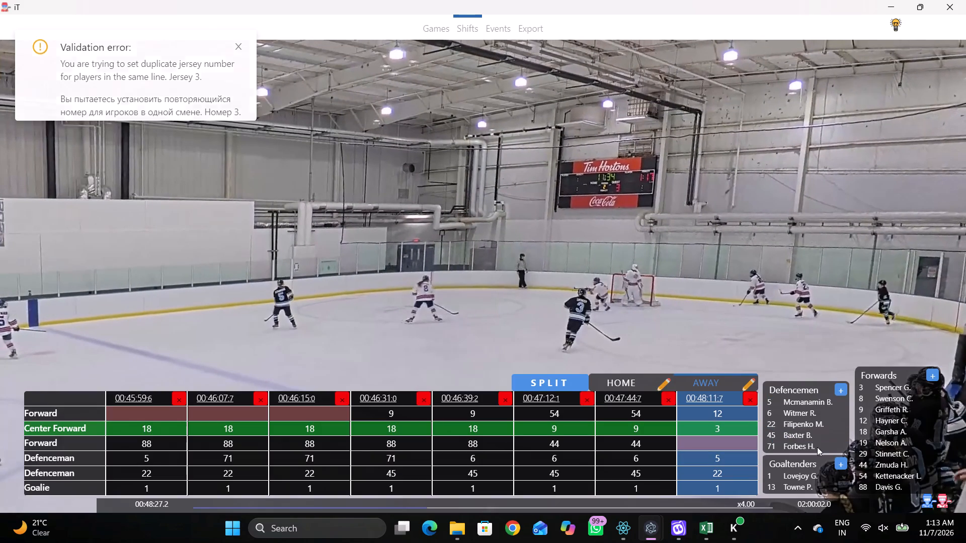
pyautogui.click(880, 457)
pyautogui.click(738, 469)
pyautogui.hotkey('shift', 'd')
# Play on from 00:48:27.2 to the next away line change and add an away split at 00:48:42.9.
pyautogui.press('space')
pyautogui.write('v')
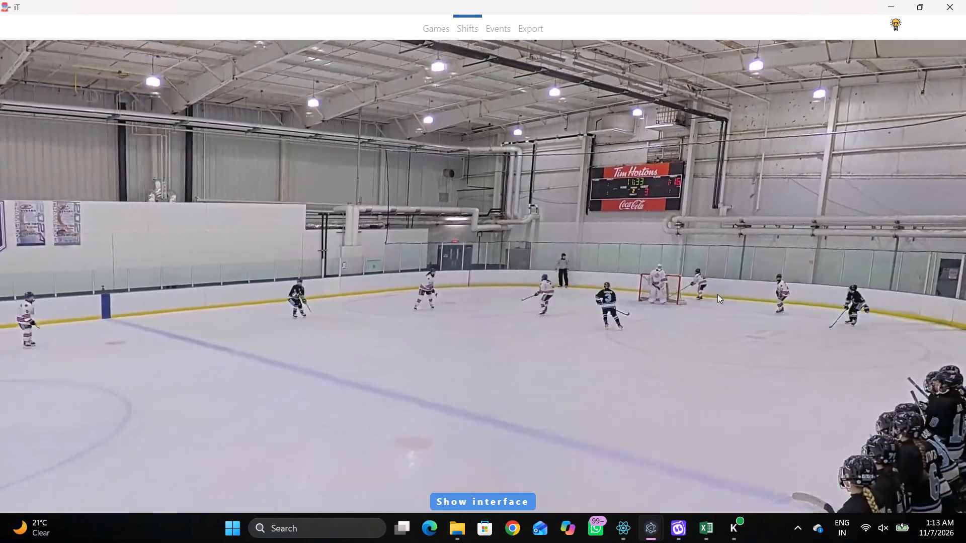
pyautogui.press('space')
pyautogui.press('space')
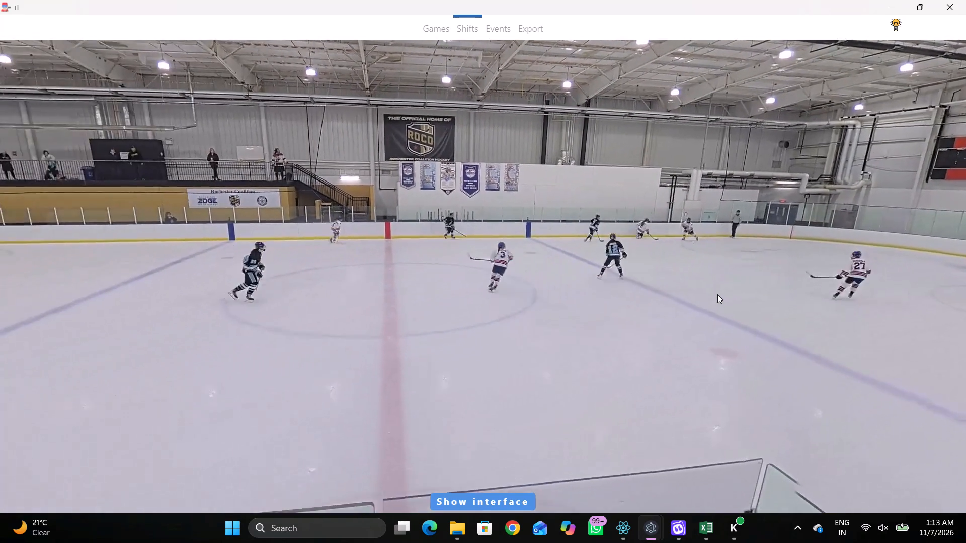
pyautogui.press('space')
pyautogui.press('space')
pyautogui.press('space')
pyautogui.press('space')
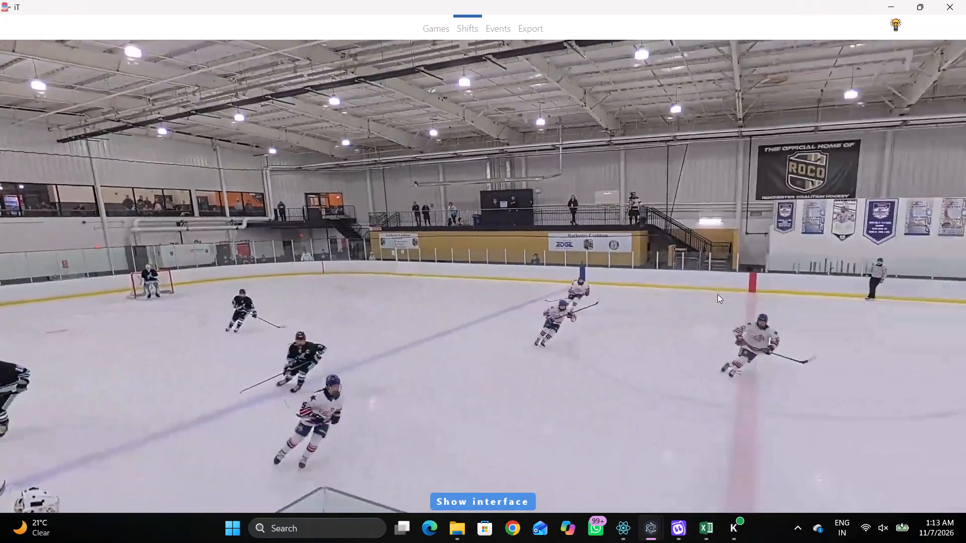
pyautogui.press('space')
pyautogui.press('space')
pyautogui.press('space')
pyautogui.write('qqqSDD v q')
# Add an away split at 00:48:47.3 and set its first forward to 88.
pyautogui.hotkey('shift', 's')
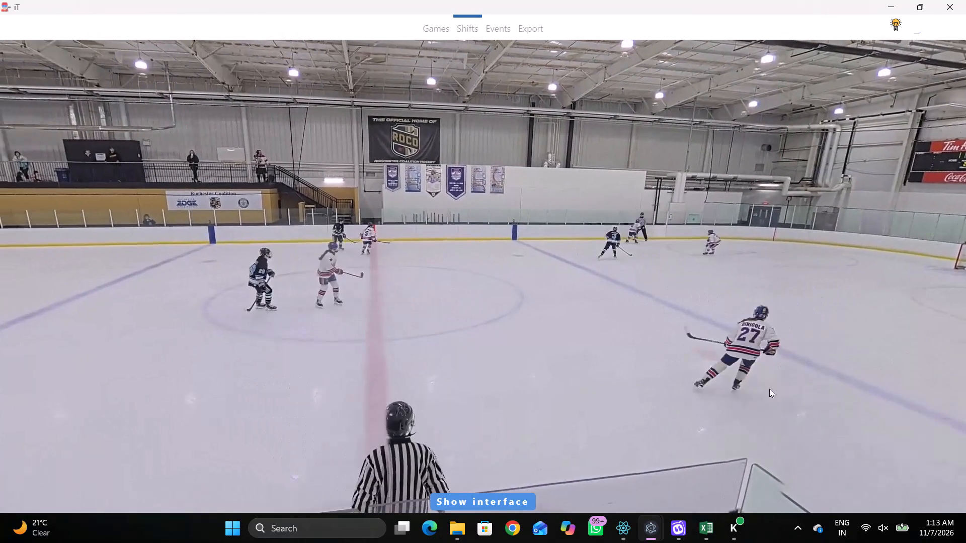
pyautogui.hotkey('shift', 'd')
pyautogui.click(721, 415)
pyautogui.click(867, 486)
pyautogui.hotkey('shift', 'd')
# Skim on from 00:48:47.3, add an away split at 00:49:10.8 and set its center forward to 18.
pyautogui.press('space')
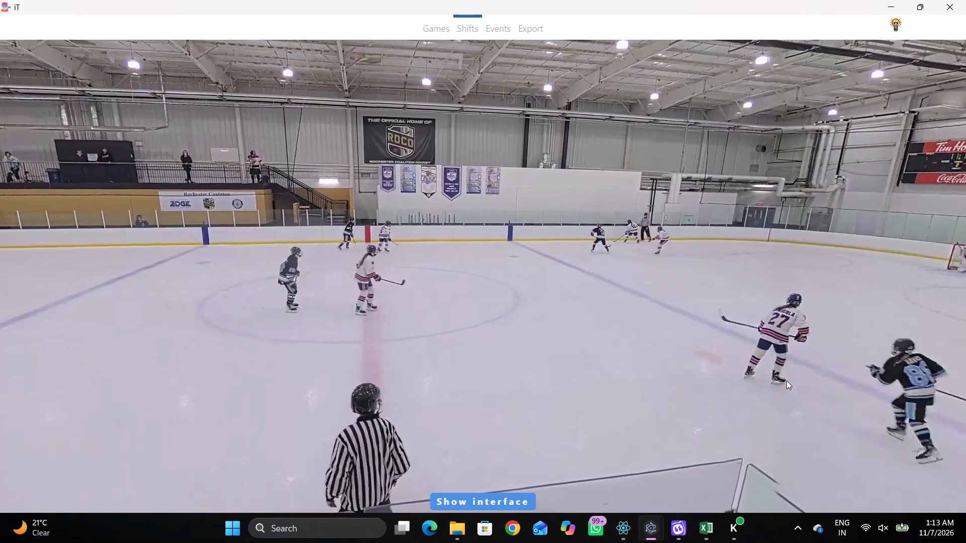
pyautogui.write('v')
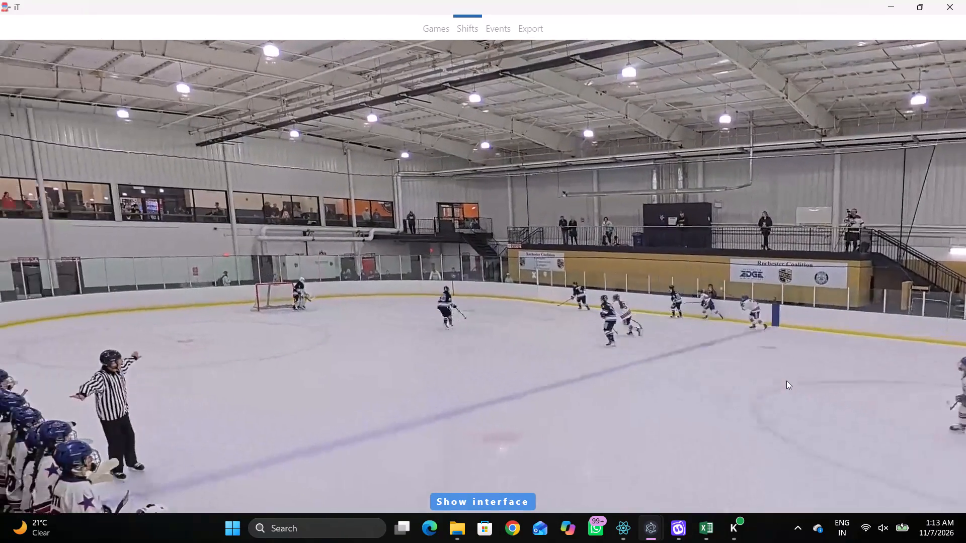
pyautogui.write('c')
pyautogui.press('space')
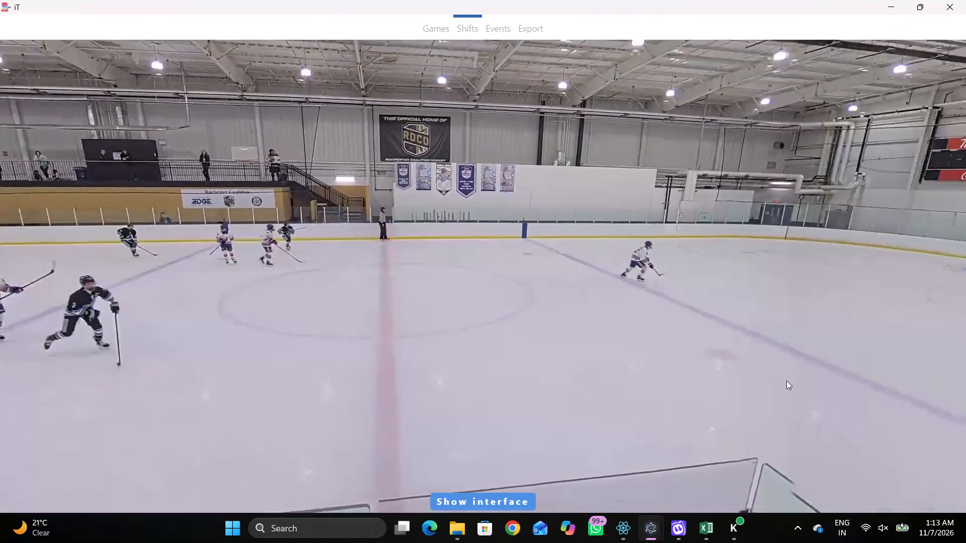
pyautogui.press('space')
pyautogui.write('SDD q')
pyautogui.hotkey('shift', 'd')
pyautogui.click(738, 433)
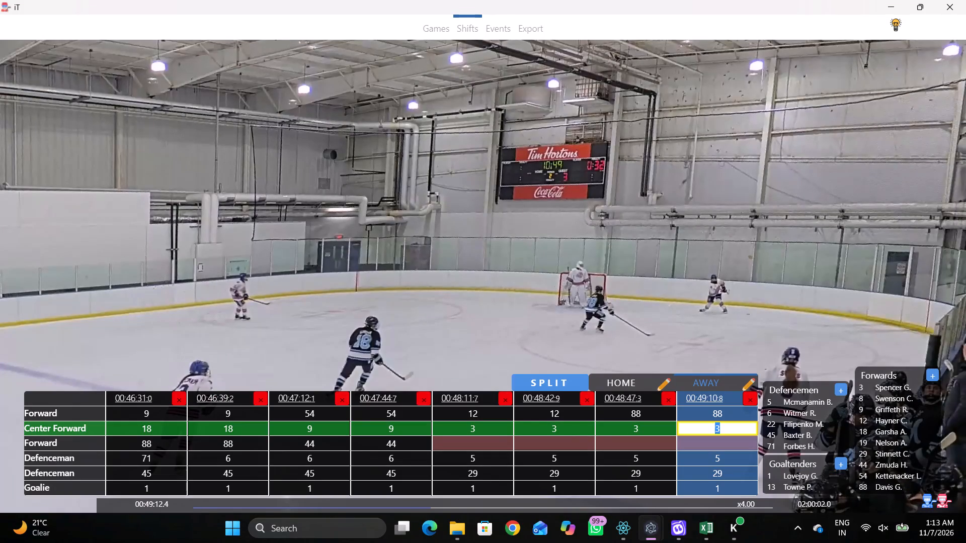
pyautogui.click(888, 427)
pyautogui.hotkey('shift', 'd')
# Skim the play on from 00:49:12.4 to the next away line change and add an away split at 00:49:27.3.
pyautogui.press('space')
pyautogui.press('space')
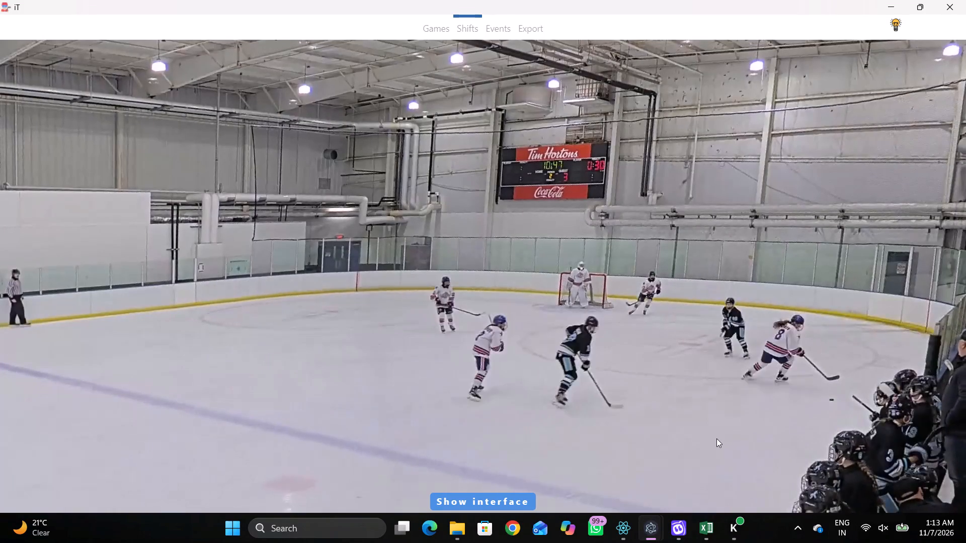
pyautogui.press('space')
pyautogui.press('space')
pyautogui.press('space')
pyautogui.press('space')
pyautogui.press('space')
pyautogui.press('space')
pyautogui.hotkey('shift', 'd')
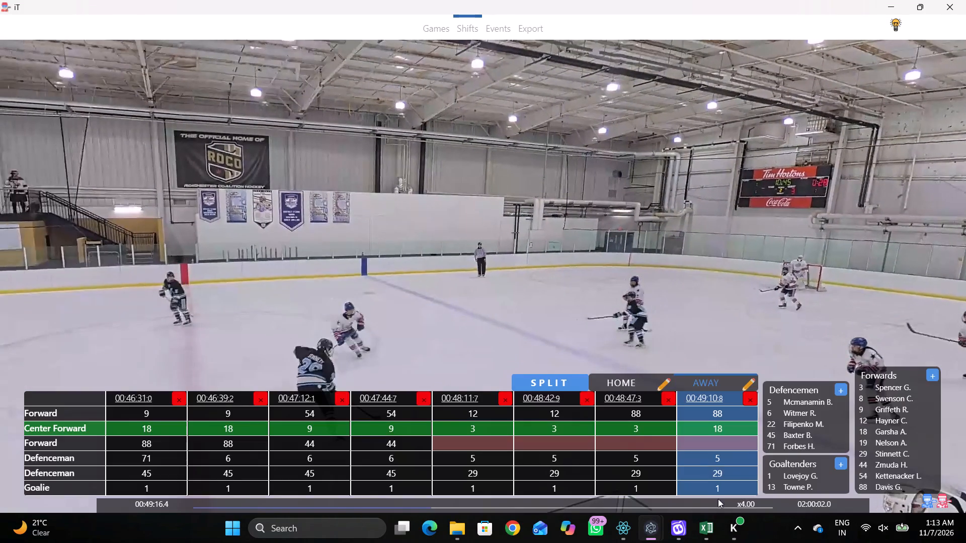
pyautogui.hotkey('shift', 'd')
pyautogui.press('space')
pyautogui.press('v')
pyautogui.press('space')
pyautogui.press('space')
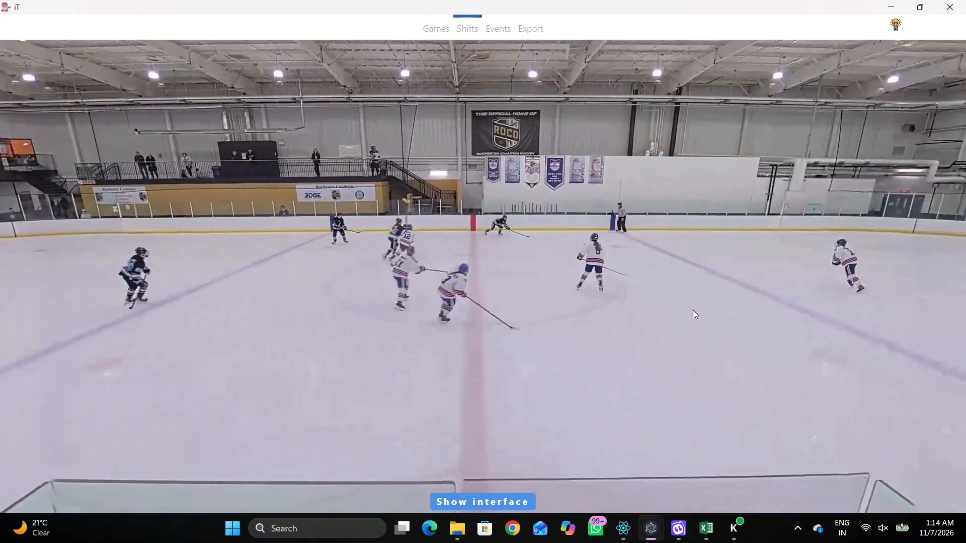
pyautogui.press('v')
pyautogui.press('space')
pyautogui.hotkey('shift', 's')
pyautogui.hotkey('shift', 'd')
pyautogui.hotkey('shift', 'd')
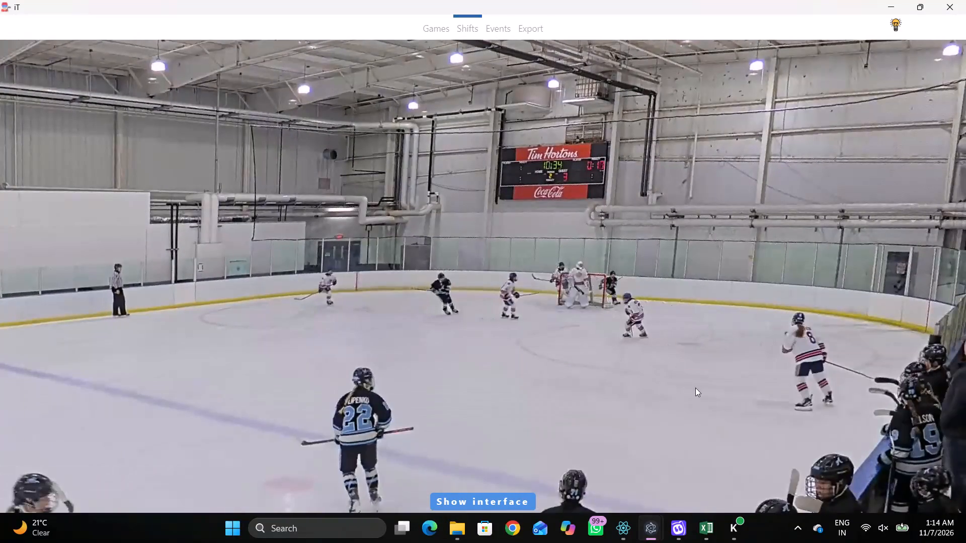
# Set the defencemen of the 00:49:27.3 away line to 22 and 71.
pyautogui.press('space')
pyautogui.press('space')
pyautogui.hotkey('shift', 'd')
pyautogui.click(756, 448)
pyautogui.press('2')
pyautogui.click(735, 464)
pyautogui.press('2')
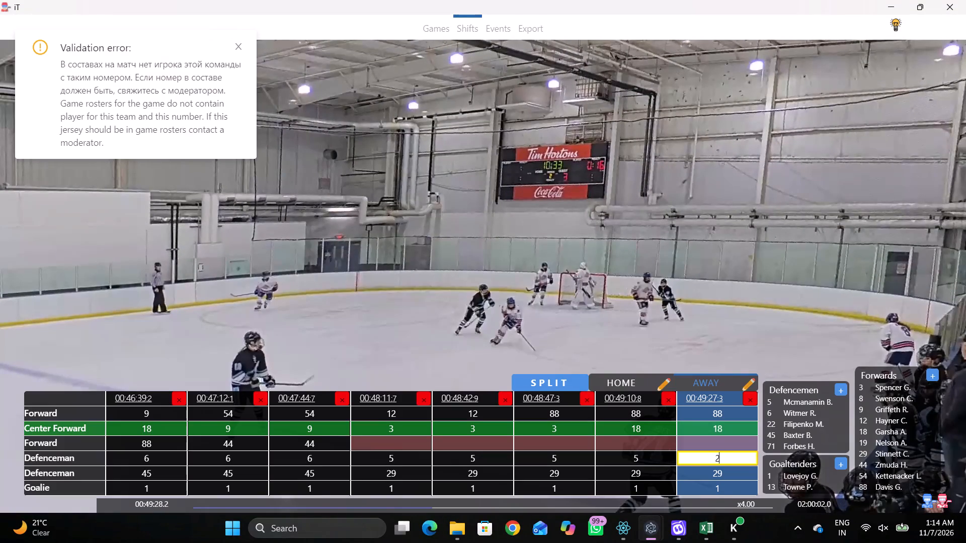
pyautogui.press('2')
pyautogui.click(721, 474)
pyautogui.click(802, 448)
pyautogui.hotkey('shift', 'd')
# Play on through the stoppage to the face-off and add an away split at 00:50:01.0.
pyautogui.press('space')
pyautogui.press('v')
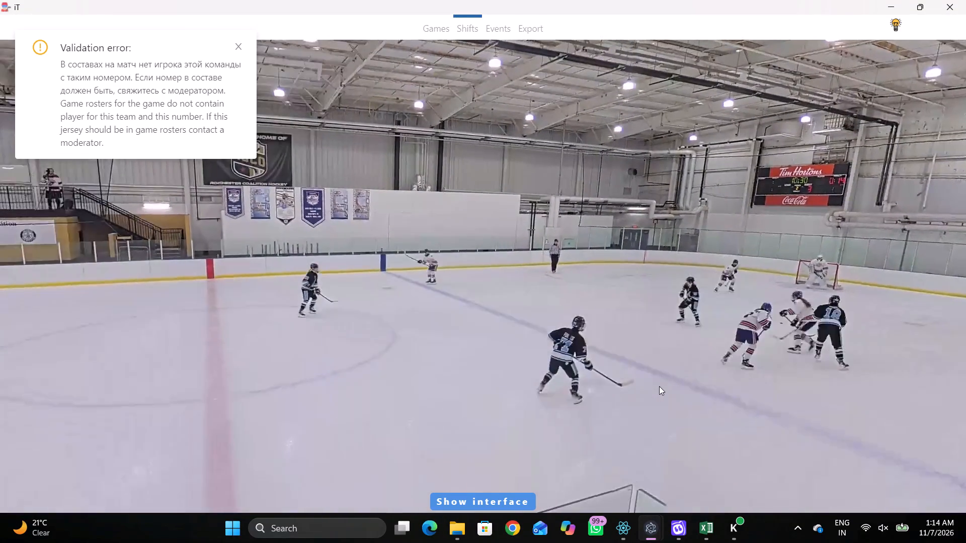
pyautogui.write('vv')
pyautogui.press('space')
pyautogui.press('space')
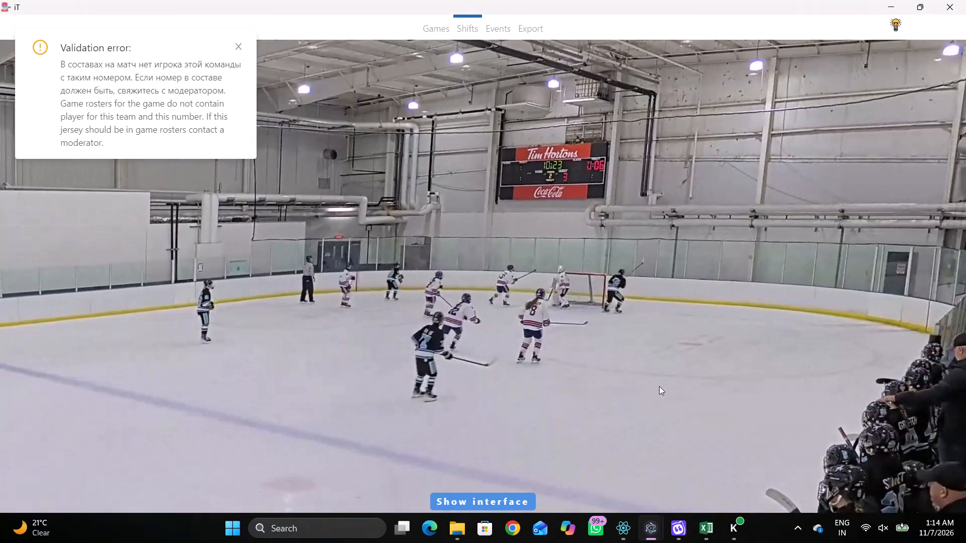
pyautogui.write('c')
pyautogui.press('space')
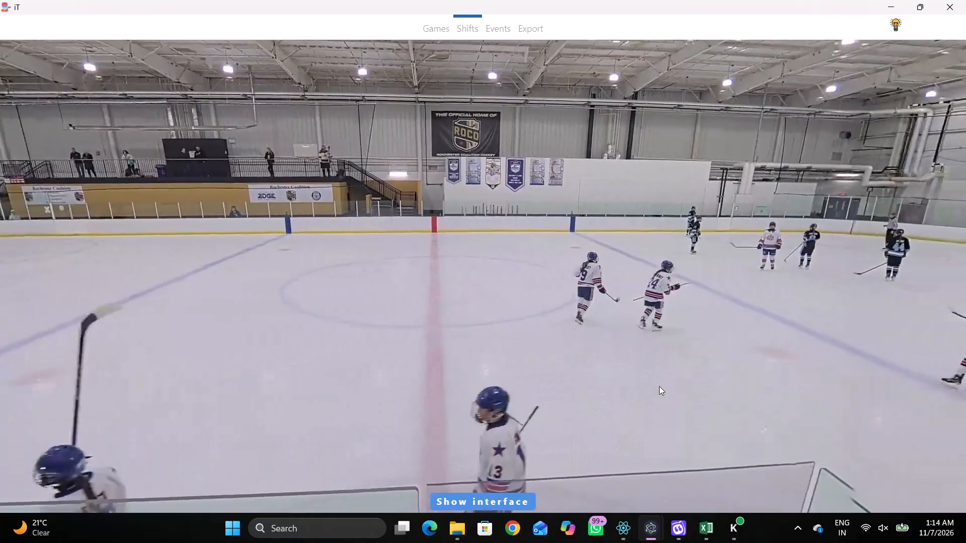
pyautogui.press('space')
pyautogui.press('space')
pyautogui.press('space')
pyautogui.press('space')
pyautogui.press('space')
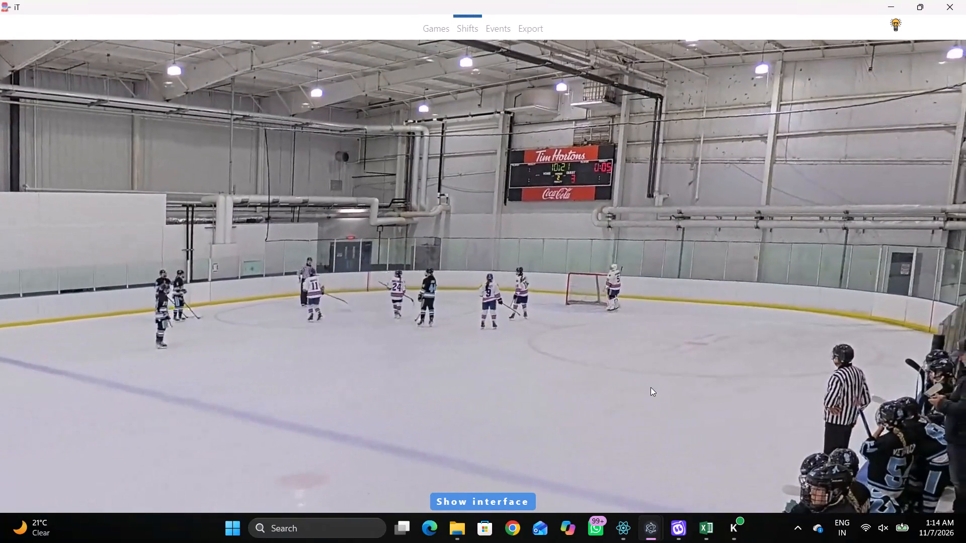
pyautogui.press('space')
pyautogui.press('space')
pyautogui.press('space')
pyautogui.press('space')
pyautogui.hotkey('shift', 's')
pyautogui.hotkey('shift', 'd')
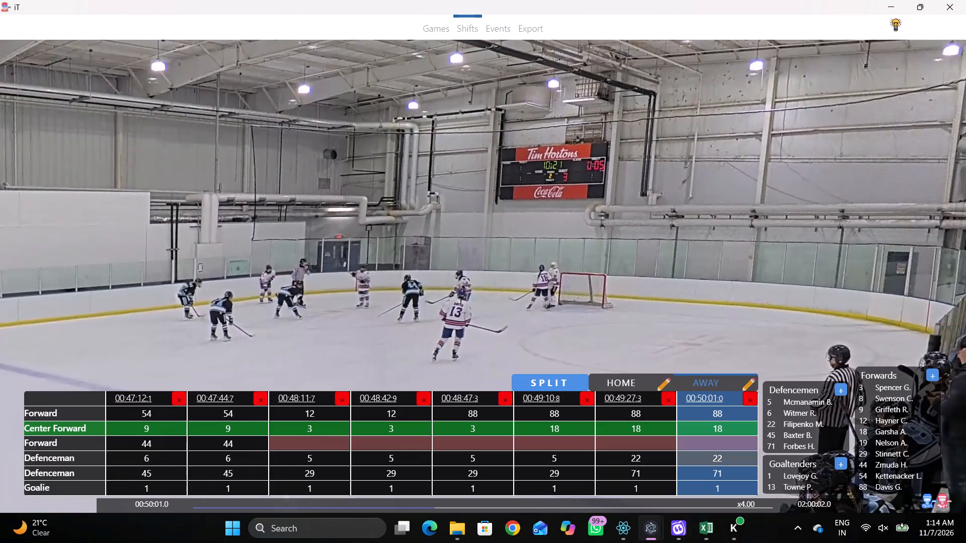
# In the 00:50:01.0 away line, clear the center forward and set the first forward to 44.
pyautogui.click(727, 411)
pyautogui.press('BackSpace')
pyautogui.press('BackSpace')
pyautogui.press('Tab')
pyautogui.press('BackSpace')
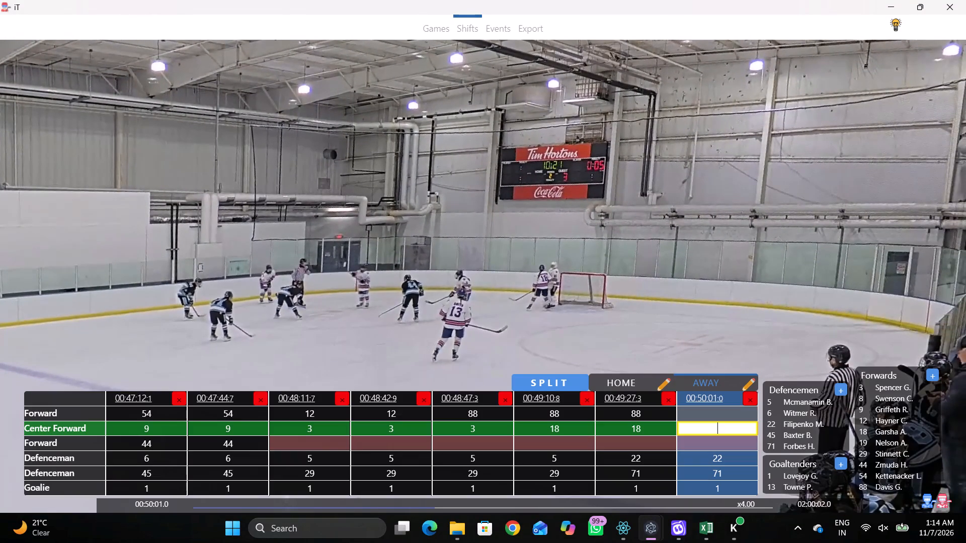
pyautogui.click(727, 411)
pyautogui.click(889, 469)
# Review the play on from 00:50:01.0 to the next away player change and add an away split at 00:50:13.0.
pyautogui.press('space')
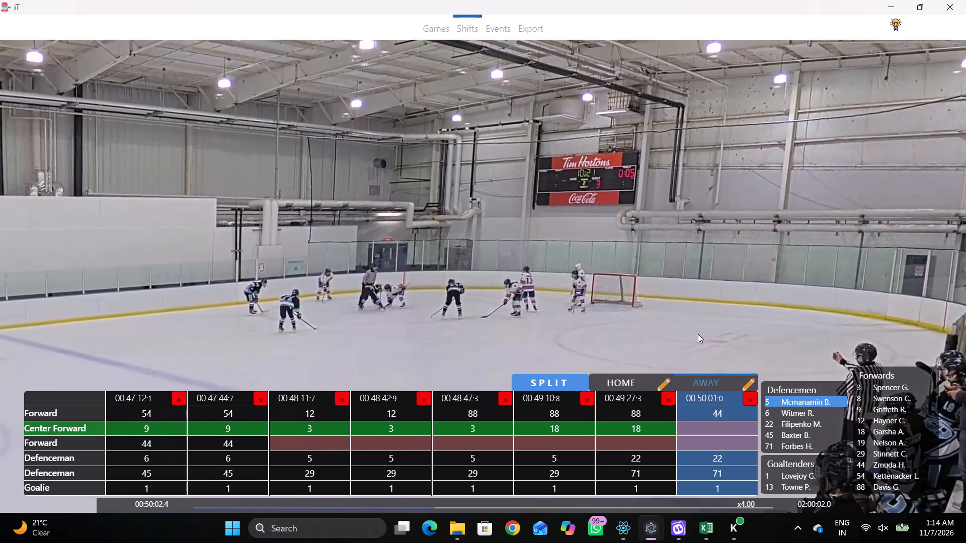
pyautogui.press('space')
pyautogui.press('space')
pyautogui.press('space')
pyautogui.write('qr')
pyautogui.press('space')
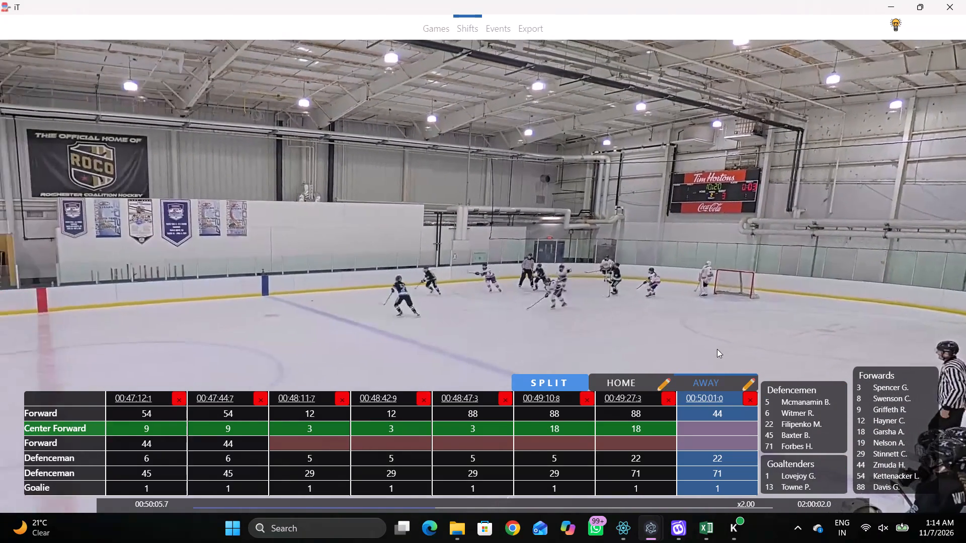
pyautogui.press('space')
pyautogui.hotkey('shift', 'd')
pyautogui.press('space')
pyautogui.press('space')
pyautogui.press('space')
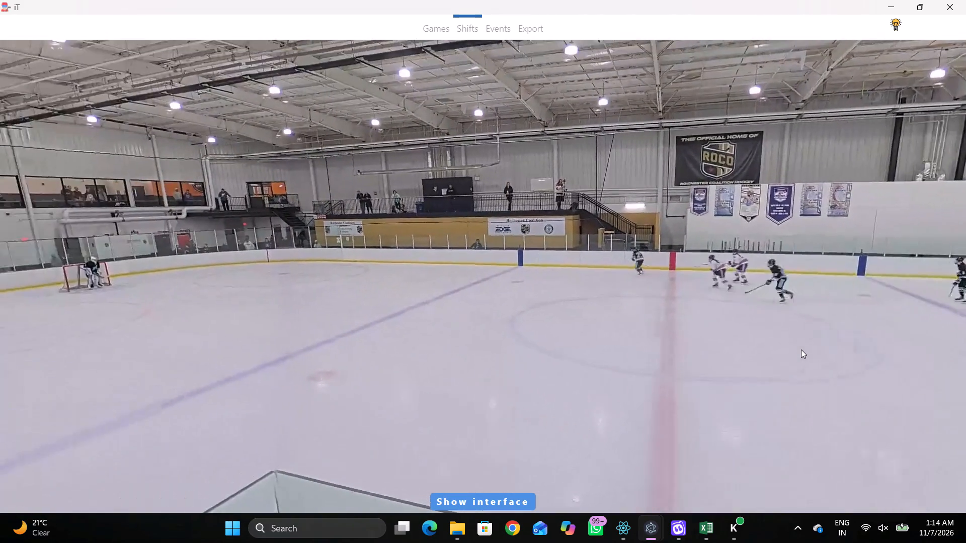
pyautogui.press('space')
pyautogui.press('space')
pyautogui.press('space')
pyautogui.press('space')
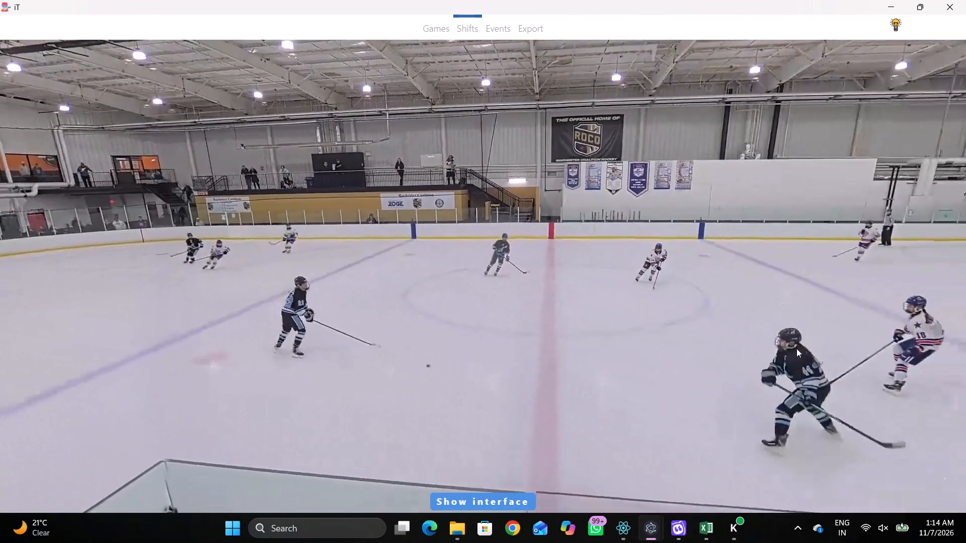
pyautogui.press('space')
pyautogui.press('space')
pyautogui.press('space')
pyautogui.write('q')
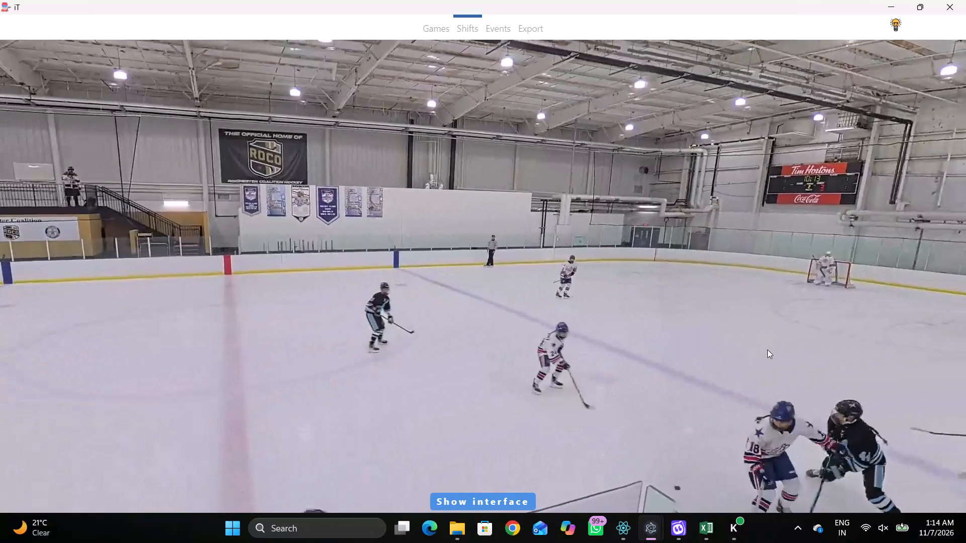
pyautogui.hotkey('shift', 's')
pyautogui.hotkey('shift', 'd')
pyautogui.hotkey('shift', 'd')
# Check the skaters' jersey numbers up to 00:50:16.2 and set the 00:50:13.0 away line's center forward to 9.
pyautogui.press('space')
pyautogui.press('space')
pyautogui.press('space')
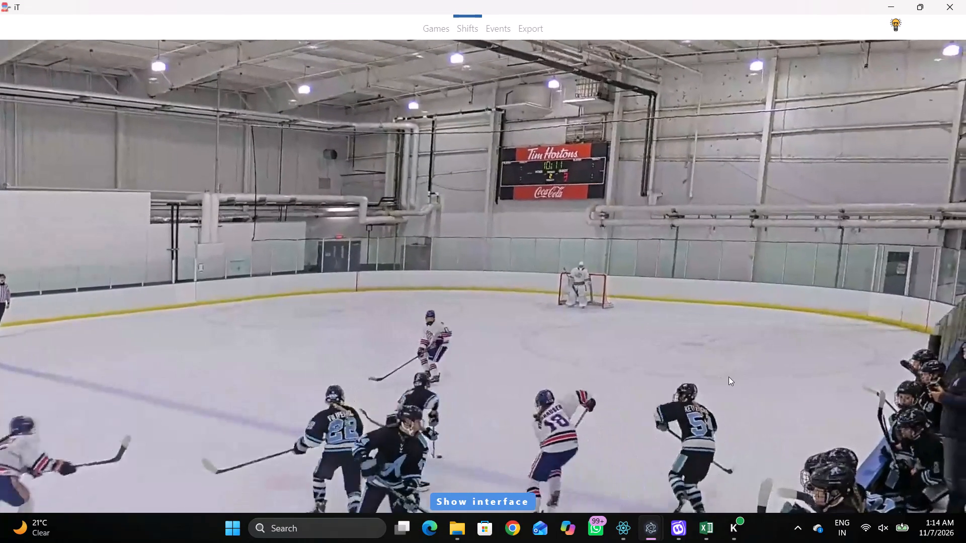
pyautogui.press('space')
pyautogui.press('q')
pyautogui.press('space')
pyautogui.press('space')
pyautogui.press('q')
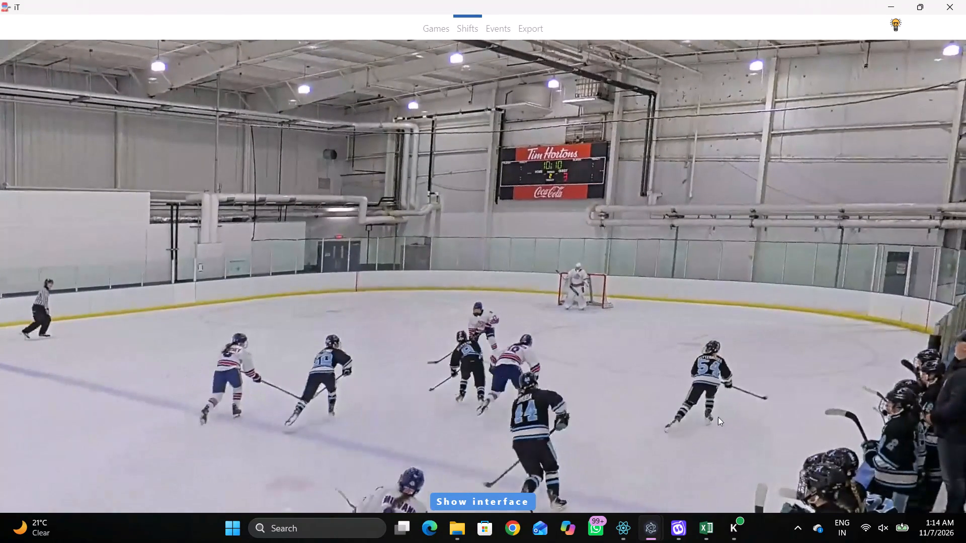
pyautogui.hotkey('shift', 'd')
pyautogui.click(711, 429)
pyautogui.click(871, 411)
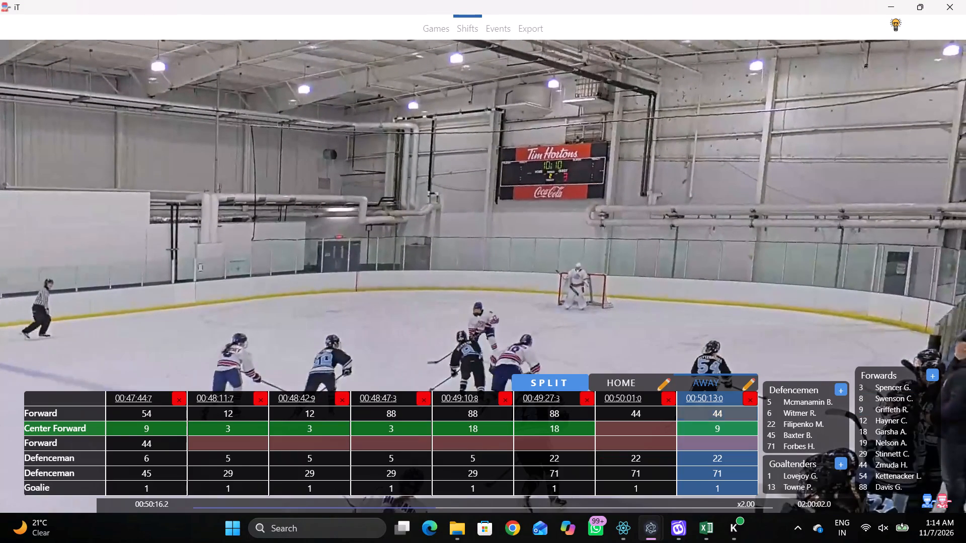
# Set the center forward of the 00:50:01.0 away line to 9.
pyautogui.moveTo(674, 418); pyautogui.dragTo(668, 420)
pyautogui.click(666, 425)
pyautogui.doubleClick(875, 415)
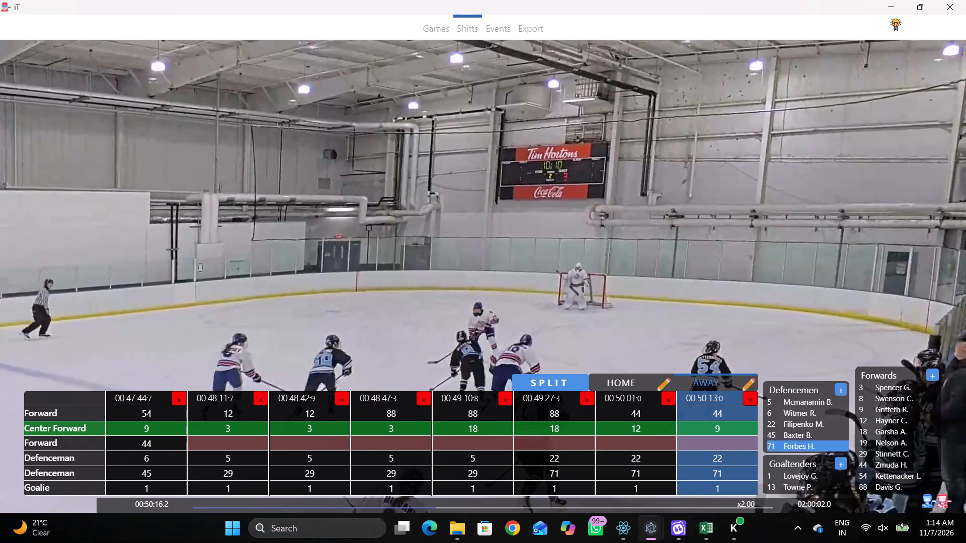
pyautogui.click(635, 435)
pyautogui.click(657, 430)
# Set the third forward of the 00:50:13.0 away line to 54.
pyautogui.click(745, 448)
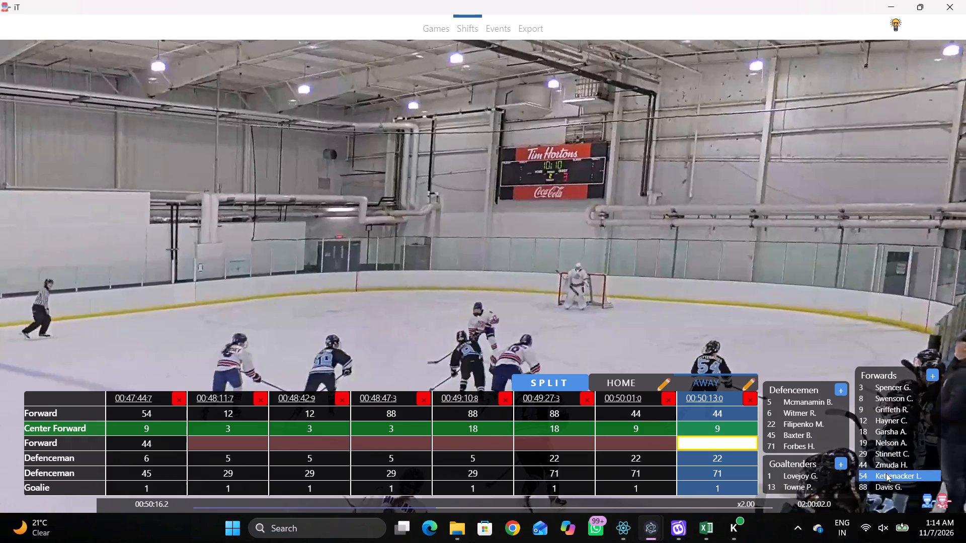
pyautogui.click(877, 479)
# Replay from the 00:50:01.0 line to pinpoint when the third forward joins, and add an away split at 00:50:11.5.
pyautogui.click(648, 411)
pyautogui.click(646, 404)
pyautogui.hotkey('shift', 'd')
pyautogui.press('space')
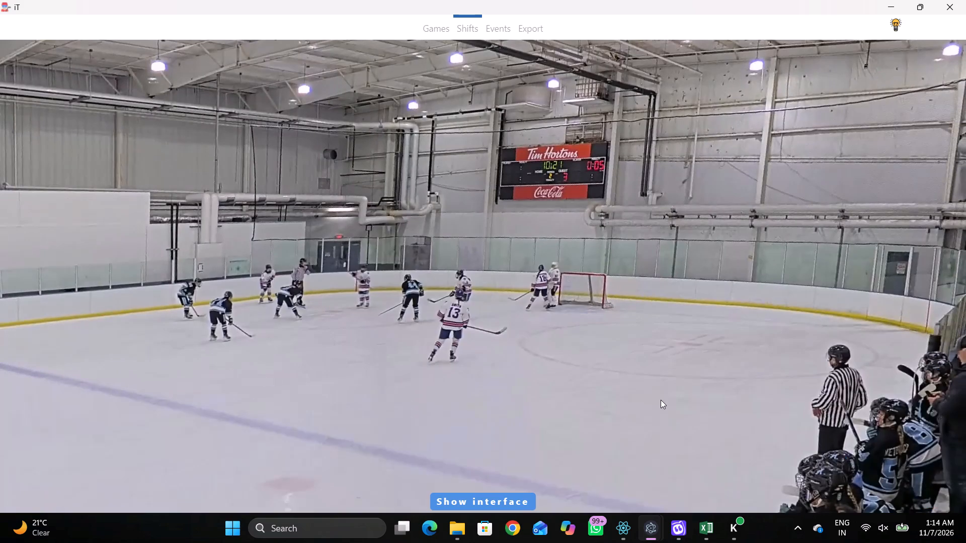
pyautogui.write('vc c')
pyautogui.press('space')
pyautogui.press('space')
pyautogui.press('q')
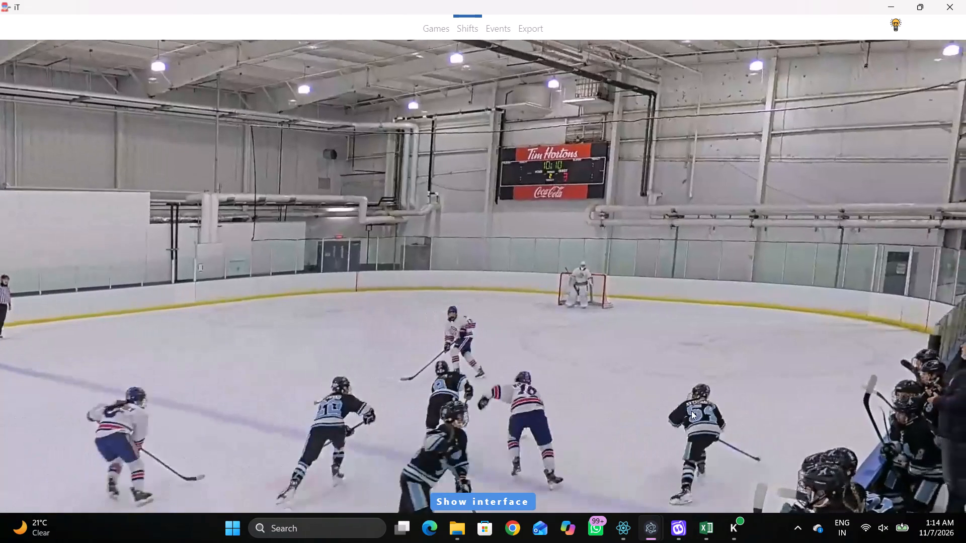
pyautogui.hotkey('shift', 'd')
pyautogui.press('q')
pyautogui.press('q')
pyautogui.press('q')
pyautogui.press('q')
pyautogui.press('q')
pyautogui.press('q')
pyautogui.press('q')
pyautogui.press('q')
pyautogui.press('q')
pyautogui.press('q')
pyautogui.press('q')
pyautogui.press('q')
pyautogui.press('q')
pyautogui.press('q')
pyautogui.press('q')
pyautogui.press('q')
pyautogui.press('q')
pyautogui.press('q')
pyautogui.press('q')
pyautogui.press('q')
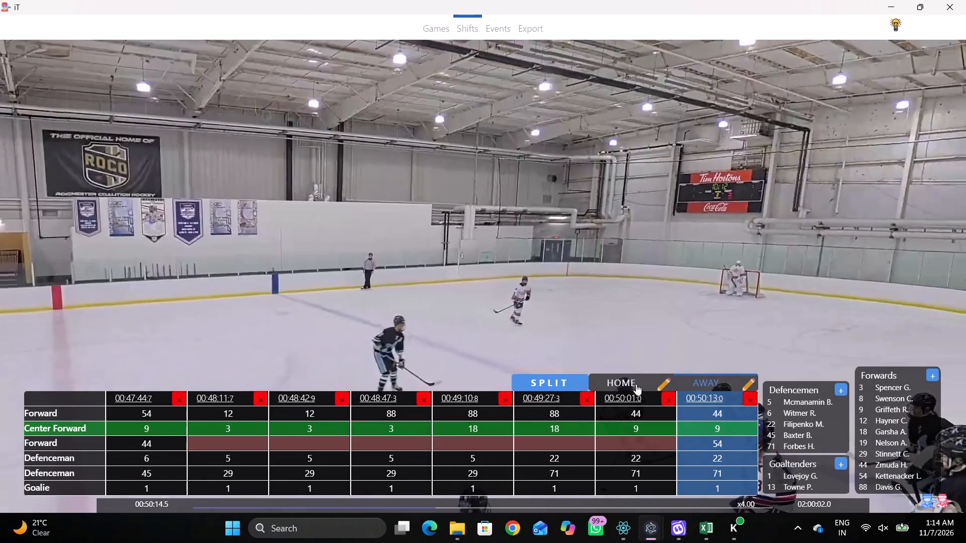
pyautogui.press('q')
pyautogui.press('q')
pyautogui.press('q')
pyautogui.press('q')
pyautogui.press('q')
pyautogui.press('q')
pyautogui.press('q')
pyautogui.press('q')
pyautogui.press('q')
pyautogui.press('q')
pyautogui.press('q')
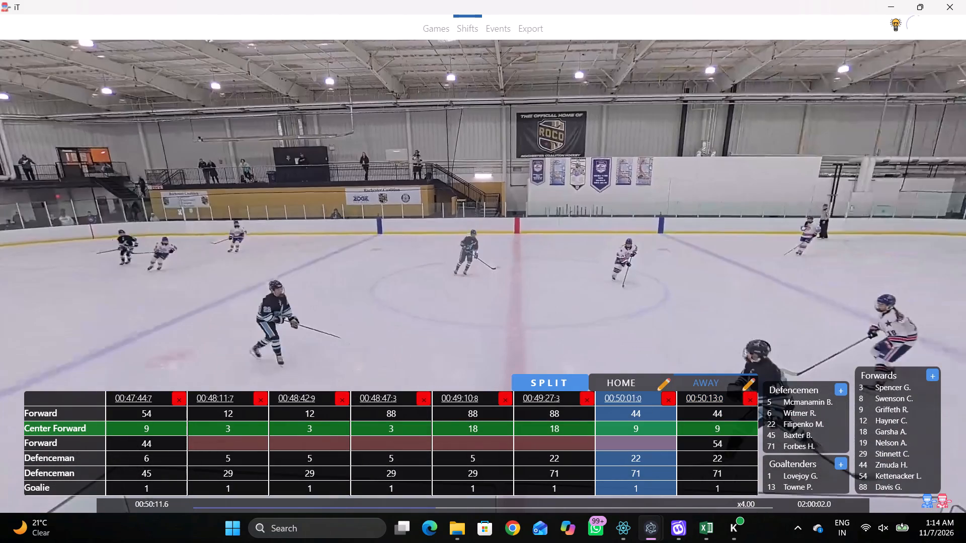
pyautogui.hotkey('shift', 's')
pyautogui.hotkey('shift', 'd')
pyautogui.hotkey('shift', 'd')
# Set the third forward of the 00:50:11.5 away line to 54.
pyautogui.keyDown('shift'); pyautogui.click(636, 443); pyautogui.keyUp('shift')
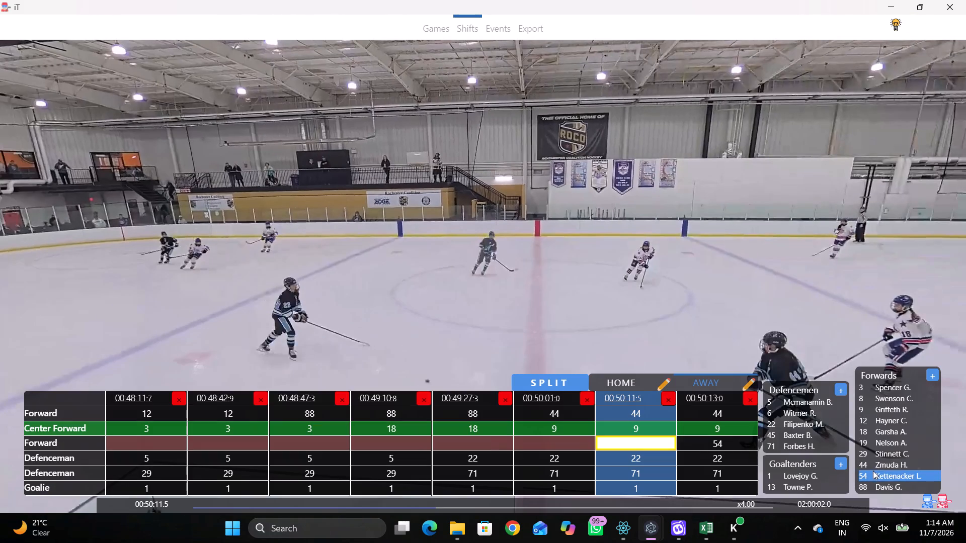
pyautogui.click(873, 471)
pyautogui.hotkey('shift', 'd')
# Skim on from 00:50:11.5 to the next face-off and add an away split at 00:50:35.7.
pyautogui.press('space')
pyautogui.write('c vv')
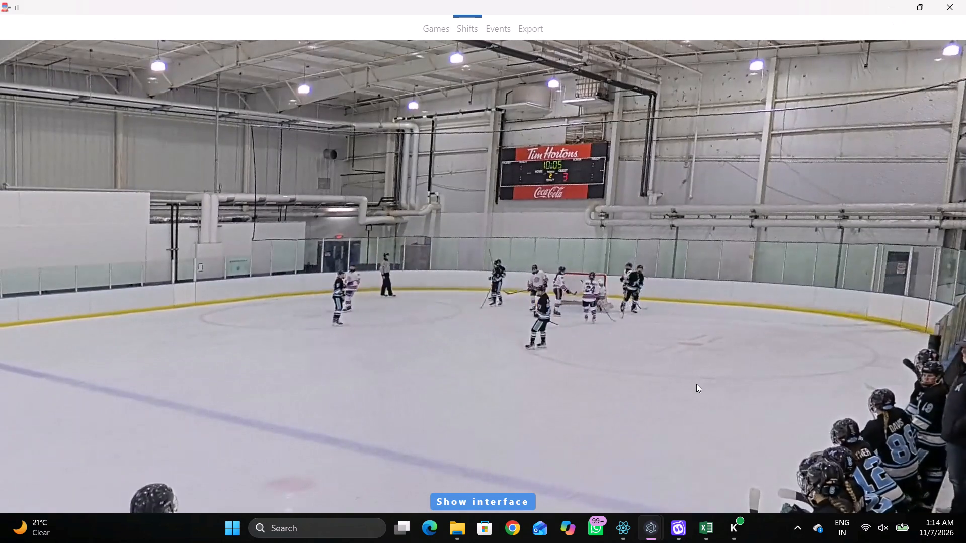
pyautogui.write('c')
pyautogui.press('space')
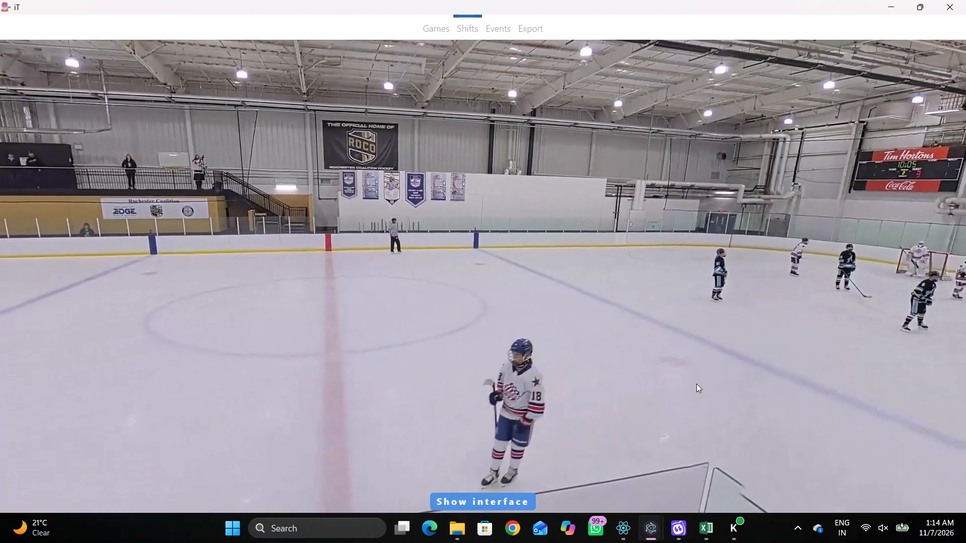
pyautogui.press('space')
pyautogui.write('SD c')
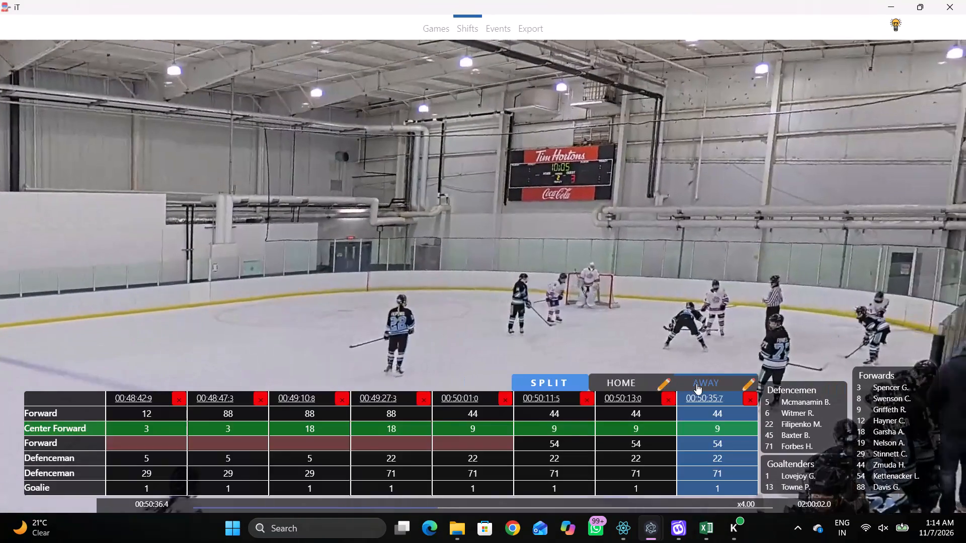
# Skim on from 00:50:35.7 to the next defence change and add an away split at 00:51:14.6.
pyautogui.press('space')
pyautogui.hotkey('shift', 'd')
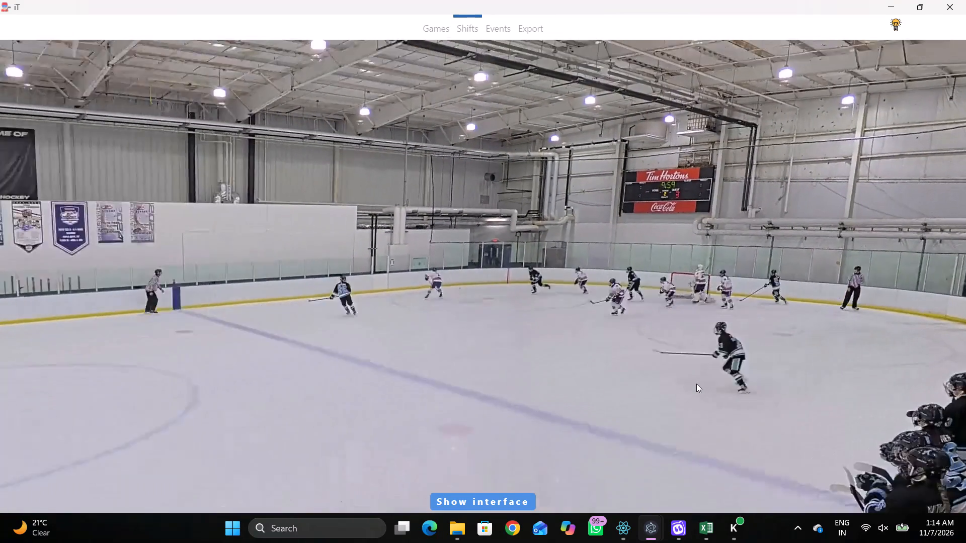
pyautogui.write('c')
pyautogui.press('space')
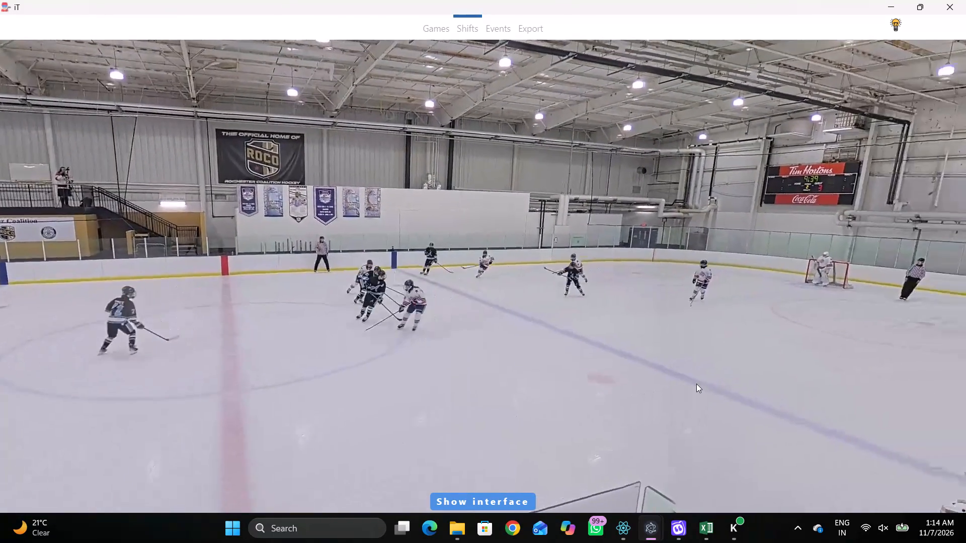
pyautogui.press('space')
pyautogui.press('space')
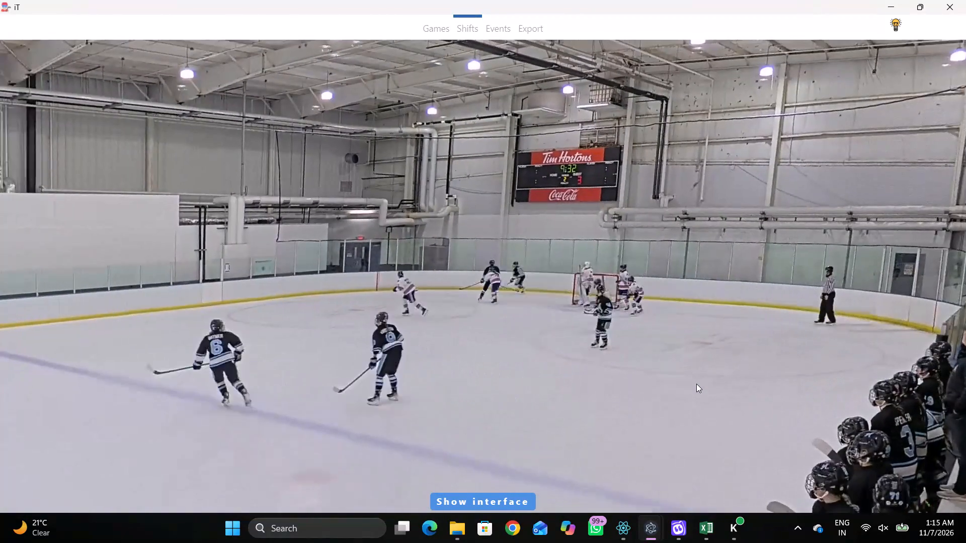
pyautogui.press('space')
pyautogui.write('q')
pyautogui.write('SD')
# Step back through the footage around 00:51:14.6 to identify the change, and set that away line's second defenceman to 6.
pyautogui.press('q')
pyautogui.press('q')
pyautogui.press('q')
pyautogui.press('q')
pyautogui.press('q')
pyautogui.press('q')
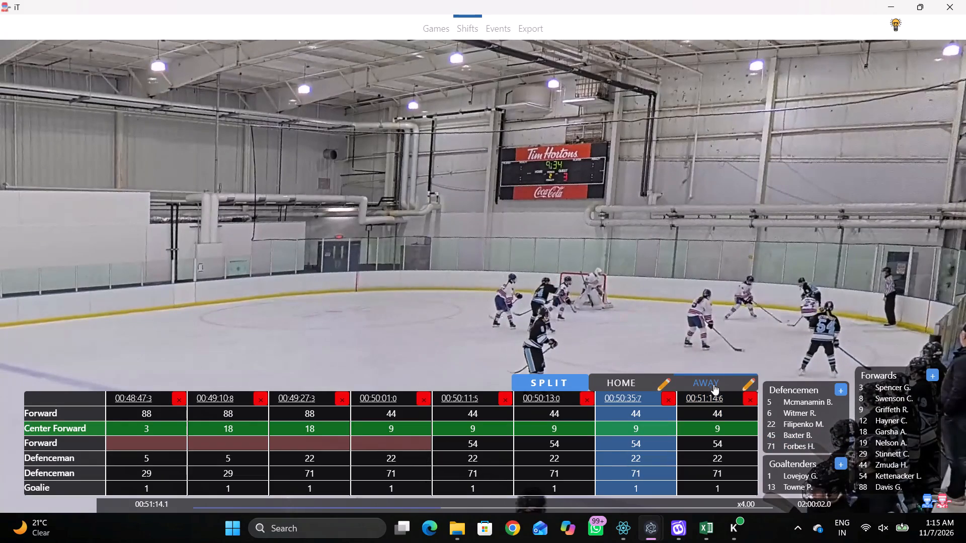
pyautogui.press('q')
pyautogui.press('q')
pyautogui.press('q')
pyautogui.press('q')
pyautogui.press('q')
pyautogui.press('q')
pyautogui.press('q')
pyautogui.press('q')
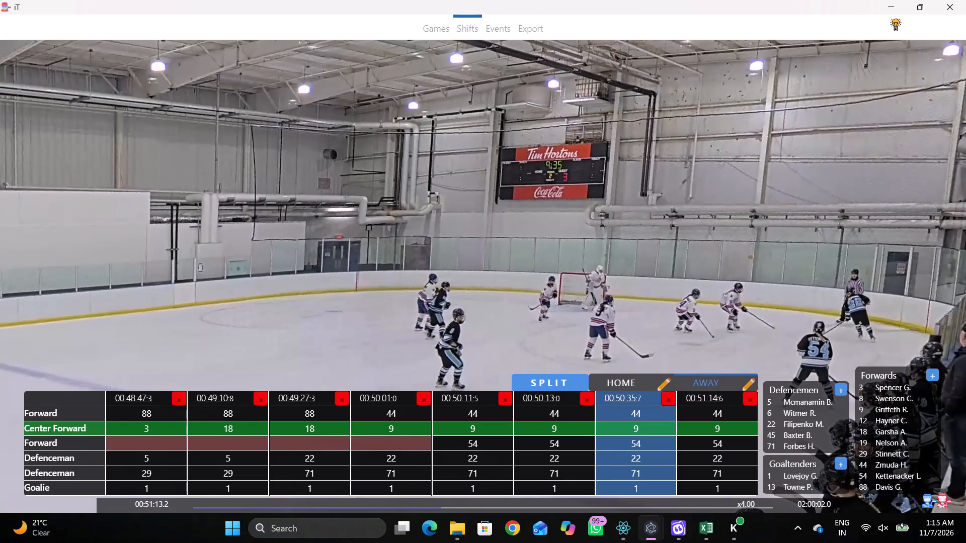
pyautogui.click(721, 469)
pyautogui.click(764, 403)
pyautogui.click(797, 411)
# Skim on through the stoppage of play and add away splits at 00:51:29.5 and 00:51:36.8.
pyautogui.hotkey('shift', 'd')
pyautogui.press('space')
pyautogui.write('v')
pyautogui.press('space')
pyautogui.press('space')
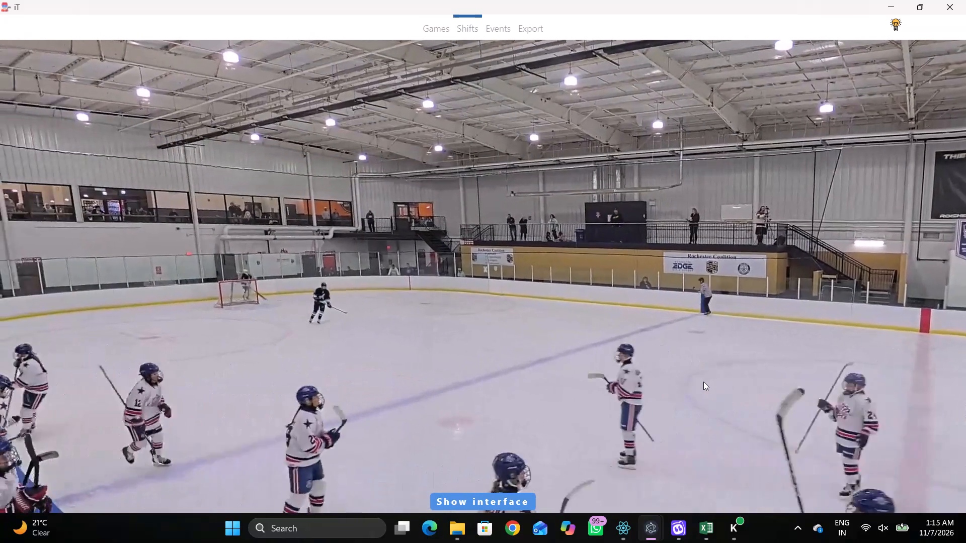
pyautogui.press('space')
pyautogui.write('SDD c SD')
# Set the first defenceman of the 00:51:36.8 away line to 5.
pyautogui.click(733, 458)
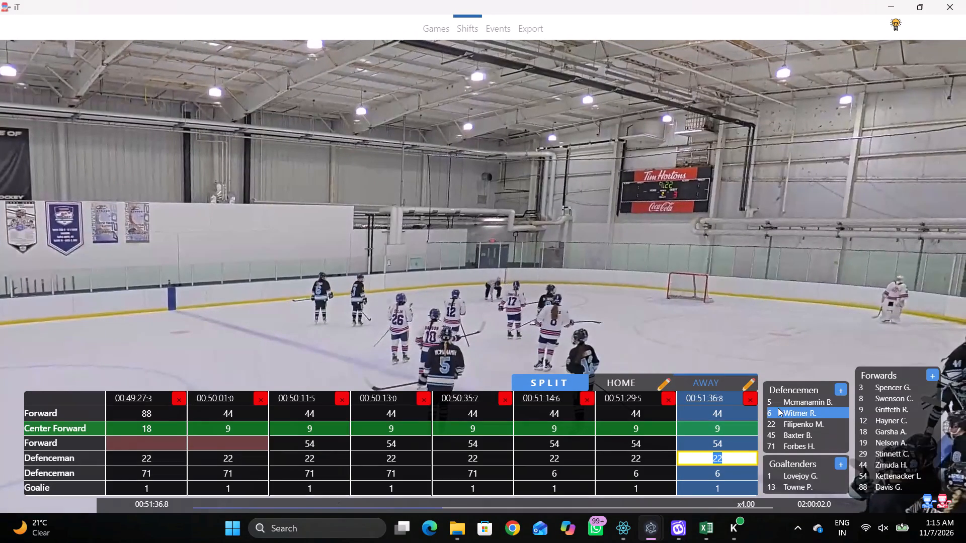
pyautogui.click(777, 399)
# Play on to the face-off to read the jerseys, and set the 00:51:36.8 away forwards to 12, centre 3 and 8.
pyautogui.hotkey('shift', 'd')
pyautogui.press('space')
pyautogui.press('space')
pyautogui.press('space')
pyautogui.press('space')
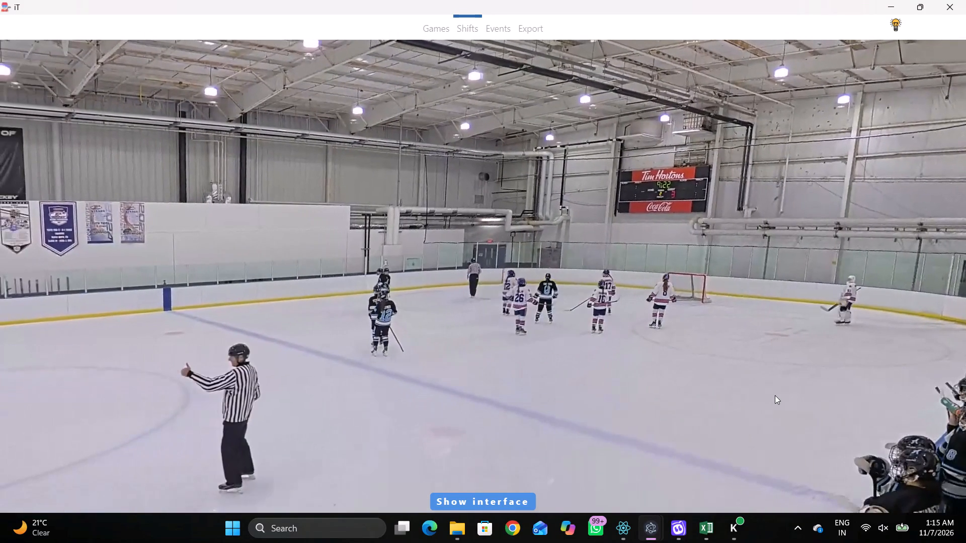
pyautogui.press('space')
pyautogui.press('space')
pyautogui.hotkey('shift', 'd')
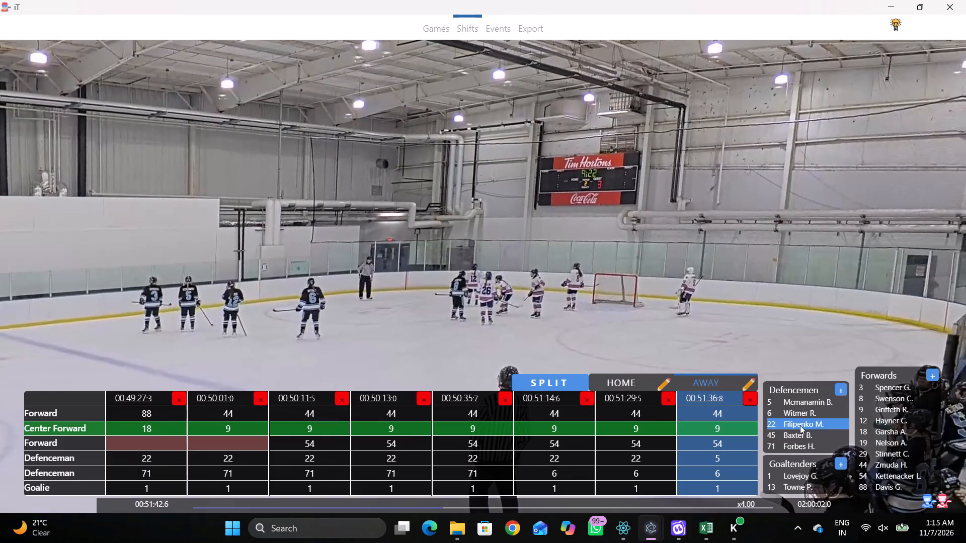
pyautogui.press('space')
pyautogui.press('space')
pyautogui.press('space')
pyautogui.press('space')
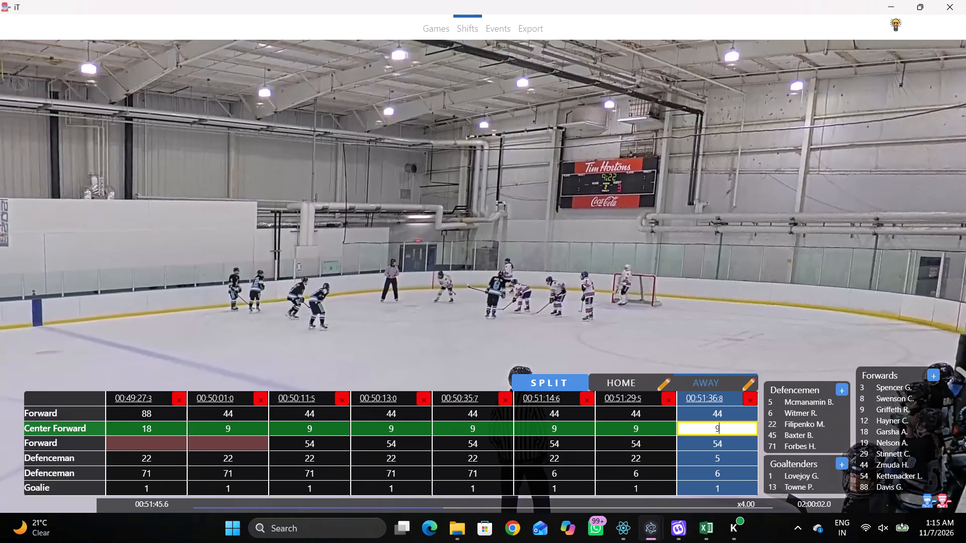
pyautogui.click(728, 429)
pyautogui.click(888, 386)
pyautogui.click(740, 410)
pyautogui.press('1')
pyautogui.press('2')
pyautogui.click(728, 441)
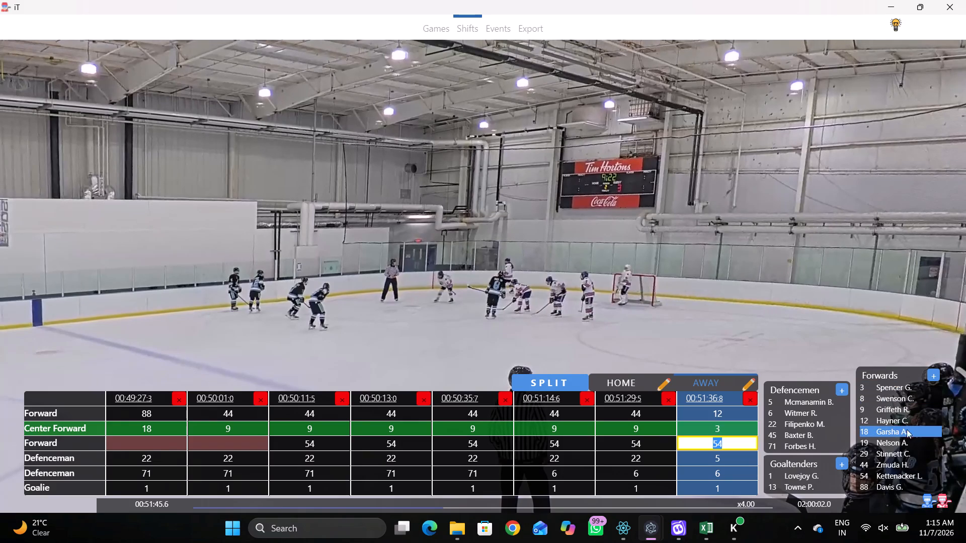
pyautogui.click(871, 398)
# Add an away split at the 00:51:45.6 face-off.
pyautogui.hotkey('shift', 's')
pyautogui.hotkey('shift', 'd')
pyautogui.write('DD')
# Skim on from 00:51:45.6 to the next defence change and add an away split at 00:52:11.8.
pyautogui.write('c c c')
pyautogui.press('space')
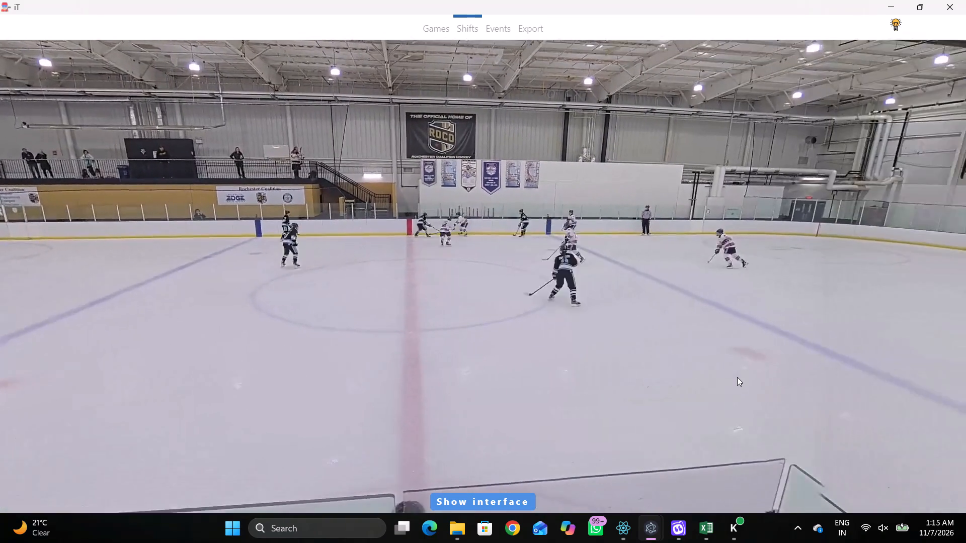
pyautogui.press('space')
pyautogui.write('SDD qqqqq')
# Check the footage around 00:52:11.8 and set the second defenceman of that away line to 22.
pyautogui.press('q')
pyautogui.press('q')
pyautogui.hotkey('shift', 'd')
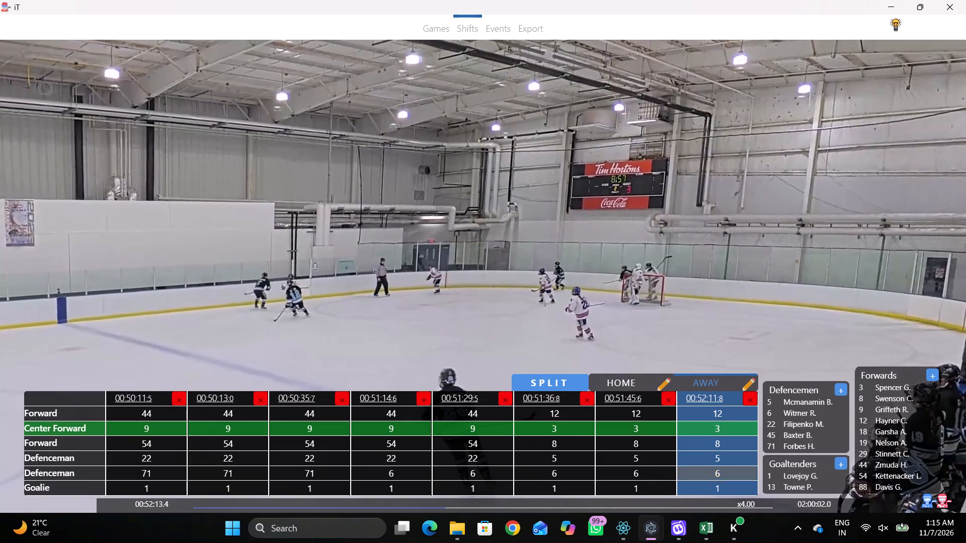
pyautogui.click(735, 471)
pyautogui.press('2')
pyautogui.press('2')
pyautogui.click(694, 263)
# Skim on from the 00:52:11.8 line through the stoppage to the new lineup, and add an away split at 00:52:47.5.
pyautogui.hotkey('shift', 'd')
pyautogui.press('space')
pyautogui.write('v')
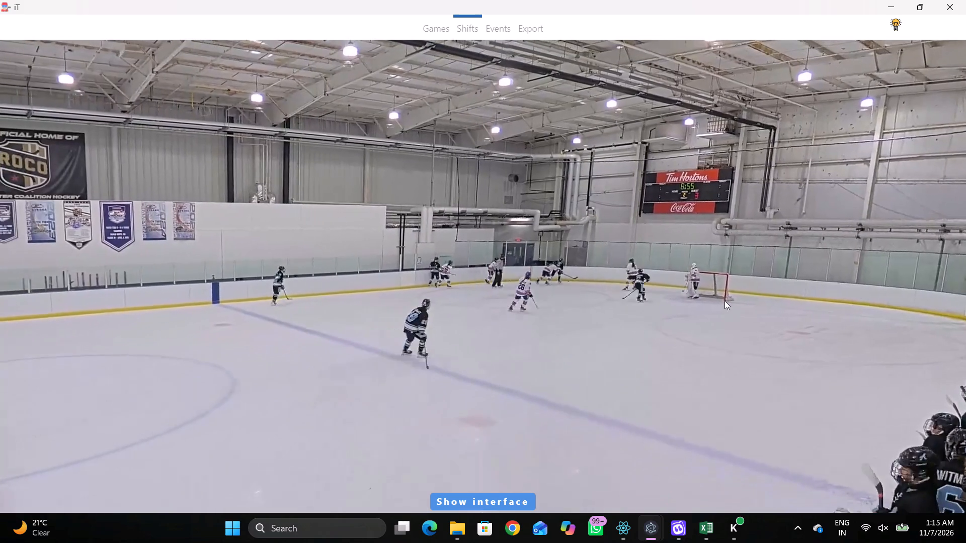
pyautogui.press('space')
pyautogui.press('space')
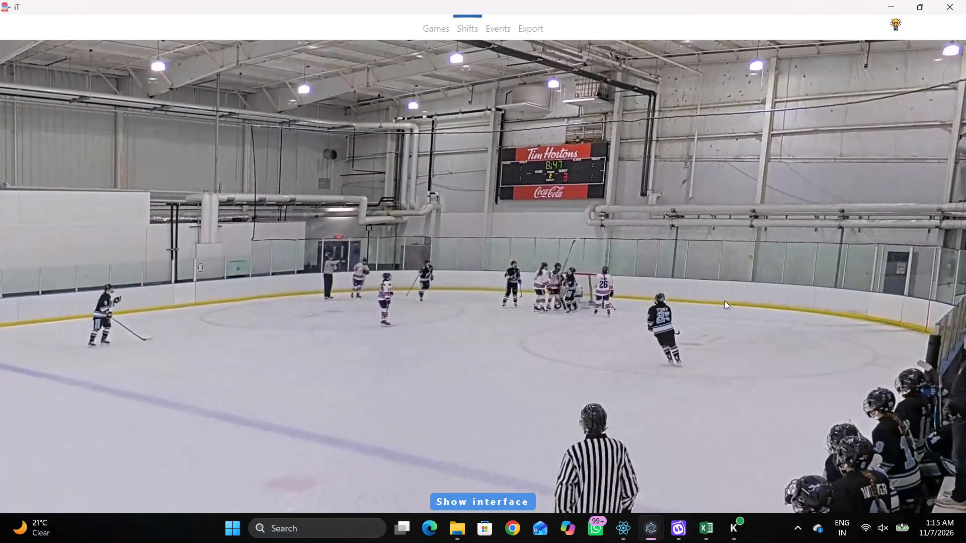
pyautogui.write('c')
pyautogui.press('space')
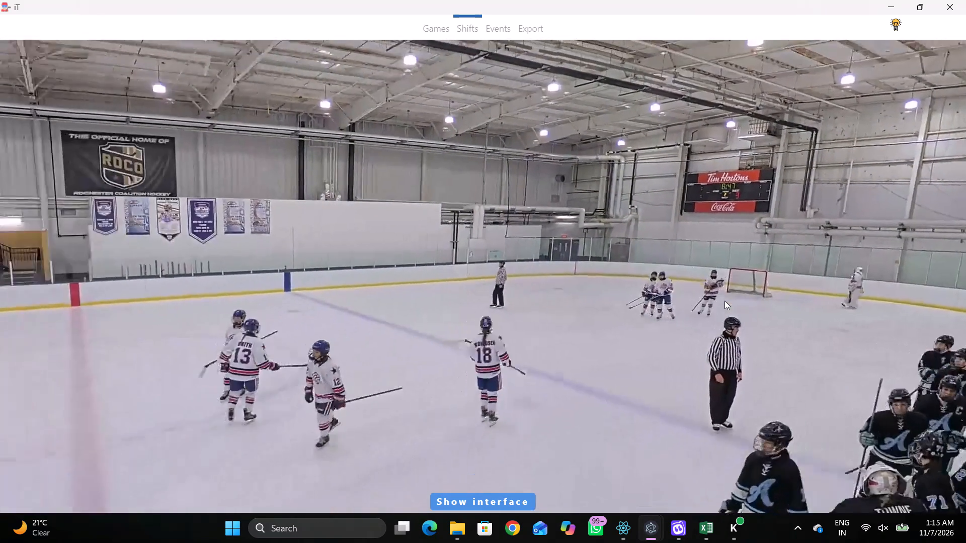
pyautogui.write('c')
pyautogui.press('space')
pyautogui.press('space')
pyautogui.press('space')
pyautogui.press('space')
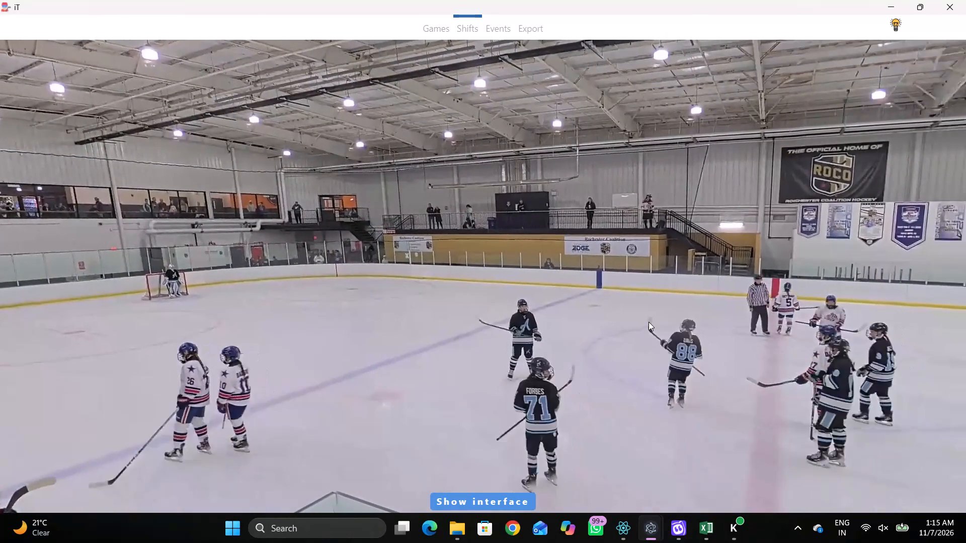
pyautogui.press('space')
pyautogui.press('space')
pyautogui.hotkey('shift', 's')
pyautogui.hotkey('shift', 'd')
# Clear the first forward, third forward and first defenceman of the 00:52:47.5 away line.
pyautogui.moveTo(728, 460); pyautogui.dragTo(710, 457)
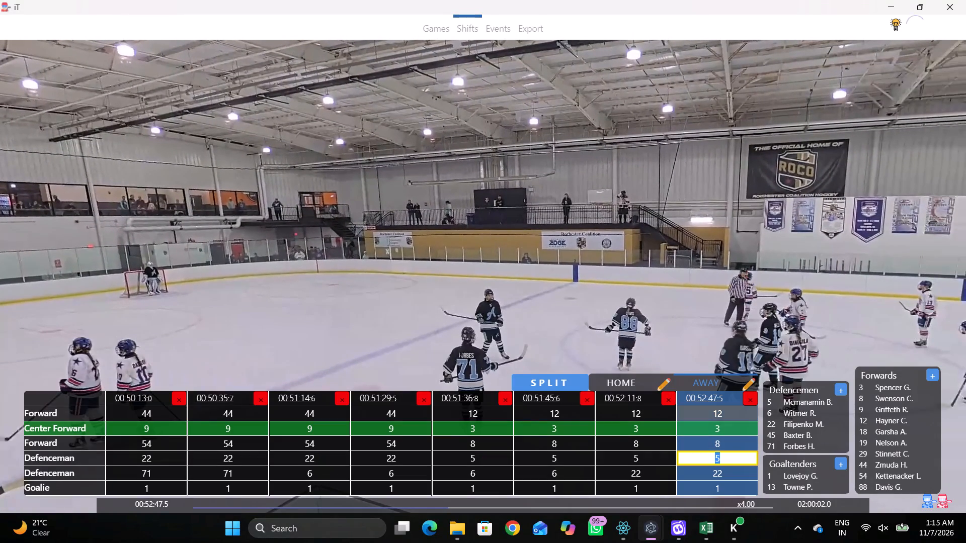
pyautogui.click(722, 407)
pyautogui.press('BackSpace')
pyautogui.press('Tab')
pyautogui.press('Tab')
pyautogui.press('Delete')
pyautogui.press('Delete')
pyautogui.press('Tab')
pyautogui.press('Delete')
pyautogui.press('Tab')
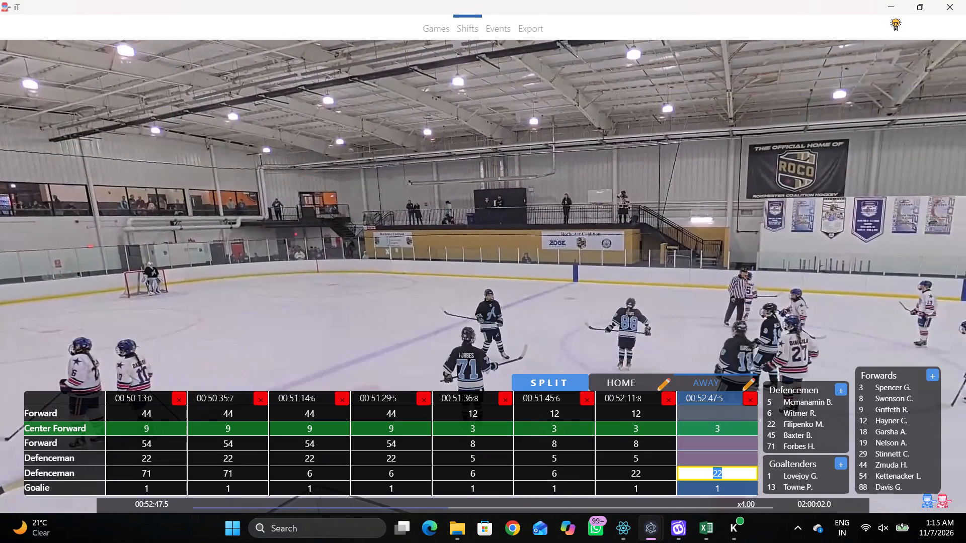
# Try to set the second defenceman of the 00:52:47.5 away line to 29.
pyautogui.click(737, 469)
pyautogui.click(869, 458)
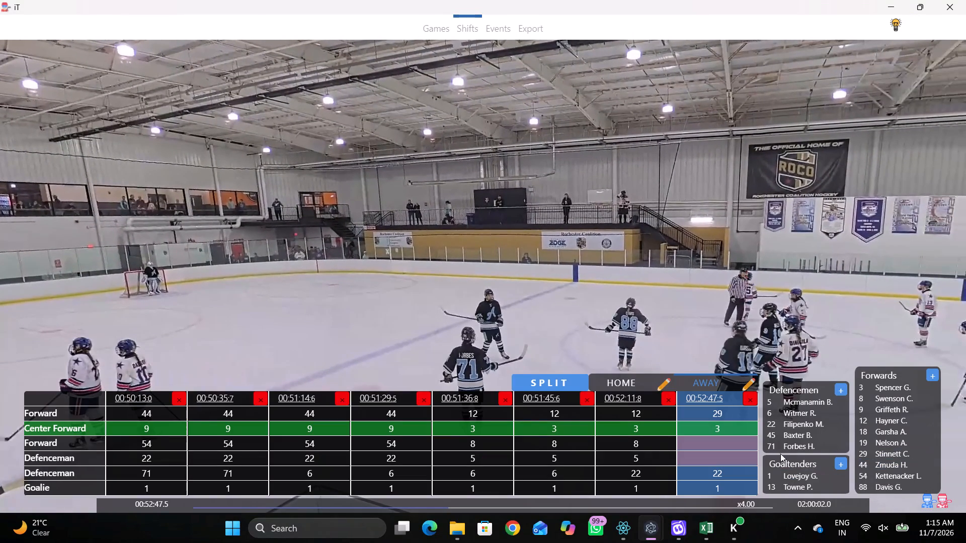
# Set the first defenceman of the 00:52:47.5 away line to 71.
pyautogui.click(748, 458)
pyautogui.click(795, 448)
# Clear the first forward and centre of the 00:52:47.5 away line and set its second defenceman to 29.
pyautogui.click(723, 467)
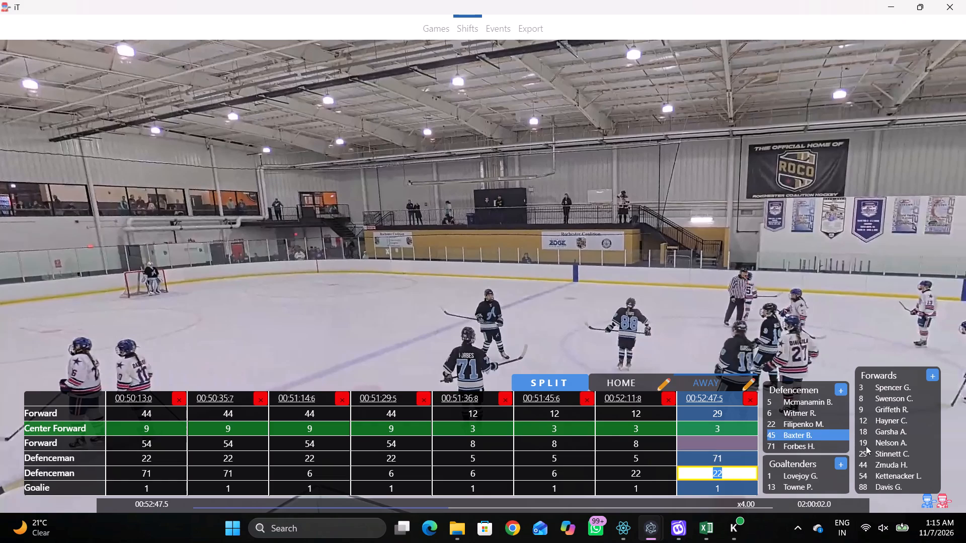
pyautogui.click(865, 452)
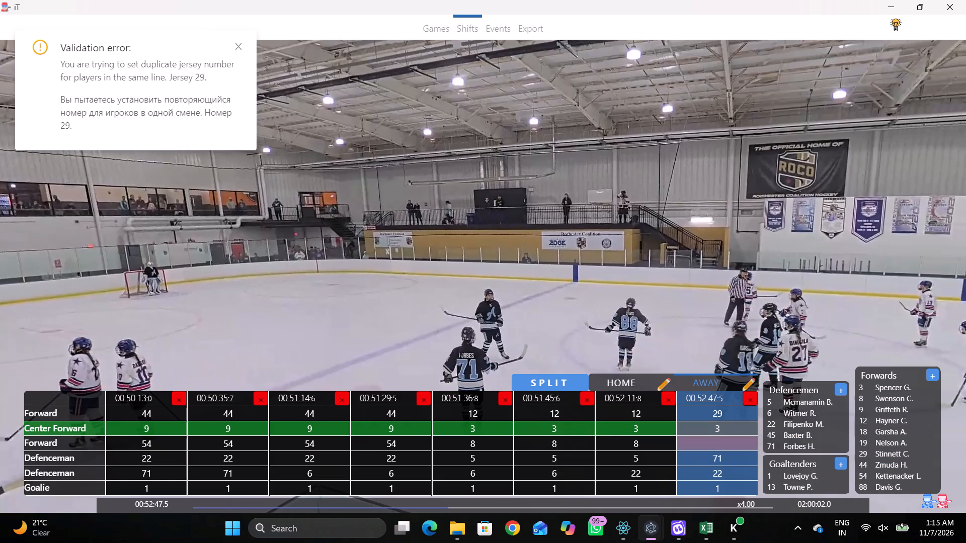
pyautogui.click(726, 420)
pyautogui.click(726, 419)
pyautogui.press('BackSpace')
pyautogui.press('Tab')
pyautogui.press('BackSpace')
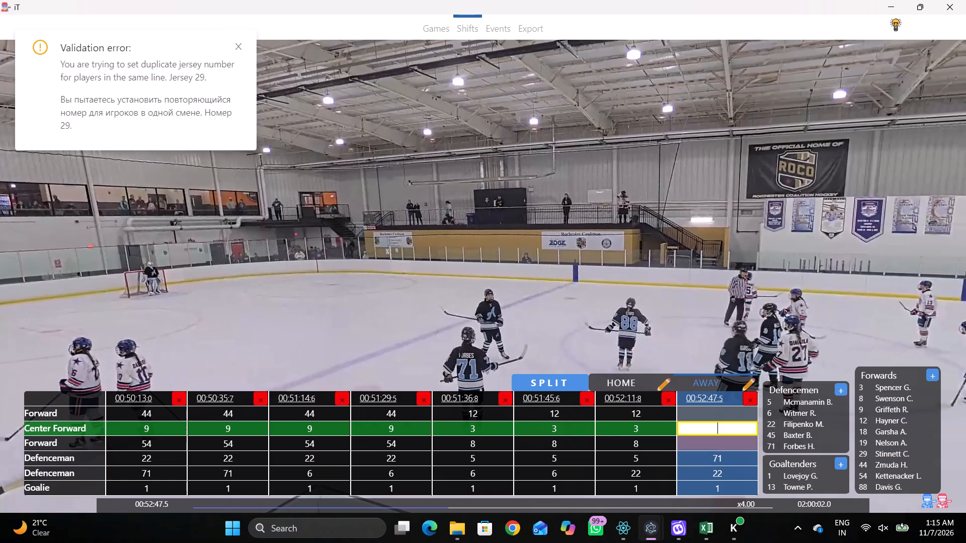
pyautogui.press('Tab')
pyautogui.press('BackSpace')
pyautogui.press('Tab')
pyautogui.press('Tab')
pyautogui.press('BackSpace')
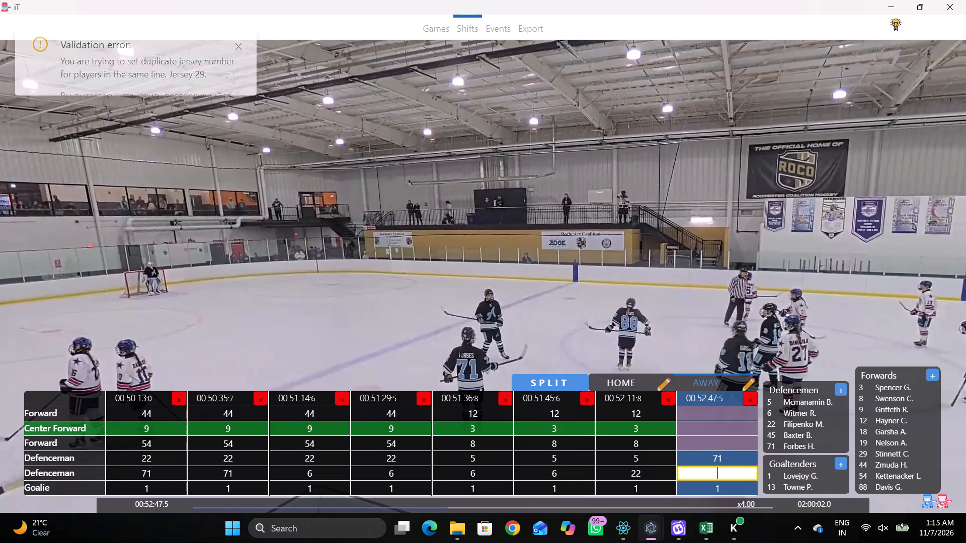
pyautogui.click(728, 472)
pyautogui.click(876, 454)
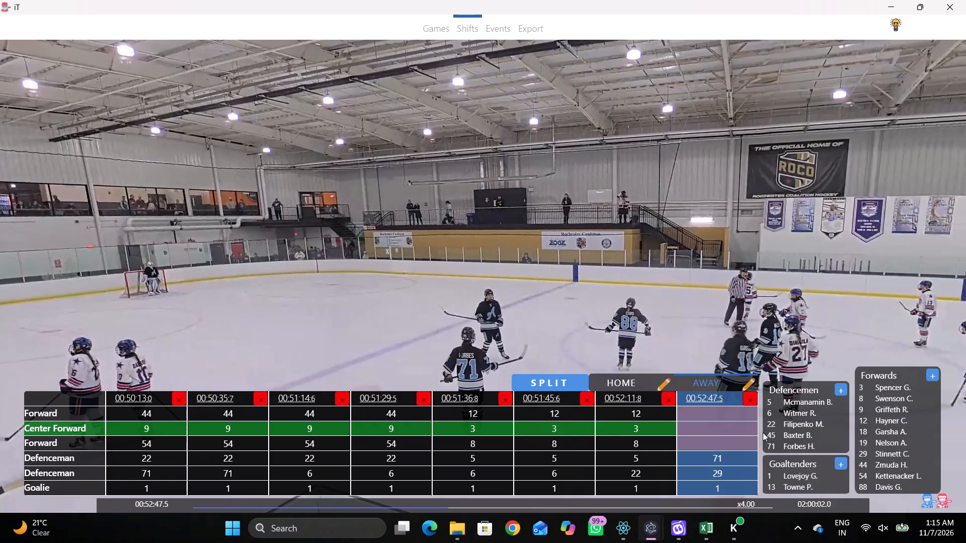
# Set the first forward of the 00:52:47.5 away line to 88.
pyautogui.click(762, 432)
pyautogui.click(719, 421)
pyautogui.click(718, 403)
pyautogui.click(756, 412)
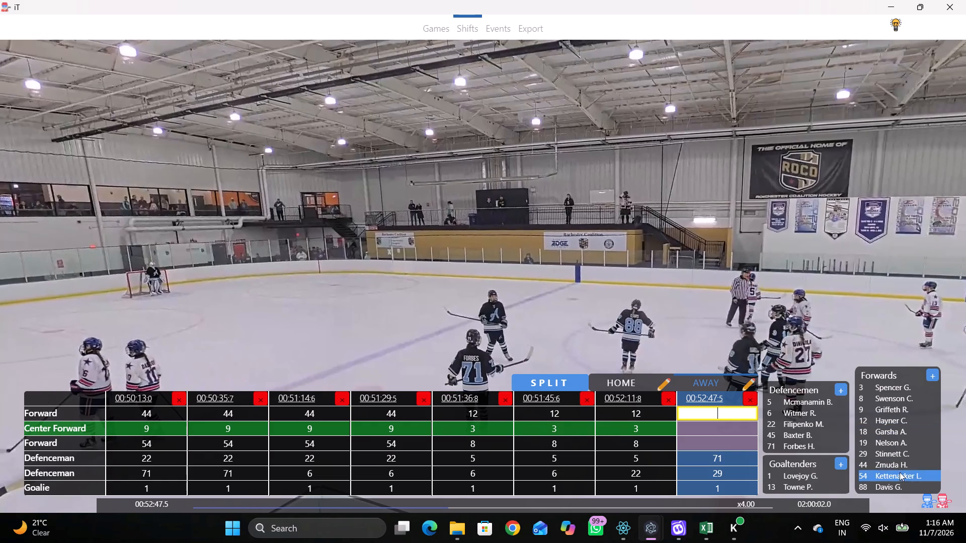
pyautogui.click(887, 482)
# Play on to the centre-ice face-off and set the 00:52:47.5 away line's centre forward to 19 and third forward to 18.
pyautogui.hotkey('shift', 'd')
pyautogui.press('space')
pyautogui.press('space')
pyautogui.press('space')
pyautogui.press('space')
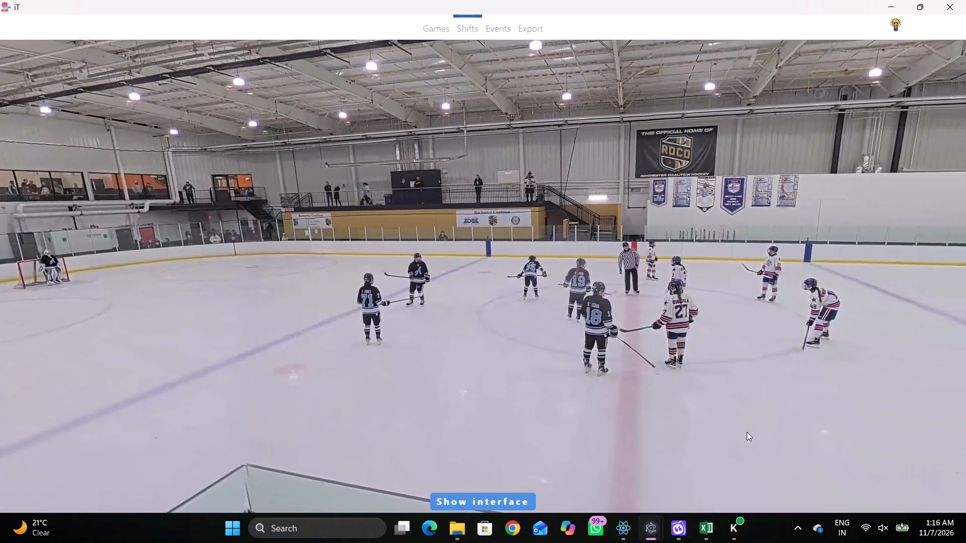
pyautogui.hotkey('shift', 'd')
pyautogui.click(718, 435)
pyautogui.moveTo(743, 426); pyautogui.dragTo(738, 426)
pyautogui.click(913, 443)
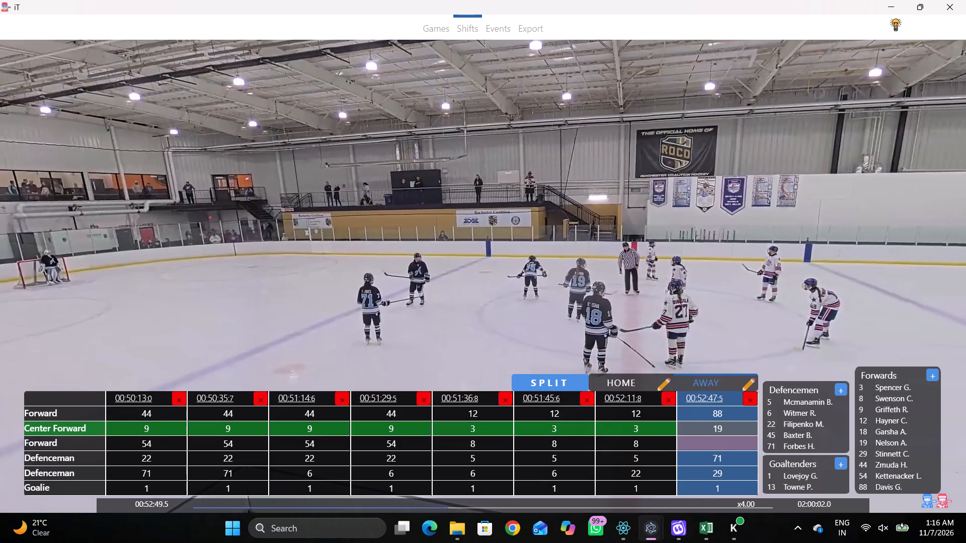
pyautogui.click(743, 437)
pyautogui.click(872, 431)
# Add an away split at the 00:52:49.5 face-off.
pyautogui.hotkey('shift', 's')
pyautogui.hotkey('shift', 'd')
pyautogui.write('DD')
# Skim on from 00:52:49.5 to the next defence change and add an away split at 00:53:26.2.
pyautogui.press('space')
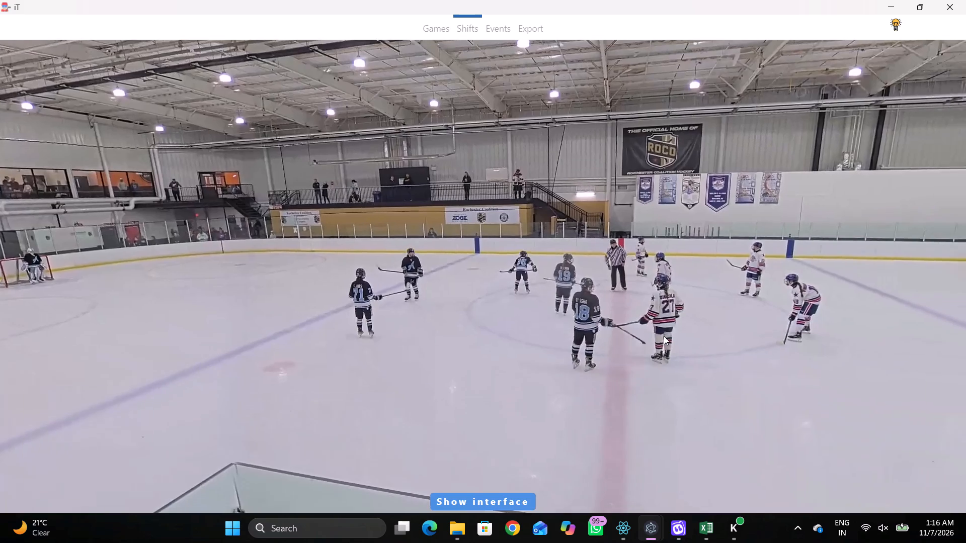
pyautogui.write('c')
pyautogui.press('space')
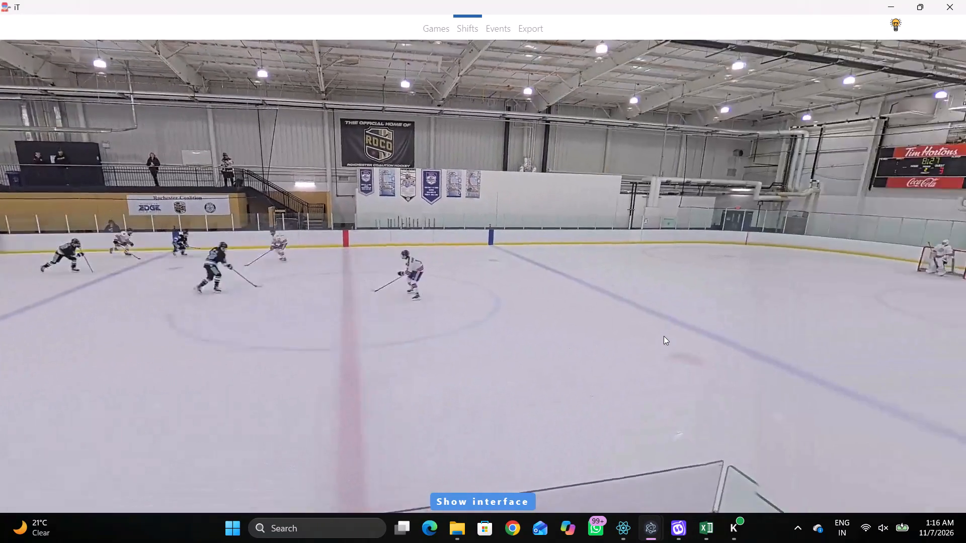
pyautogui.press('space')
pyautogui.press('space')
pyautogui.press('space')
pyautogui.press('space')
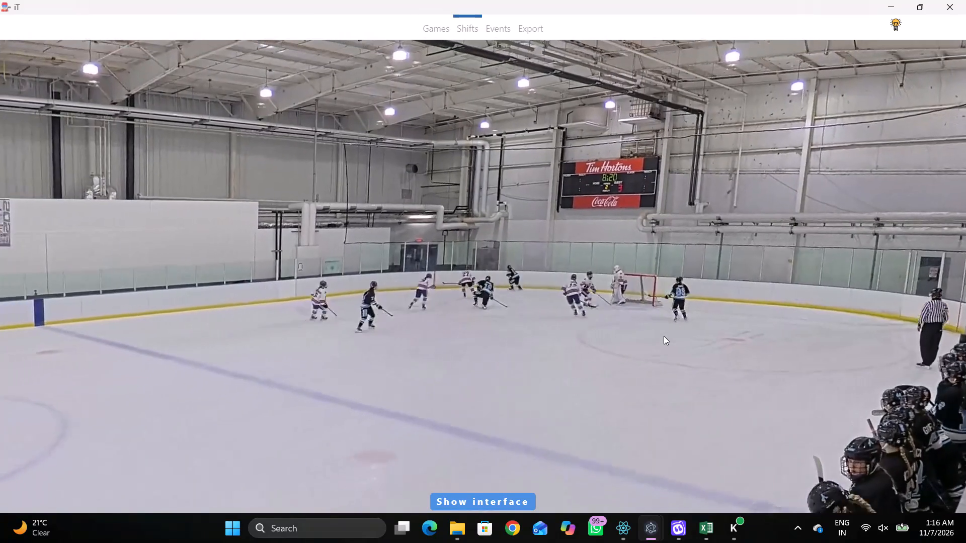
pyautogui.press('space')
pyautogui.write('q')
pyautogui.write('qSDDD')
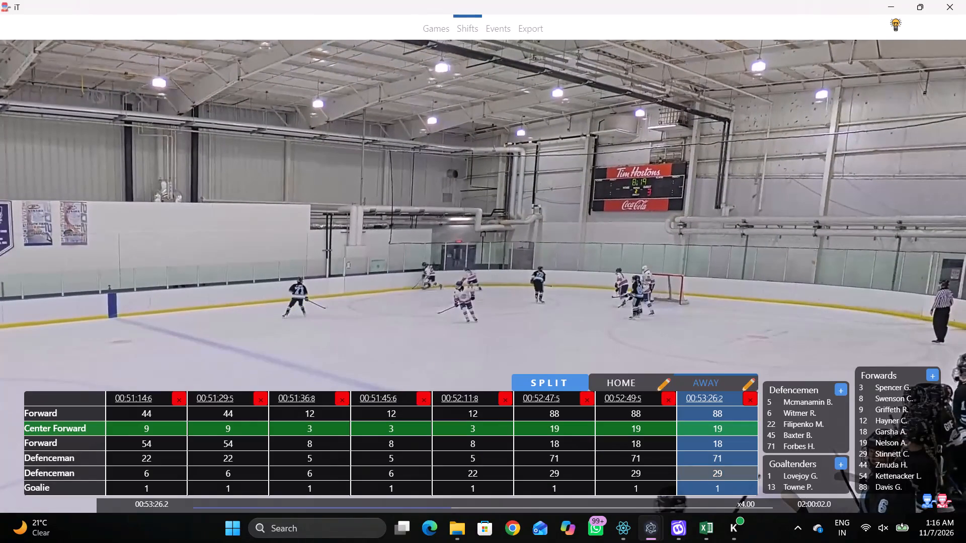
# Set the second defenceman of the 00:53:26.2 away line to 22.
pyautogui.click(728, 475)
pyautogui.press('2')
pyautogui.press('2')
pyautogui.click(710, 270)
# Skim on from 00:53:26.2 to the next stoppage and add an away split at 00:53:53.3.
pyautogui.hotkey('shift', 'd')
pyautogui.press('space')
pyautogui.write('v')
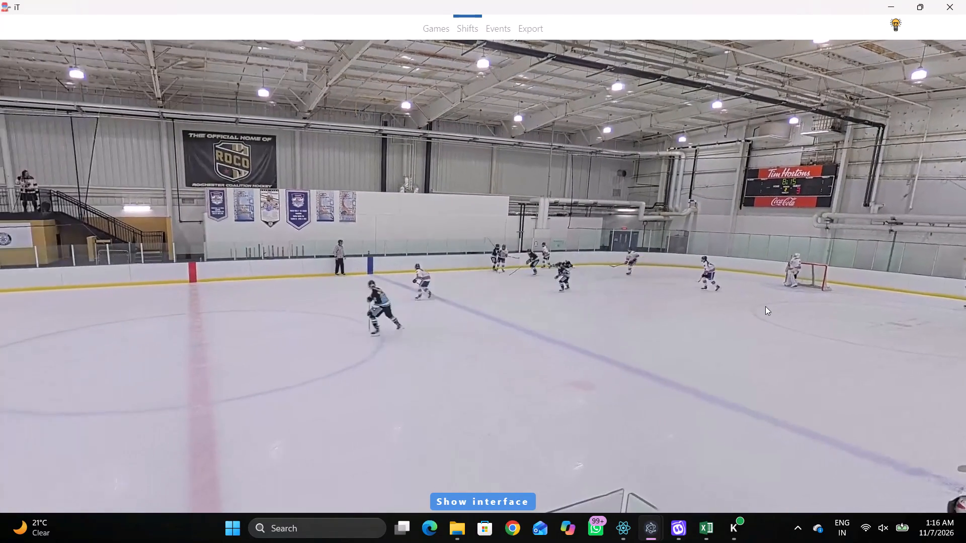
pyautogui.write('c')
pyautogui.press('space')
pyautogui.write('c c qq')
pyautogui.hotkey('shift', 's')
pyautogui.hotkey('shift', 'd')
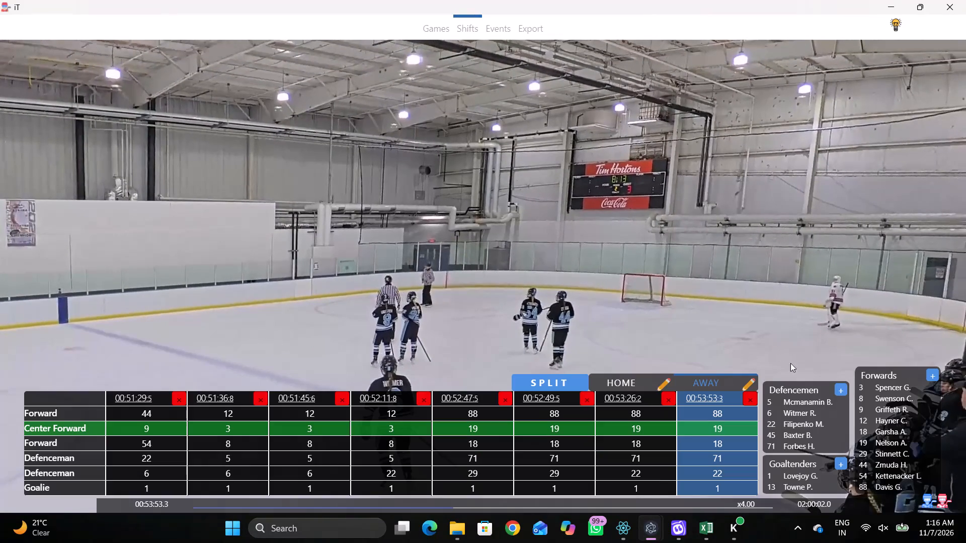
# Clear all three forwards and both defencemen from the 00:53:53.3 away line.
pyautogui.click(718, 408)
pyautogui.press('BackSpace')
pyautogui.press('BackSpace')
pyautogui.press('Tab')
pyautogui.press('BackSpace')
pyautogui.press('Tab')
pyautogui.press('BackSpace')
pyautogui.press('Tab')
pyautogui.press('BackSpace')
pyautogui.press('Tab')
pyautogui.press('BackSpace')
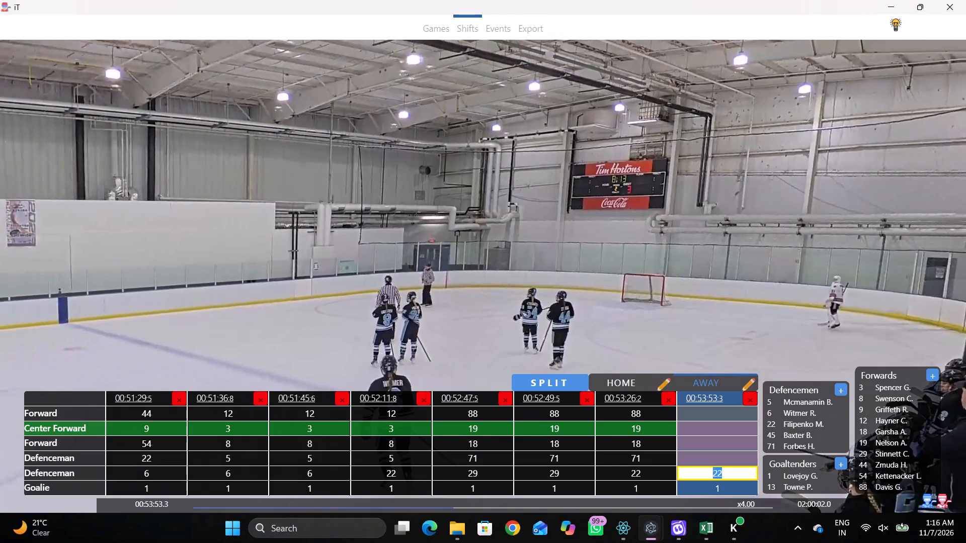
pyautogui.press('BackSpace')
# Fill the 00:53:53.3 away line's centre forward with 9 and its two other forwards with 44 and 54.
pyautogui.click(725, 431)
pyautogui.click(894, 402)
pyautogui.click(885, 407)
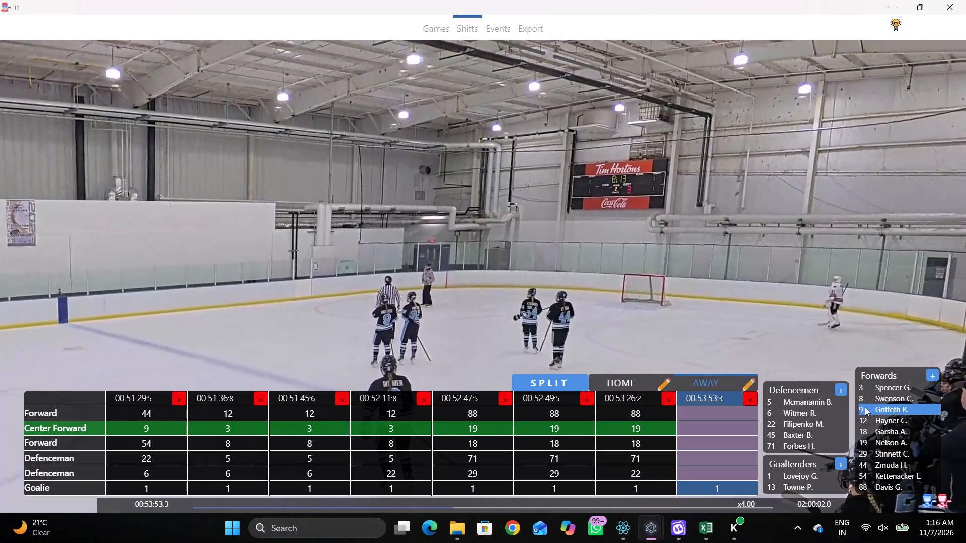
pyautogui.click(735, 414)
pyautogui.click(870, 466)
pyautogui.click(746, 452)
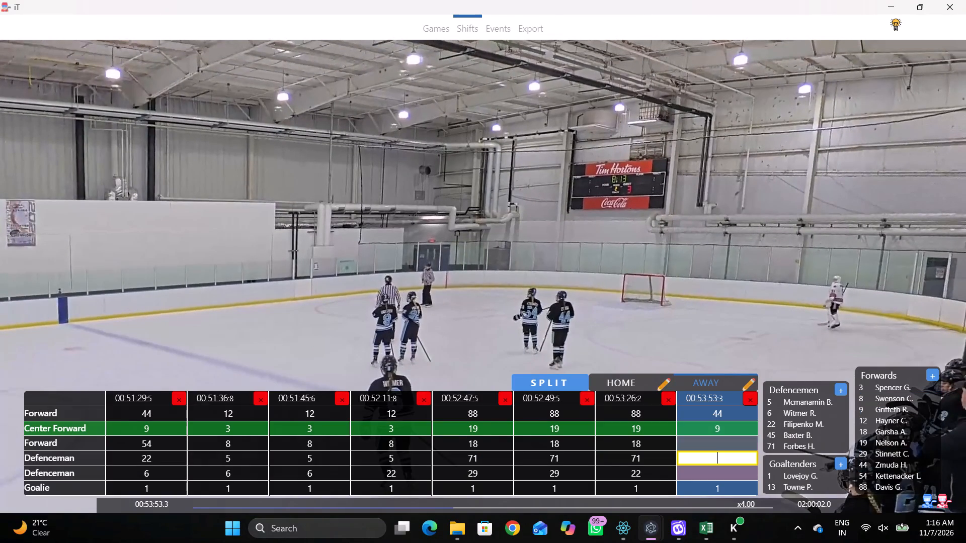
pyautogui.click(740, 448)
pyautogui.click(890, 474)
pyautogui.hotkey('shift', 'd')
pyautogui.hotkey('shift', 'd')
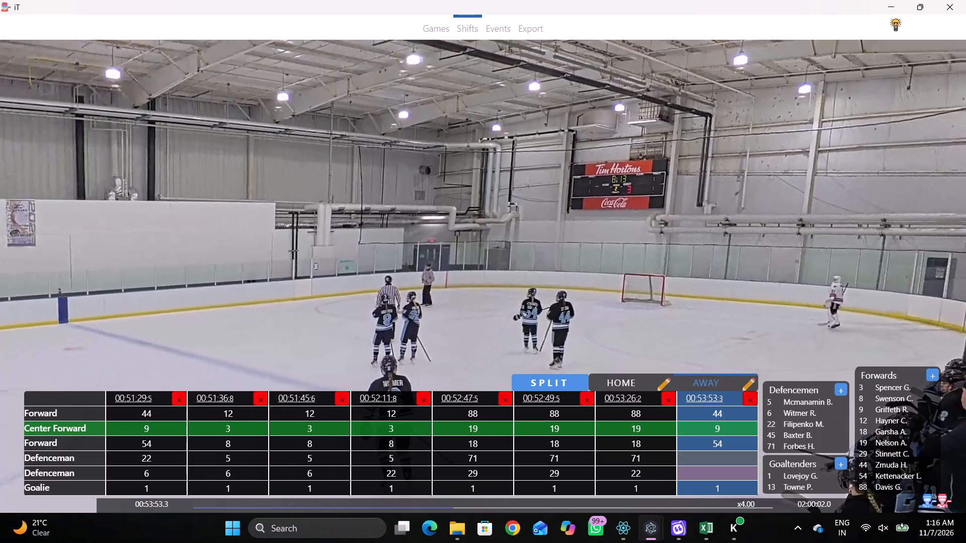
# Identify the defence pair on the video and set the 00:53:53.3 away line's defencemen to 6 and 22.
pyautogui.click(729, 453)
pyautogui.press('space')
pyautogui.press('space')
pyautogui.keyDown('shift'); pyautogui.click(728, 452); pyautogui.keyUp('shift')
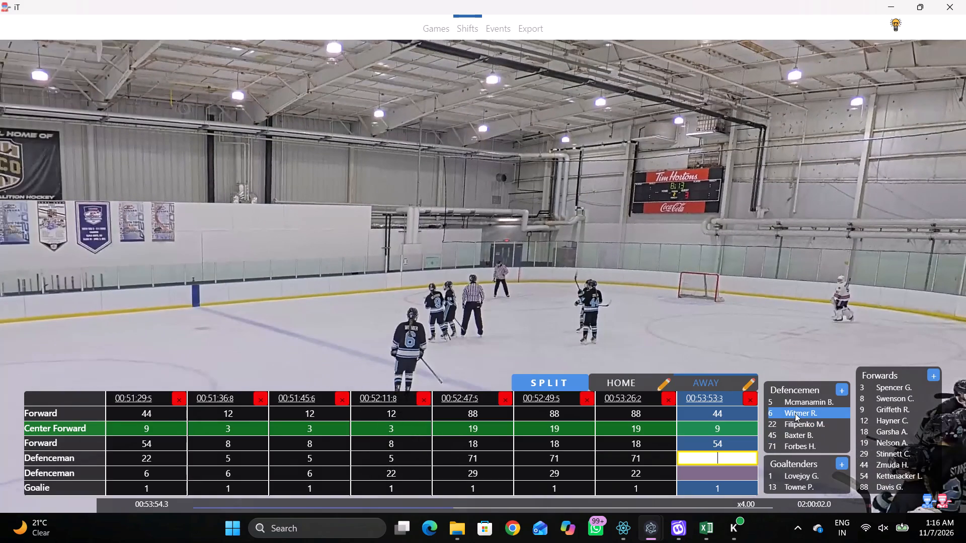
pyautogui.click(794, 413)
pyautogui.hotkey('shift', 'd')
pyautogui.press('space')
pyautogui.press('space')
pyautogui.press('space')
pyautogui.press('space')
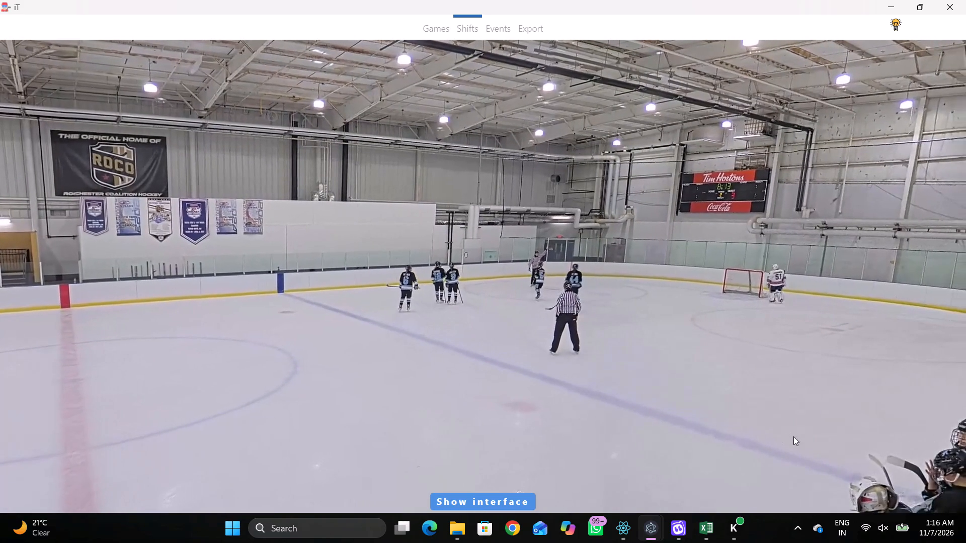
pyautogui.hotkey('shift', 'd')
pyautogui.click(737, 467)
pyautogui.press('2')
pyautogui.press('2')
pyautogui.click(738, 295)
# Play on from 00:53:53.3 and add an away split at 00:54:00.9.
pyautogui.press('space')
pyautogui.press('space')
pyautogui.press('space')
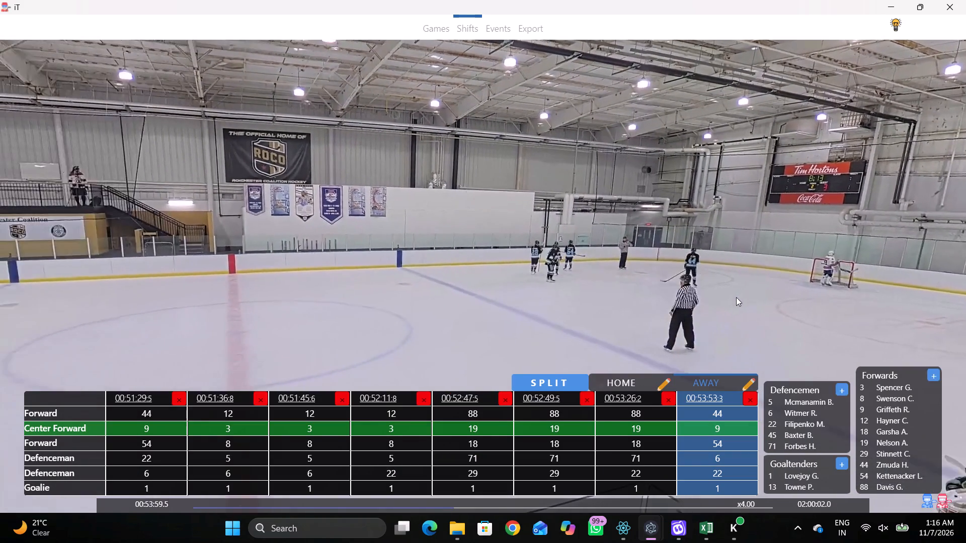
pyautogui.press('space')
pyautogui.hotkey('shift', 's')
# Skim on from 00:54:00.9 to the face-off with new away players and add an away split at 00:55:31.6.
pyautogui.hotkey('shift', 'd')
pyautogui.write('D c c')
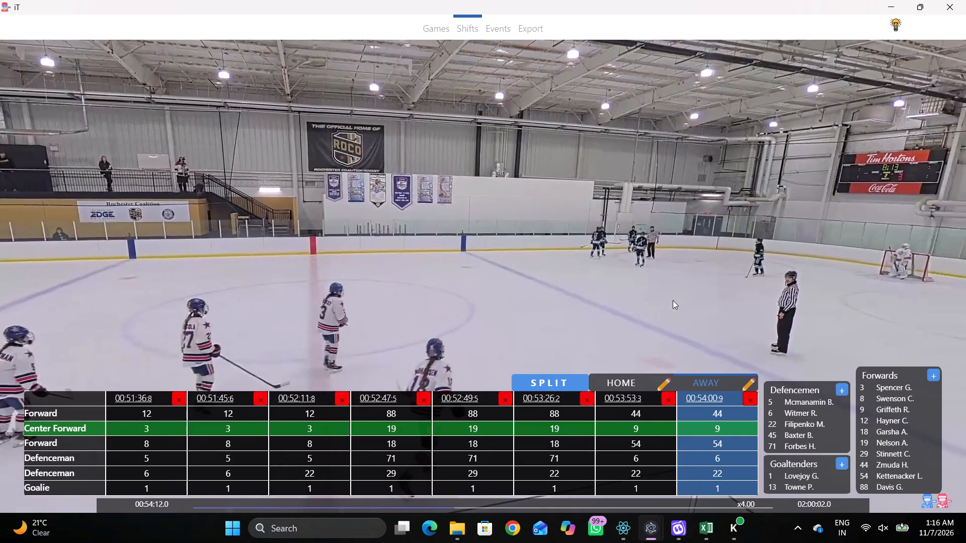
pyautogui.press('space')
pyautogui.press('space')
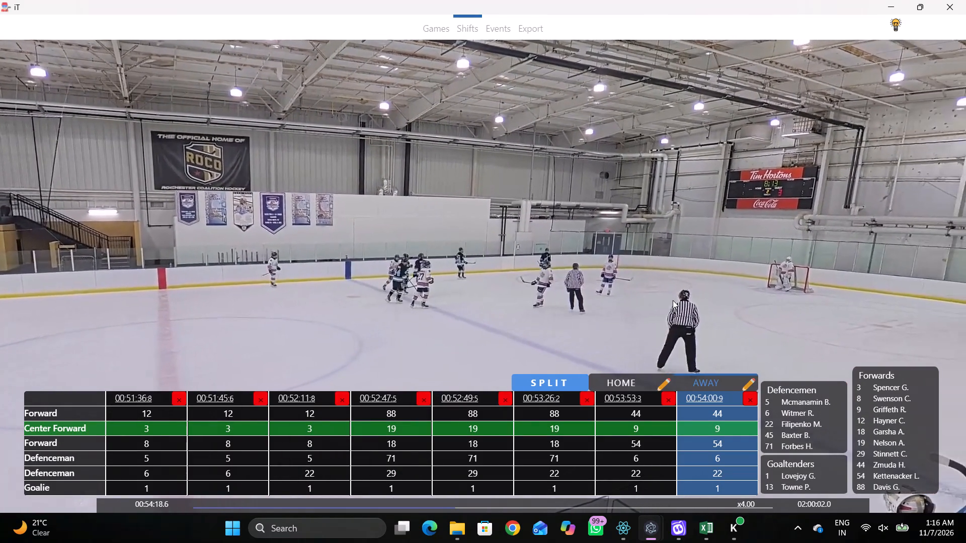
pyautogui.press('space')
pyautogui.press('space')
pyautogui.press('space')
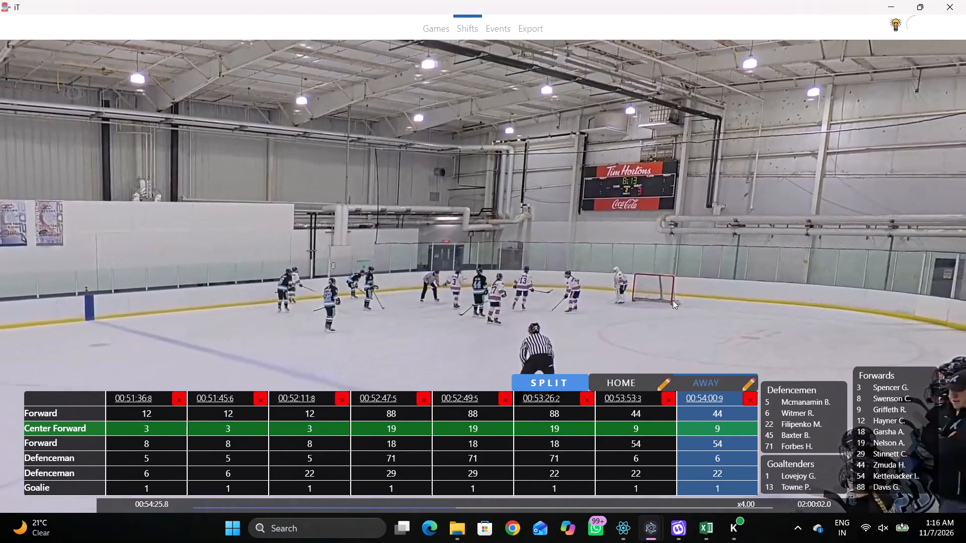
pyautogui.press('space')
pyautogui.write('c c c c c c c Dc c')
pyautogui.press('space')
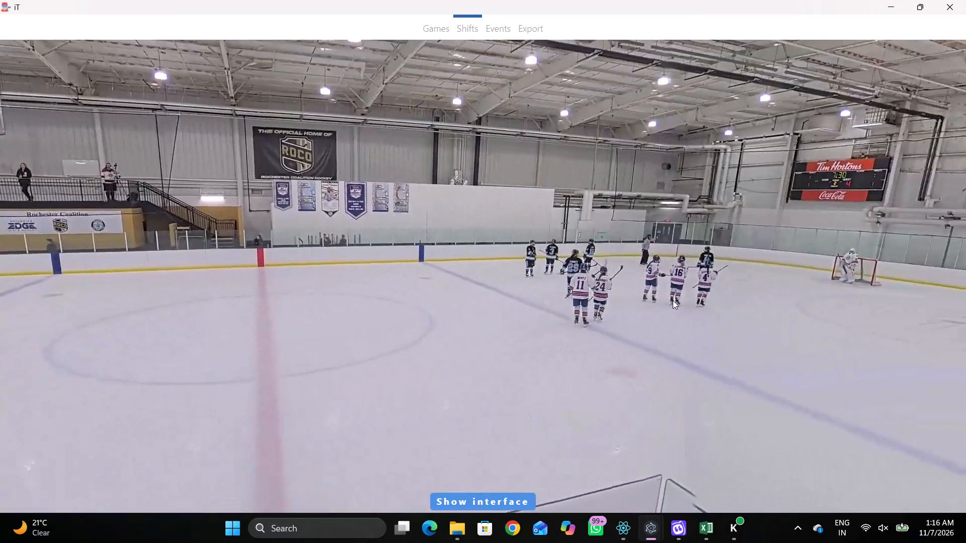
pyautogui.press('space')
pyautogui.press('space')
pyautogui.press('space')
pyautogui.write('SD')
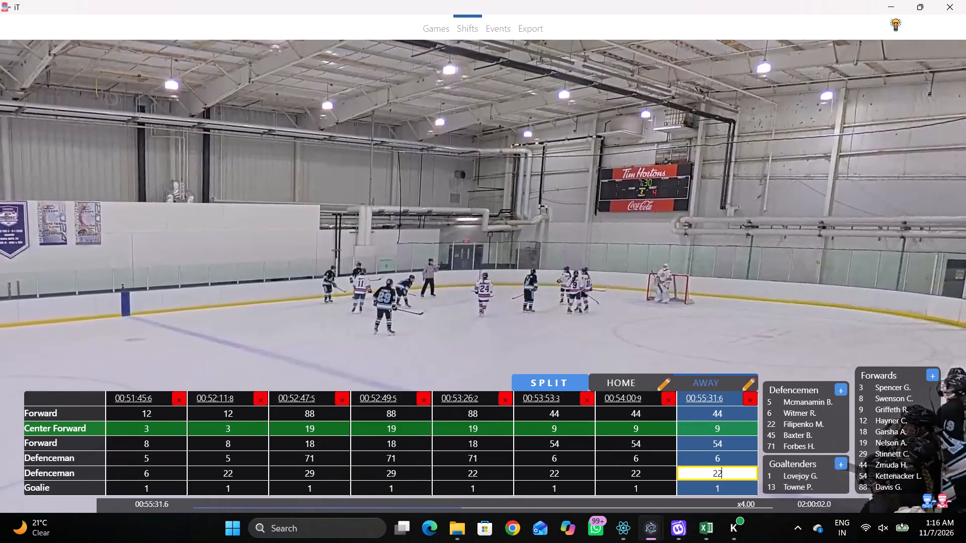
# Set the defencemen of the 00:55:31.6 away line to 5 and 29.
pyautogui.click(732, 466)
pyautogui.click(881, 457)
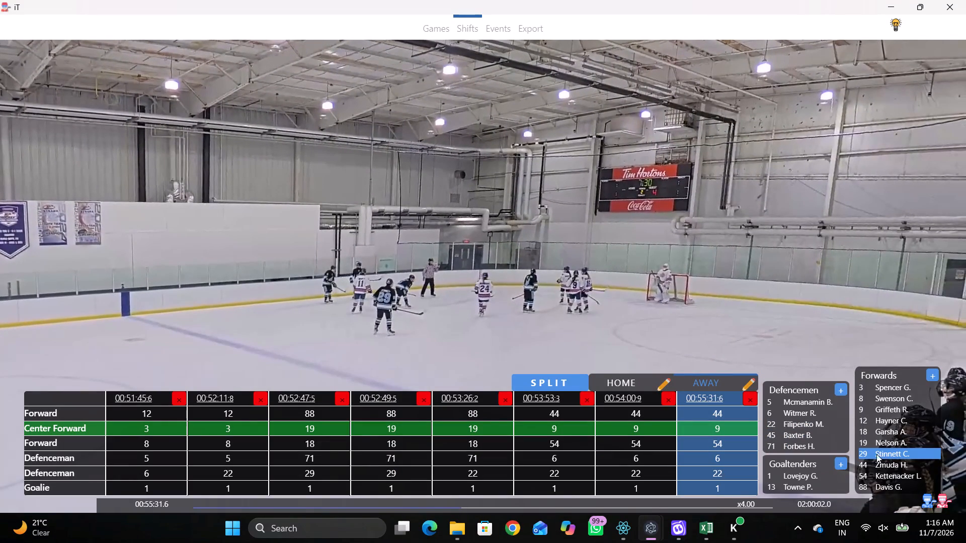
pyautogui.click(737, 459)
pyautogui.click(802, 398)
pyautogui.hotkey('shift', 'd')
# Identify the forwards on the video and set the 00:55:31.6 away line's centre to 3 and other forwards to 12 and 8.
pyautogui.press('space')
pyautogui.press('space')
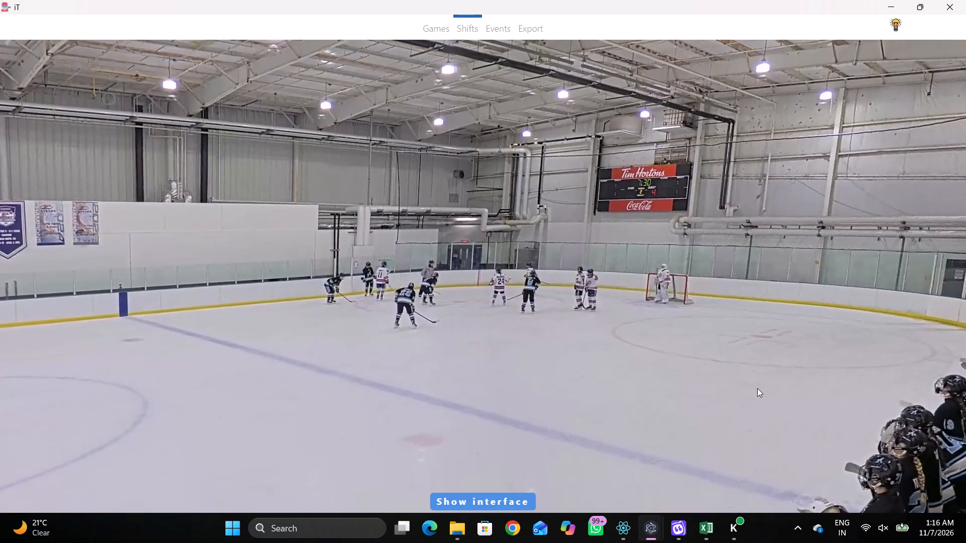
pyautogui.press('space')
pyautogui.press('space')
pyautogui.press('space')
pyautogui.press('space')
pyautogui.press('space')
pyautogui.press('space')
pyautogui.press('space')
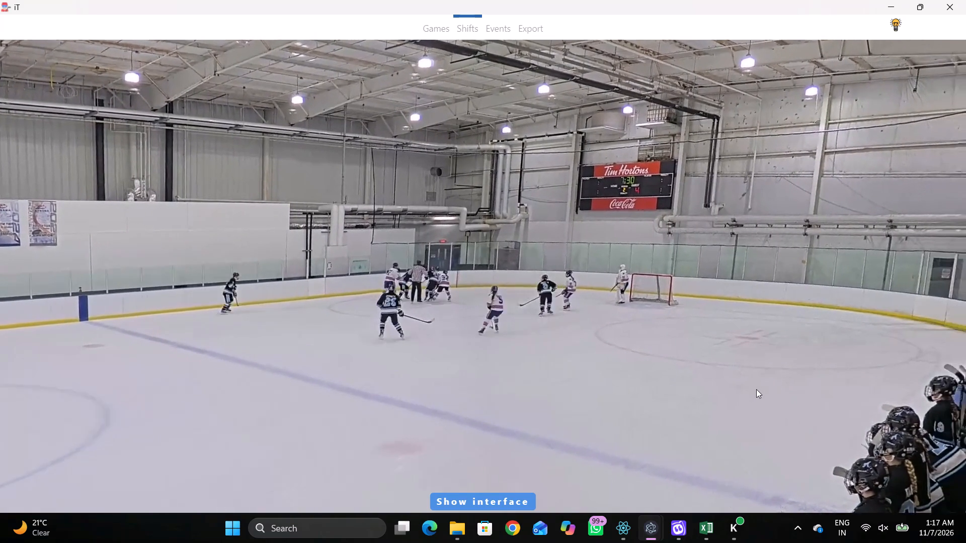
pyautogui.press('space')
pyautogui.press('space')
pyautogui.press('space')
pyautogui.hotkey('shift', 'd')
pyautogui.click(735, 431)
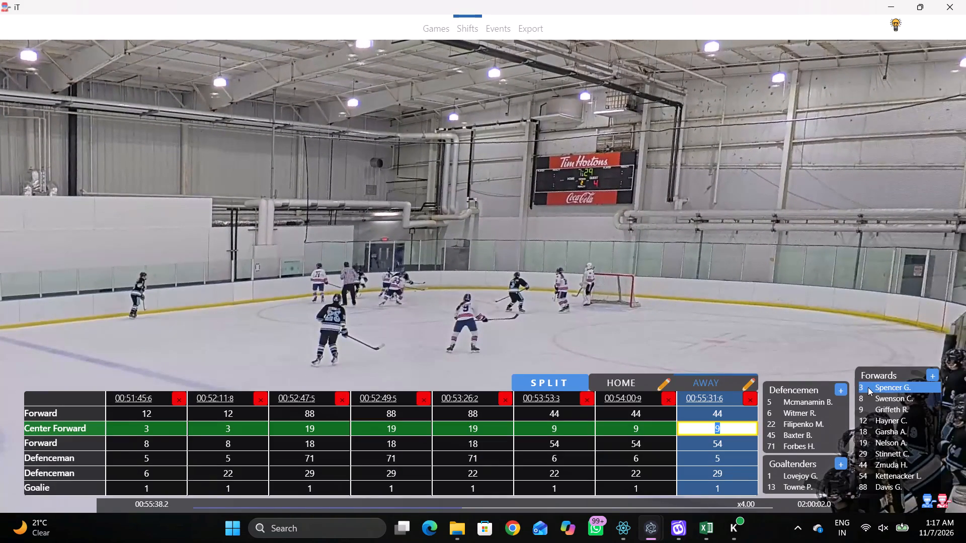
pyautogui.click(868, 387)
pyautogui.moveTo(733, 443); pyautogui.dragTo(727, 443)
pyautogui.click(881, 397)
pyautogui.click(759, 415)
pyautogui.click(741, 411)
pyautogui.press('1')
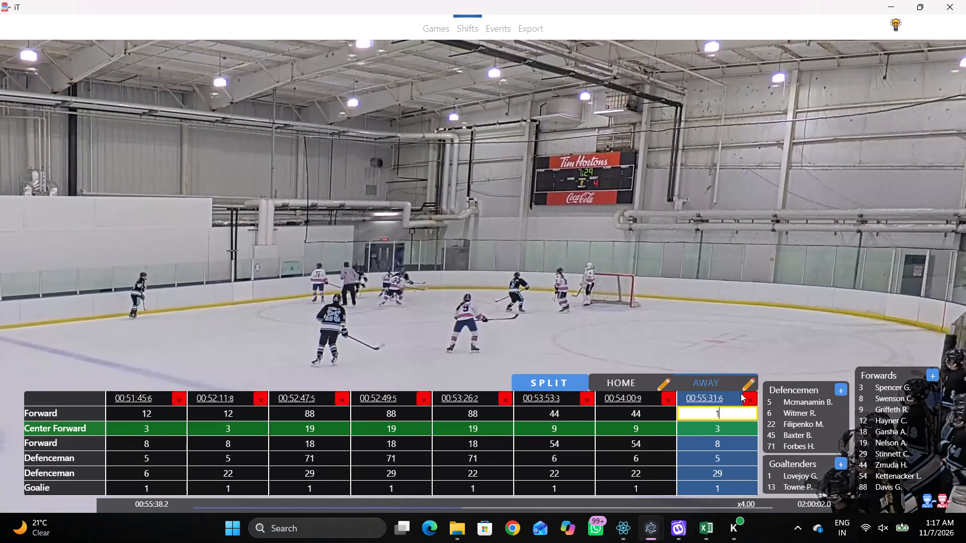
pyautogui.press('2')
pyautogui.click(710, 288)
# Skim on from 00:55:31.6 to the next defence change and add an away split there.
pyautogui.press('space')
pyautogui.hotkey('shift', 'd')
pyautogui.press('space')
pyautogui.press('space')
pyautogui.press('space')
pyautogui.press('space')
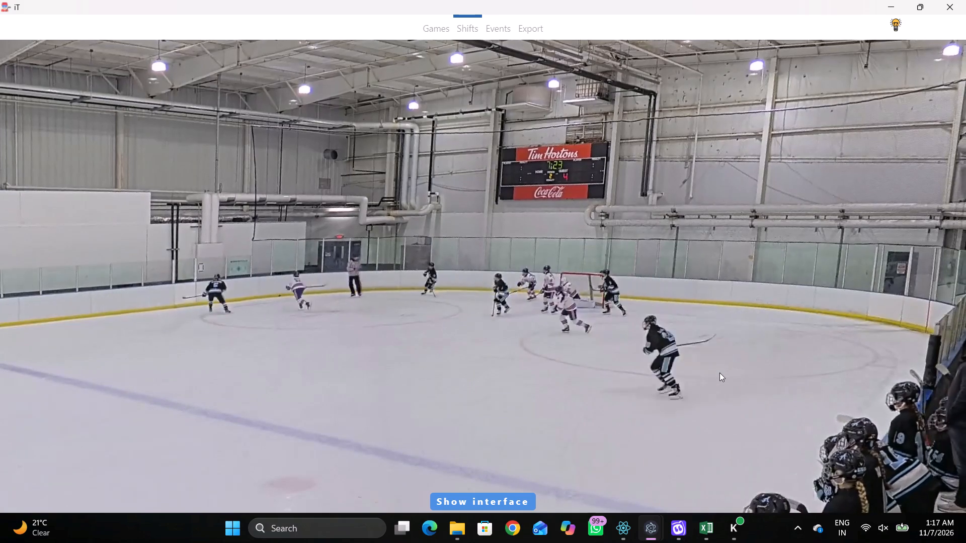
pyautogui.press('space')
pyautogui.press('space')
pyautogui.press('space')
pyautogui.press('space')
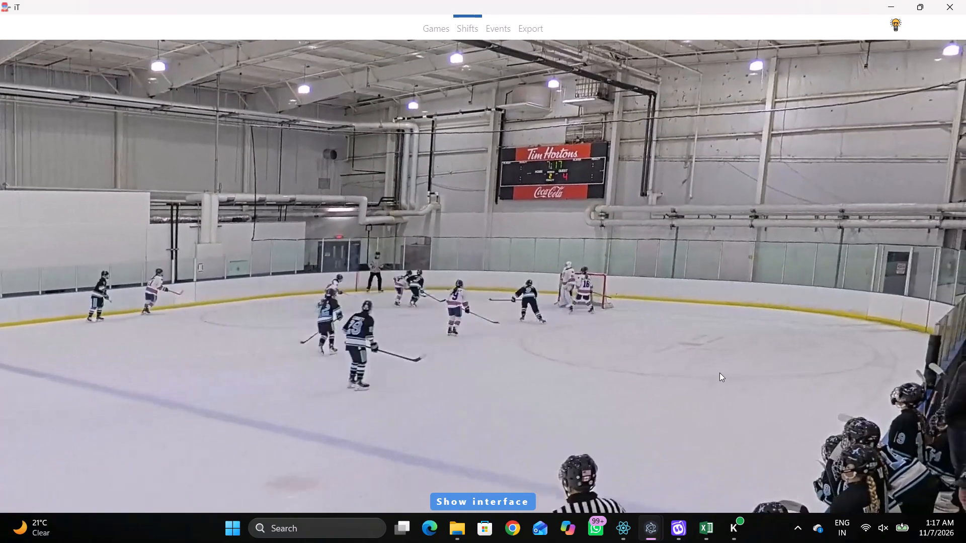
pyautogui.press('space')
pyautogui.press('space')
pyautogui.press('space')
pyautogui.press('space')
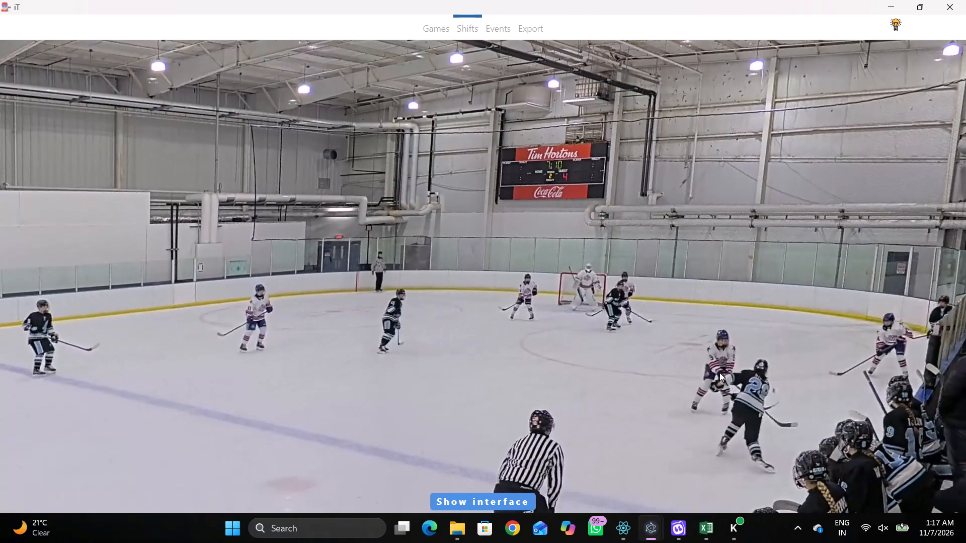
pyautogui.press('space')
pyautogui.press('space')
pyautogui.press('space')
pyautogui.press('space')
pyautogui.press('space')
pyautogui.write('q D q')
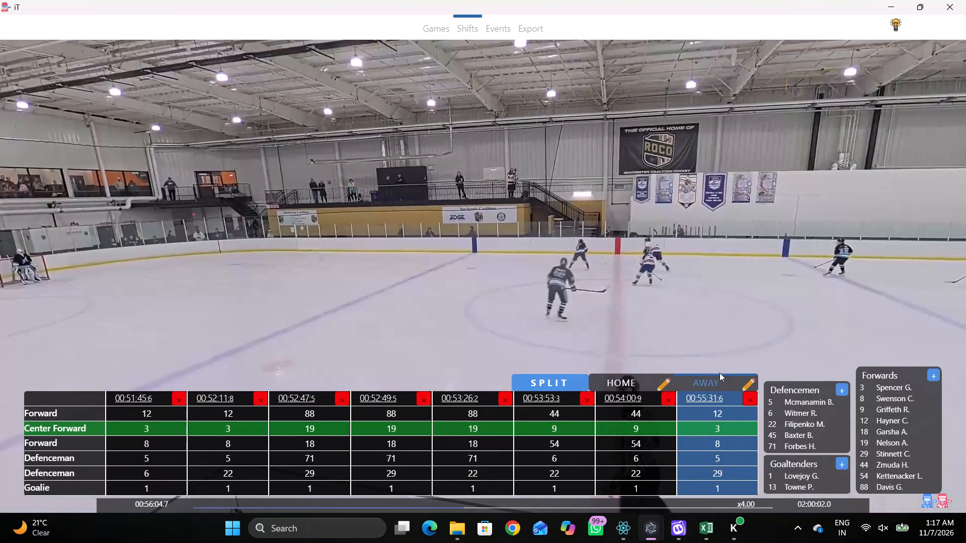
pyautogui.press('space')
pyautogui.write('D SDD')
# Set the second defenceman of the newly split away line to 71.
pyautogui.press('space')
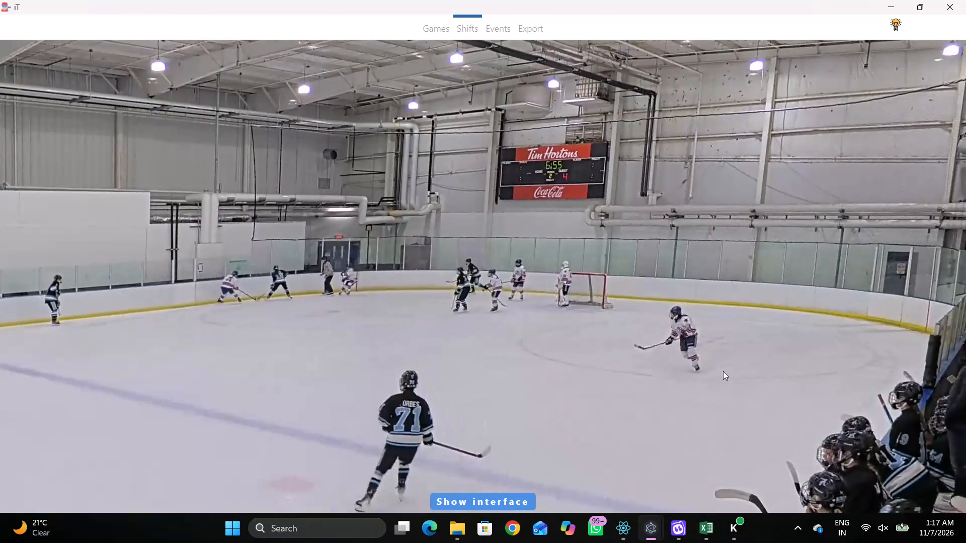
pyautogui.press('space')
pyautogui.hotkey('shift', 'd')
pyautogui.moveTo(738, 470); pyautogui.dragTo(727, 471)
pyautogui.click(793, 445)
pyautogui.hotkey('shift', 'd')
# Watch the play after the last split for the away team's next change, rewinding to about 6:56 on the game clock to recheck who is on.
pyautogui.press('space')
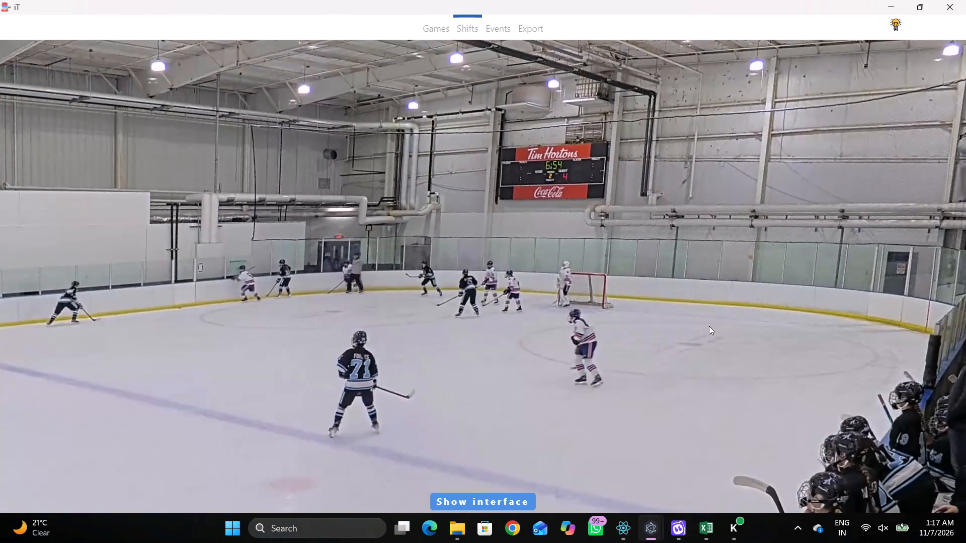
pyautogui.write('v')
pyautogui.press('space')
pyautogui.press('space')
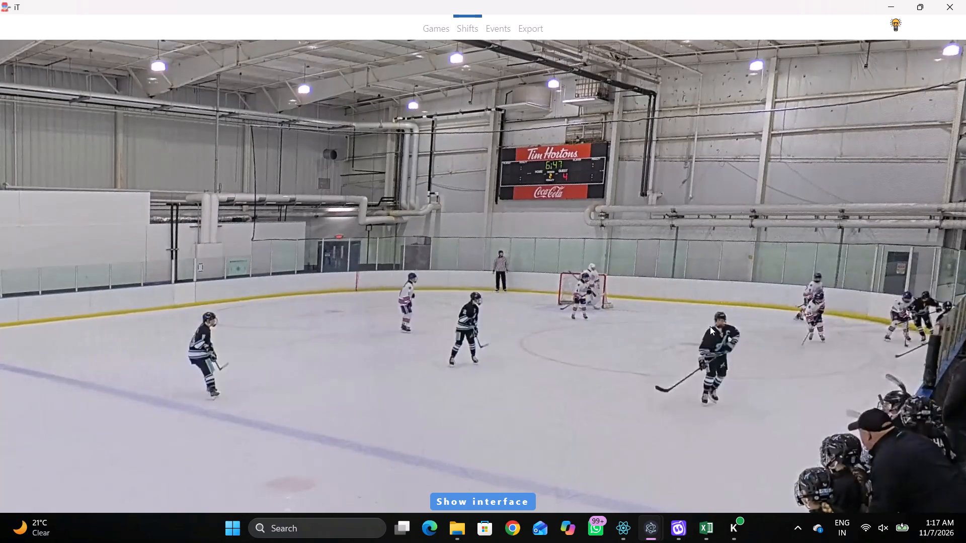
pyautogui.press('space')
pyautogui.write('q')
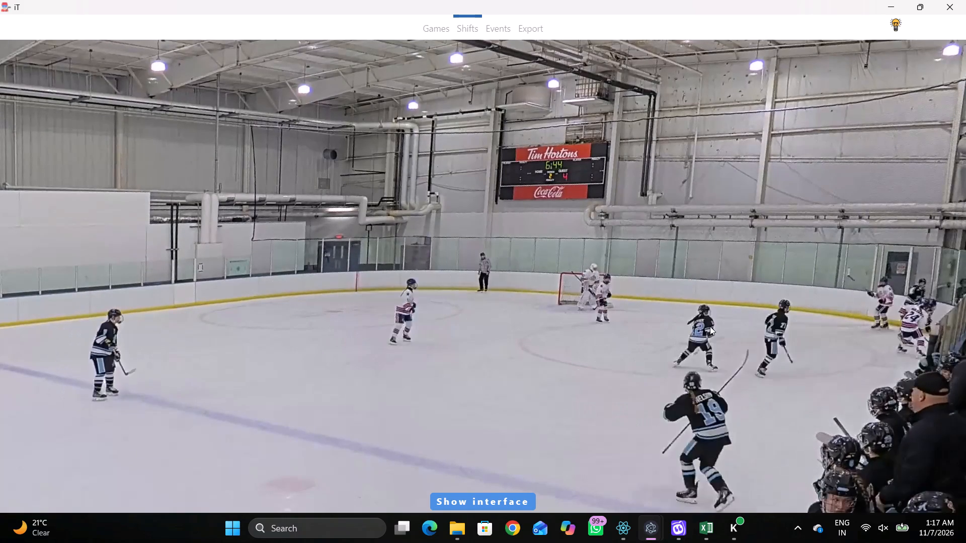
pyautogui.write('qqqq')
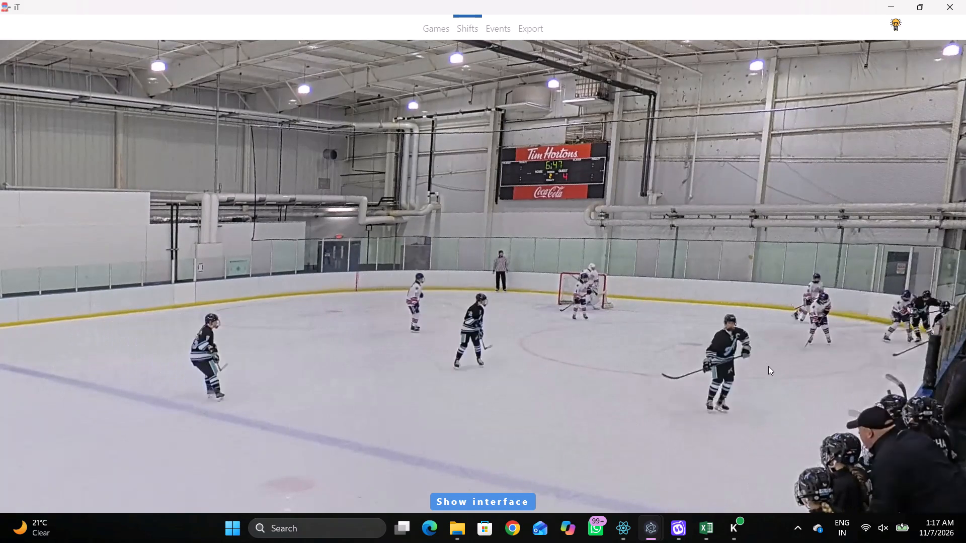
pyautogui.press('q')
pyautogui.press('q')
pyautogui.press('q')
pyautogui.press('q')
pyautogui.press('q')
pyautogui.press('q')
pyautogui.press('q')
pyautogui.press('q')
pyautogui.press('q')
pyautogui.press('q')
pyautogui.press('q')
pyautogui.press('q')
pyautogui.press('q')
pyautogui.press('q')
pyautogui.press('q')
pyautogui.press('q')
pyautogui.press('q')
pyautogui.press('q')
pyautogui.press('q')
pyautogui.press('q')
pyautogui.press('q')
pyautogui.press('q')
pyautogui.press('q')
pyautogui.press('q')
pyautogui.press('q')
pyautogui.press('q')
pyautogui.press('q')
pyautogui.press('q')
pyautogui.press('q')
pyautogui.press('q')
pyautogui.press('q')
pyautogui.press('q')
pyautogui.press('q')
pyautogui.press('q')
pyautogui.press('q')
pyautogui.press('q')
pyautogui.press('q')
pyautogui.press('q')
pyautogui.press('q')
pyautogui.press('q')
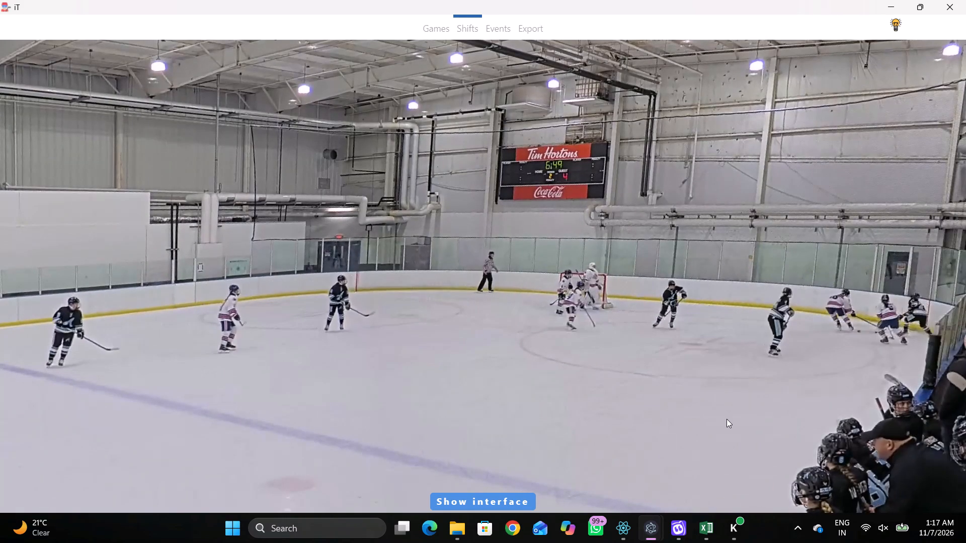
pyautogui.write('qq')
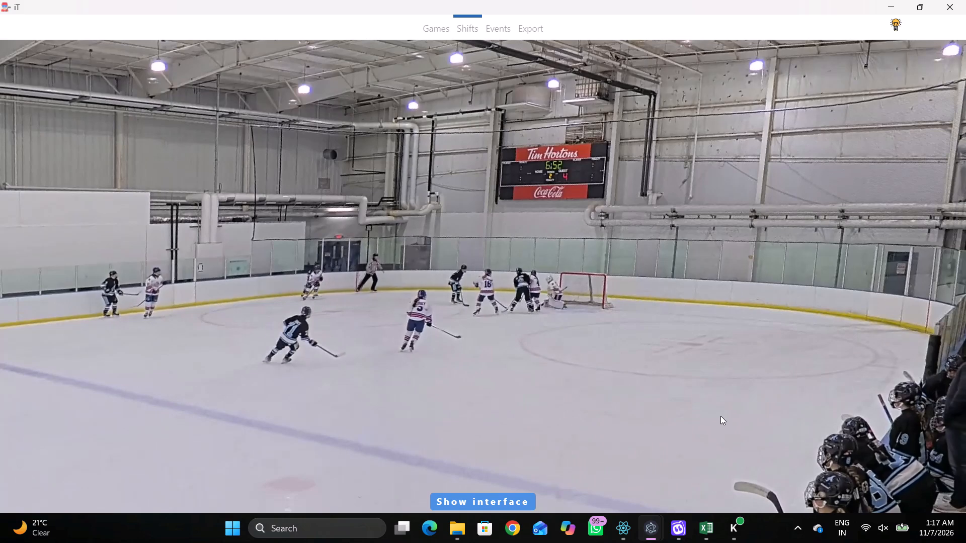
pyautogui.write('qq')
pyautogui.write('qqq')
pyautogui.write('qqq')
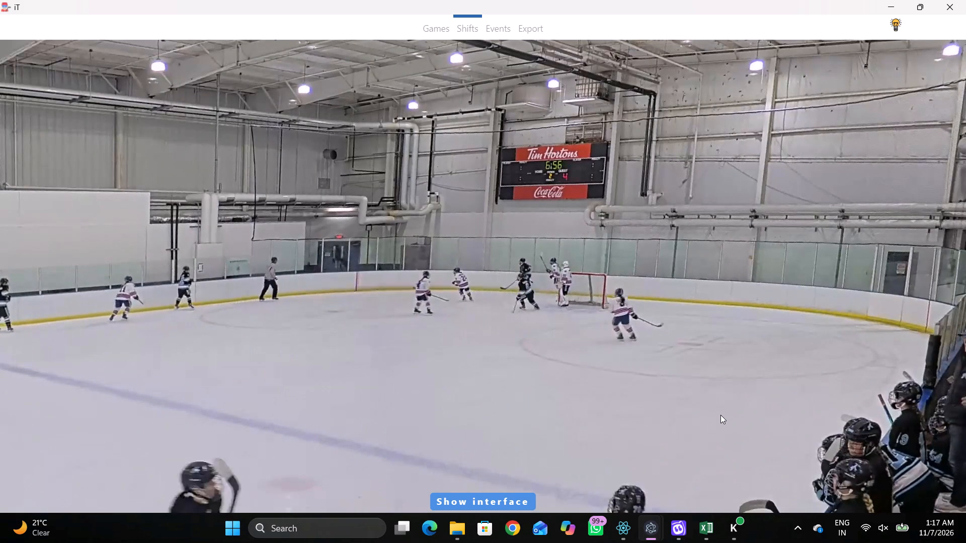
pyautogui.write('q')
# Add an away split at 00:56:21.8 and set its centre forward to 19.
pyautogui.press('space')
pyautogui.press('space')
pyautogui.press('space')
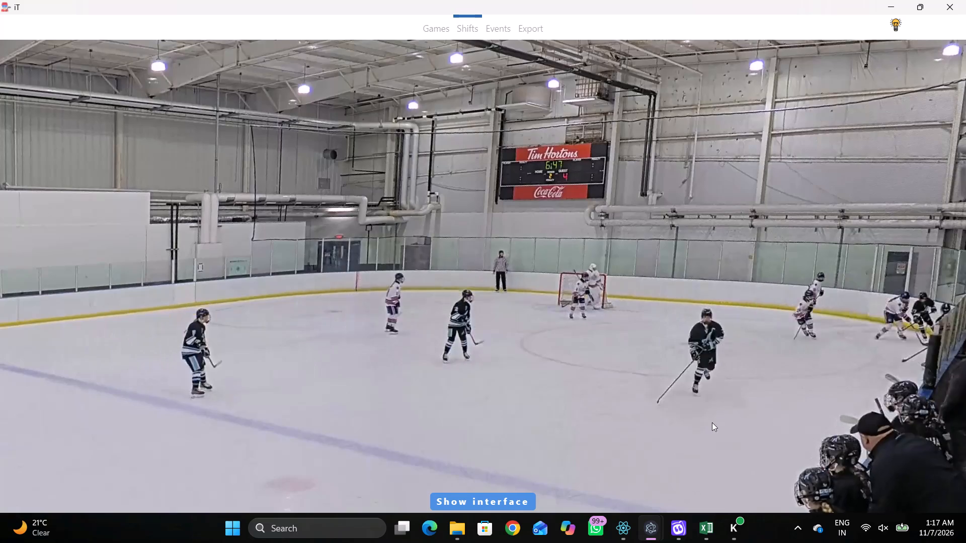
pyautogui.press('space')
pyautogui.hotkey('shift', 's')
pyautogui.hotkey('shift', 'd')
pyautogui.hotkey('shift', 'd')
pyautogui.press('space')
pyautogui.press('space')
pyautogui.hotkey('shift', 'd')
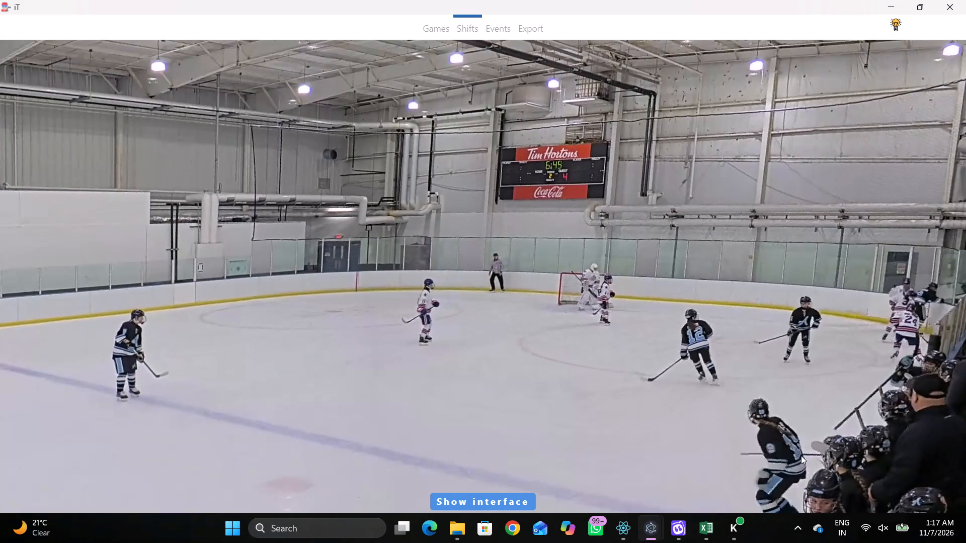
pyautogui.click(729, 430)
pyautogui.click(883, 446)
pyautogui.press('space')
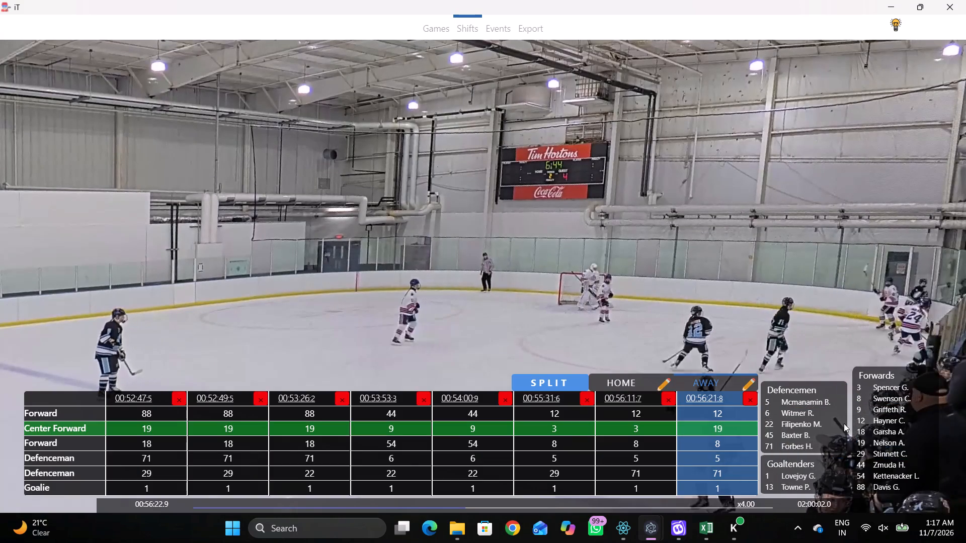
# Skim on to the next forward change, add an away split at 00:56:28.1 and set its second forward to 18.
pyautogui.press('space')
pyautogui.hotkey('shift', 'd')
pyautogui.press('space')
pyautogui.write('v')
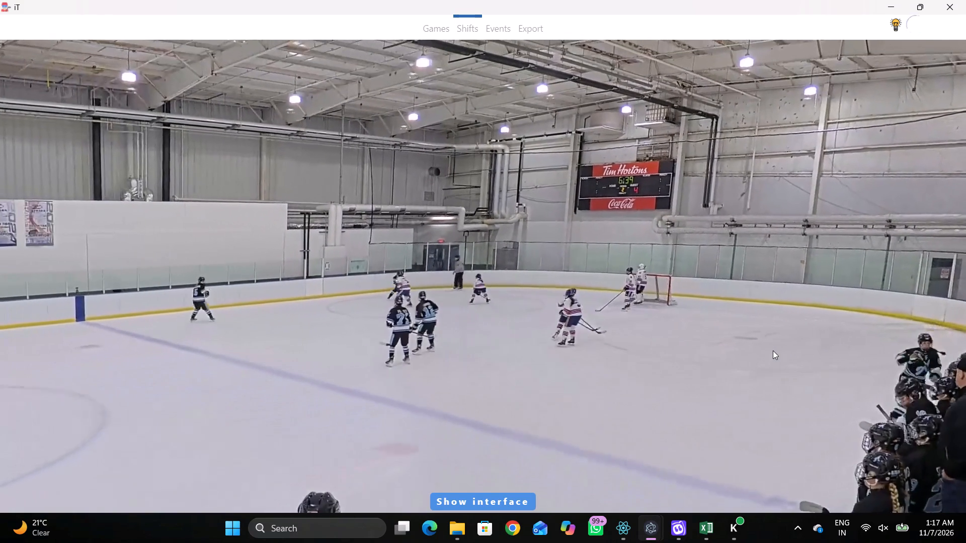
pyautogui.press('space')
pyautogui.hotkey('shift', 's')
pyautogui.hotkey('shift', 'd')
pyautogui.hotkey('shift', 'd')
pyautogui.press('space')
pyautogui.press('space')
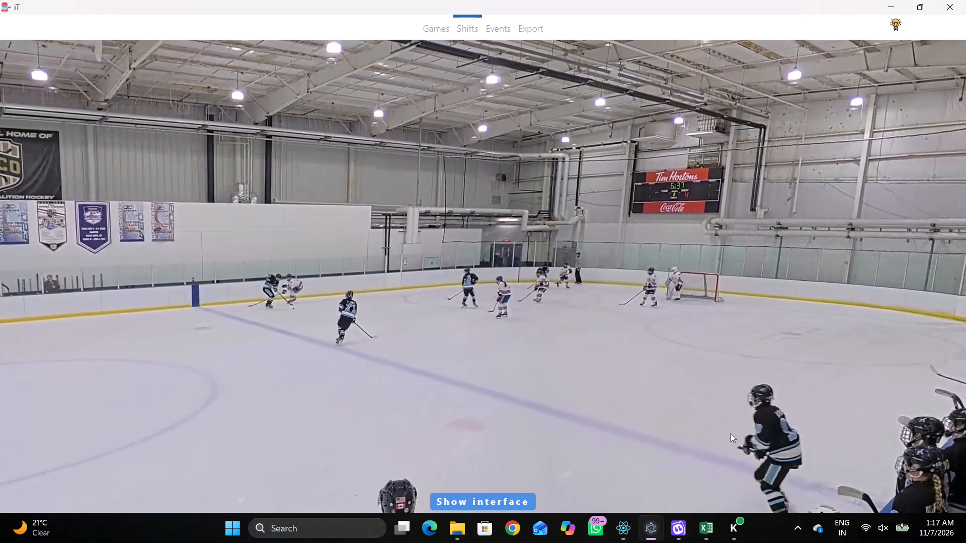
pyautogui.hotkey('shift', 'd')
pyautogui.press('space')
pyautogui.press('space')
pyautogui.hotkey('shift', 'd')
pyautogui.hotkey('shift', 'd')
pyautogui.click(719, 437)
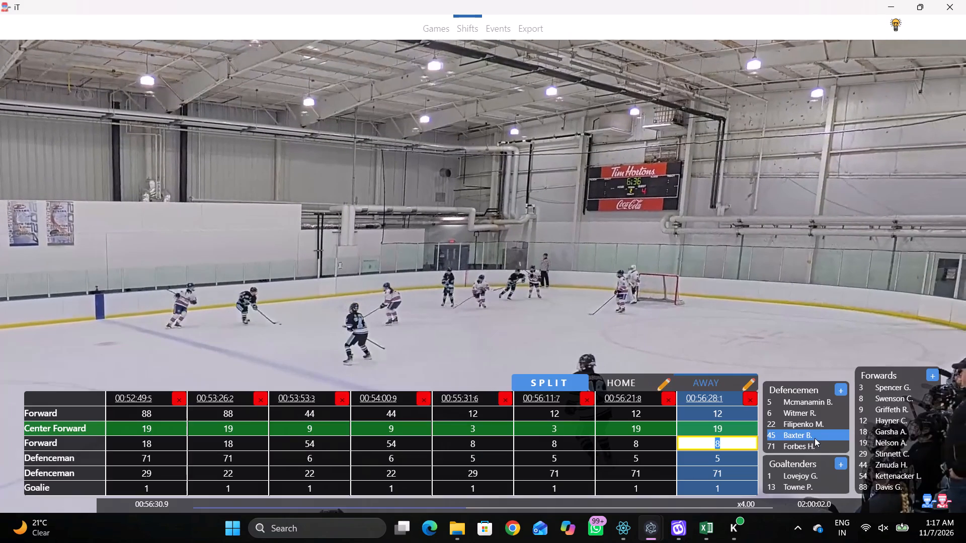
pyautogui.click(873, 435)
# Skim on, add an away split at 00:56:39.9 and set its first forward to 88.
pyautogui.hotkey('shift', 'd')
pyautogui.press('space')
pyautogui.press('v')
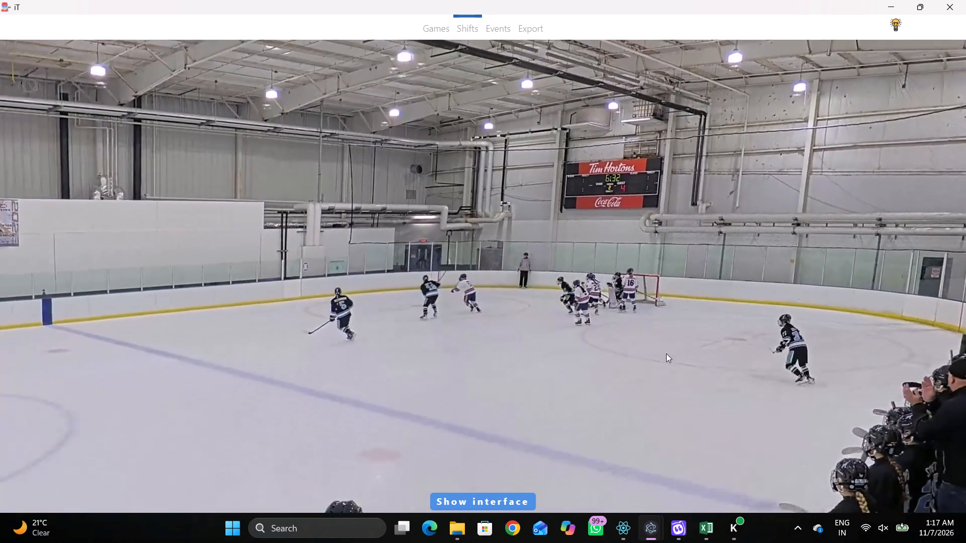
pyautogui.press('space')
pyautogui.write('SD')
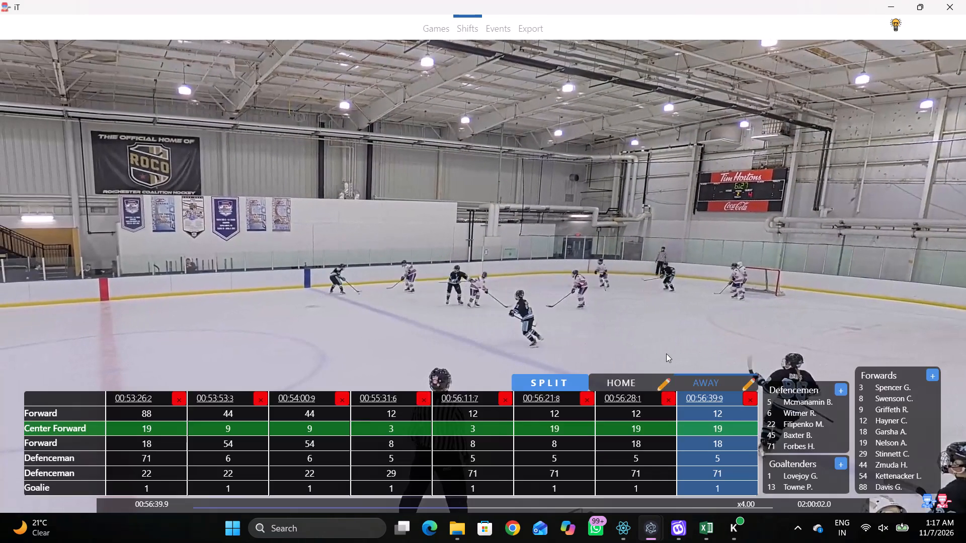
pyautogui.click(722, 415)
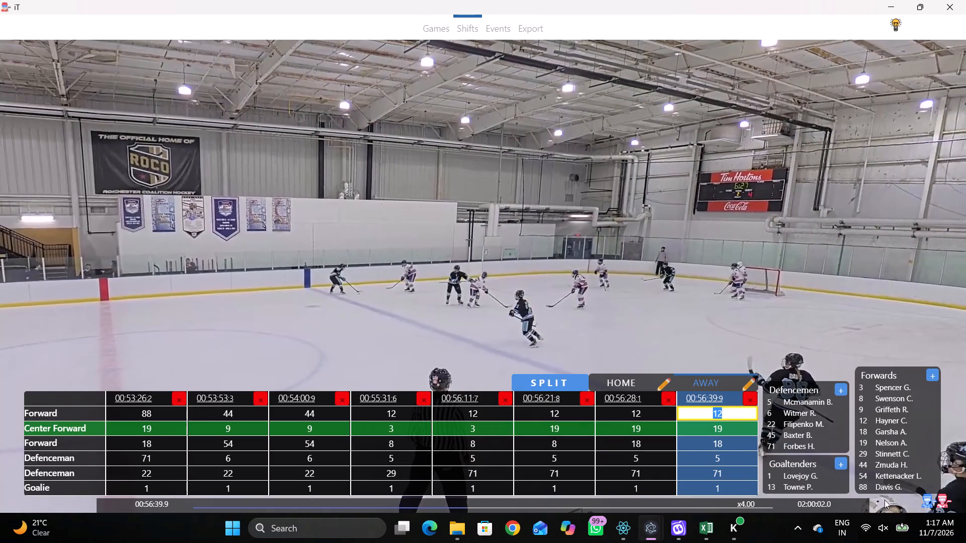
pyautogui.click(883, 493)
pyautogui.click(877, 489)
# Skim on to the next defence change, add an away split at 00:56:52.5 and set its first defenceman to 22.
pyautogui.hotkey('shift', 'd')
pyautogui.press('space')
pyautogui.write('vv')
pyautogui.press('space')
pyautogui.press('space')
pyautogui.press('space')
pyautogui.write('D')
pyautogui.write('D SDD')
pyautogui.press('space')
pyautogui.press('space')
pyautogui.hotkey('shift', 'd')
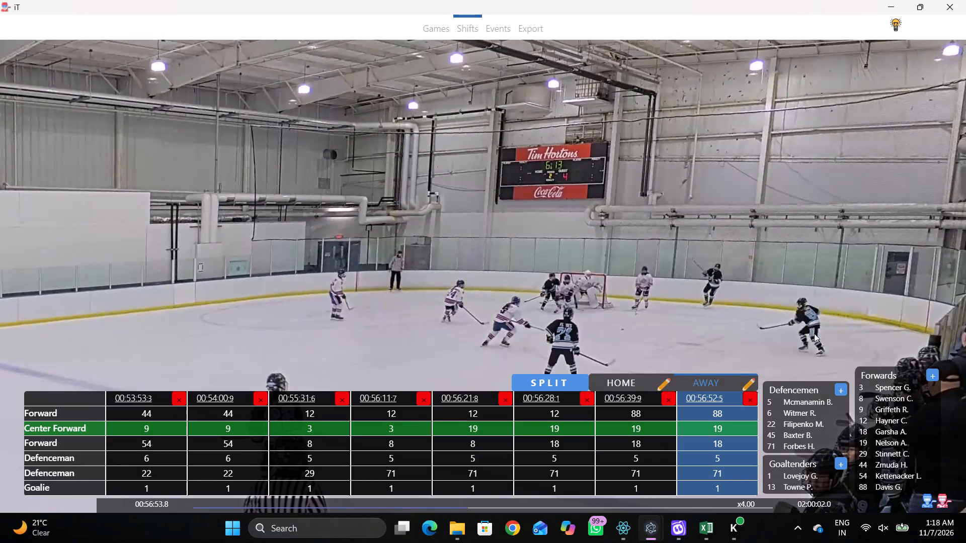
pyautogui.click(713, 458)
pyautogui.press('2')
pyautogui.press('2')
pyautogui.click(737, 299)
# Skim through the stoppage to the next away change and add an away split at 00:57:24.6.
pyautogui.write('D v')
pyautogui.press('space')
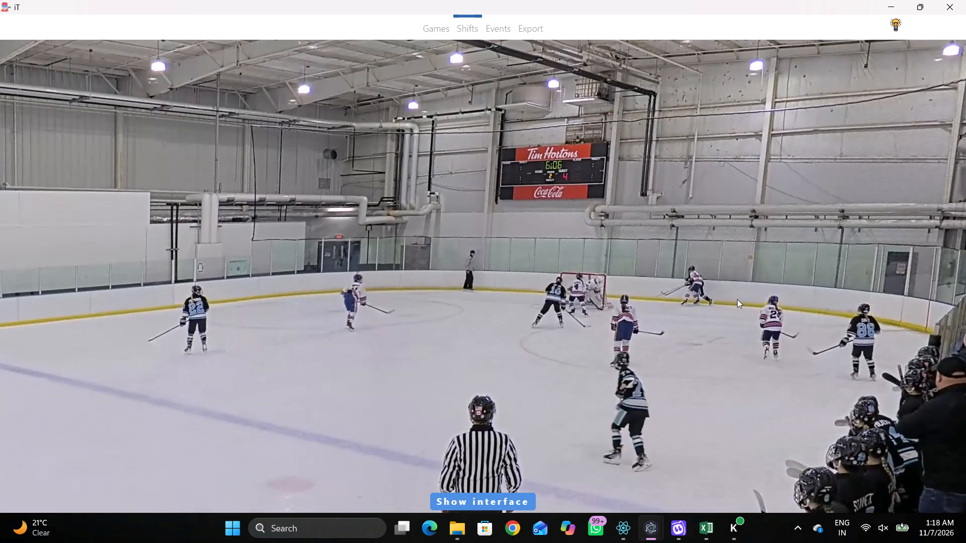
pyautogui.press('space')
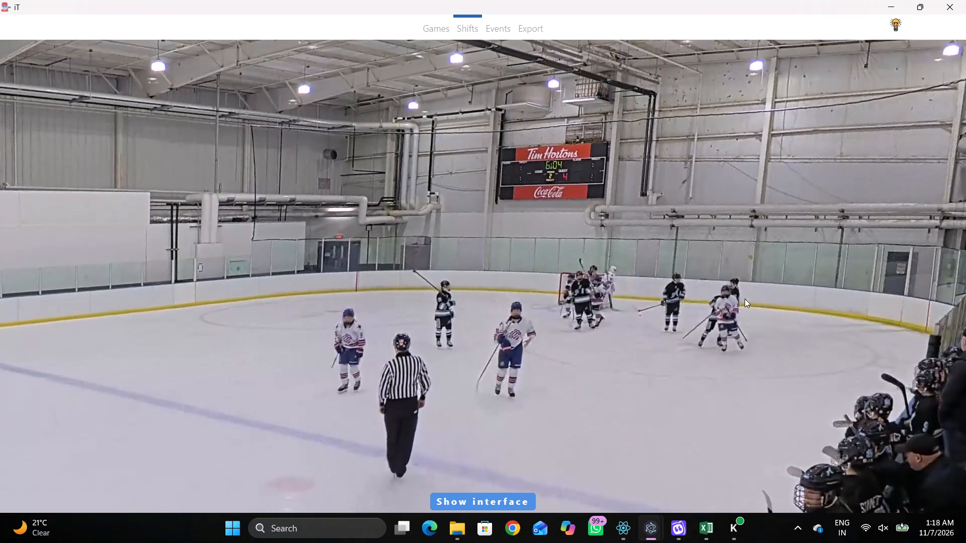
pyautogui.press('space')
pyautogui.press('space')
pyautogui.write('c')
pyautogui.press('space')
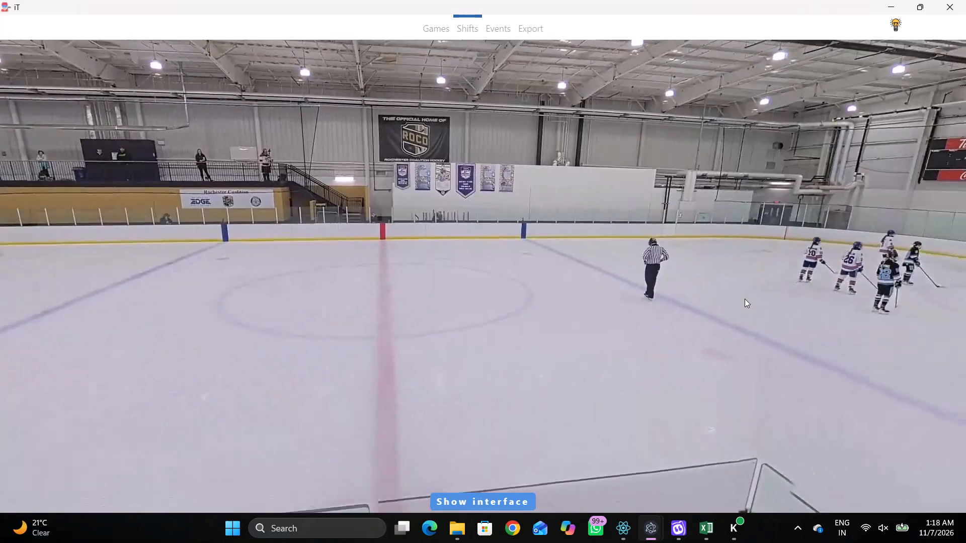
pyautogui.press('space')
pyautogui.press('space')
pyautogui.press('space')
pyautogui.press('space')
pyautogui.press('space')
pyautogui.write('SD')
pyautogui.hotkey('shift', 'd')
# Identify the defencemen on the video and set the 00:57:24.6 away line's defencemen to 22 and 6.
pyautogui.press('space')
pyautogui.press('space')
pyautogui.press('space')
pyautogui.press('space')
pyautogui.press('space')
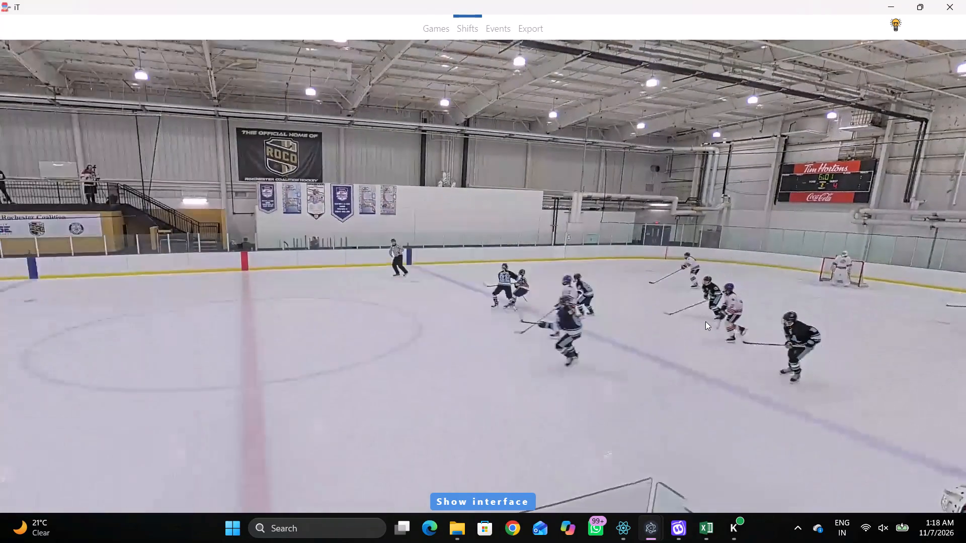
pyautogui.press('space')
pyautogui.press('space')
pyautogui.press('space')
pyautogui.hotkey('shift', 'd')
pyautogui.press('q')
pyautogui.write('qq')
pyautogui.click(718, 458)
pyautogui.click(781, 398)
pyautogui.click(779, 417)
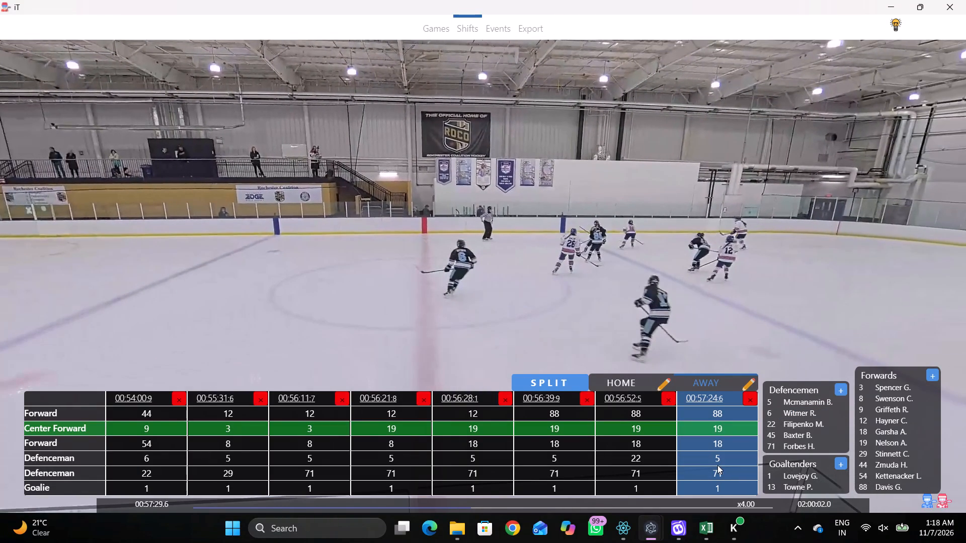
pyautogui.click(716, 465)
pyautogui.click(719, 480)
pyautogui.click(722, 468)
pyautogui.click(728, 450)
pyautogui.click(726, 464)
pyautogui.press('2')
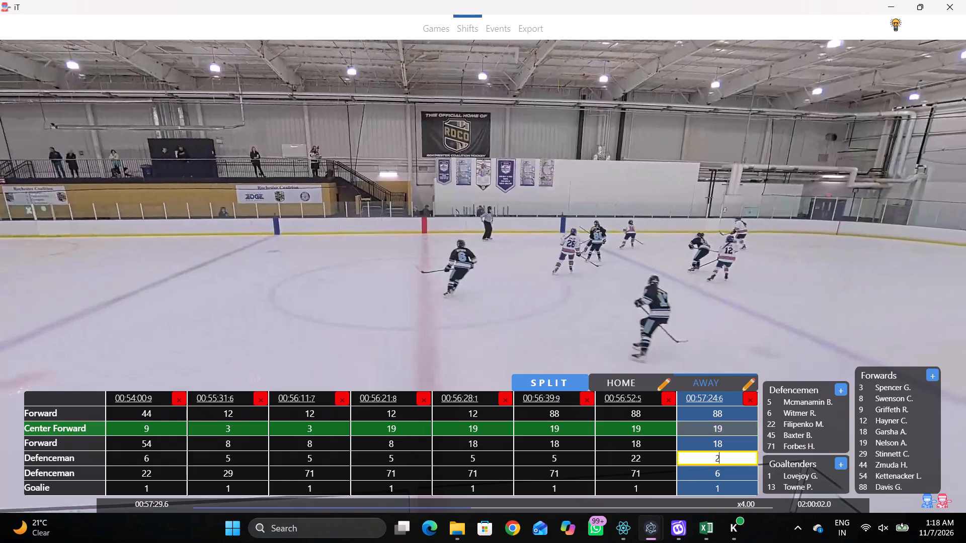
pyautogui.press('2')
pyautogui.click(744, 313)
# Skim on through the play to the next away defence change and add an away split at 00:58:07.2.
pyautogui.click(713, 410)
pyautogui.click(707, 404)
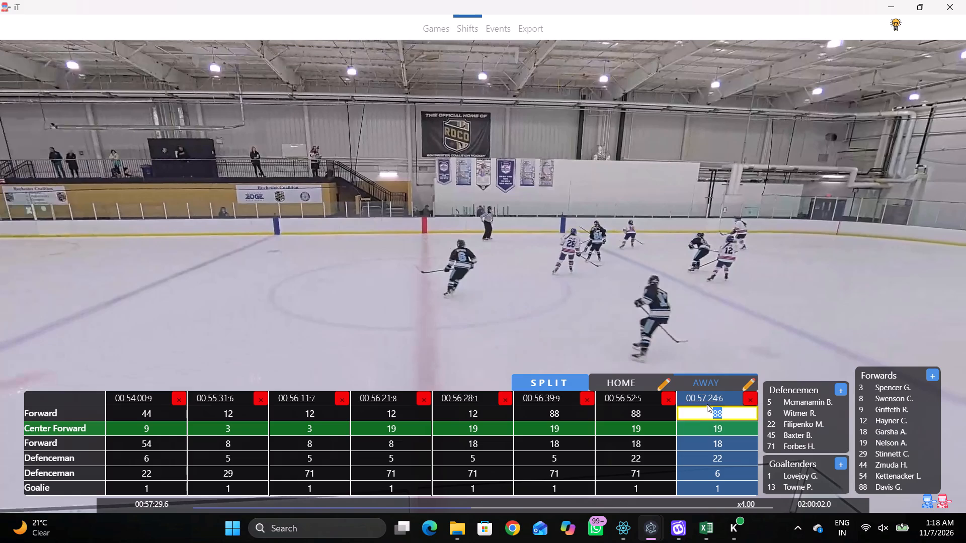
pyautogui.click(707, 398)
pyautogui.hotkey('shift', 'd')
pyautogui.press('space')
pyautogui.press('space')
pyautogui.press('space')
pyautogui.press('space')
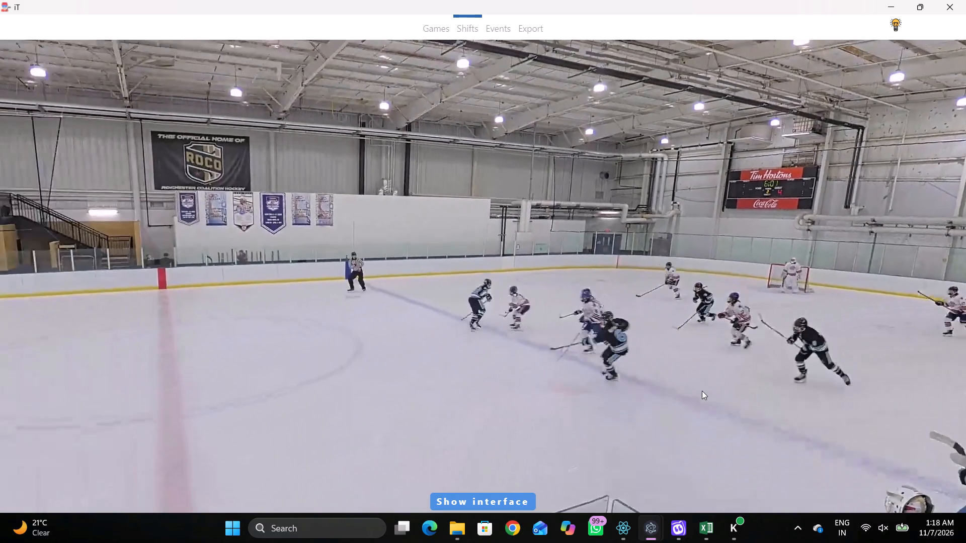
pyautogui.press('space')
pyautogui.write('c')
pyautogui.press('space')
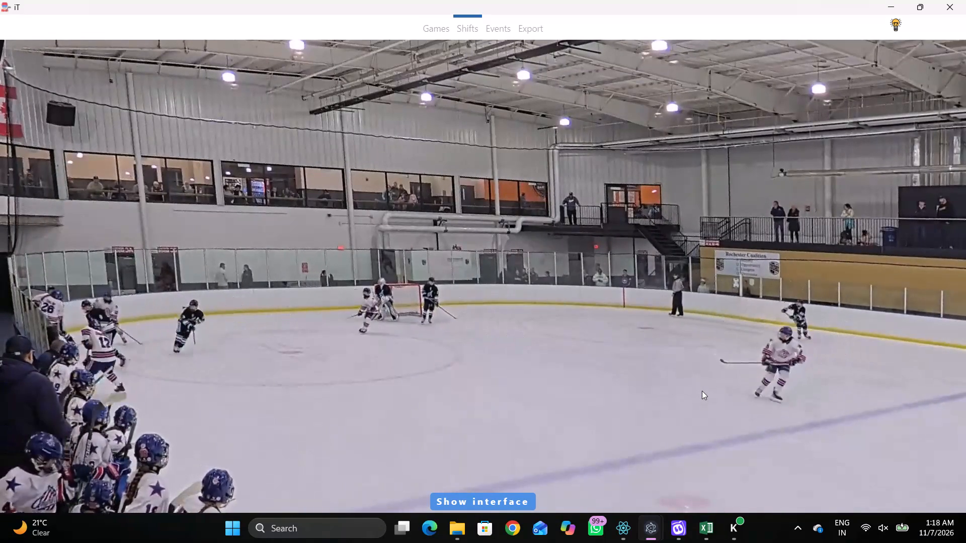
pyautogui.press('space')
pyautogui.press('space')
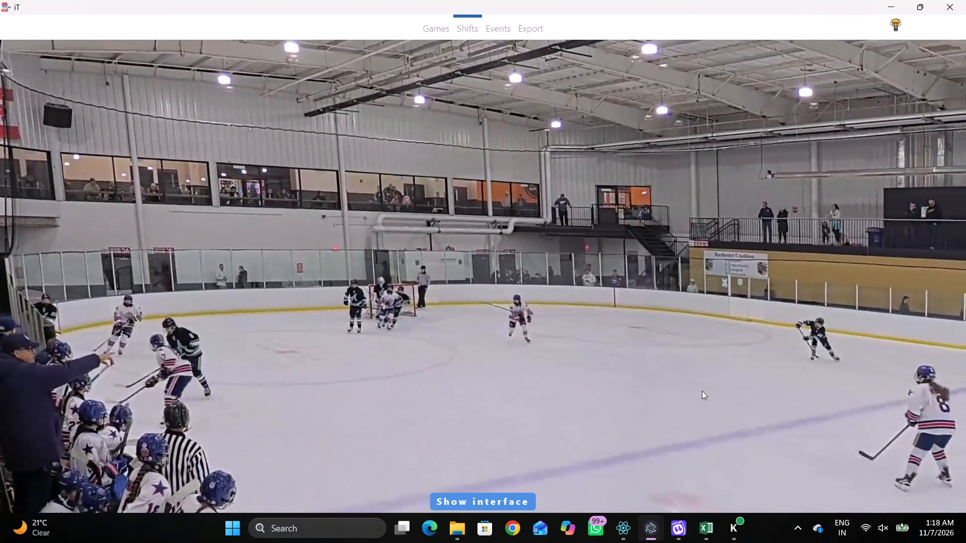
pyautogui.press('space')
pyautogui.press('space')
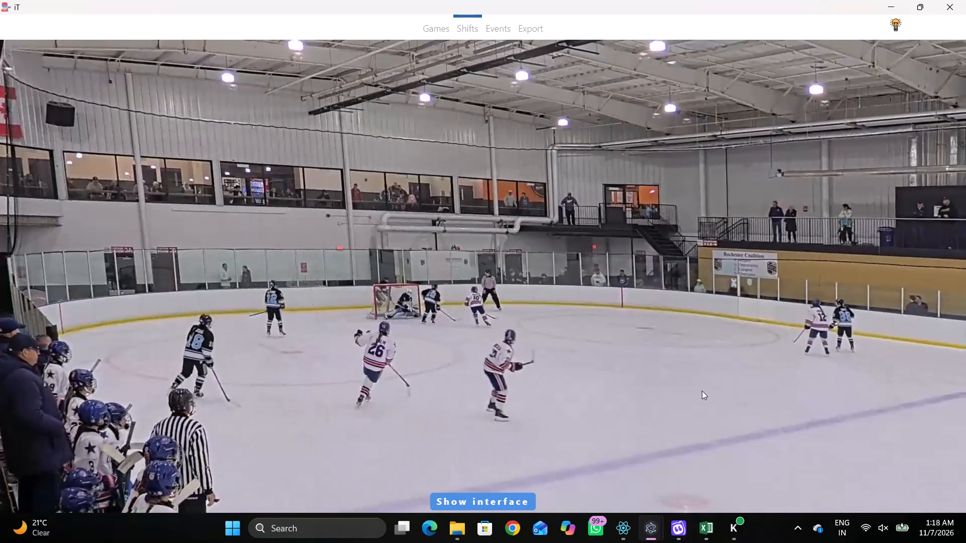
pyautogui.press('v')
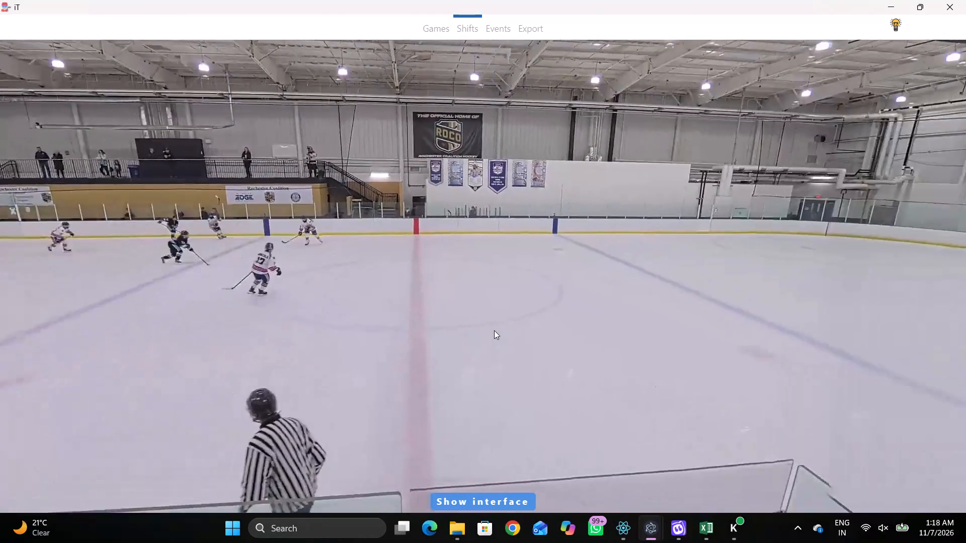
pyautogui.press('space')
pyautogui.press('space')
pyautogui.press('space')
pyautogui.press('space')
pyautogui.press('space')
pyautogui.press('q')
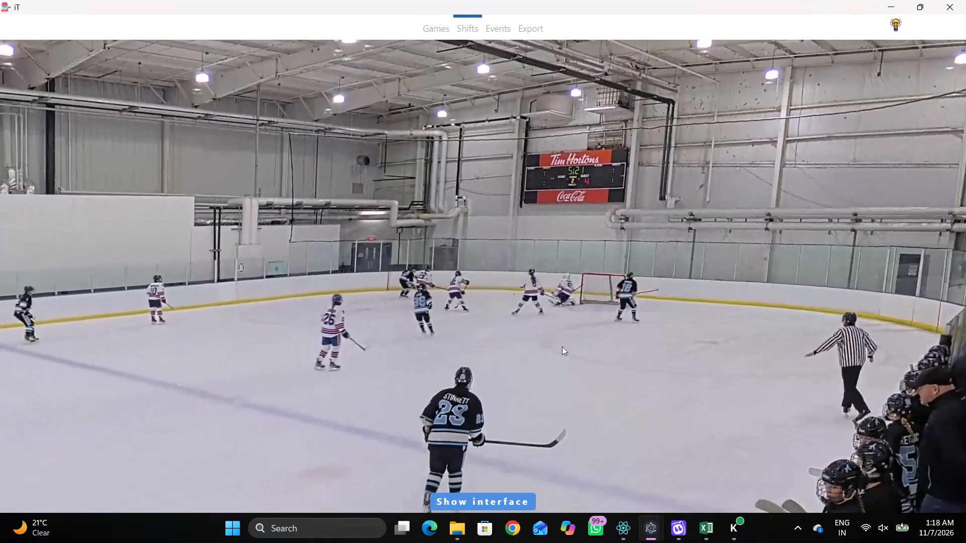
pyautogui.press('q')
pyautogui.press('q')
pyautogui.press('q')
pyautogui.press('q')
pyautogui.press('q')
pyautogui.press('q')
pyautogui.hotkey('shift', 's')
pyautogui.hotkey('shift', 'd')
pyautogui.hotkey('shift', 'd')
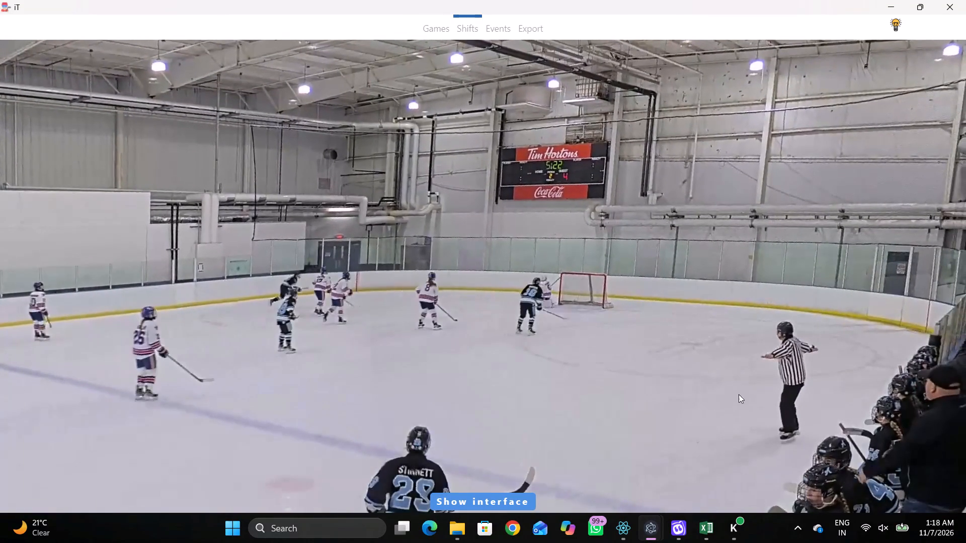
# Identify the new defenceman on the video and set the 00:58:07.2 away line's first defenceman to 29.
pyautogui.press('space')
pyautogui.press('space')
pyautogui.press('space')
pyautogui.press('space')
pyautogui.press('space')
pyautogui.press('space')
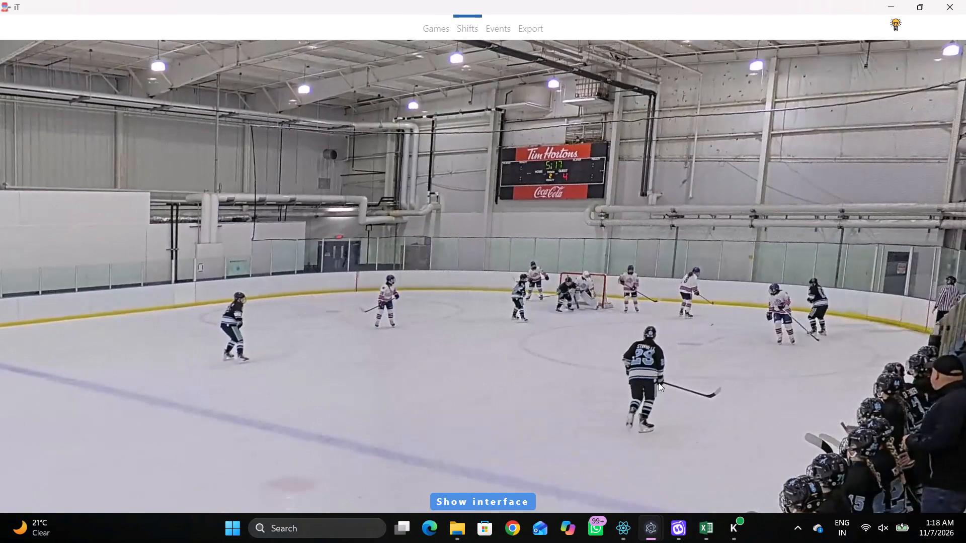
pyautogui.hotkey('shift', 'd')
pyautogui.moveTo(714, 455); pyautogui.dragTo(711, 462)
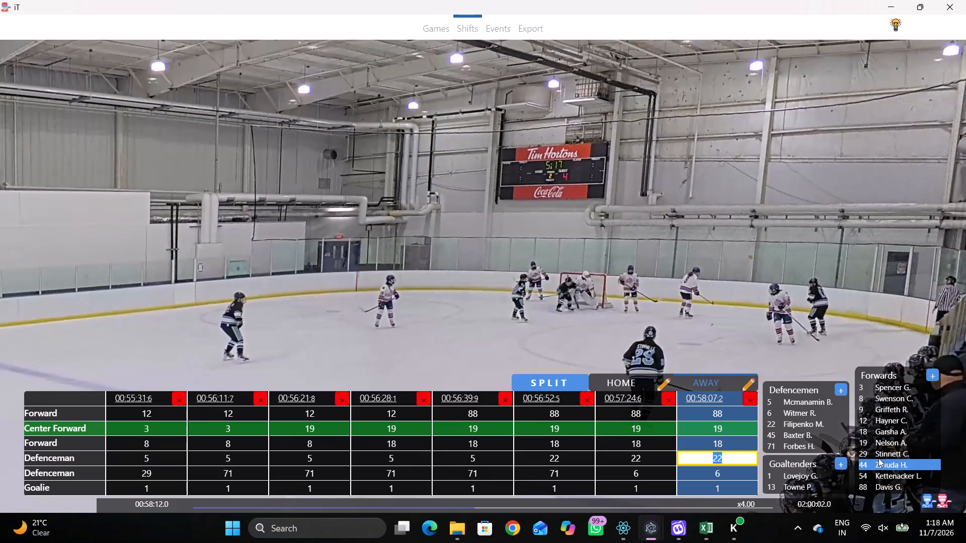
pyautogui.click(872, 449)
# Change the away team's player with jersey 29 to the defence position (D) in the player positions.
pyautogui.click(943, 502)
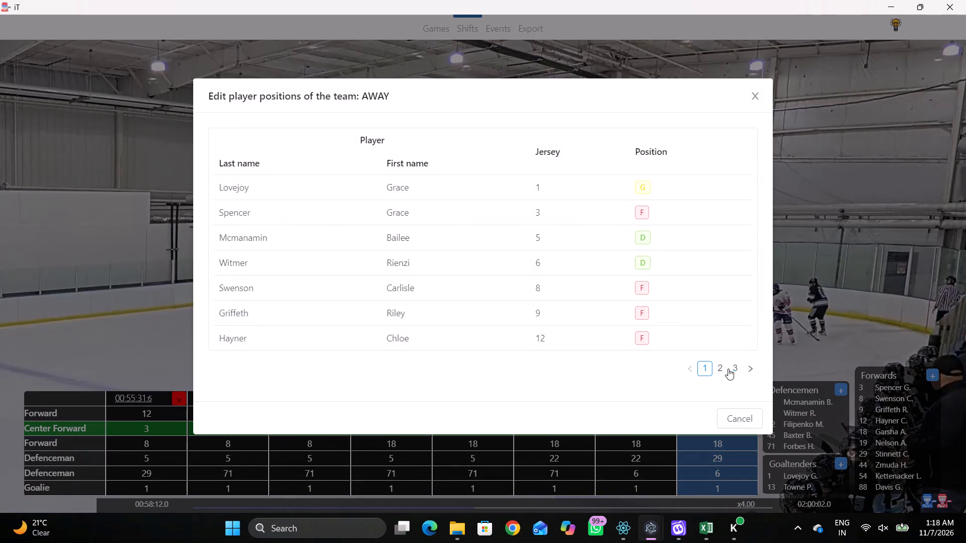
pyautogui.click(729, 369)
pyautogui.click(717, 321)
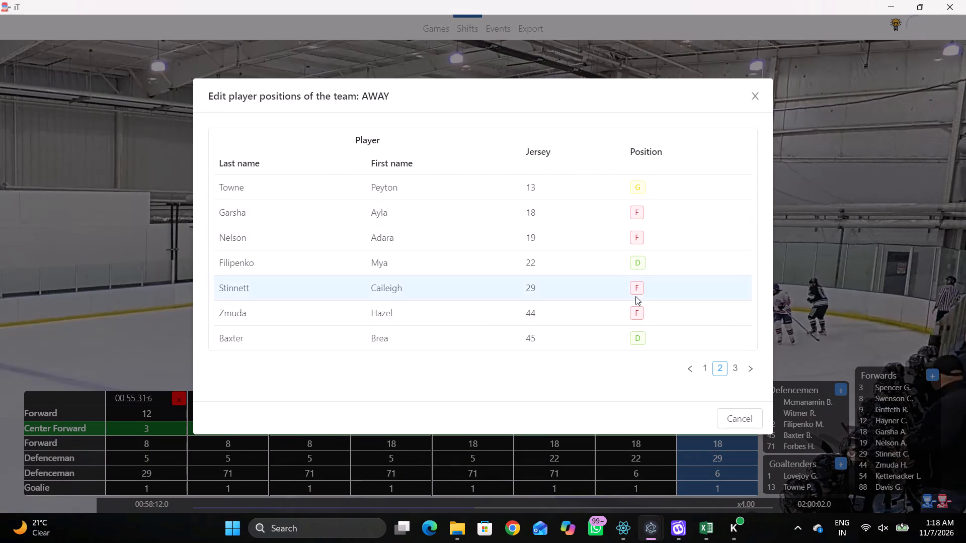
pyautogui.click(636, 295)
pyautogui.moveTo(584, 287); pyautogui.dragTo(603, 289)
pyautogui.click(627, 288)
pyautogui.click(647, 289)
pyautogui.click(642, 288)
pyautogui.click(547, 295)
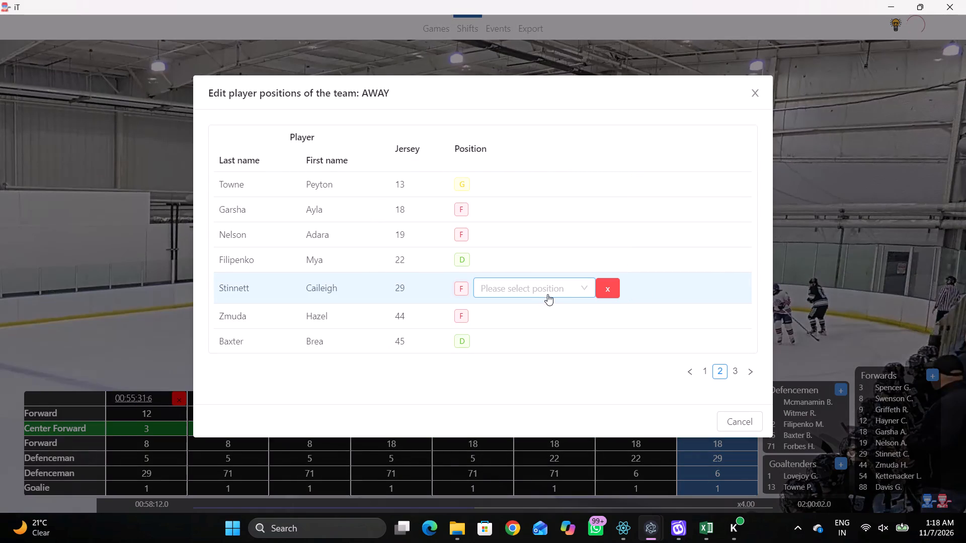
pyautogui.click(528, 300)
pyautogui.click(530, 288)
pyautogui.click(531, 331)
pyautogui.click(800, 278)
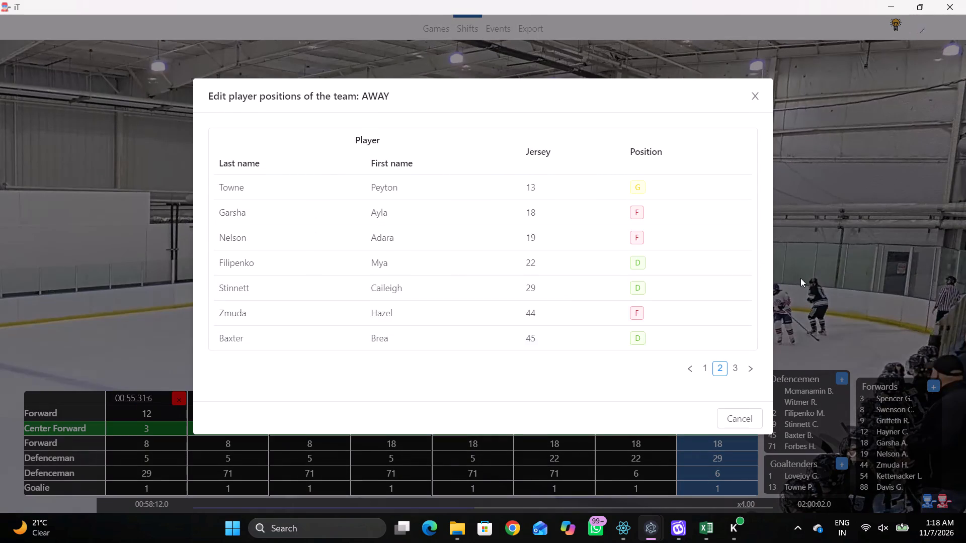
# Skim on into the stoppage with 5:11 on the clock and add an away split at 00:58:23.4.
pyautogui.hotkey('shift', 'd')
pyautogui.press('space')
pyautogui.press('v')
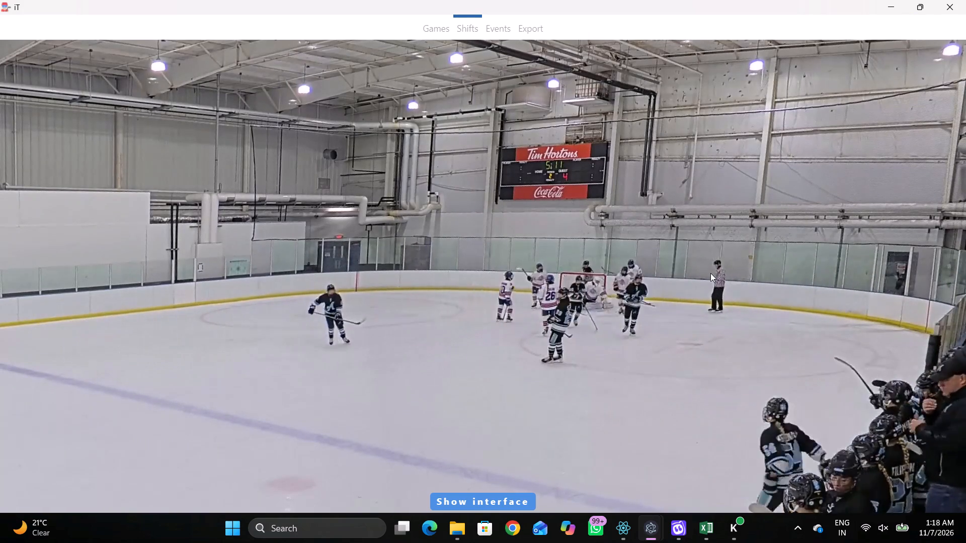
pyautogui.press('space')
pyautogui.press('space')
pyautogui.press('space')
pyautogui.press('space')
pyautogui.press('space')
pyautogui.hotkey('shift', 's')
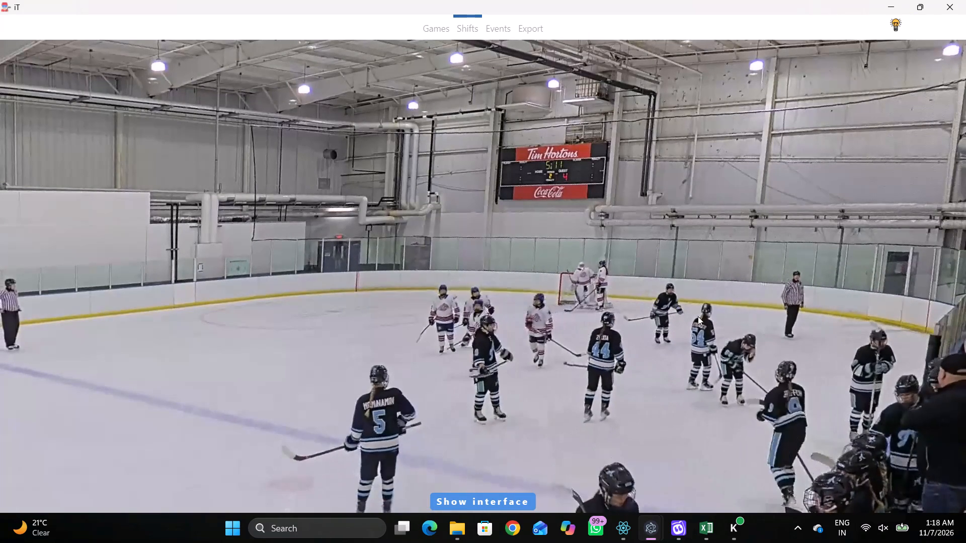
# Set the 00:58:23.4 away line's forwards to 44, 9 at centre and 54.
pyautogui.hotkey('shift', 'd')
pyautogui.click(724, 418)
pyautogui.moveTo(732, 424); pyautogui.dragTo(725, 424)
pyautogui.click(891, 406)
pyautogui.click(893, 427)
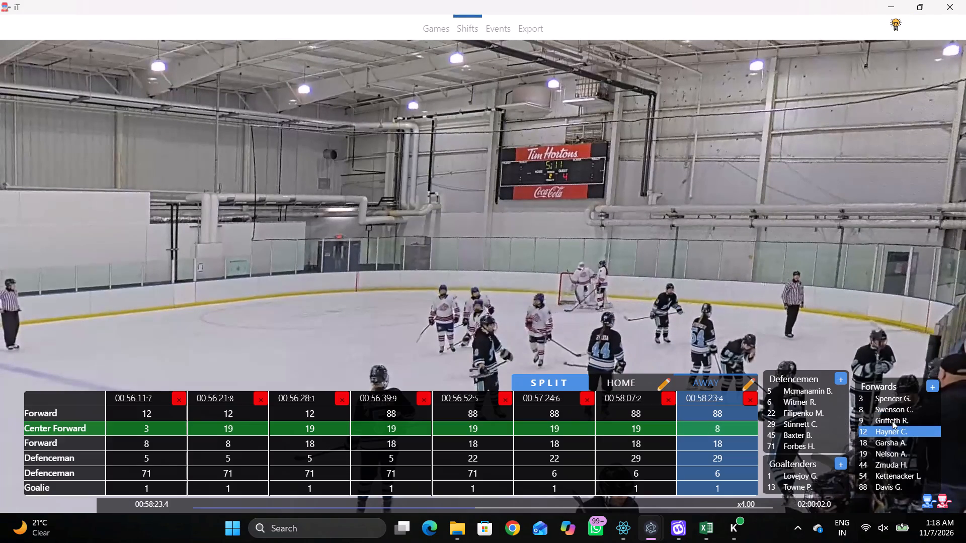
pyautogui.click(881, 417)
pyautogui.click(754, 426)
pyautogui.click(736, 418)
pyautogui.click(906, 464)
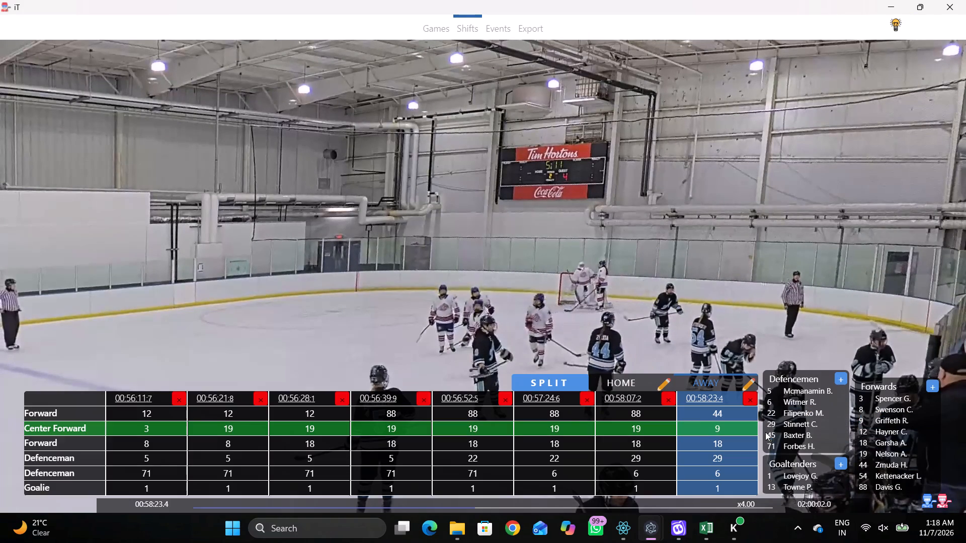
pyautogui.click(765, 432)
pyautogui.click(739, 444)
pyautogui.click(879, 471)
# Skim through the stoppage to identify the defence and set the 00:58:23.4 away line's first defenceman to 5.
pyautogui.hotkey('shift', 'd')
pyautogui.press('space')
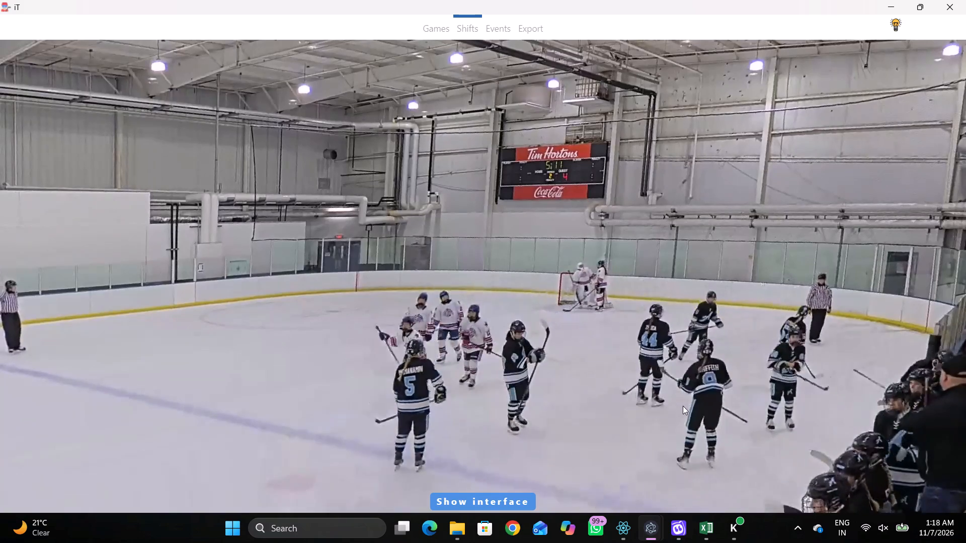
pyautogui.press('space')
pyautogui.press('space')
pyautogui.press('space')
pyautogui.press('space')
pyautogui.press('space')
pyautogui.hotkey('shift', 'd')
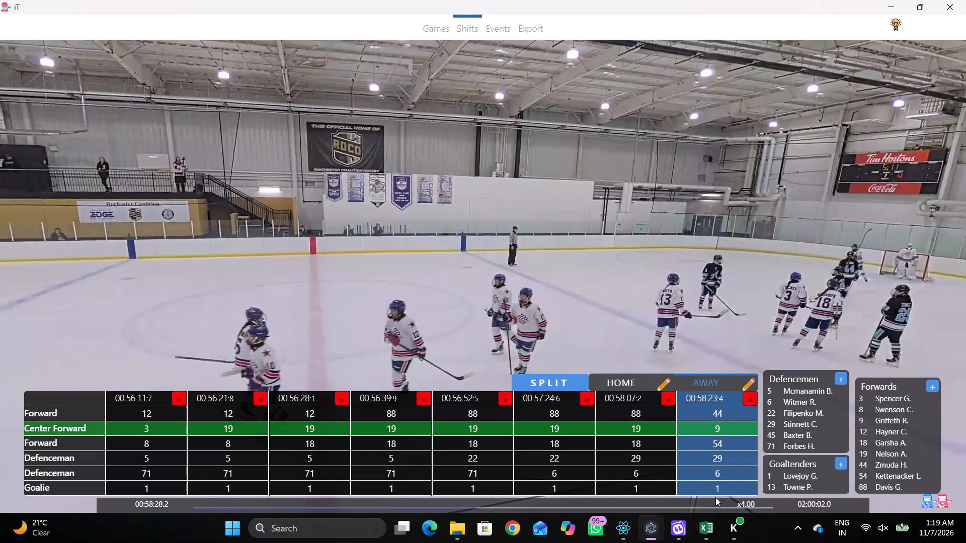
pyautogui.click(715, 469)
pyautogui.moveTo(740, 460); pyautogui.dragTo(735, 460)
pyautogui.click(783, 389)
# Check the defence pair on the video up to the faceoff and set the 00:58:23.4 away line's second defenceman to 29.
pyautogui.write('Dq')
pyautogui.press('q')
pyautogui.hotkey('shift', 'd')
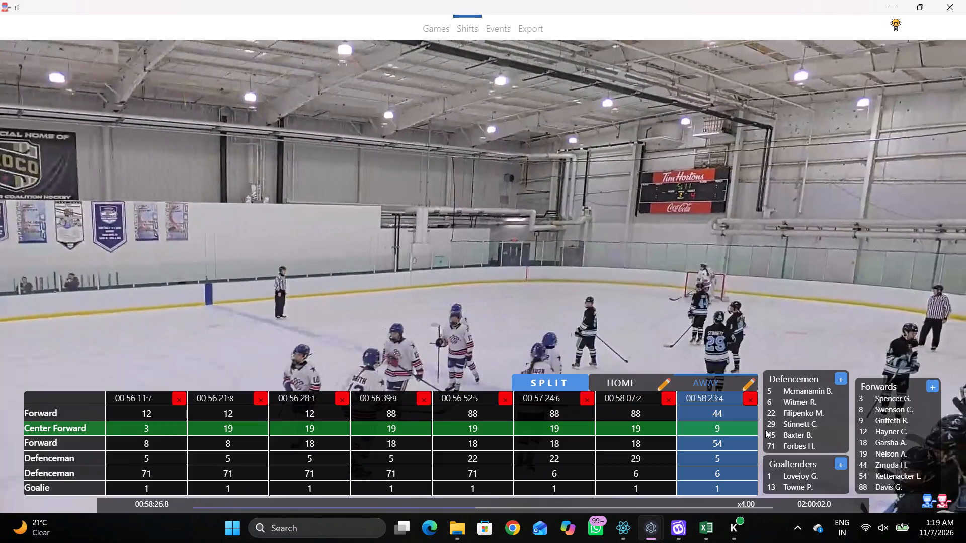
pyautogui.hotkey('shift', 'd')
pyautogui.press('space')
pyautogui.press('v')
pyautogui.press('space')
pyautogui.press('space')
pyautogui.press('space')
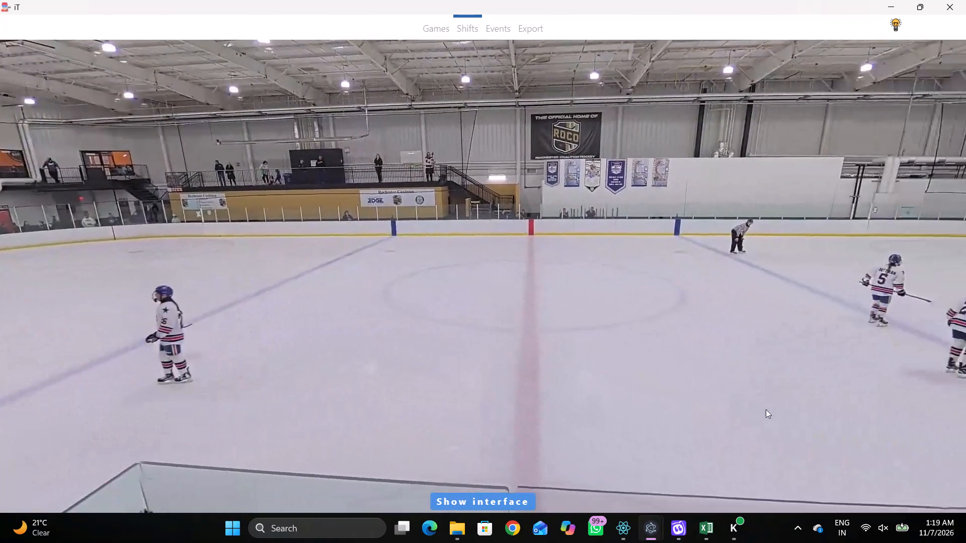
pyautogui.press('space')
pyautogui.press('space')
pyautogui.hotkey('shift', 'd')
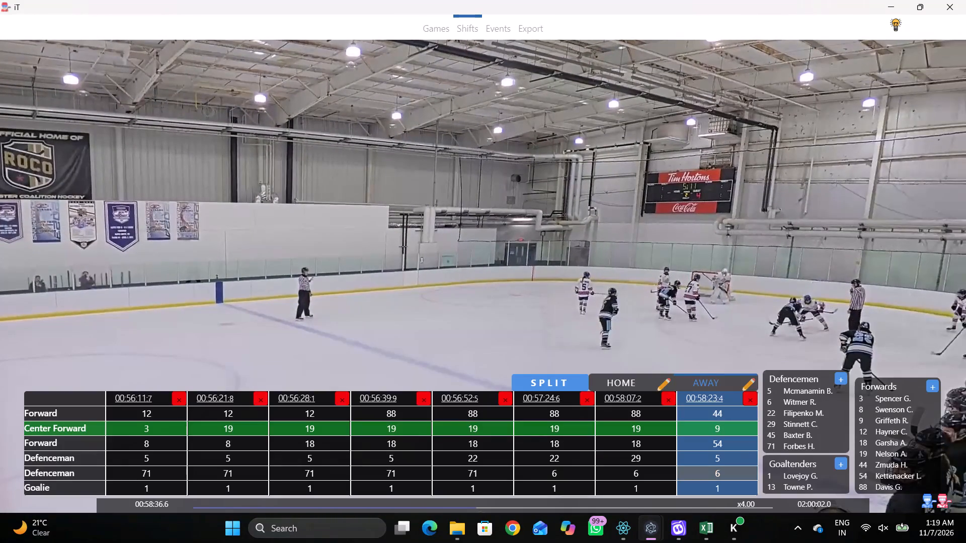
pyautogui.click(718, 467)
pyautogui.click(782, 426)
# Add an away split at the faceoff, at 00:58:36.6.
pyautogui.hotkey('shift', 's')
pyautogui.hotkey('shift', 'd')
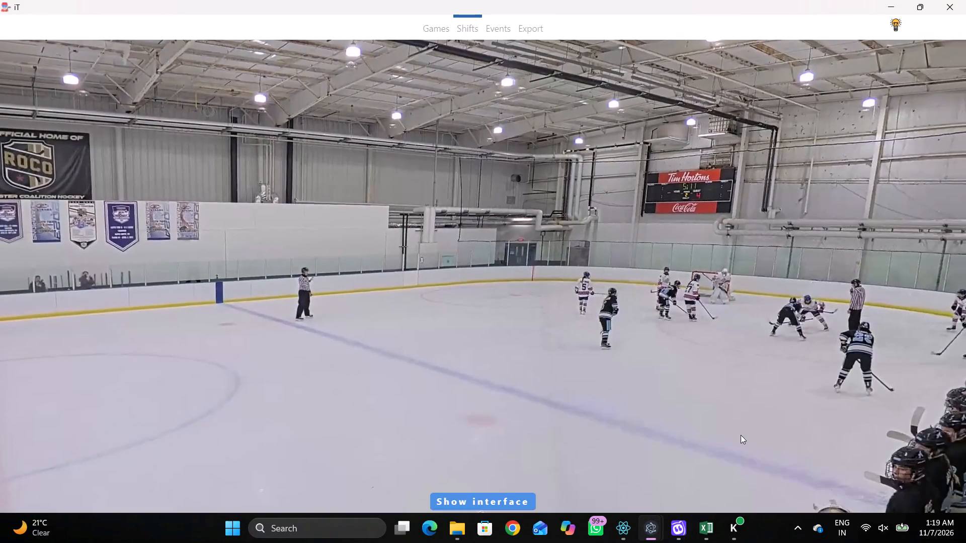
pyautogui.hotkey('shift', 'd')
pyautogui.hotkey('shift', 'd')
# Skim on through the play to the next away changes and add away splits at 00:59:16.2 and 00:59:17.2.
pyautogui.write('c')
pyautogui.press('space')
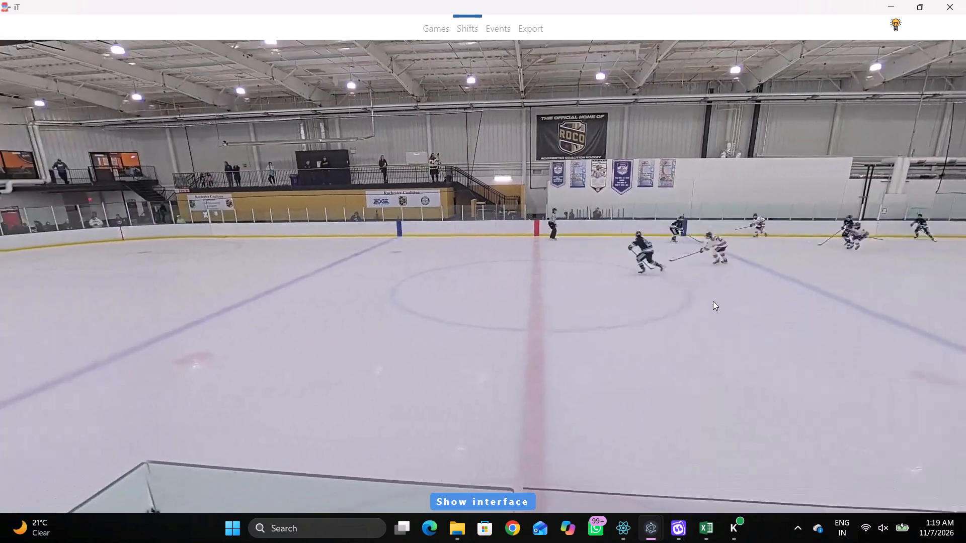
pyautogui.press('space')
pyautogui.press('space')
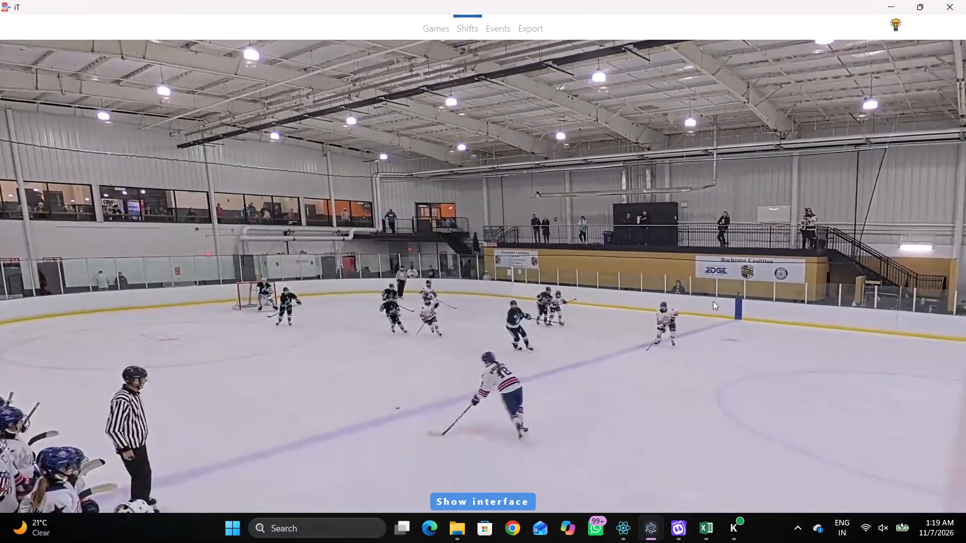
pyautogui.press('space')
pyautogui.press('space')
pyautogui.press('space')
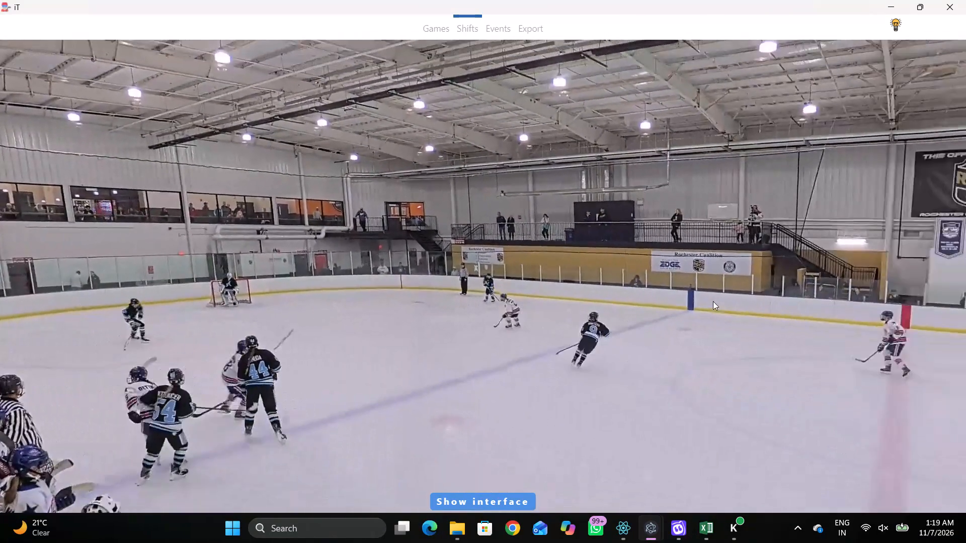
pyautogui.press('space')
pyautogui.press('space')
pyautogui.press('space')
pyautogui.press('space')
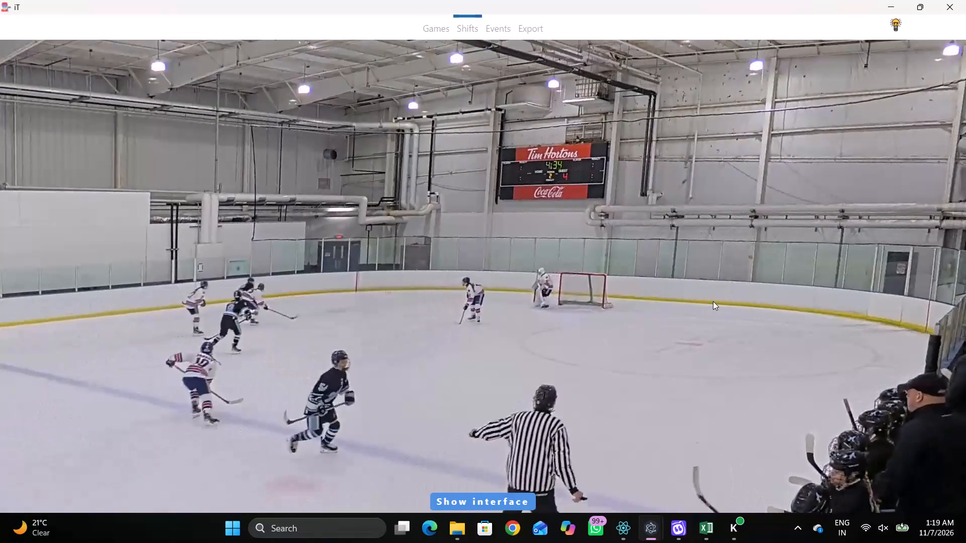
pyautogui.press('space')
pyautogui.press('space')
pyautogui.write('SDD SDD')
# Identify the changed players and set the 00:59:17.2 away line's last forward to 8 and second defenceman to 71.
pyautogui.press('space')
pyautogui.press('space')
pyautogui.hotkey('shift', 'd')
pyautogui.moveTo(726, 439); pyautogui.dragTo(710, 439)
pyautogui.click(863, 410)
pyautogui.hotkey('shift', 'd')
pyautogui.press('q')
pyautogui.press('q')
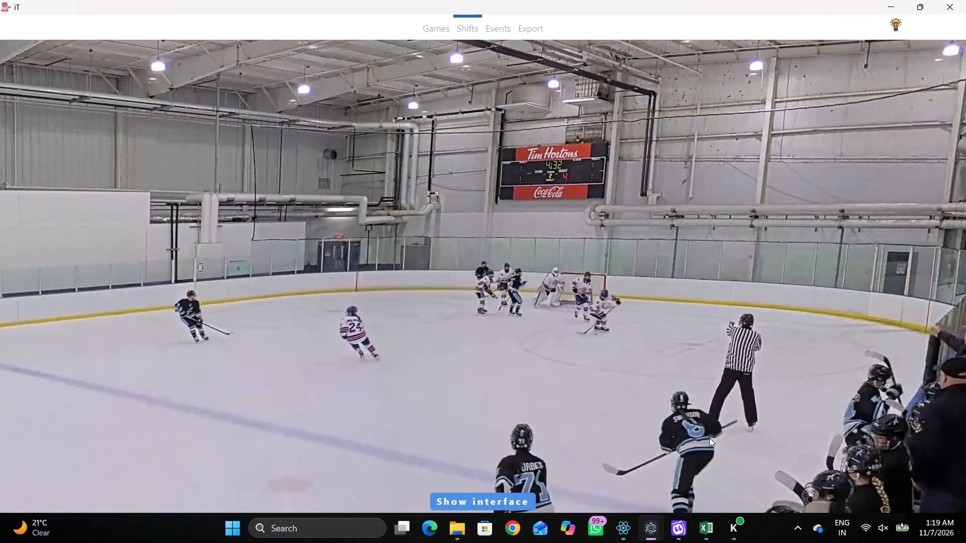
pyautogui.hotkey('shift', 'd')
pyautogui.moveTo(731, 465); pyautogui.dragTo(716, 467)
pyautogui.click(734, 469)
pyautogui.click(793, 443)
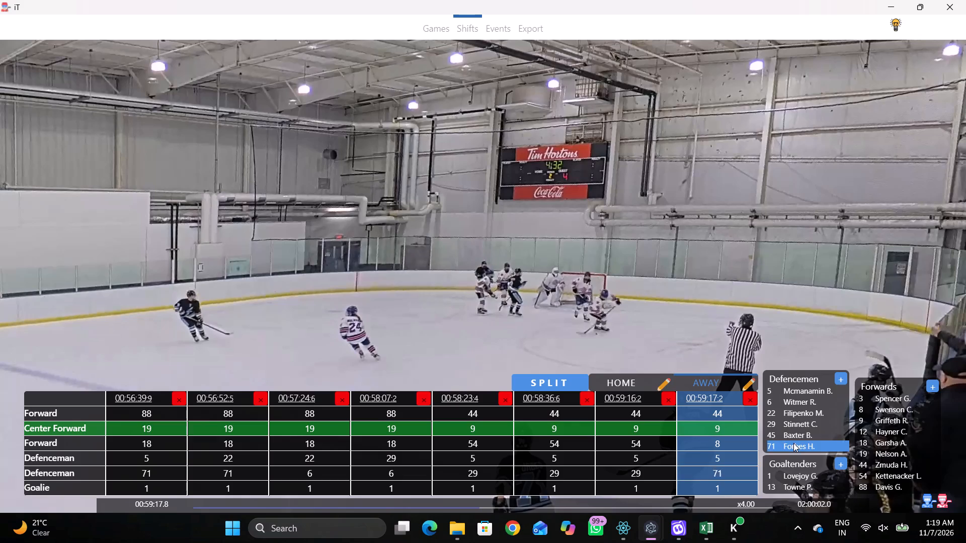
# Skim through the stoppage to the centre-ice faceoff and add an away split at 01:00:05.3.
pyautogui.hotkey('shift', 'd')
pyautogui.press('space')
pyautogui.press('space')
pyautogui.press('space')
pyautogui.press('space')
pyautogui.press('space')
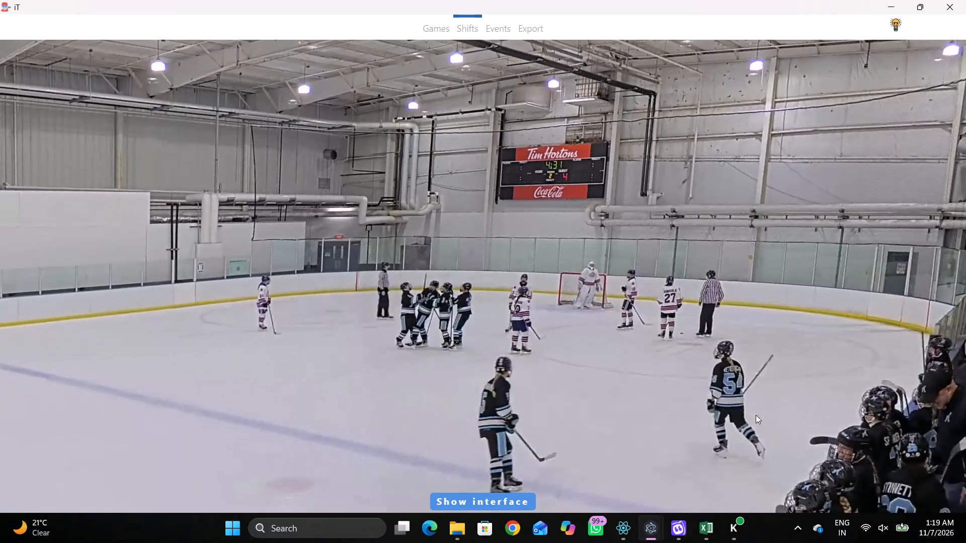
pyautogui.press('space')
pyautogui.press('space')
pyautogui.write('c c')
pyautogui.press('space')
pyautogui.press('c')
pyautogui.press('space')
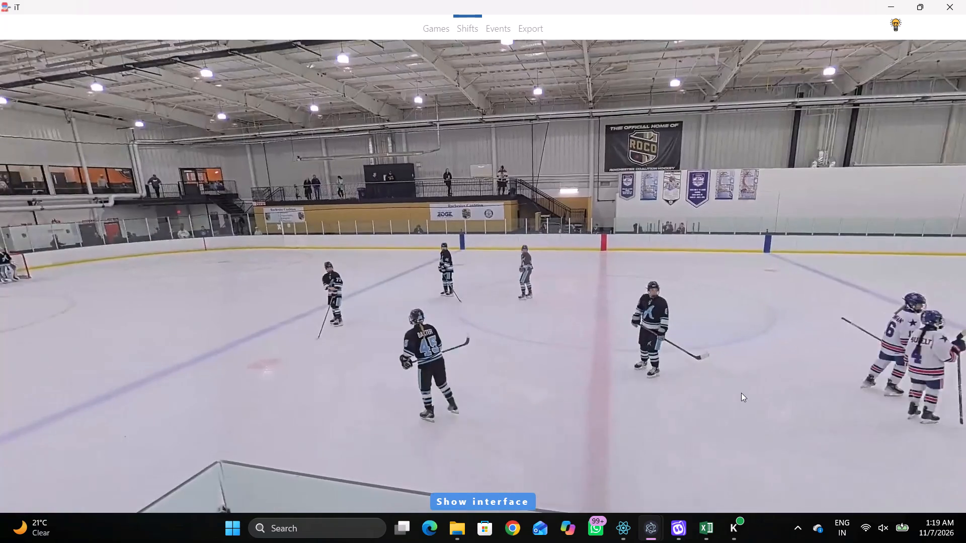
pyautogui.press('c')
pyautogui.press('space')
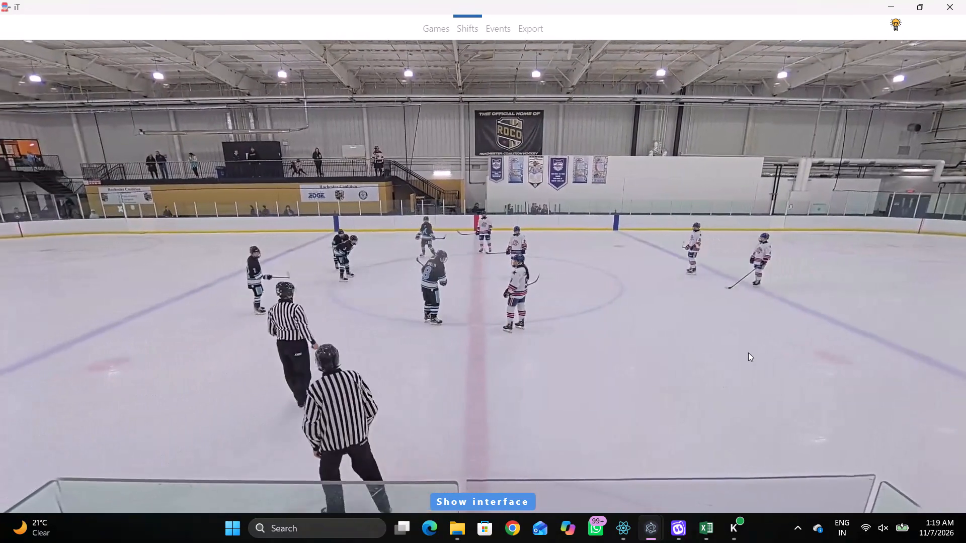
pyautogui.press('space')
pyautogui.hotkey('shift', 's')
# Set the 01:00:05.3 away line's first forward to 12 and centre forward to 3.
pyautogui.hotkey('shift', 'd')
pyautogui.click(708, 436)
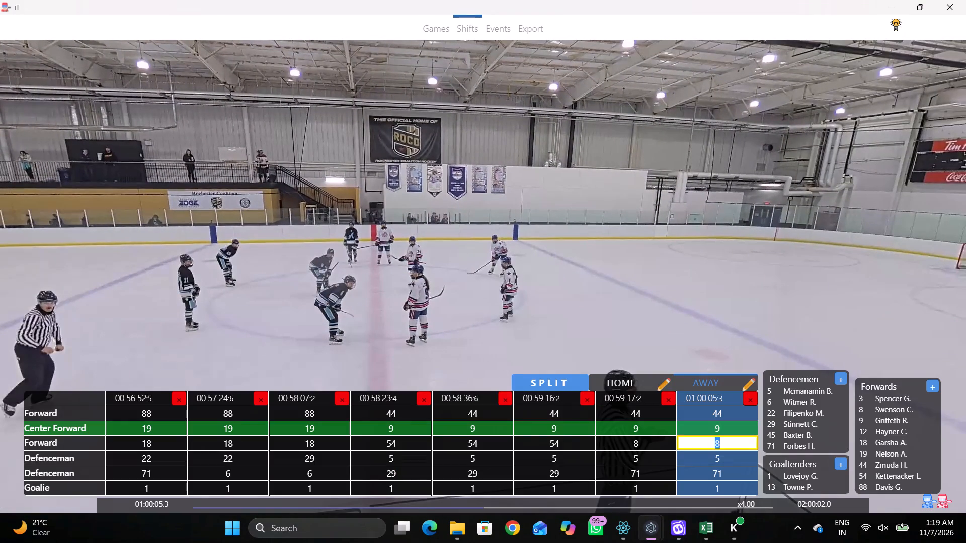
pyautogui.click(735, 429)
pyautogui.click(900, 404)
pyautogui.click(871, 395)
pyautogui.moveTo(746, 422); pyautogui.dragTo(740, 423)
pyautogui.click(732, 416)
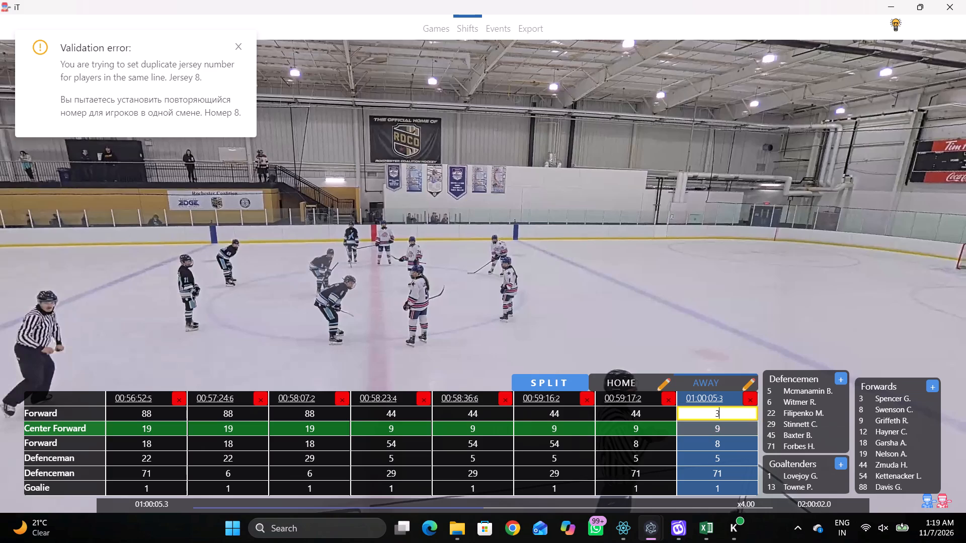
pyautogui.click(731, 431)
pyautogui.click(730, 416)
pyautogui.press('BackSpace')
pyautogui.press('Tab')
pyautogui.press('BackSpace')
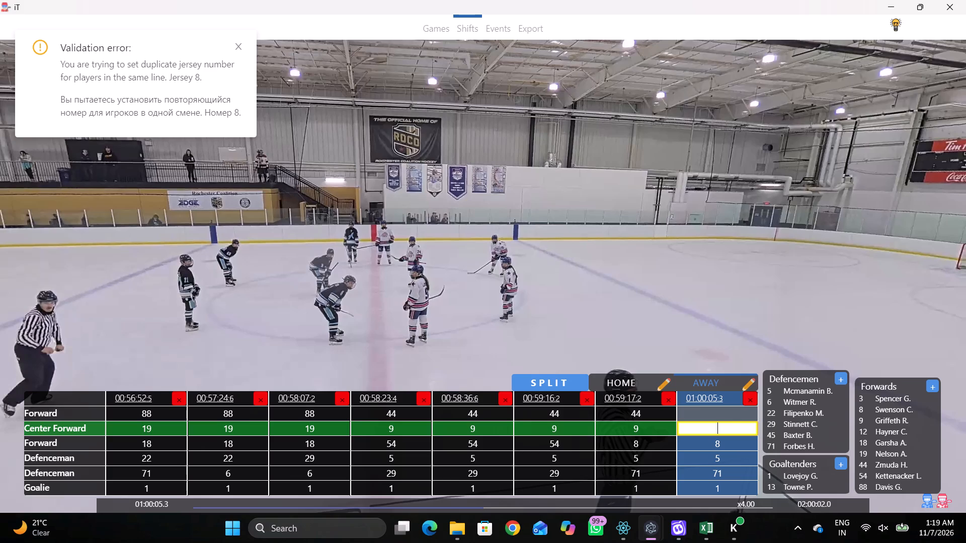
pyautogui.click(727, 428)
pyautogui.click(721, 412)
pyautogui.press('1')
pyautogui.press('2')
pyautogui.click(718, 428)
pyautogui.click(874, 400)
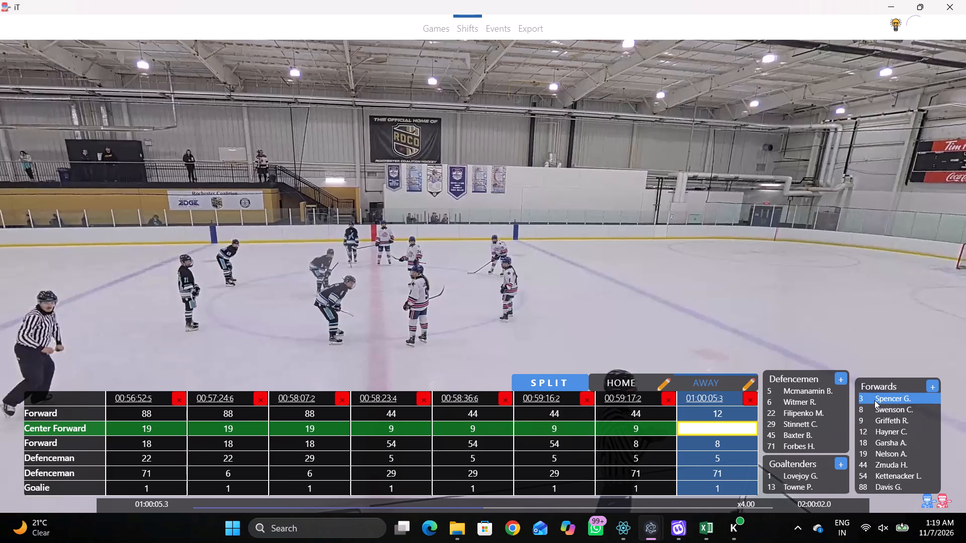
# Look through the stoppage to identify the changed defenceman and set the 01:00:05.3 away line's first defenceman to 45.
pyautogui.hotkey('shift', 'd')
pyautogui.press('space')
pyautogui.press('space')
pyautogui.press('space')
pyautogui.press('space')
pyautogui.press('space')
pyautogui.write('c')
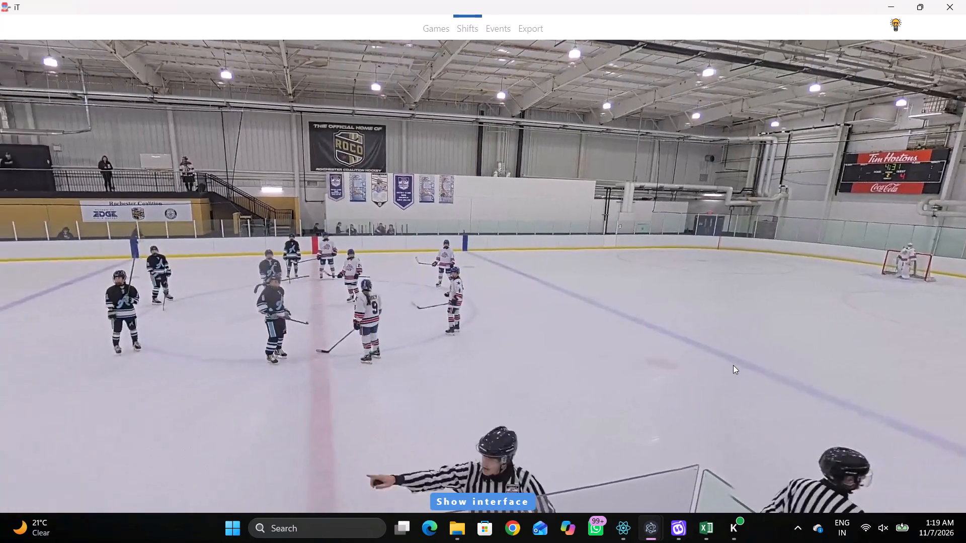
pyautogui.press('space')
pyautogui.write('c c')
pyautogui.press('space')
pyautogui.press('space')
pyautogui.press('q')
pyautogui.press('q')
pyautogui.press('q')
pyautogui.press('q')
pyautogui.press('q')
pyautogui.press('q')
pyautogui.press('q')
pyautogui.press('q')
pyautogui.press('q')
pyautogui.press('q')
pyautogui.press('q')
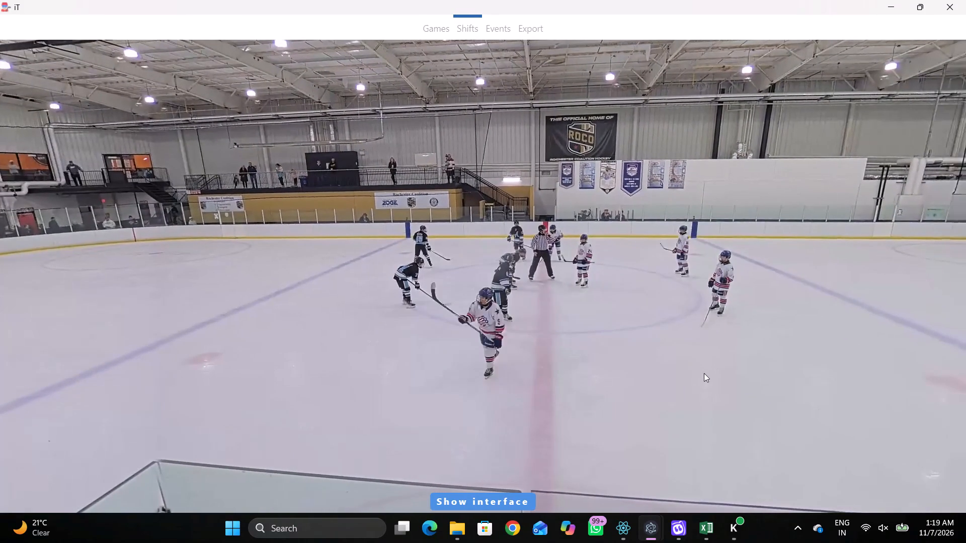
pyautogui.press('q')
pyautogui.hotkey('shift', 'd')
pyautogui.click(721, 474)
pyautogui.click(732, 453)
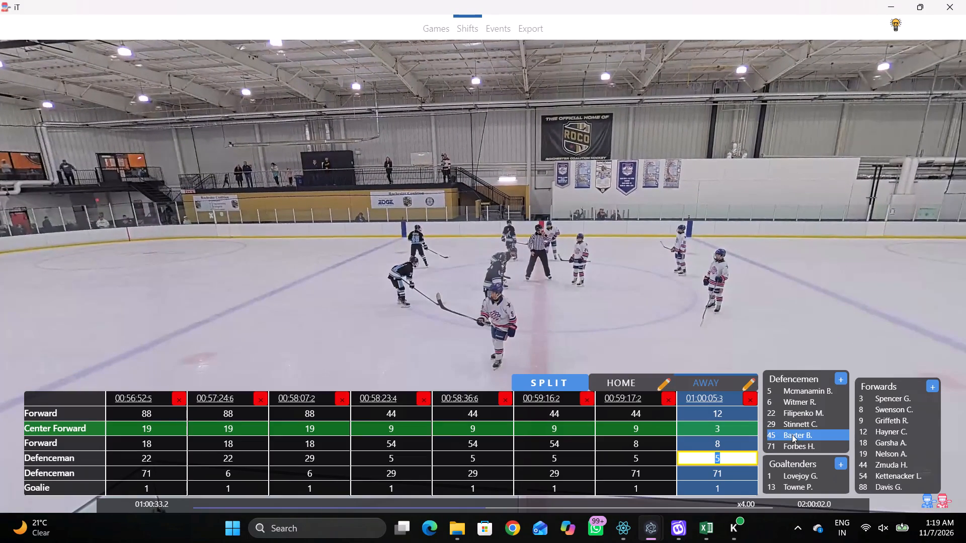
pyautogui.click(792, 434)
# Add an away split at the centre-ice faceoff, at 01:00:33.2.
pyautogui.hotkey('shift', 's')
pyautogui.hotkey('shift', 'd')
pyautogui.hotkey('shift', 'd')
pyautogui.click(721, 405)
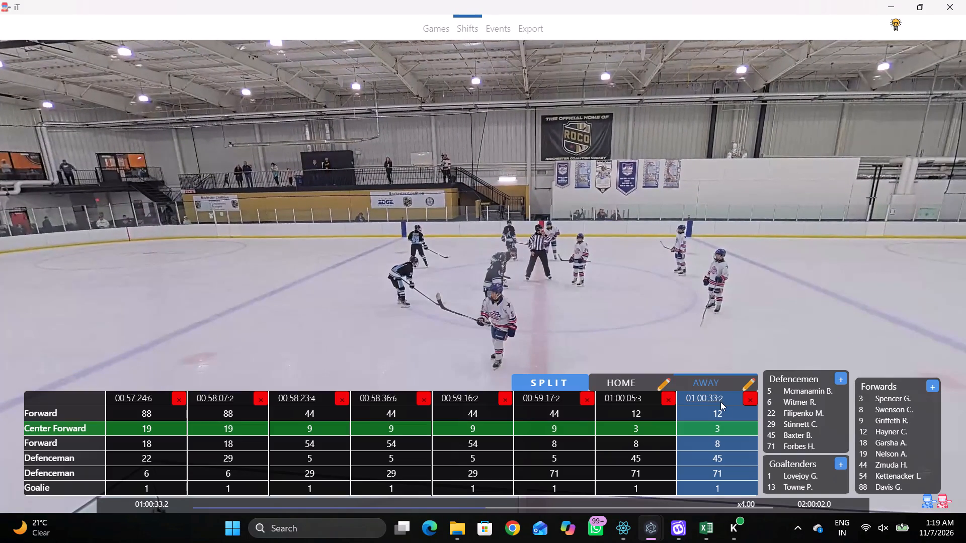
# Skim through the play to the next away changes and add away splits at 01:01:30.2, 01:01:31.9 and 01:01:33.7.
pyautogui.hotkey('shift', 'd')
pyautogui.write('c c')
pyautogui.press('space')
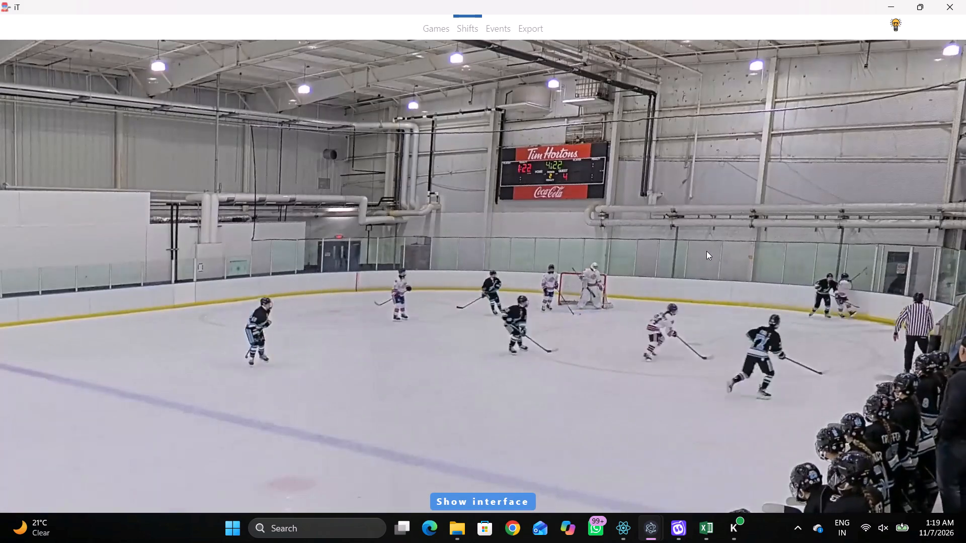
pyautogui.press('v')
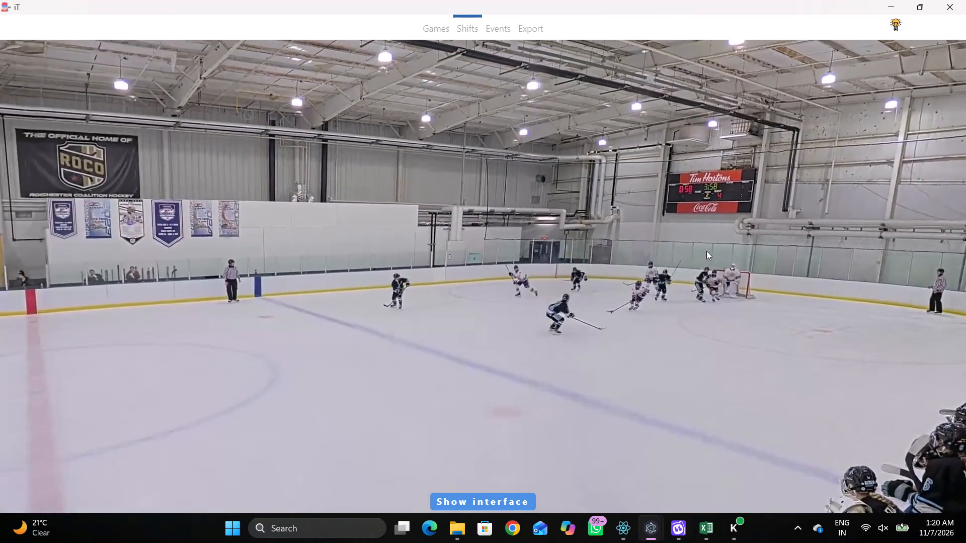
pyautogui.press('space')
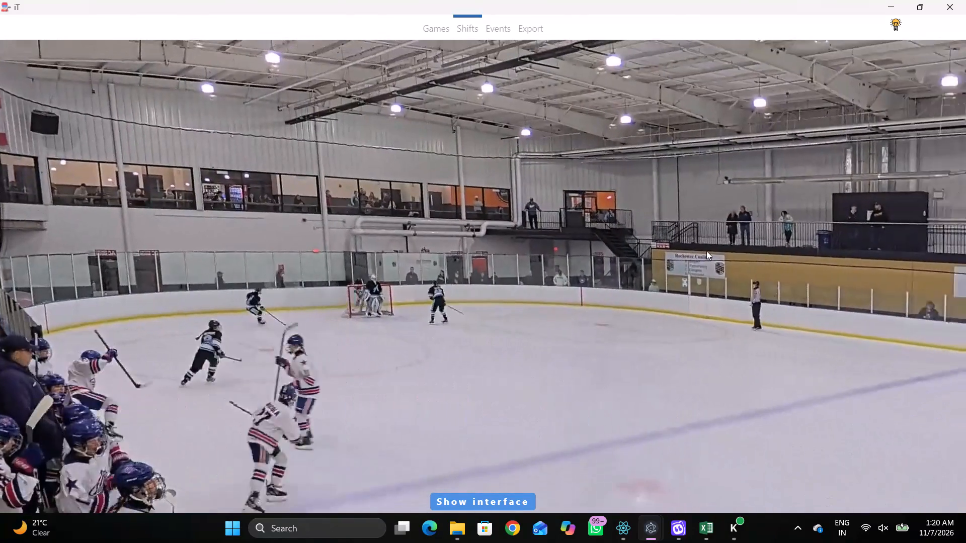
pyautogui.press('space')
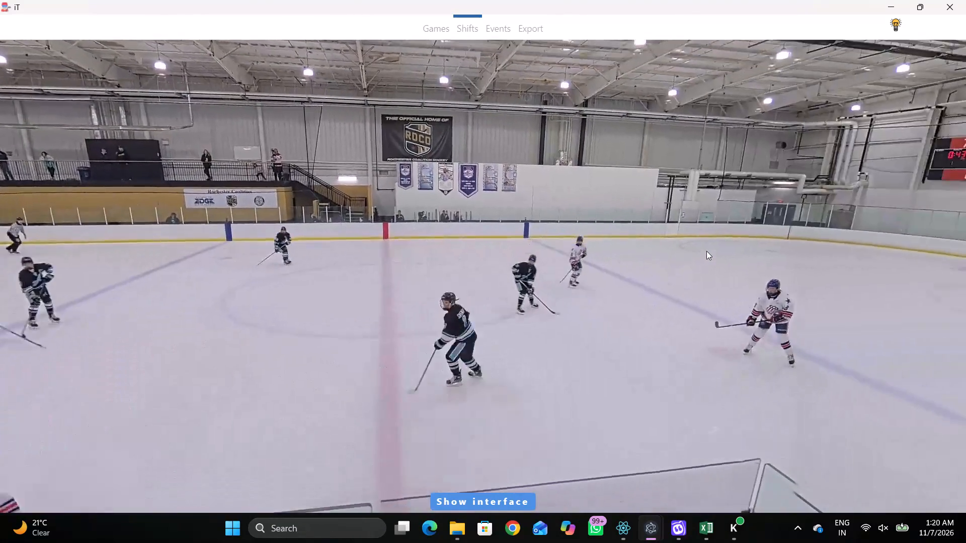
pyautogui.press('space')
pyautogui.press('space')
pyautogui.press('space')
pyautogui.press('space')
pyautogui.press('space')
pyautogui.press('space')
pyautogui.press('space')
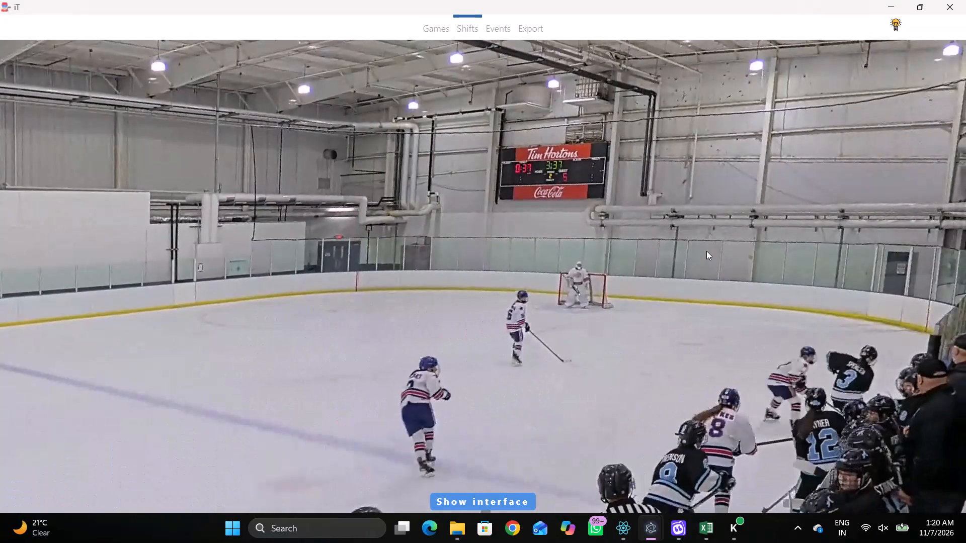
pyautogui.write('SDD SDD qqqSDD')
# Identify the incoming defence pair and set the 01:01:33.7 away line's defencemen to 22 and 6.
pyautogui.press('space')
pyautogui.press('space')
pyautogui.press('space')
pyautogui.press('space')
pyautogui.press('q')
pyautogui.press('q')
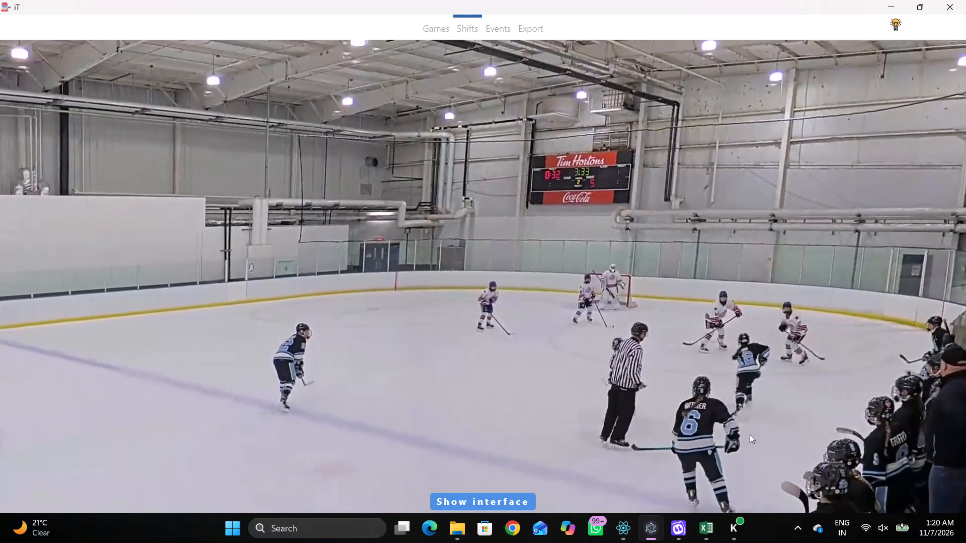
pyautogui.hotkey('shift', 'd')
pyautogui.hotkey('shift', 'd')
pyautogui.hotkey('shift', 'd')
pyautogui.click(715, 457)
pyautogui.press('2')
pyautogui.press('2')
pyautogui.click(738, 468)
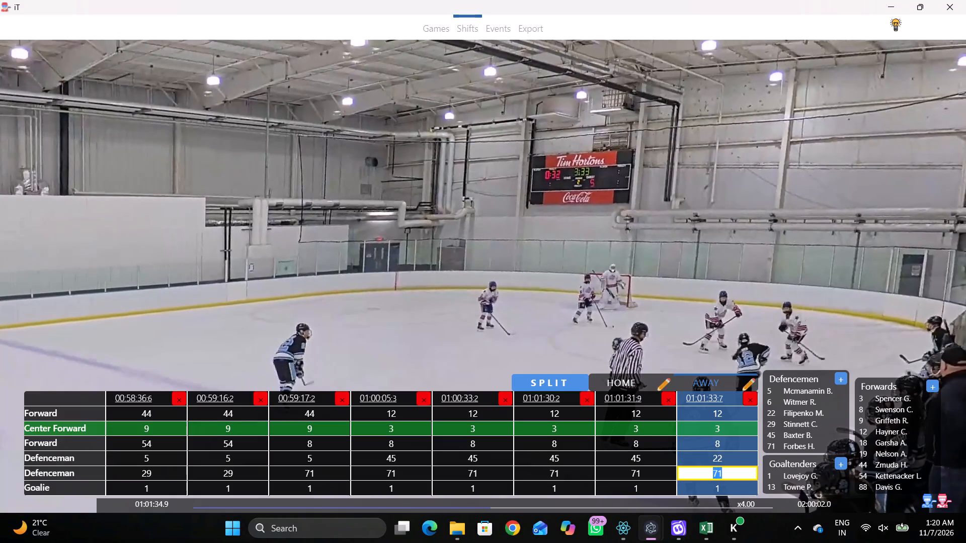
pyautogui.click(787, 392)
pyautogui.click(782, 401)
pyautogui.click(717, 475)
pyautogui.click(739, 443)
# Check the players around the change and set the 01:01:33.7 away line's centre forward to 54 and last forward to 3.
pyautogui.hotkey('shift', 'd')
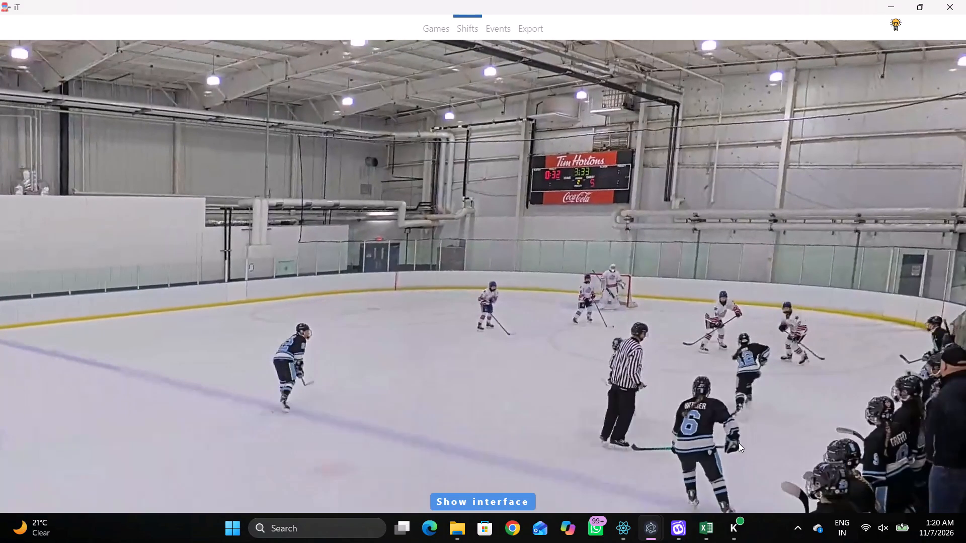
pyautogui.hotkey('shift', 'd')
pyautogui.press('q')
pyautogui.press('q')
pyautogui.press('q')
pyautogui.hotkey('shift', 'd')
pyautogui.hotkey('shift', 'd')
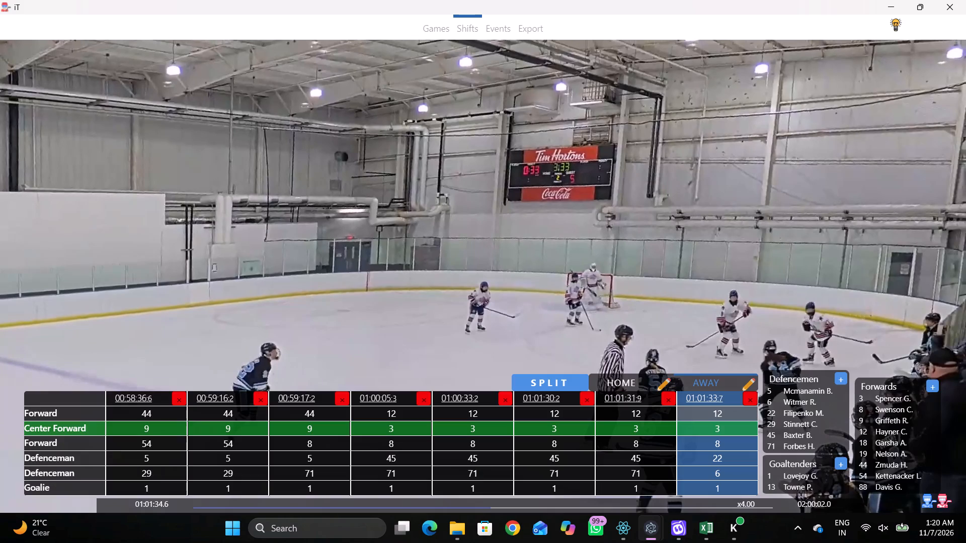
pyautogui.click(729, 431)
pyautogui.click(868, 474)
pyautogui.hotkey('shift', 'd')
pyautogui.press('space')
pyautogui.press('space')
pyautogui.press('space')
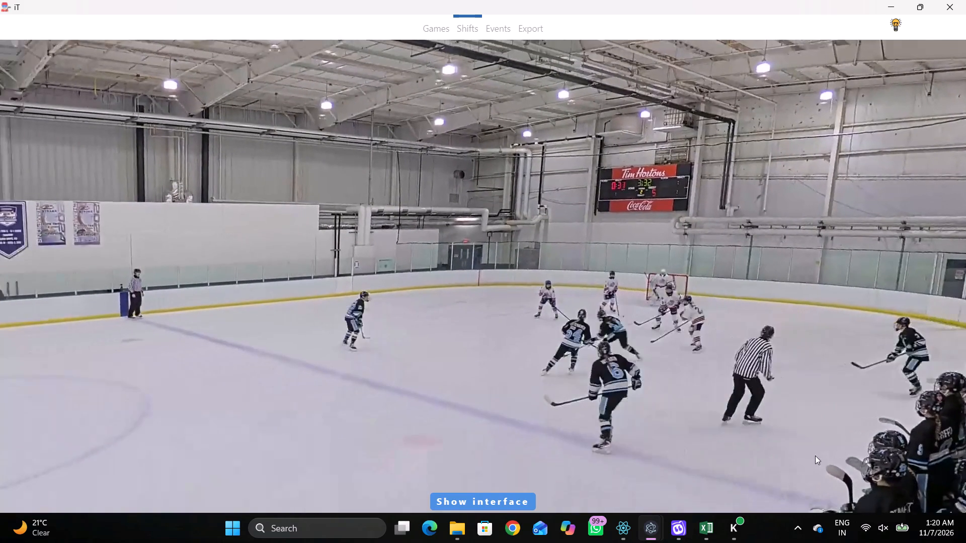
pyautogui.press('space')
pyautogui.hotkey('shift', 'd')
pyautogui.click(739, 446)
pyautogui.click(864, 405)
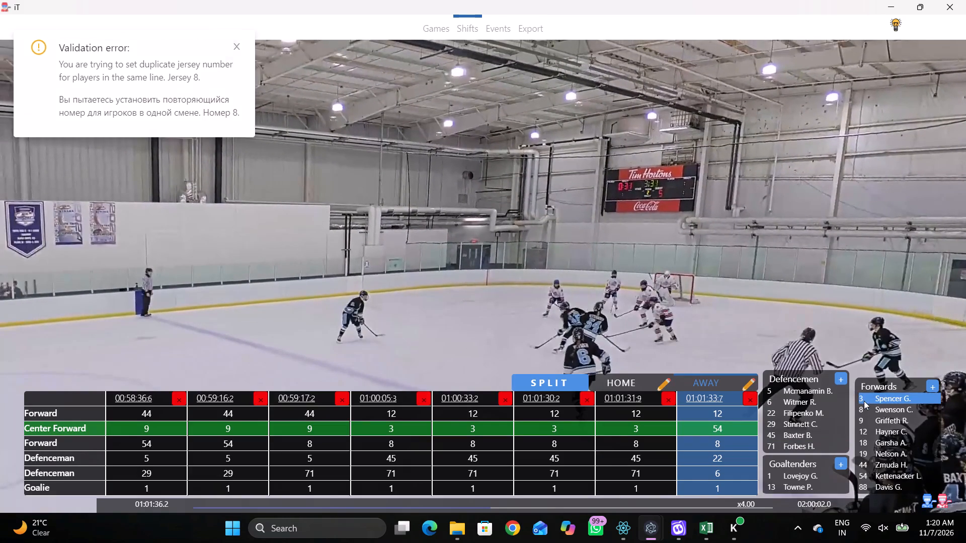
pyautogui.click(864, 401)
pyautogui.keyDown('shift'); pyautogui.click(737, 439); pyautogui.keyUp('shift')
# Play on to the next forward change at the away bench and add an away split at 01:01:39.9.
pyautogui.hotkey('shift', 'd')
pyautogui.press('space')
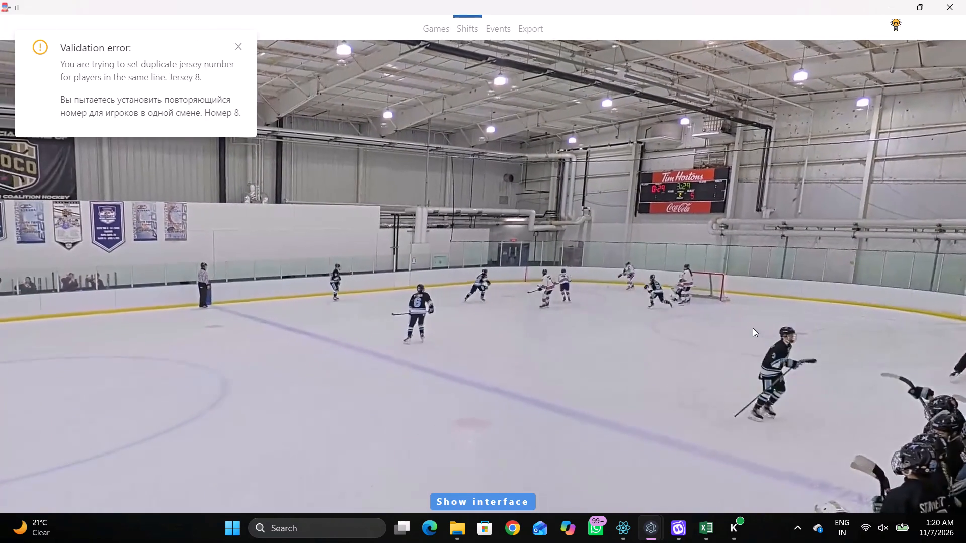
pyautogui.press('v')
pyautogui.press('space')
pyautogui.hotkey('shift', 's')
pyautogui.hotkey('shift', 'd')
pyautogui.hotkey('shift', 'd')
# Identify the incoming forward and set the 01:01:39.9 away line's last forward to 9.
pyautogui.press('space')
pyautogui.press('space')
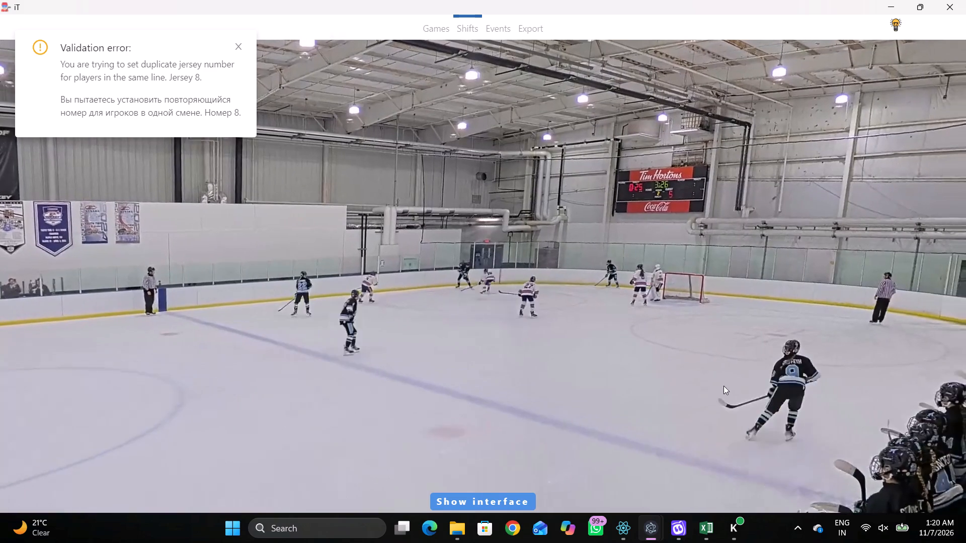
pyautogui.hotkey('shift', 'd')
pyautogui.click(733, 422)
pyautogui.click(717, 443)
pyautogui.click(865, 419)
# Skim through the play to the next away change and add an away split at 01:02:26.5.
pyautogui.hotkey('shift', 'd')
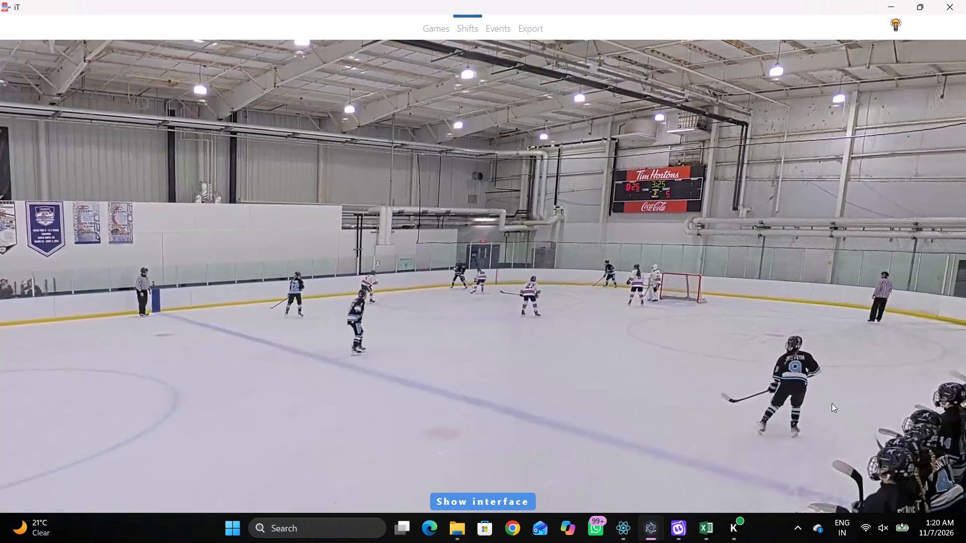
pyautogui.write('v')
pyautogui.press('space')
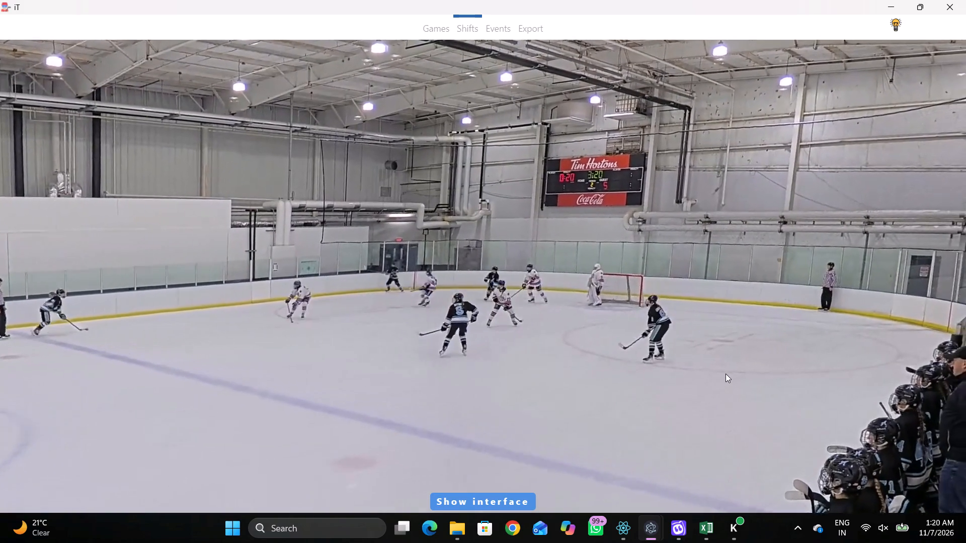
pyautogui.press('space')
pyautogui.press('space')
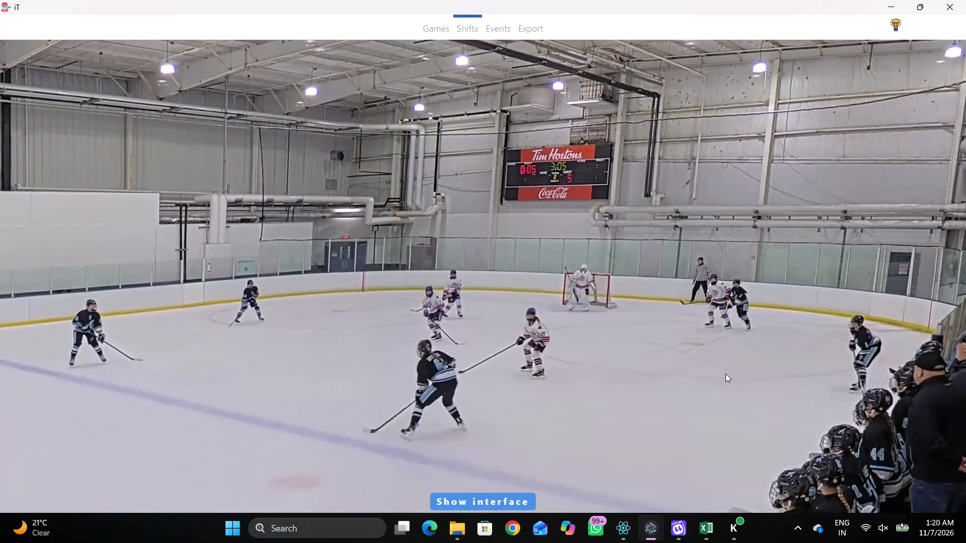
pyautogui.press('space')
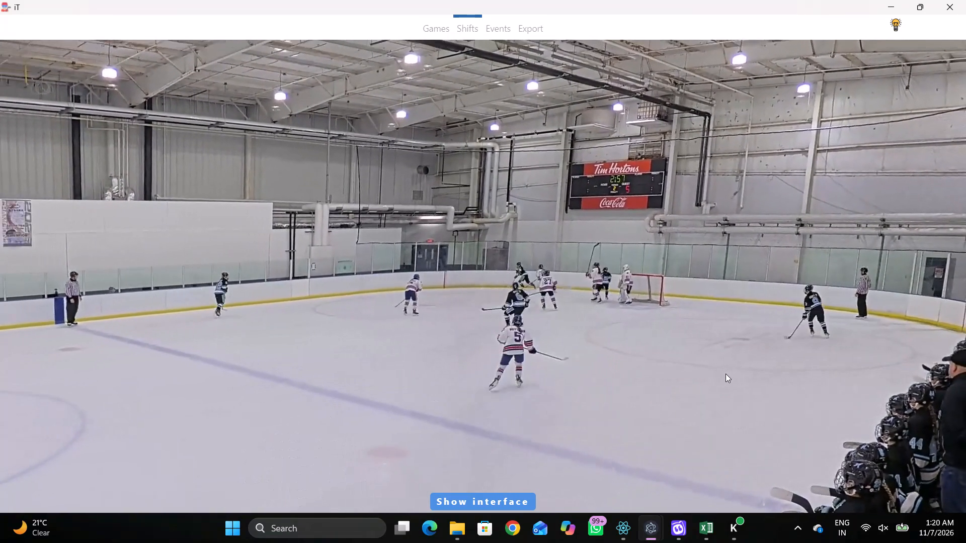
pyautogui.press('space')
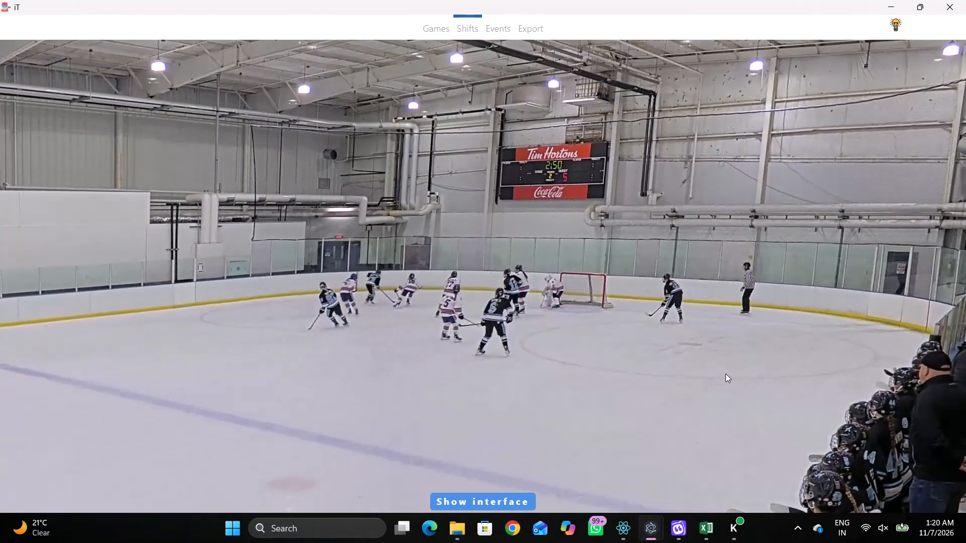
pyautogui.press('space')
pyautogui.press('space')
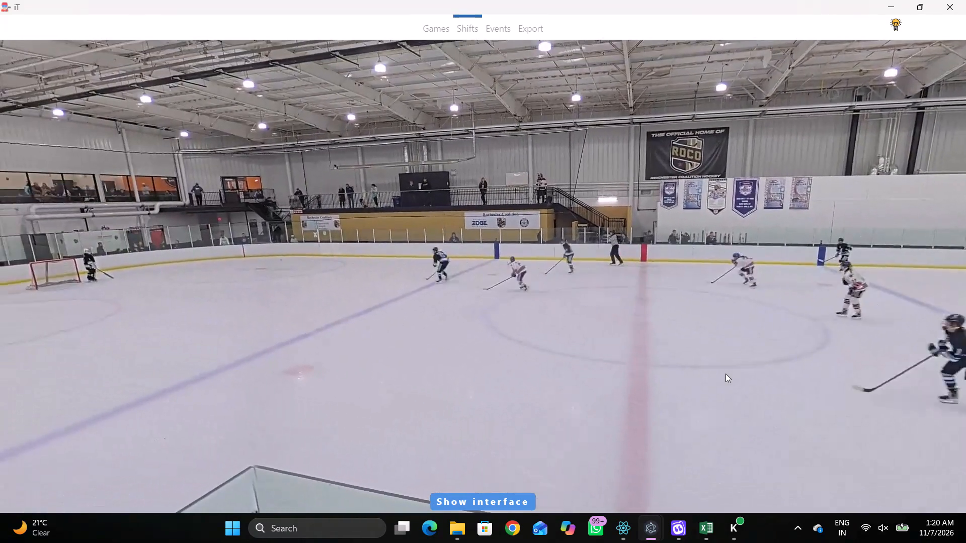
pyautogui.press('space')
pyautogui.write('SD')
pyautogui.hotkey('shift', 'd')
# Identify the incoming forward and set the 01:02:26.5 away line's first forward to 44.
pyautogui.press('space')
pyautogui.write('v')
pyautogui.press('space')
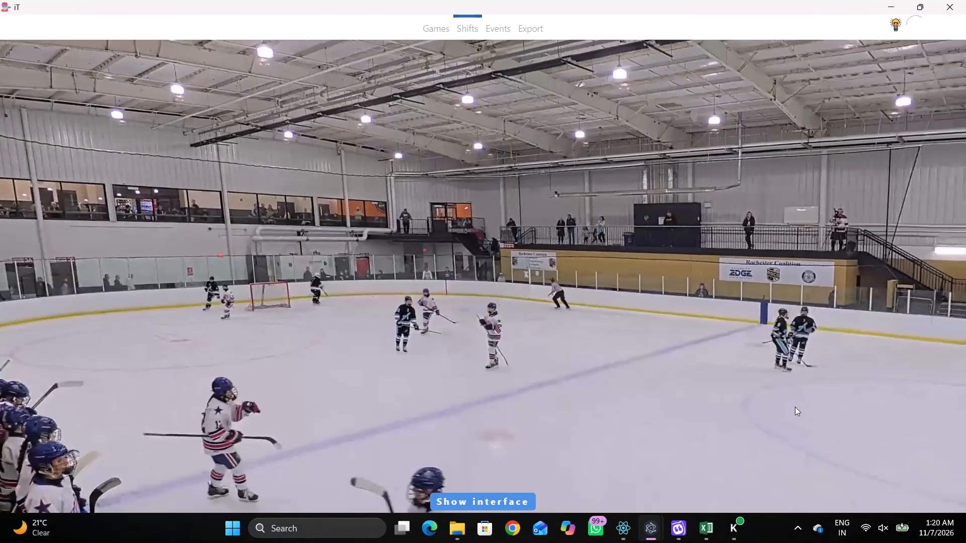
pyautogui.press('space')
pyautogui.press('space')
pyautogui.hotkey('shift', 'd')
pyautogui.click(712, 440)
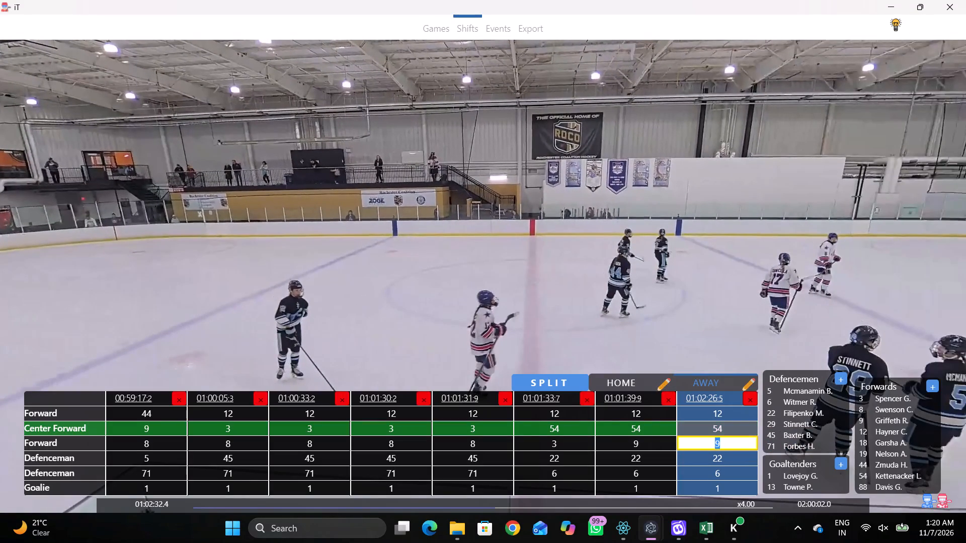
pyautogui.click(722, 424)
pyautogui.moveTo(740, 411); pyautogui.dragTo(710, 415)
pyautogui.click(872, 469)
# Move ahead through the stoppage to the end-zone faceoff and add an away split at 01:02:41.9.
pyautogui.hotkey('shift', 'd')
pyautogui.write('c qSD')
# Set the 01:02:41.9 away line's defencemen to 5 and 29.
pyautogui.moveTo(752, 460); pyautogui.dragTo(747, 460)
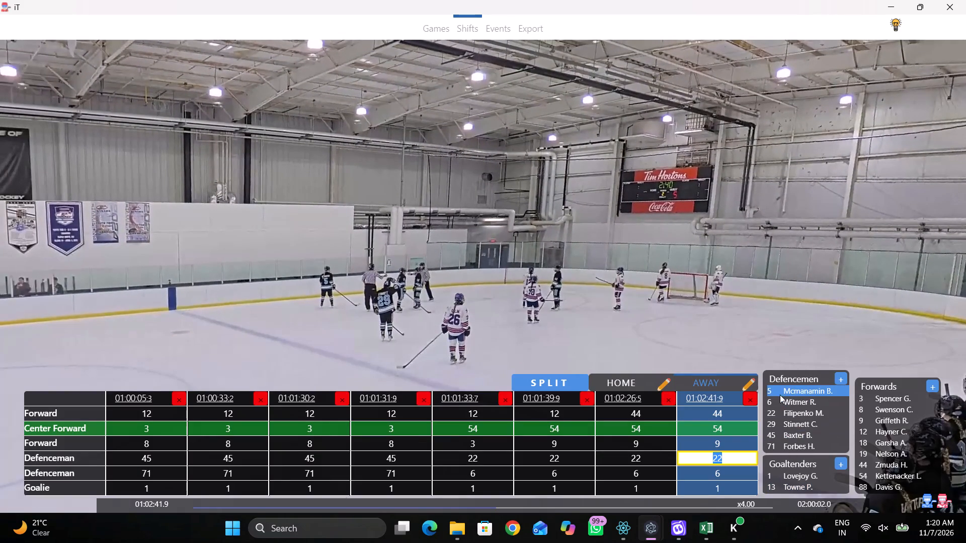
pyautogui.click(779, 391)
pyautogui.click(715, 477)
pyautogui.click(806, 423)
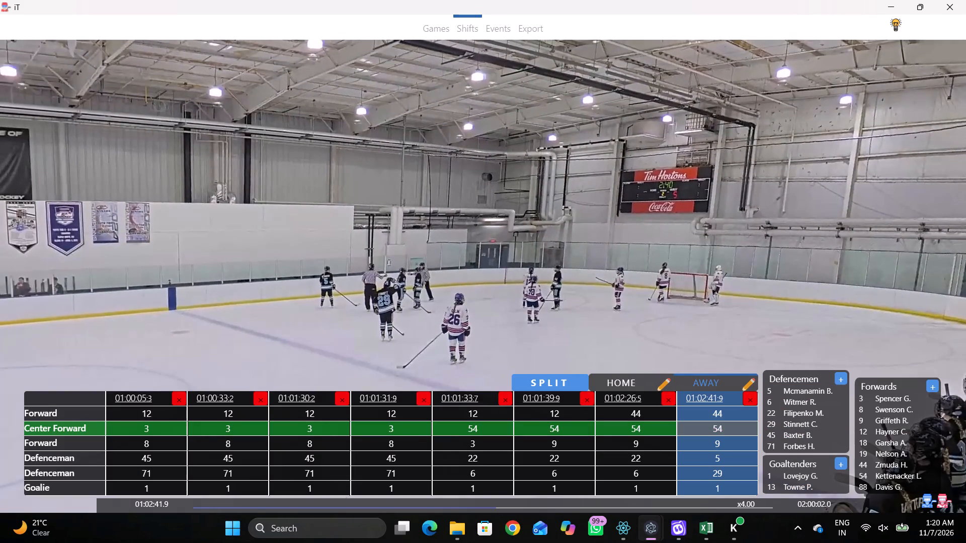
# Swap the 01:02:41.9 away line's forwards so that 9 is the centre forward and 54 the last forward.
pyautogui.click(716, 426)
pyautogui.press('BackSpace')
pyautogui.press('Tab')
pyautogui.press('BackSpace')
pyautogui.click(716, 426)
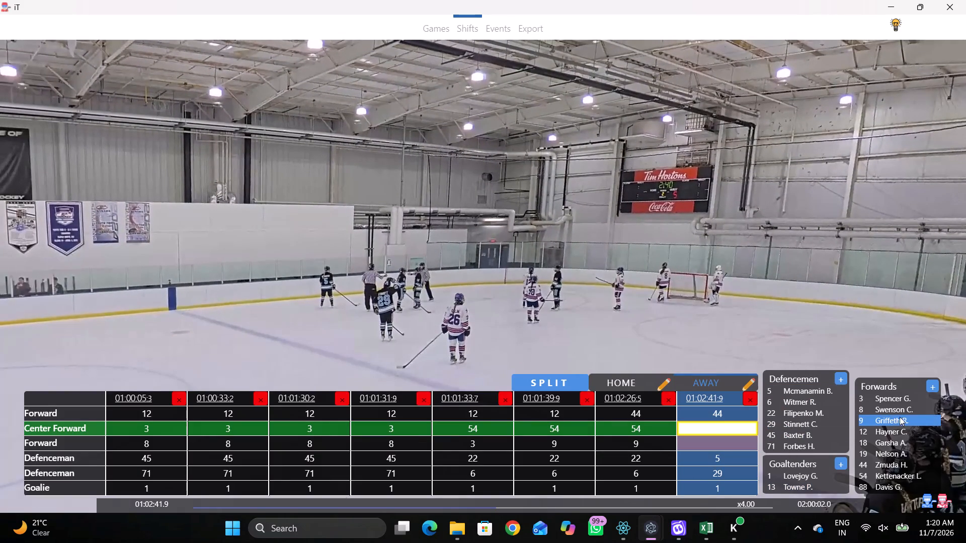
pyautogui.click(897, 415)
pyautogui.click(715, 446)
pyautogui.click(871, 473)
# Follow the play from the 01:02:41.9 faceoff to the whistle and add an away split at 01:03:43.2.
pyautogui.hotkey('shift', 'd')
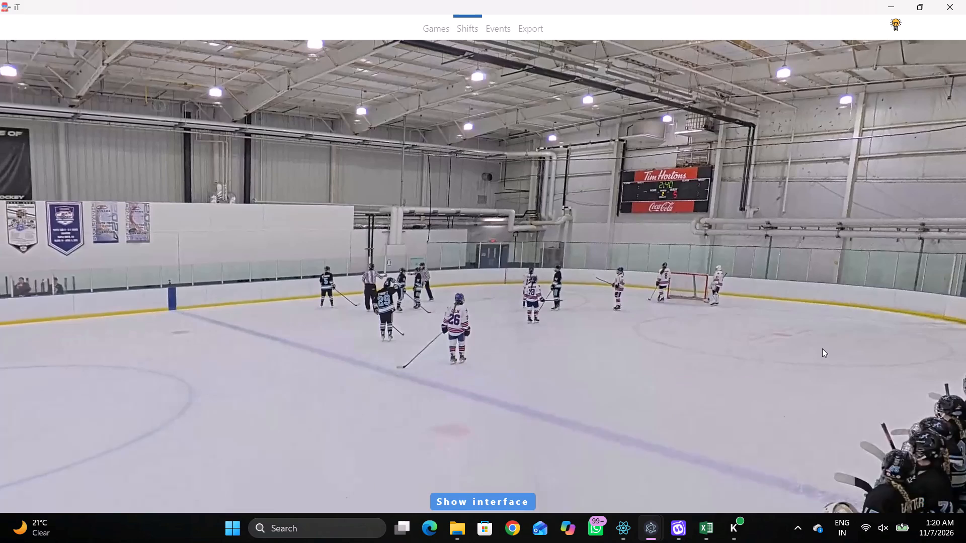
pyautogui.press('space')
pyautogui.write('c c')
pyautogui.press('space')
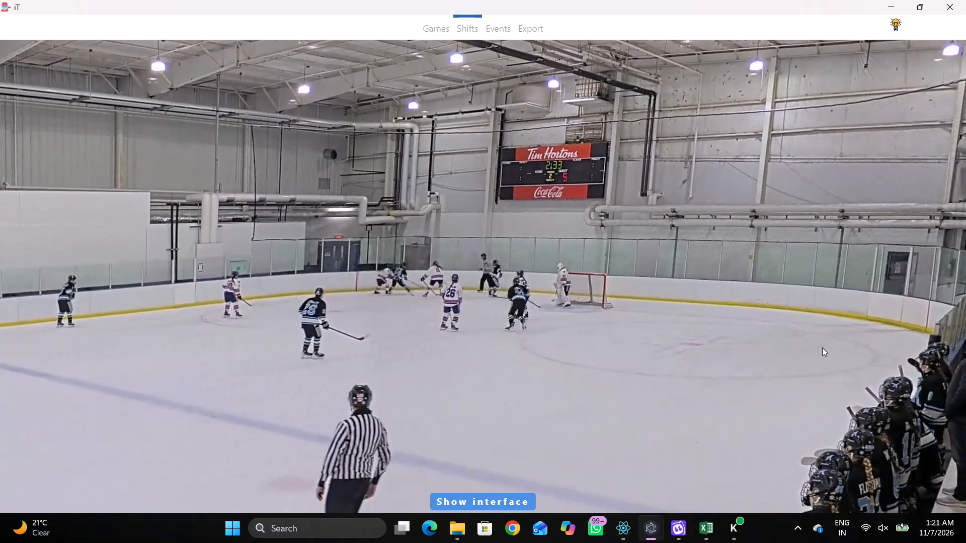
pyautogui.write('c')
pyautogui.press('space')
pyautogui.write('c c')
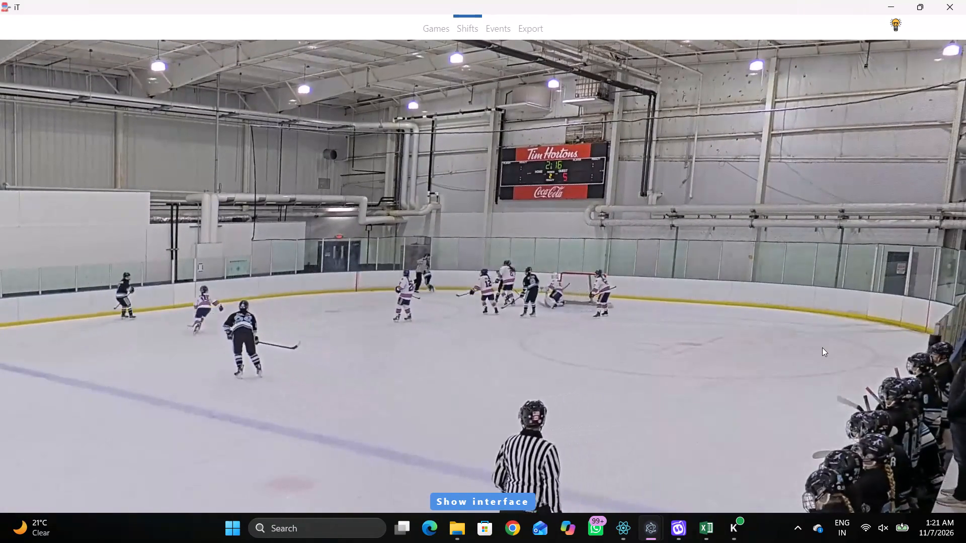
pyautogui.press('space')
pyautogui.write('vv')
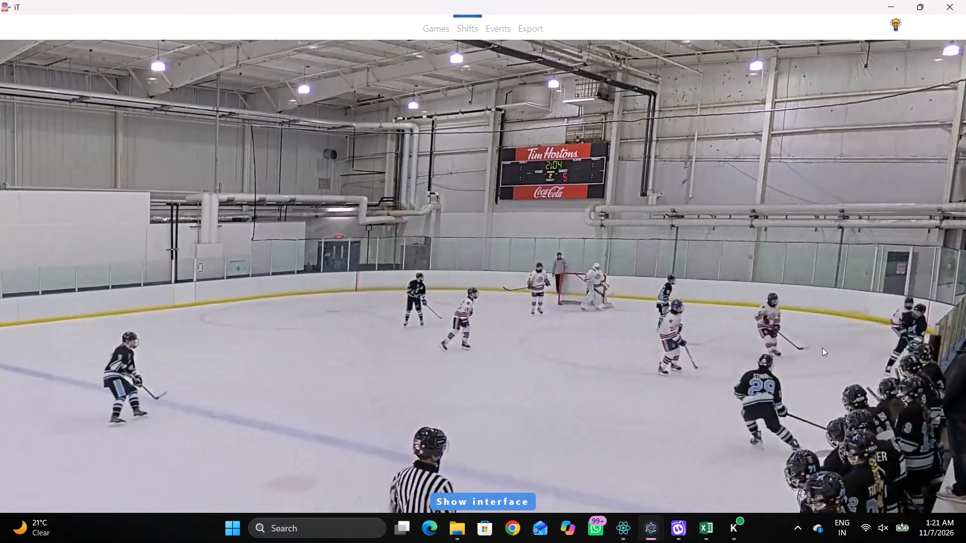
pyautogui.press('space')
pyautogui.press('space')
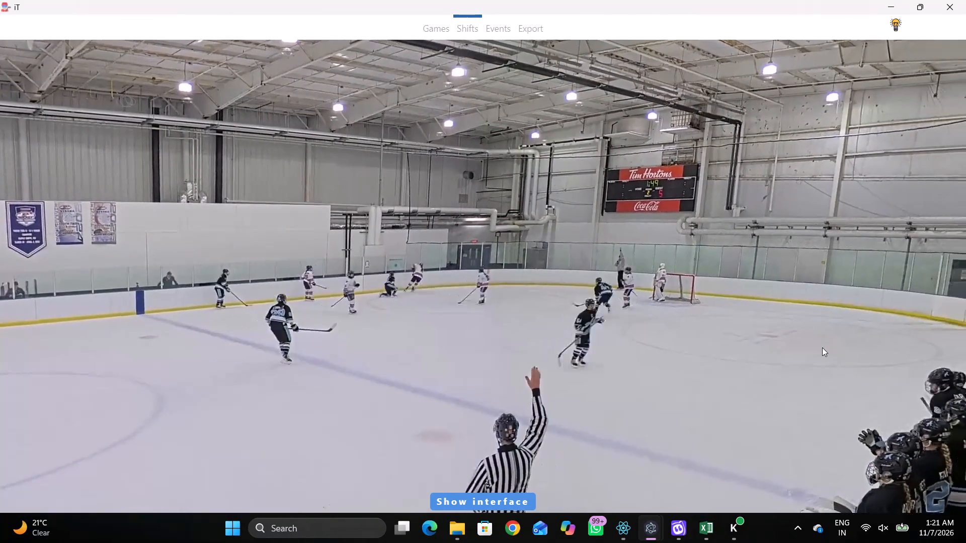
pyautogui.press('space')
pyautogui.press('space')
pyautogui.press('space')
pyautogui.write('qSDDqqq')
# Watch the stoppage through to the next lineup to identify which away skaters are on the ice.
pyautogui.press('space')
pyautogui.press('space')
pyautogui.press('space')
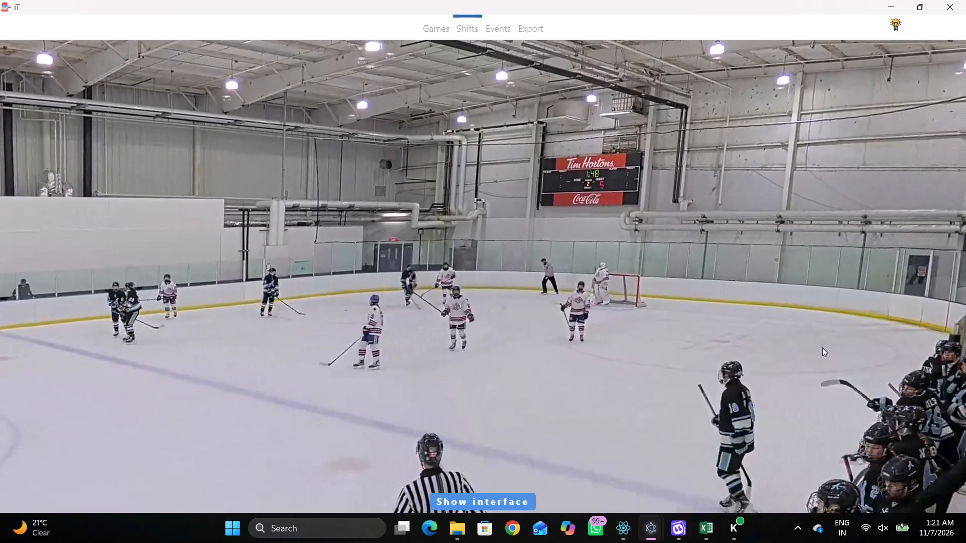
pyautogui.press('space')
pyautogui.press('space')
pyautogui.press('space')
pyautogui.press('space')
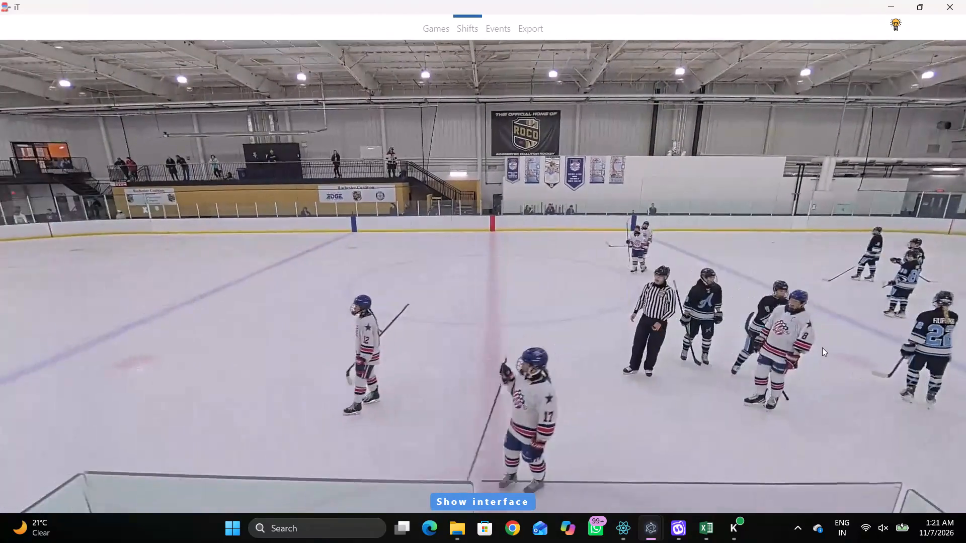
pyautogui.write('c')
pyautogui.press('space')
pyautogui.write('c')
pyautogui.press('space')
pyautogui.press('c')
pyautogui.press('space')
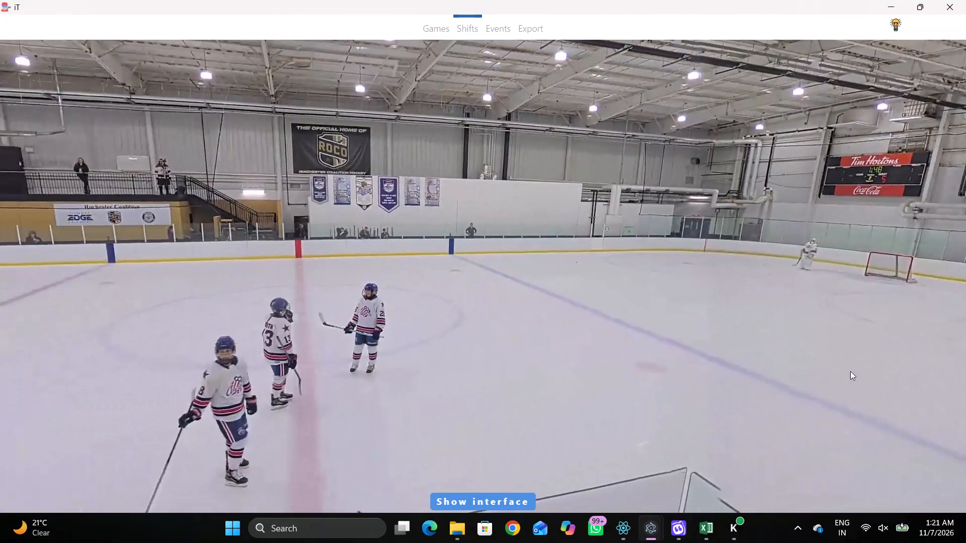
pyautogui.press('c')
pyautogui.press('space')
pyautogui.press('c')
pyautogui.press('space')
pyautogui.press('space')
pyautogui.press('q')
pyautogui.press('q')
pyautogui.press('q')
pyautogui.press('q')
pyautogui.press('q')
pyautogui.press('q')
pyautogui.press('q')
pyautogui.press('q')
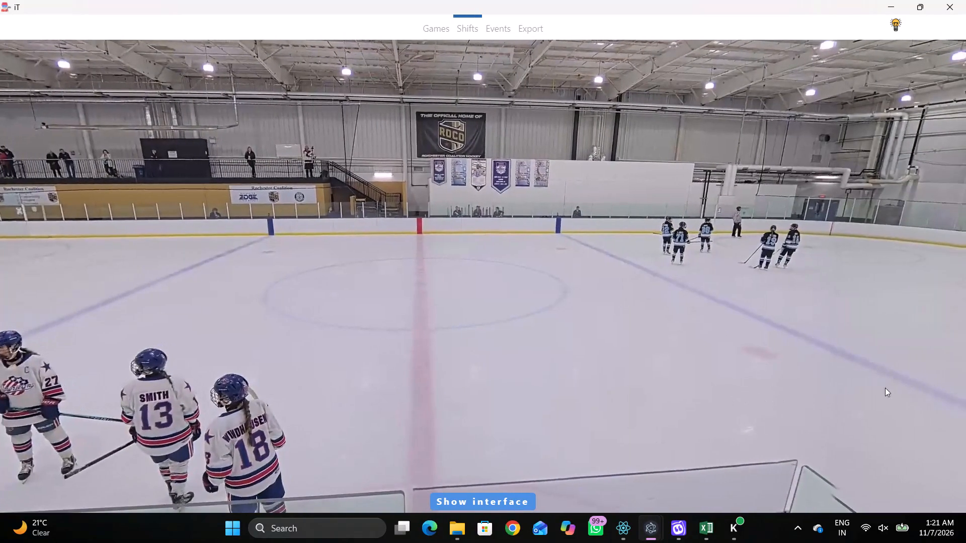
pyautogui.press('q')
pyautogui.press('q')
pyautogui.hotkey('shift', 'd')
# Set the 01:03:43.2 away line's defencemen to 22 and 71.
pyautogui.click(730, 456)
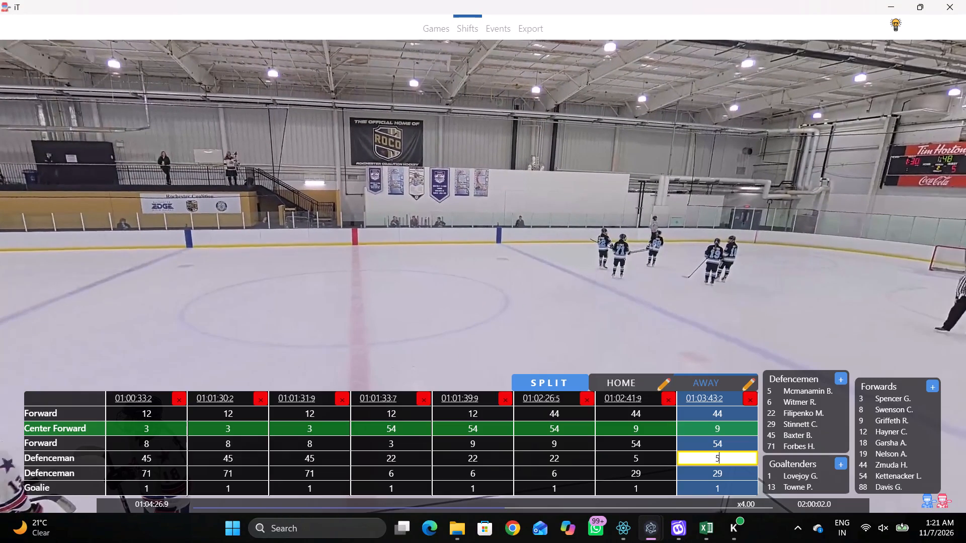
pyautogui.press('2')
pyautogui.press('2')
pyautogui.click(731, 468)
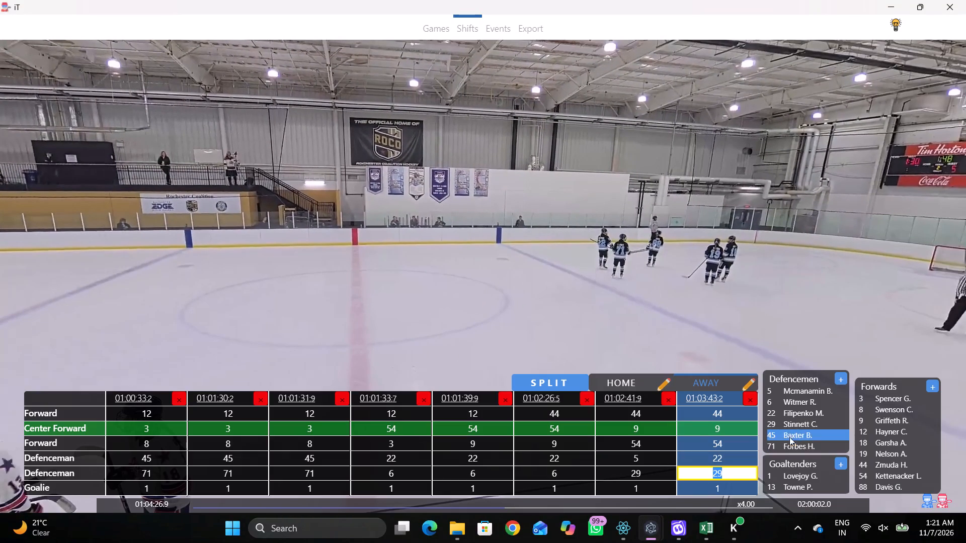
pyautogui.click(802, 445)
# Set the 01:03:43.2 away line's forwards to 18, centre forward 19, and 88.
pyautogui.click(724, 430)
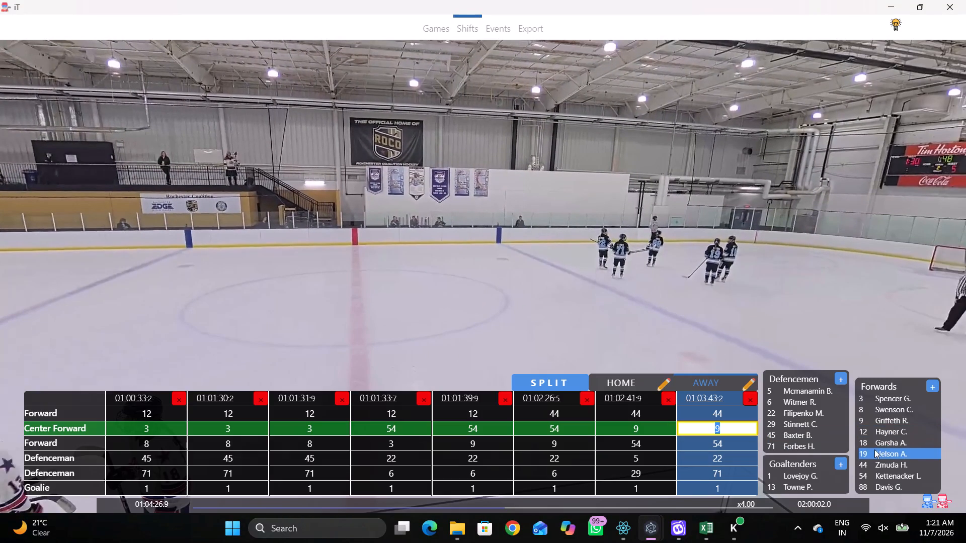
pyautogui.click(874, 449)
pyautogui.moveTo(747, 439); pyautogui.dragTo(741, 441)
pyautogui.click(881, 457)
pyautogui.click(730, 412)
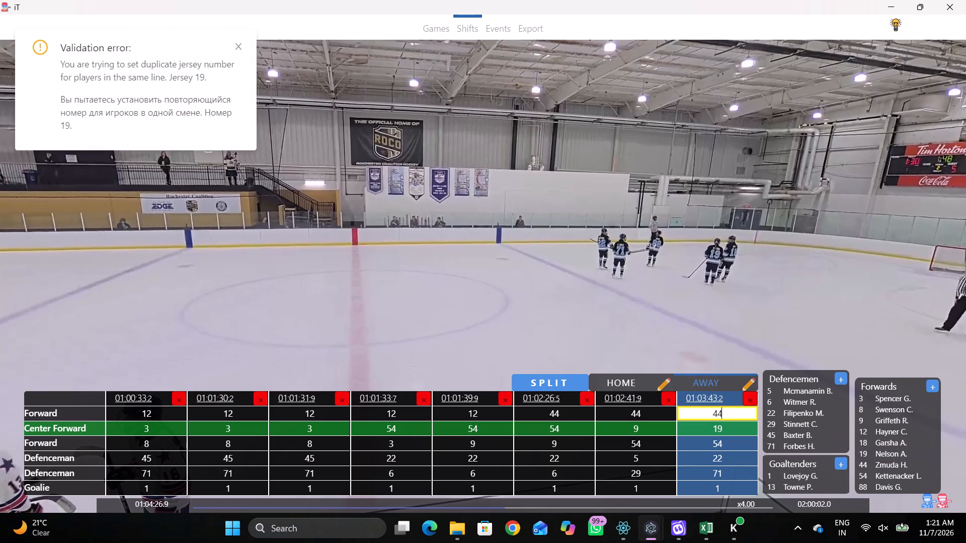
pyautogui.click(727, 425)
pyautogui.click(716, 412)
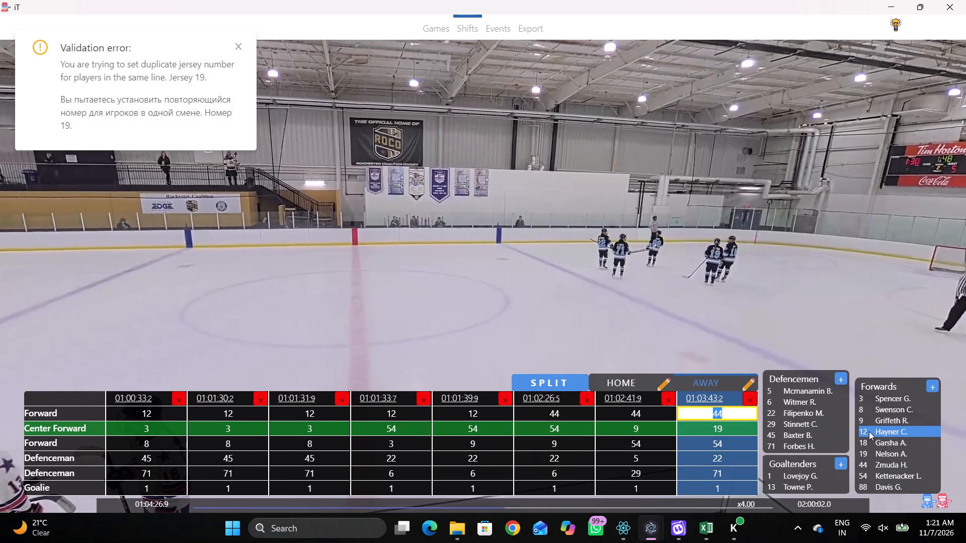
pyautogui.click(869, 440)
pyautogui.click(735, 438)
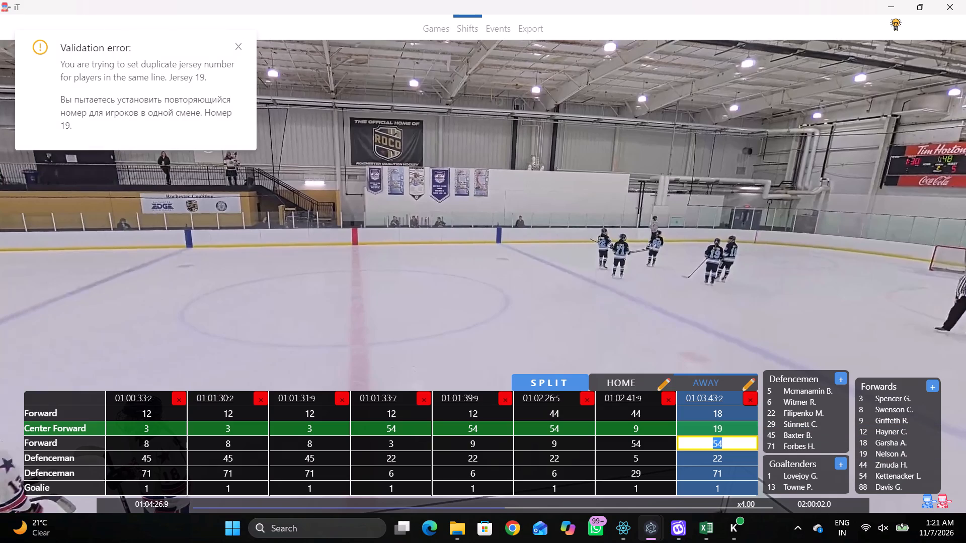
pyautogui.click(882, 490)
# Move ahead to the restart of play and add an away split at 01:04:38.0 with the same line.
pyautogui.hotkey('shift', 'd')
pyautogui.press('space')
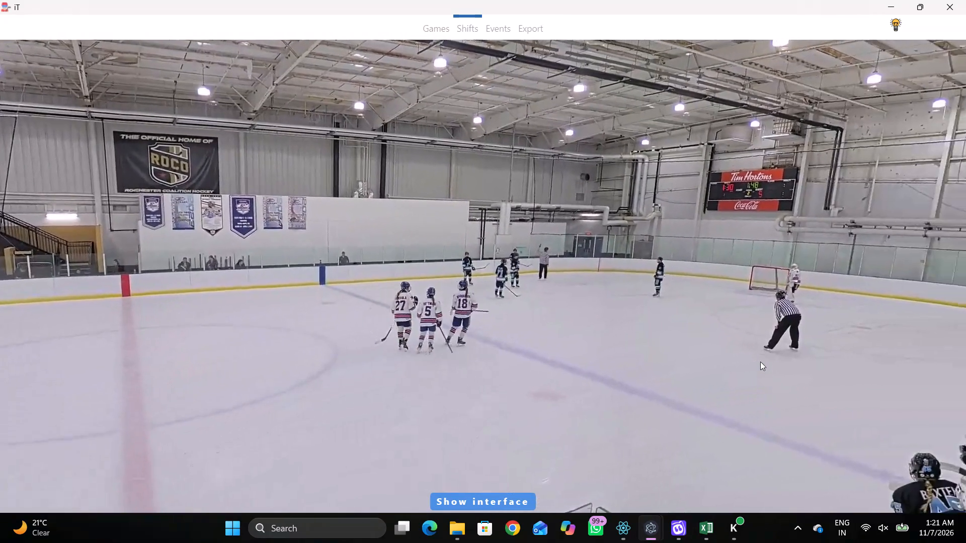
pyautogui.press('space')
pyautogui.hotkey('shift', 's')
pyautogui.hotkey('shift', 'd')
pyautogui.write('Dc')
# Play on to the next away change, add a split at 01:05:38.7 and set its centre forward to 8.
pyautogui.press('space')
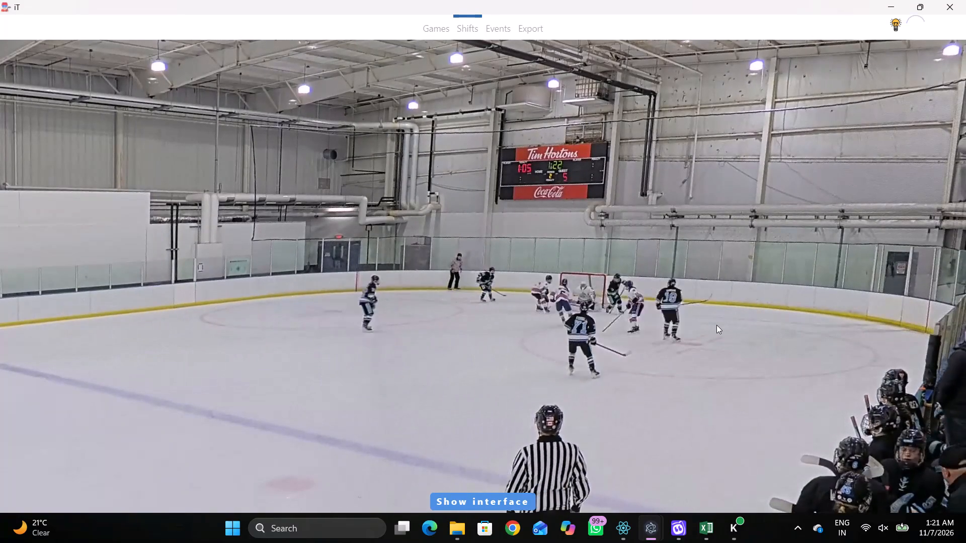
pyautogui.press('space')
pyautogui.press('space')
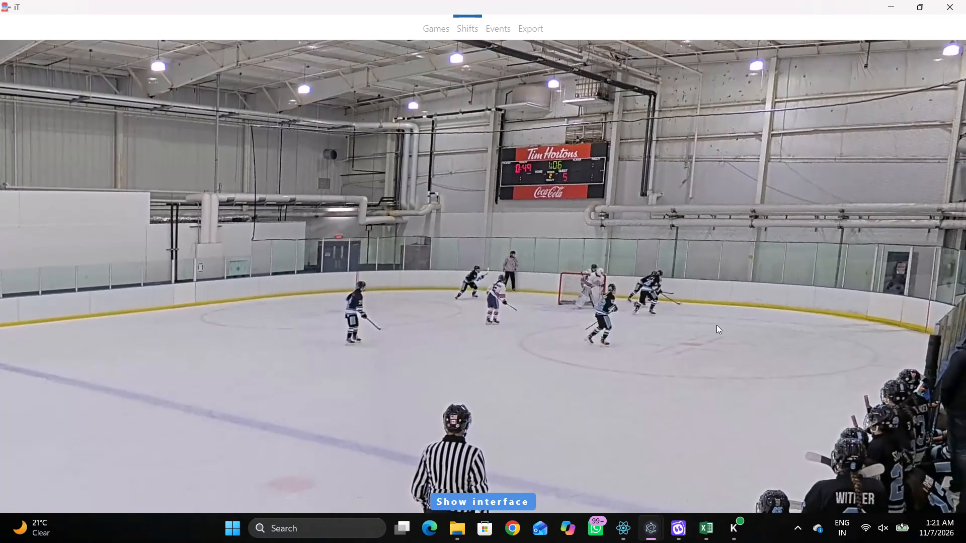
pyautogui.press('space')
pyautogui.press('space')
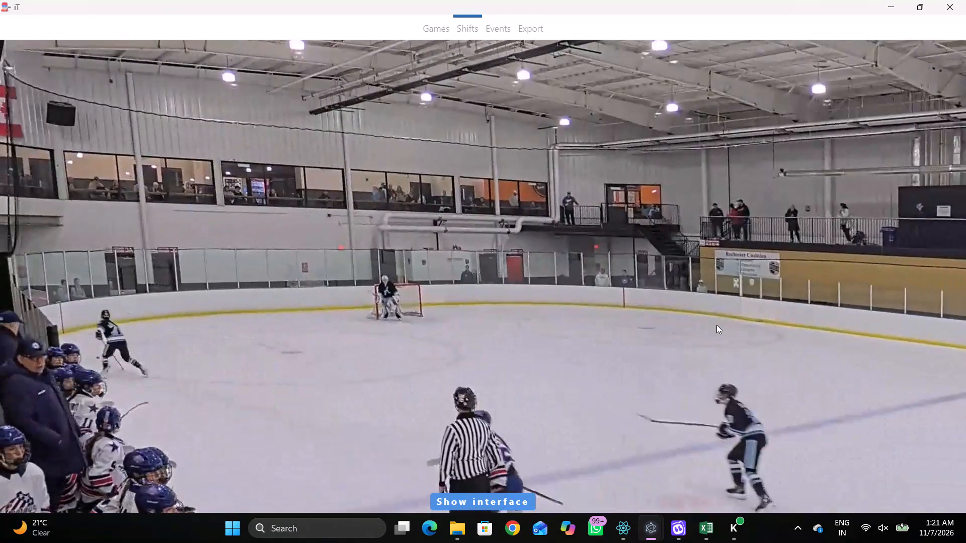
pyautogui.press('space')
pyautogui.write('SDD qqqqqqqDD D')
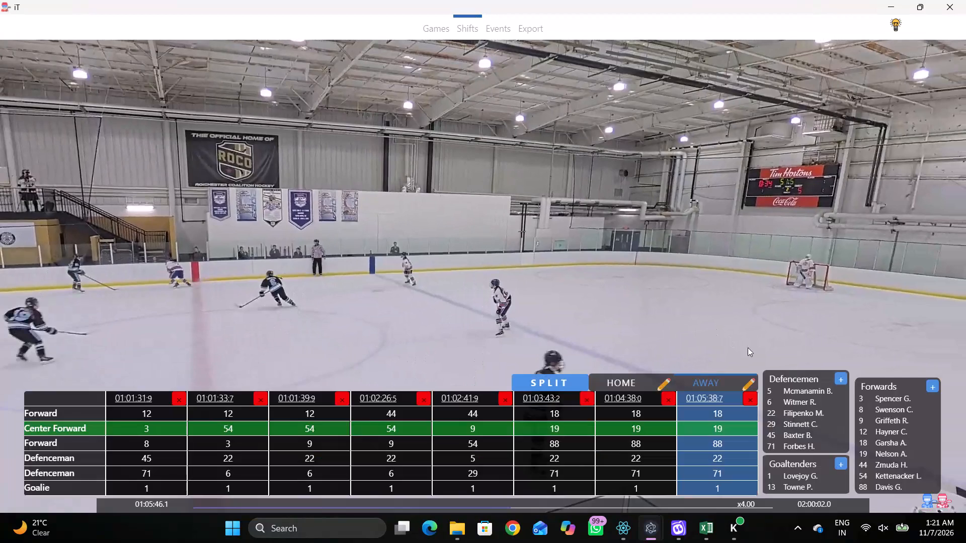
pyautogui.click(726, 423)
pyautogui.click(732, 416)
pyautogui.click(731, 424)
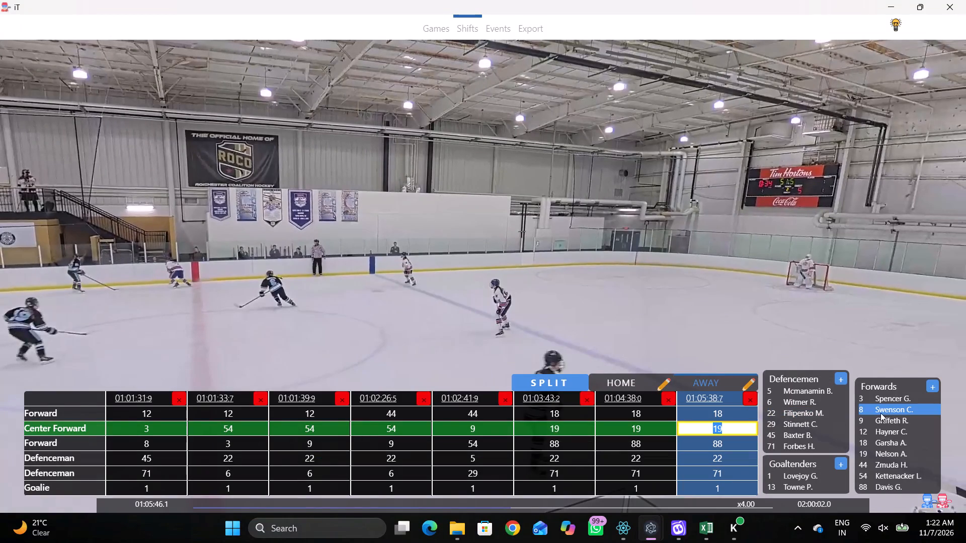
pyautogui.click(880, 411)
# Step to the next away forward change and add a split at 01:05:47.3.
pyautogui.hotkey('shift', 'd')
pyautogui.press('space')
pyautogui.press('space')
pyautogui.press('space')
pyautogui.press('space')
pyautogui.write('qq')
pyautogui.press('q')
pyautogui.press('q')
pyautogui.write('qqqq')
pyautogui.press('space')
pyautogui.press('space')
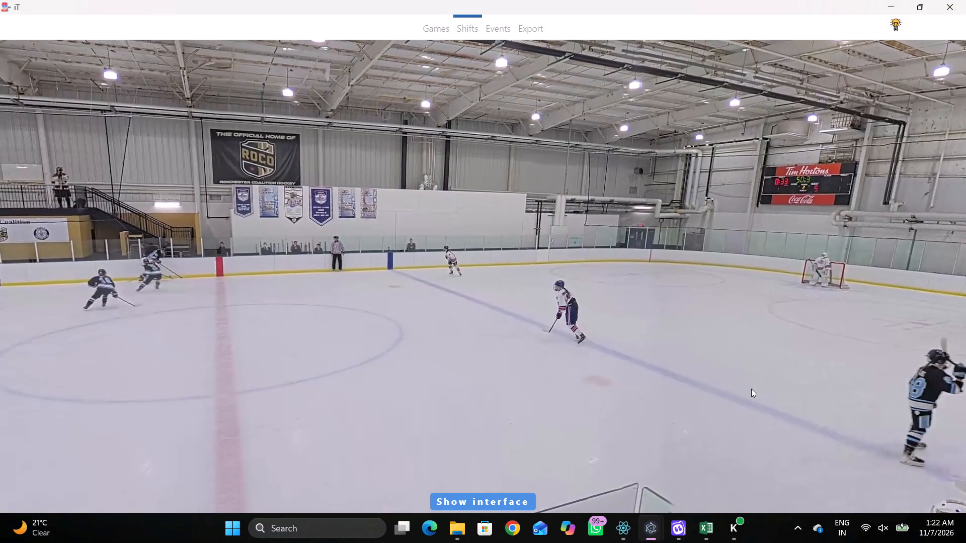
pyautogui.hotkey('shift', 's')
pyautogui.hotkey('shift', 'd')
pyautogui.hotkey('shift', 'd')
# Identify the incoming forward and set the 01:05:47.3 away line's last forward to 12.
pyautogui.press('space')
pyautogui.press('space')
pyautogui.hotkey('shift', 'd')
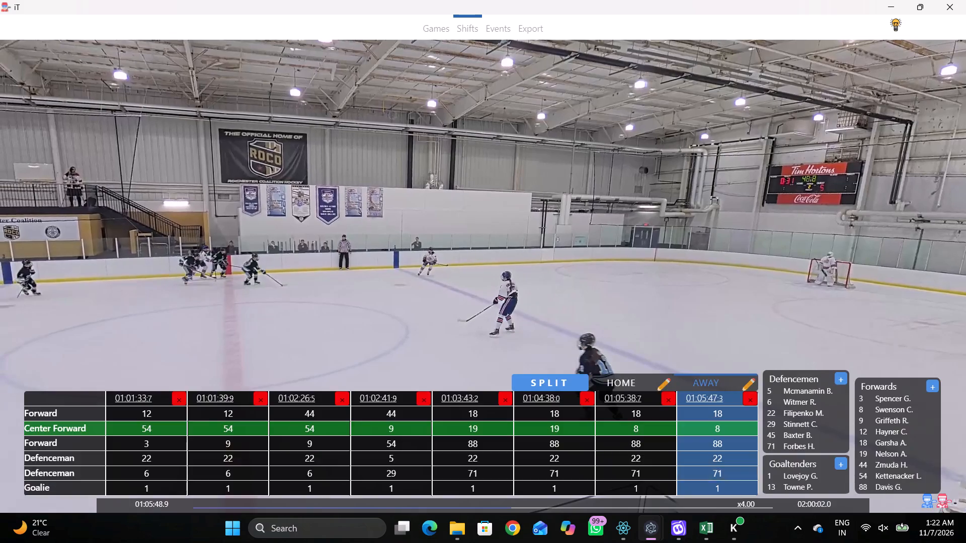
pyautogui.hotkey('shift', 'd')
pyautogui.press('space')
pyautogui.press('space')
pyautogui.hotkey('shift', 'd')
pyautogui.click(728, 443)
pyautogui.press('1')
pyautogui.press('2')
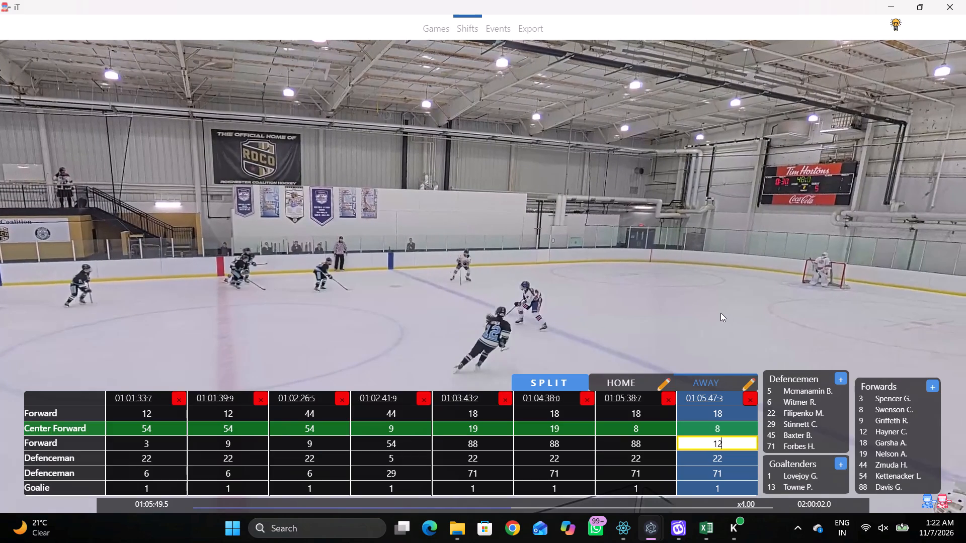
pyautogui.click(720, 313)
# Play on to the next away forward change and add a split at 01:06:10.8.
pyautogui.write('D v q q')
pyautogui.write('qqqqqq DD')
pyautogui.press('space')
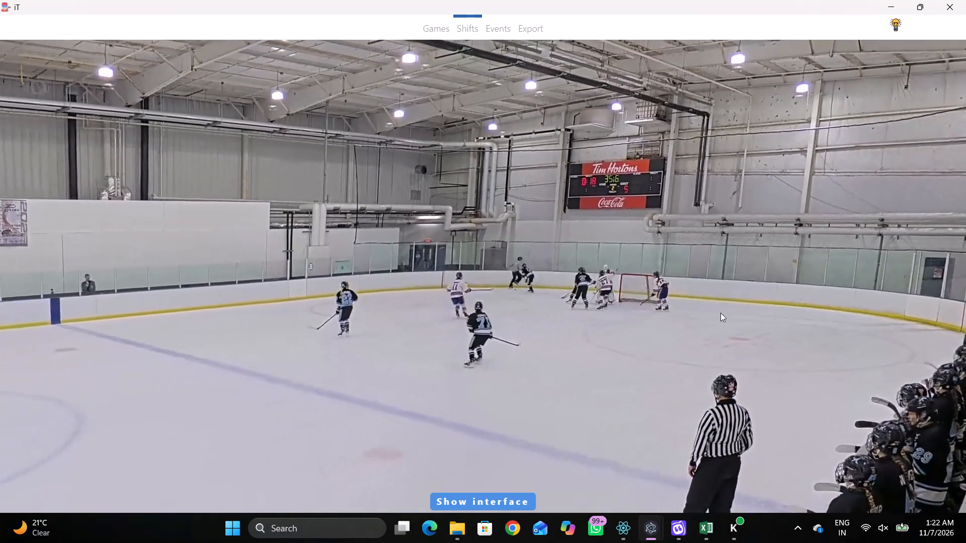
pyautogui.press('space')
pyautogui.press('space')
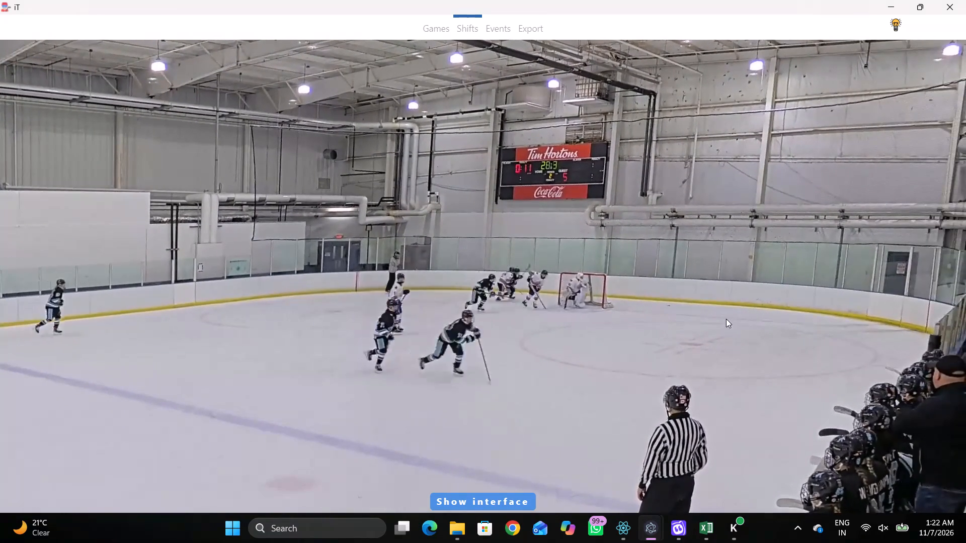
pyautogui.press('space')
pyautogui.press('space')
pyautogui.press('space')
pyautogui.press('q')
pyautogui.press('q')
pyautogui.press('q')
pyautogui.press('q')
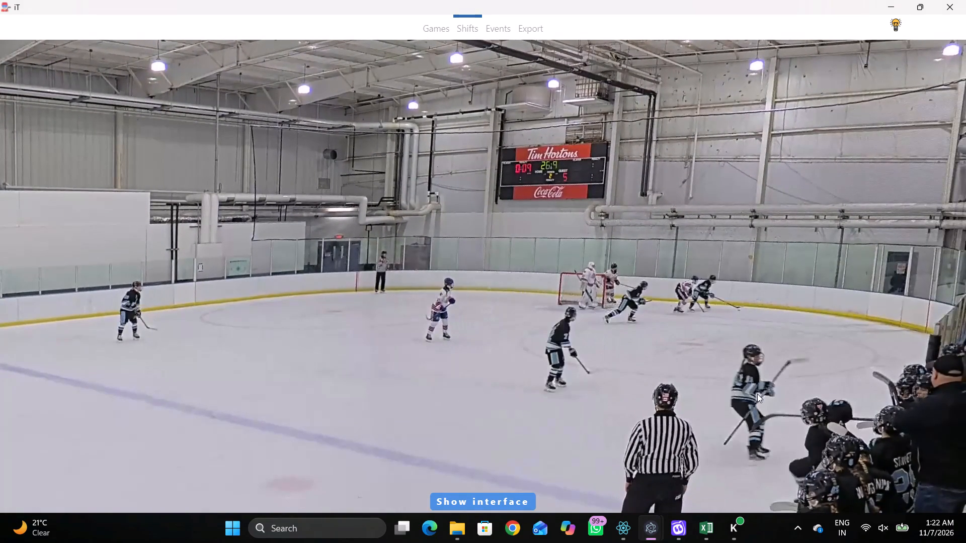
pyautogui.hotkey('shift', 's')
pyautogui.hotkey('shift', 'd')
pyautogui.hotkey('shift', 'd')
# Identify the incoming forward and set the 01:06:10.8 away line's first forward to 3.
pyautogui.press('space')
pyautogui.press('space')
pyautogui.hotkey('shift', 'd')
pyautogui.moveTo(733, 435); pyautogui.dragTo(722, 435)
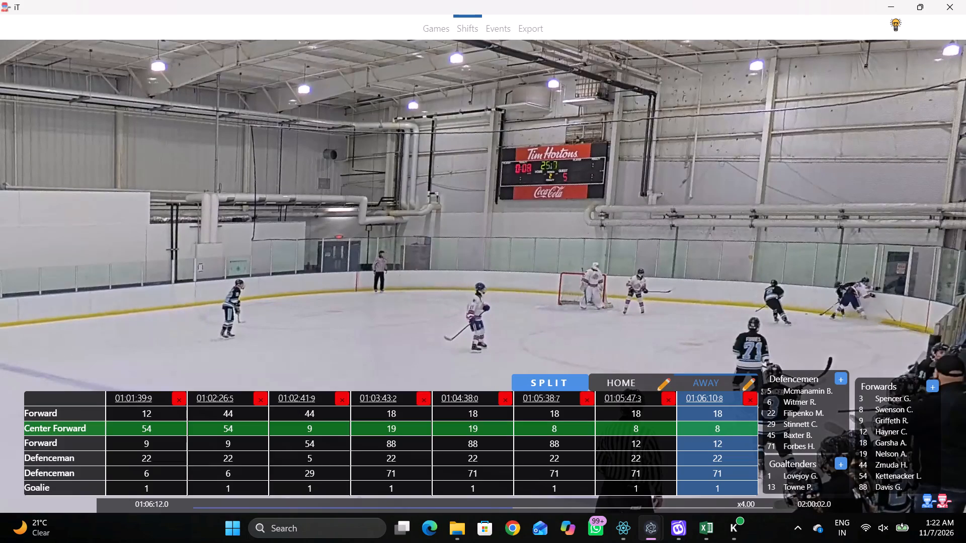
pyautogui.click(717, 418)
pyautogui.click(899, 401)
# Follow the play through the next stoppage to the faceoff lineup and add an away split at 01:06:58.7.
pyautogui.hotkey('shift', 'd')
pyautogui.press('space')
pyautogui.press('v')
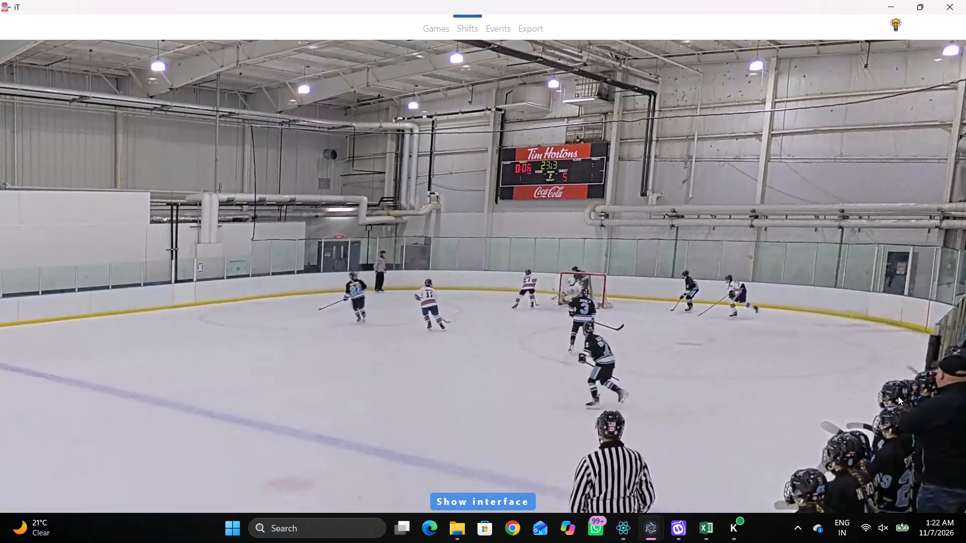
pyautogui.press('space')
pyautogui.press('space')
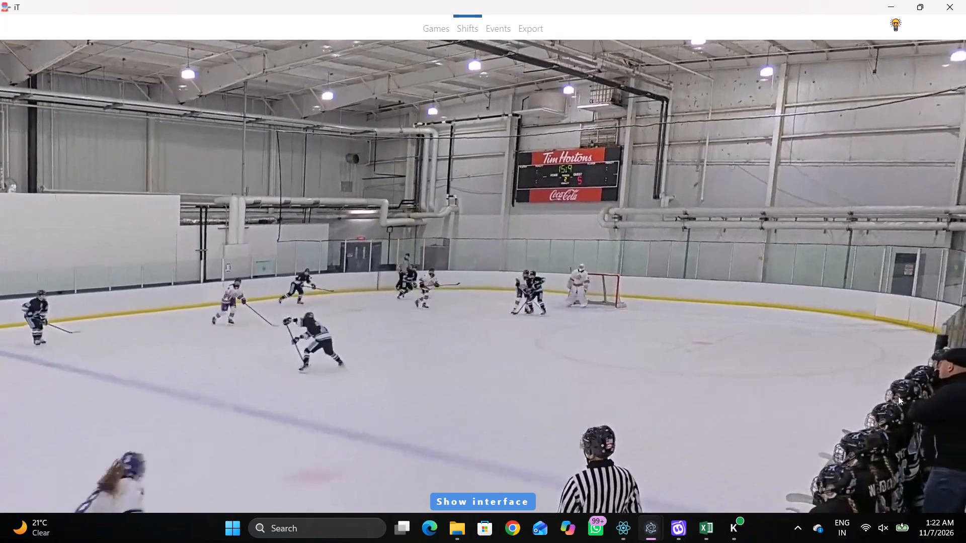
pyautogui.press('space')
pyautogui.press('space')
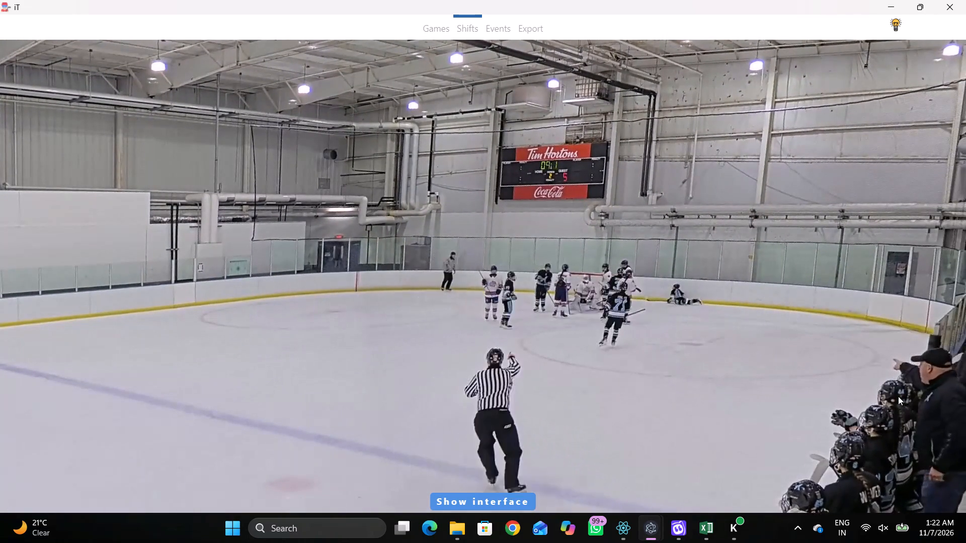
pyautogui.write('c c c')
pyautogui.press('space')
pyautogui.press('space')
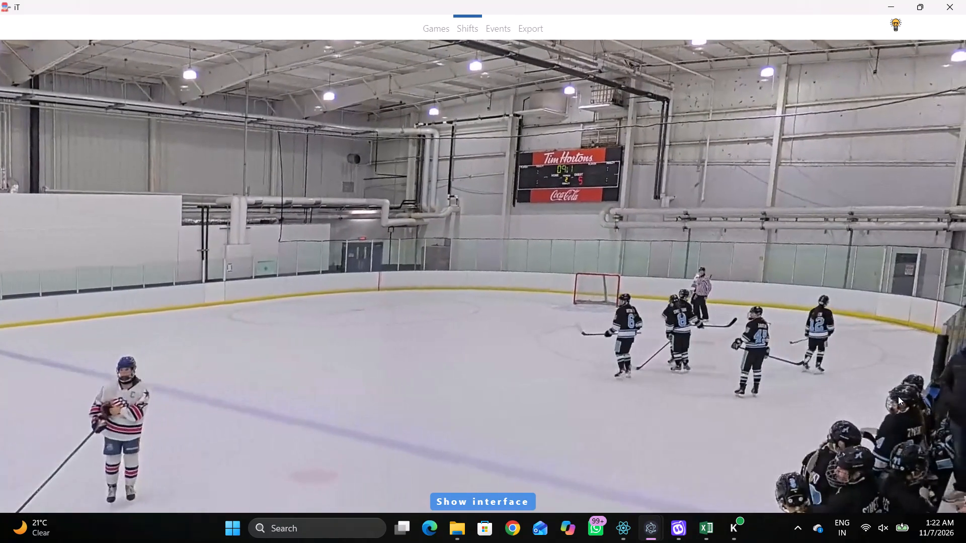
pyautogui.press('space')
pyautogui.press('space')
pyautogui.write('S')
pyautogui.hotkey('shift', 'd')
# Swap the 01:06:58.7 away line's forwards so that 8 is the first forward and 3 the centre forward.
pyautogui.click(738, 416)
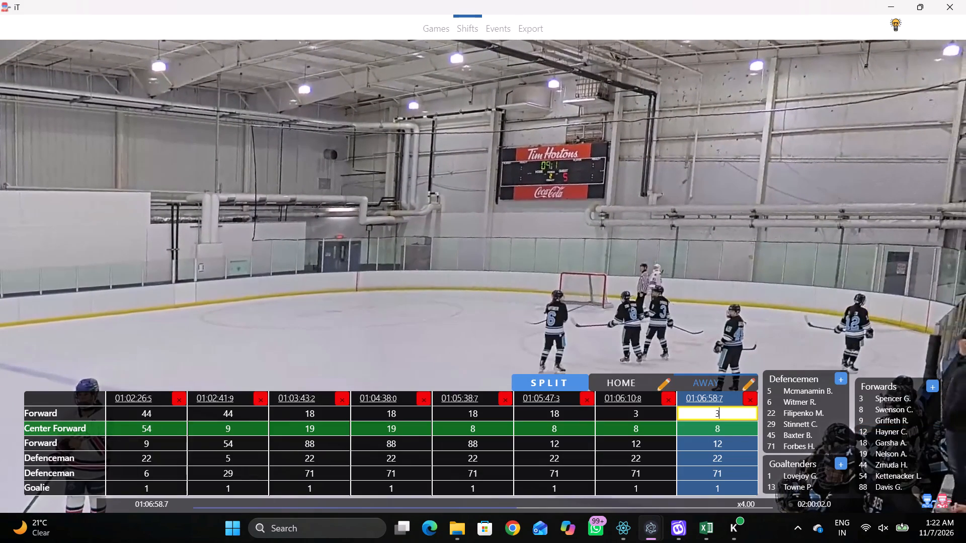
pyautogui.press('BackSpace')
pyautogui.press('BackSpace')
pyautogui.press('Tab')
pyautogui.click(717, 426)
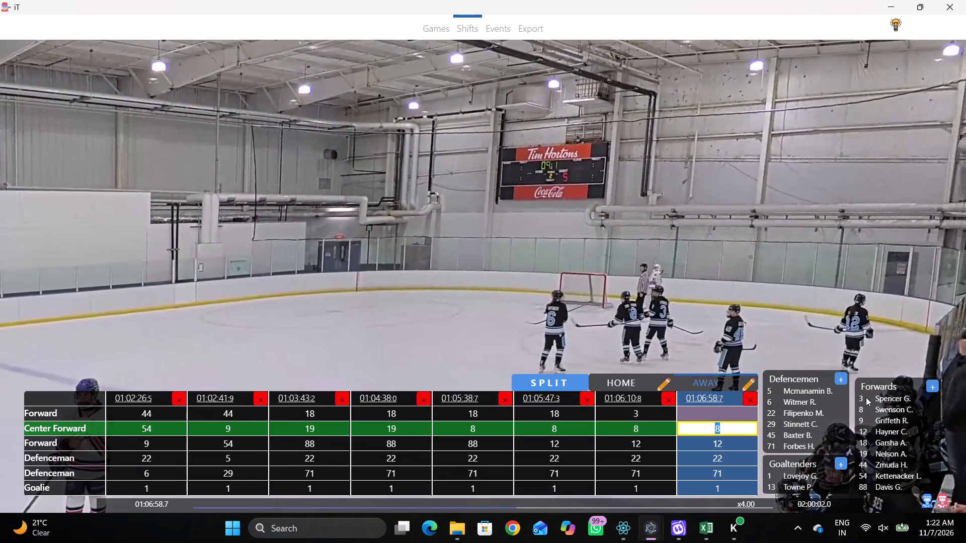
pyautogui.click(862, 396)
pyautogui.click(723, 420)
pyautogui.click(723, 417)
pyautogui.click(876, 408)
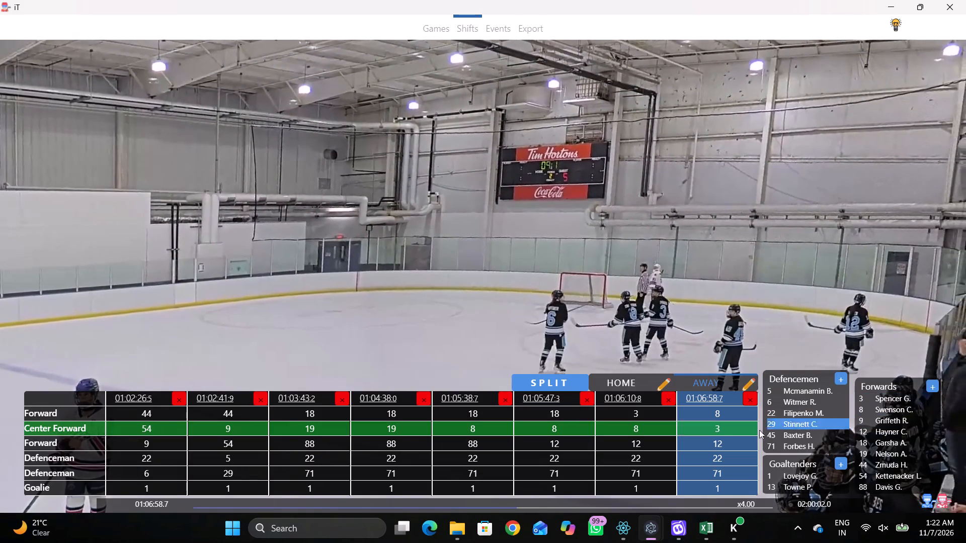
# Set the 01:06:58.7 away line's defencemen to 6 and 45.
pyautogui.click(711, 451)
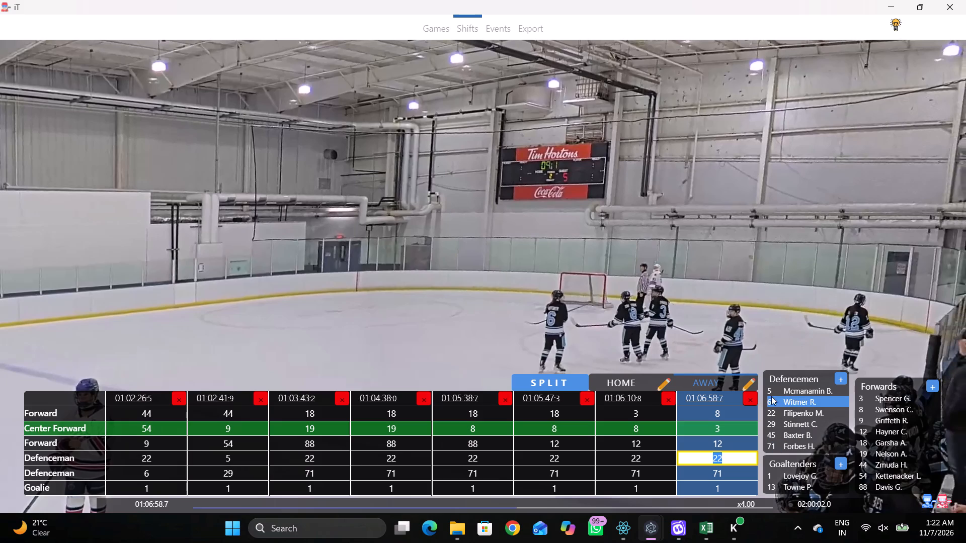
pyautogui.click(774, 397)
pyautogui.moveTo(743, 469); pyautogui.dragTo(738, 469)
pyautogui.click(796, 432)
# Add an away split at 01:07:02.0 and play on until the game clock runs out at 01:07:31.0.
pyautogui.hotkey('shift', 'd')
pyautogui.press('space')
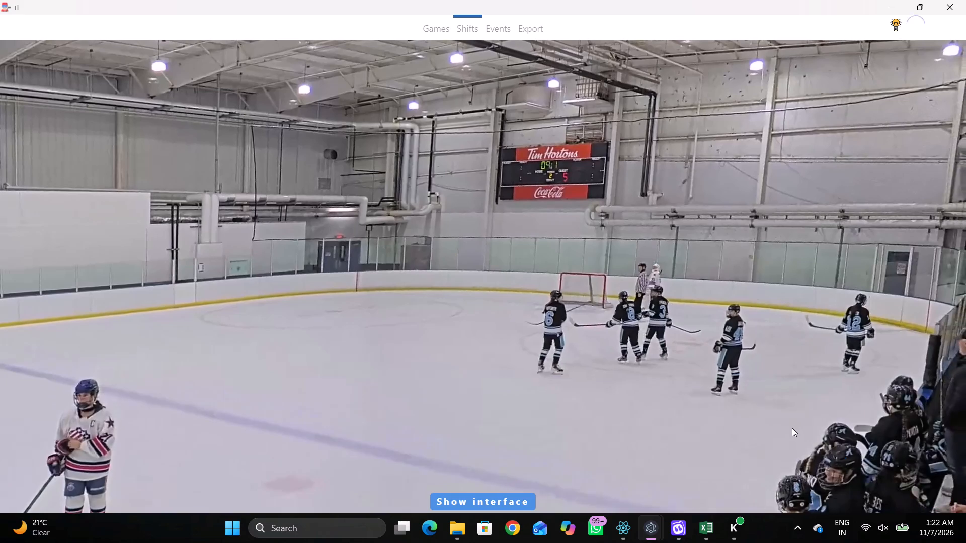
pyautogui.press('space')
pyautogui.hotkey('shift', 's')
pyautogui.write('DD')
pyautogui.write('c')
pyautogui.press('space')
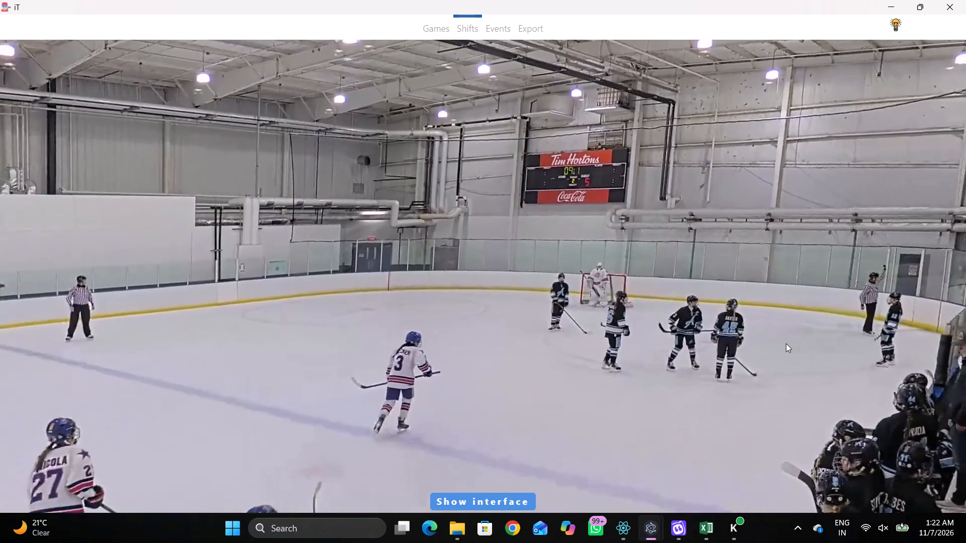
pyautogui.write('c c')
pyautogui.press('space')
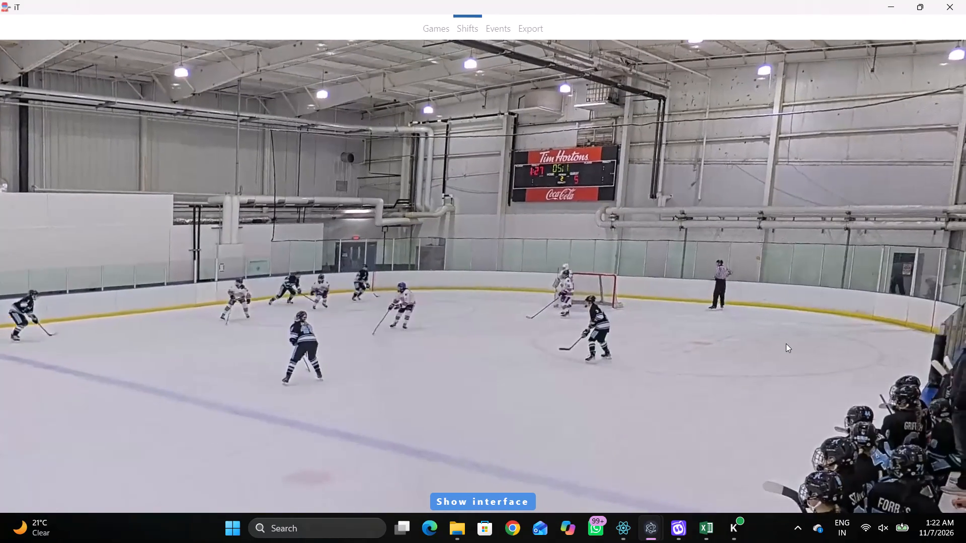
pyautogui.press('space')
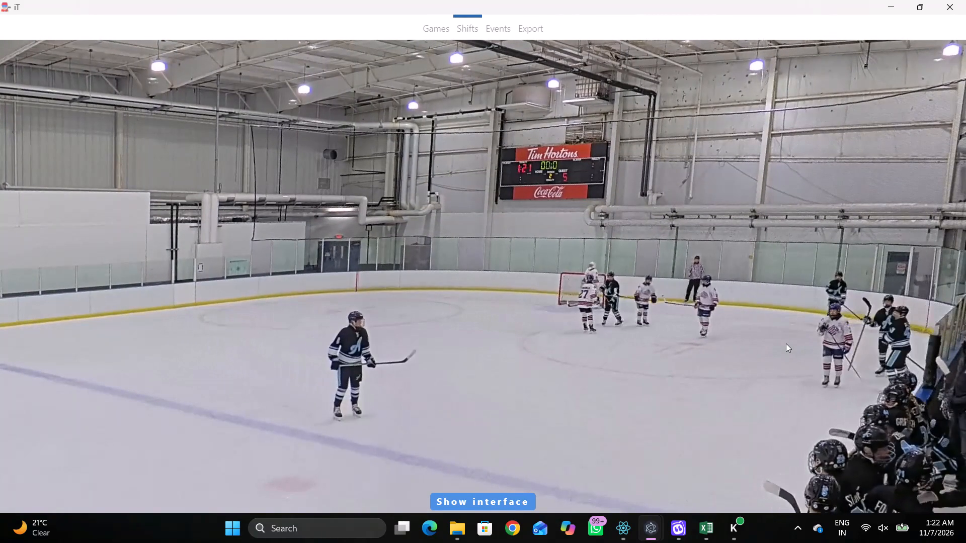
pyautogui.write('D')
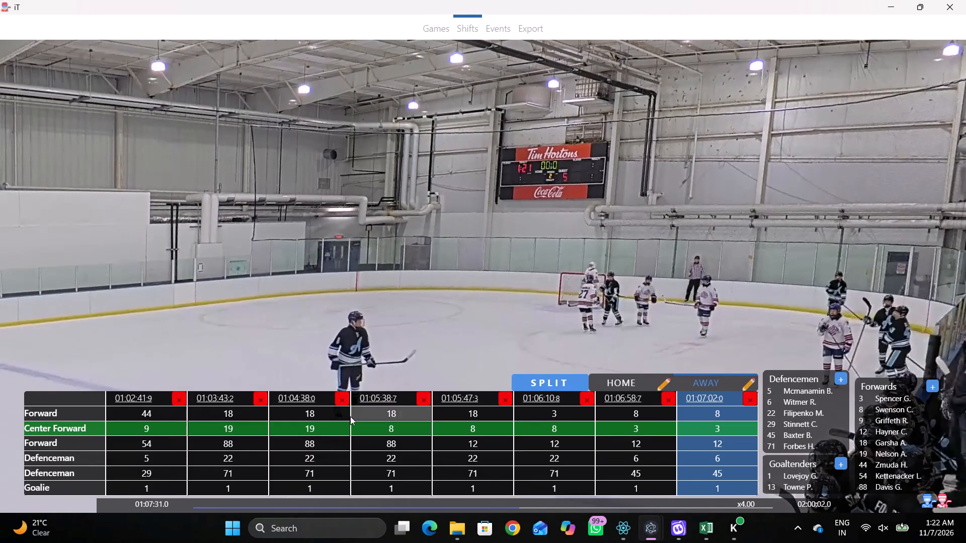
# Go back to the opening away line at 00:42:46.9 and set its period to 2 in the events view.
pyautogui.tripleClick(143, 397)
pyautogui.tripleClick(143, 397)
pyautogui.click(141, 398)
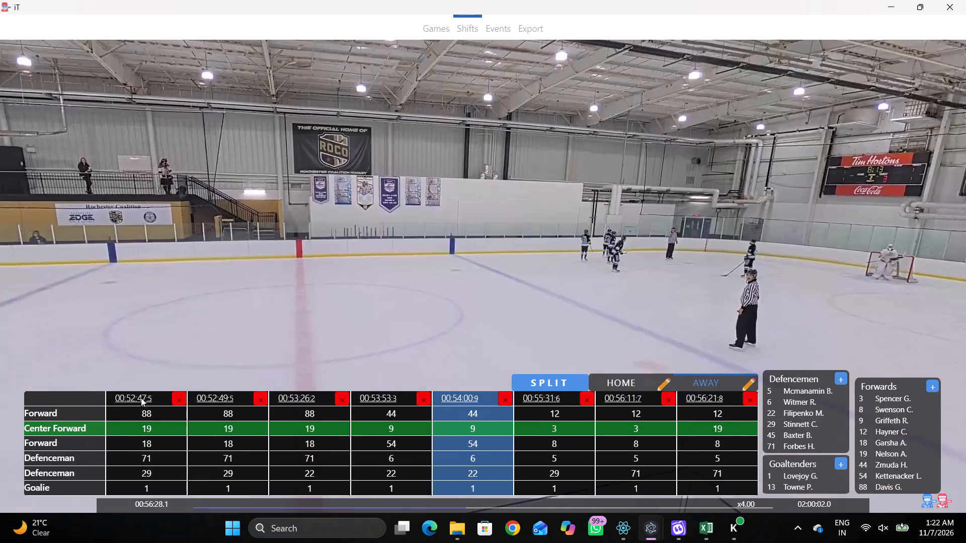
pyautogui.tripleClick(141, 398)
pyautogui.tripleClick(141, 398)
pyautogui.tripleClick(141, 398)
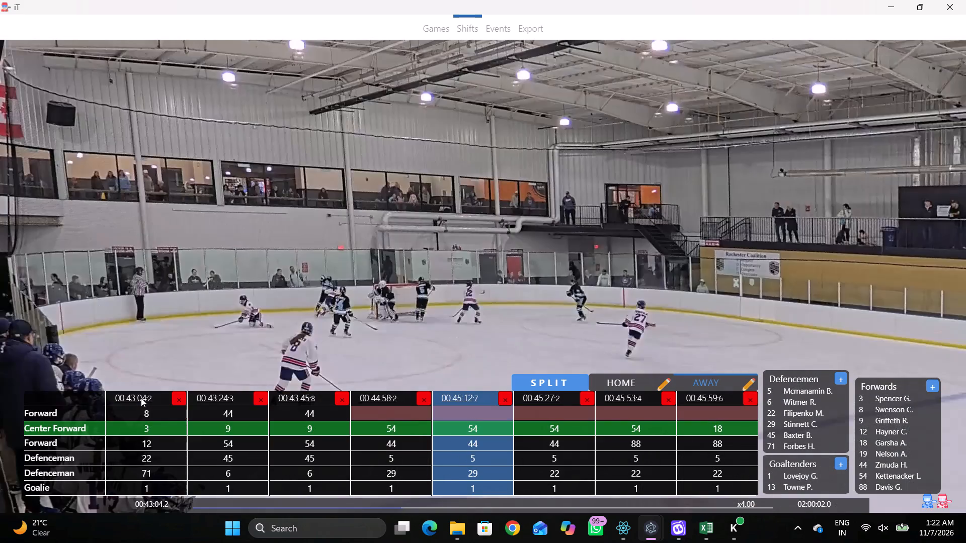
pyautogui.click(141, 398)
pyautogui.click(477, 24)
pyautogui.click(494, 41)
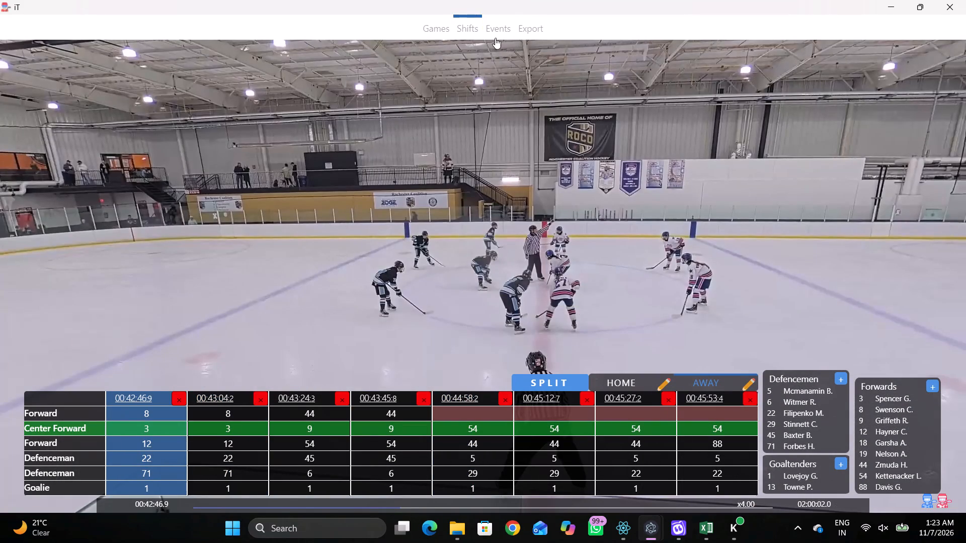
pyautogui.click(498, 32)
pyautogui.moveTo(604, 213); pyautogui.dragTo(603, 218)
pyautogui.click(882, 57)
pyautogui.click(877, 43)
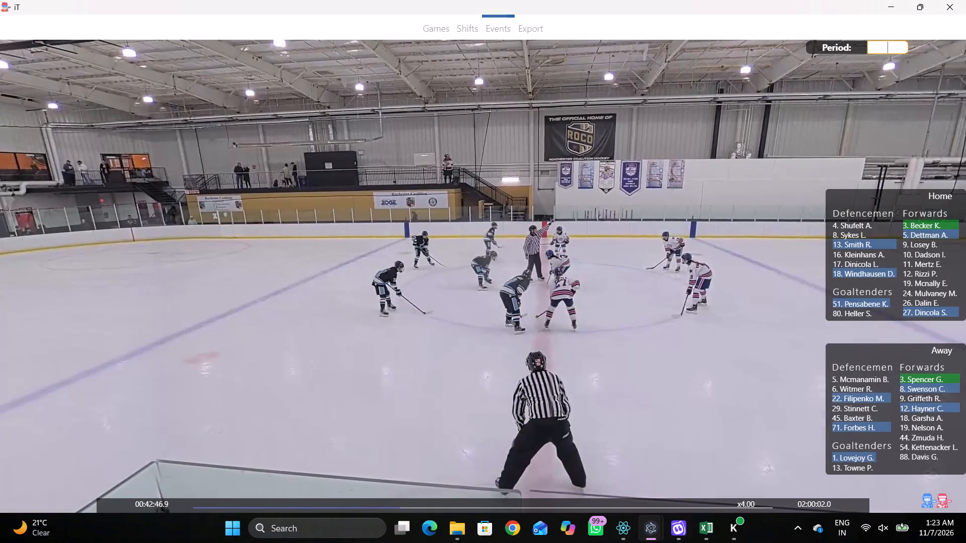
pyautogui.press('2')
# Switch to the other iT window and show the away team's shifts at the 00:16:27.8 line.
pyautogui.moveTo(704, 137); pyautogui.dragTo(708, 143)
pyautogui.click(723, 477)
pyautogui.click(766, 469)
pyautogui.click(889, 487)
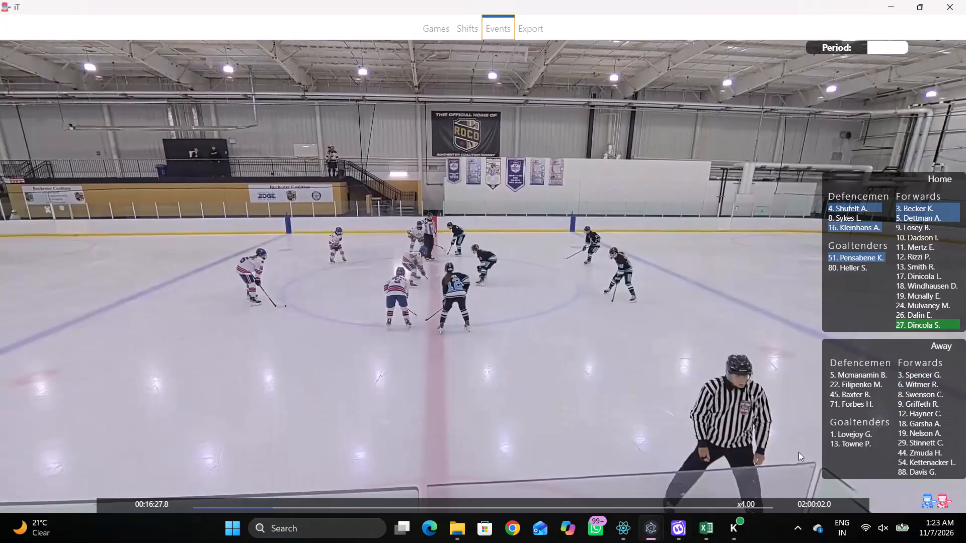
pyautogui.click(479, 24)
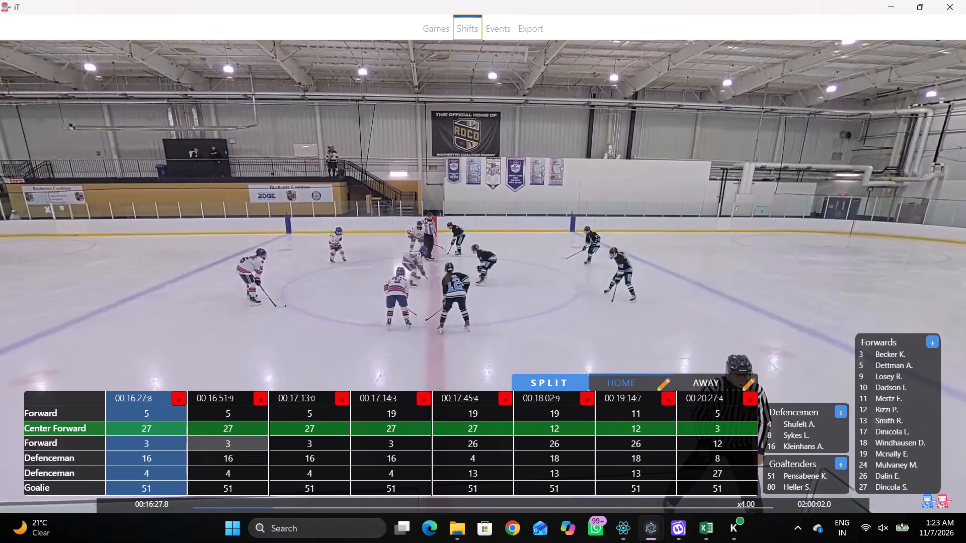
pyautogui.click(153, 409)
pyautogui.click(152, 401)
pyautogui.click(713, 379)
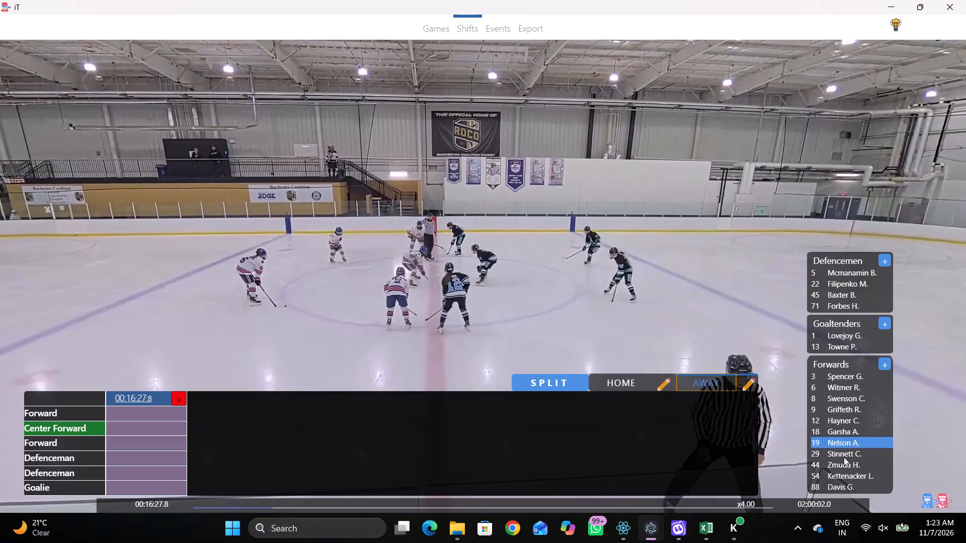
# Open the away team's player positions and change jersey 6 to Defenceman.
pyautogui.click(888, 369)
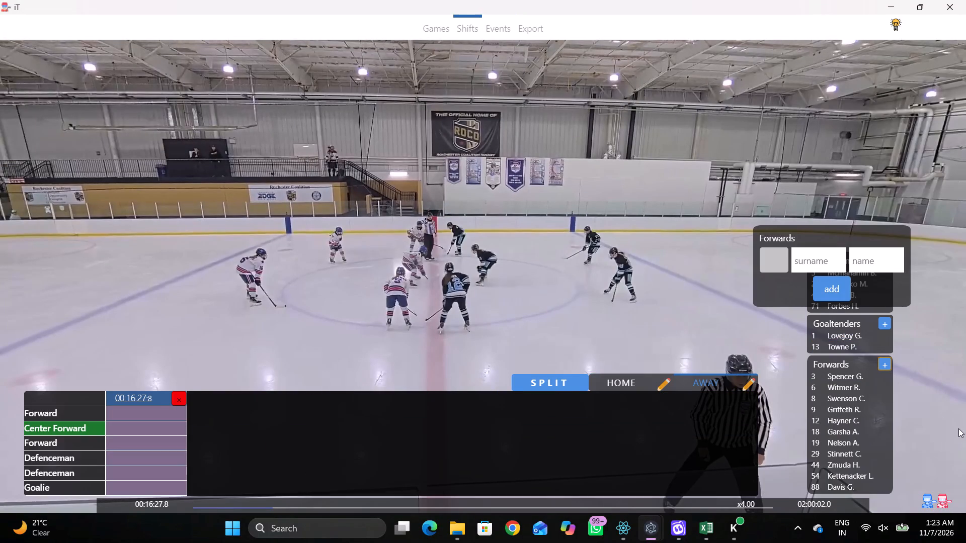
pyautogui.click(958, 428)
pyautogui.click(946, 510)
pyautogui.click(951, 496)
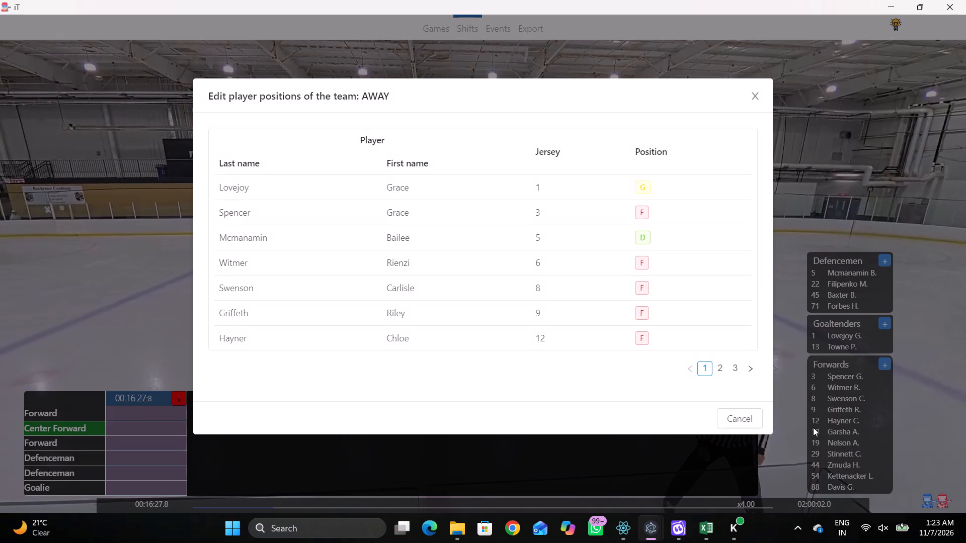
pyautogui.click(645, 265)
pyautogui.click(569, 264)
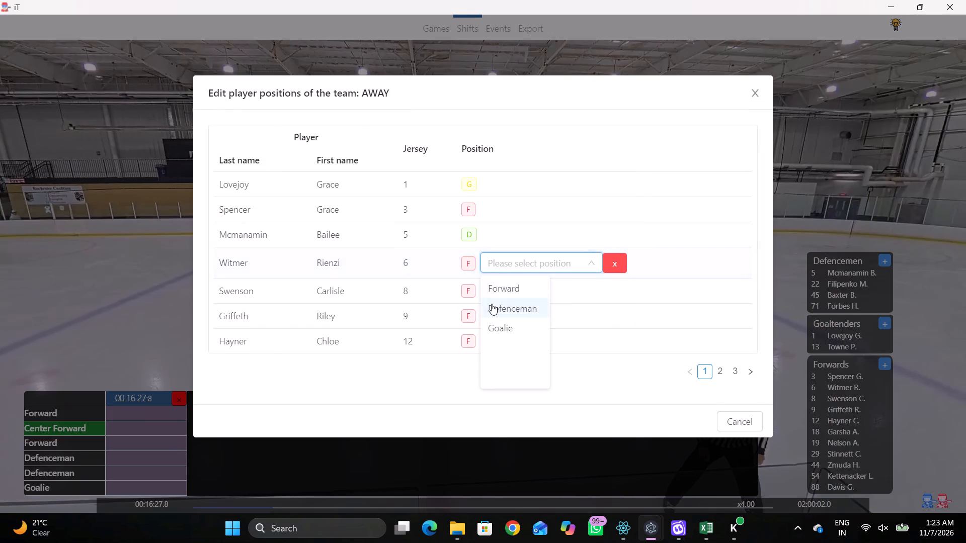
pyautogui.click(492, 304)
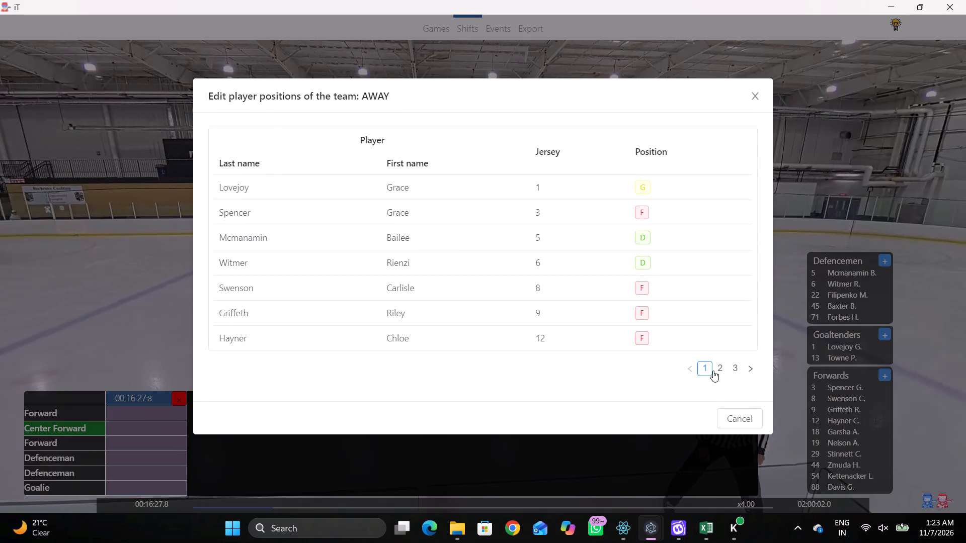
# Change jersey 29's position to Defenceman and close the away team's position editor.
pyautogui.click(718, 370)
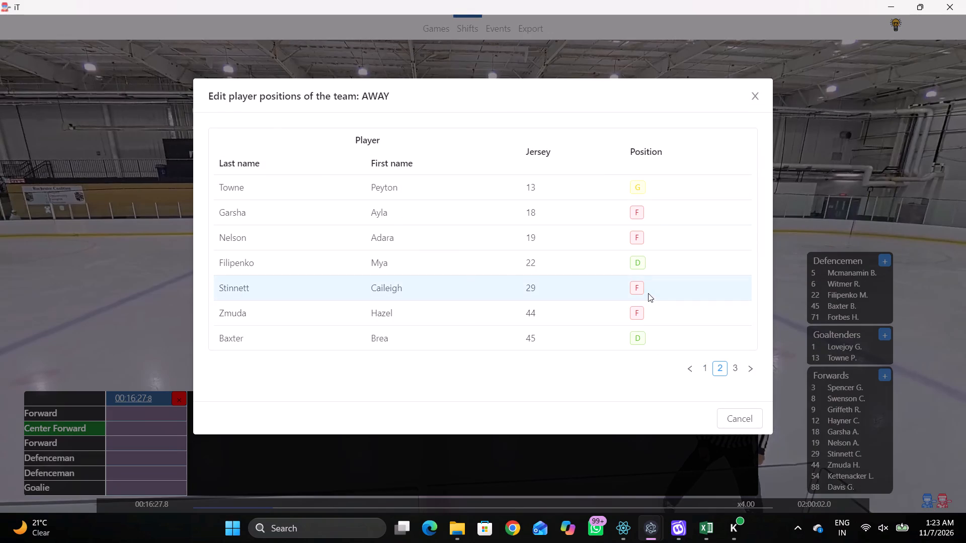
pyautogui.click(648, 293)
pyautogui.click(636, 290)
pyautogui.click(540, 290)
pyautogui.click(520, 329)
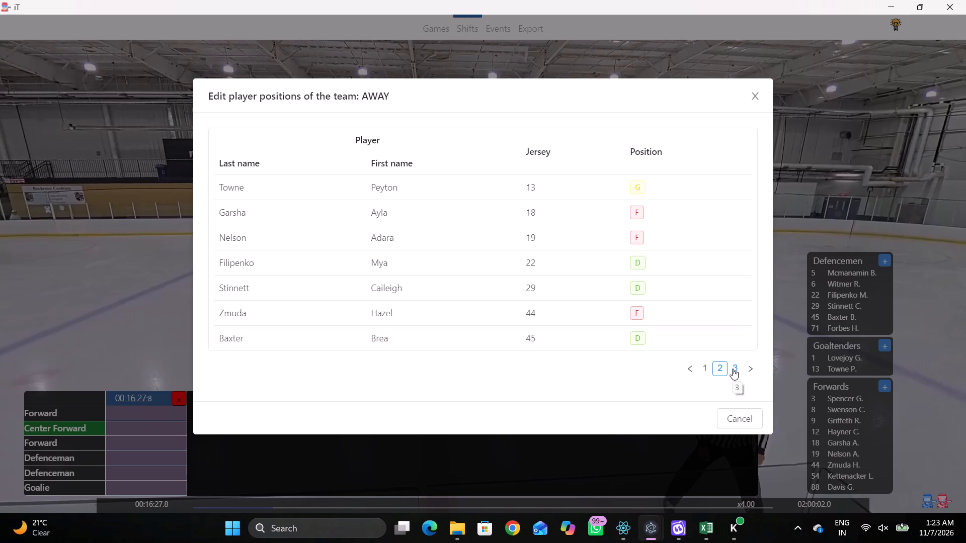
pyautogui.click(694, 371)
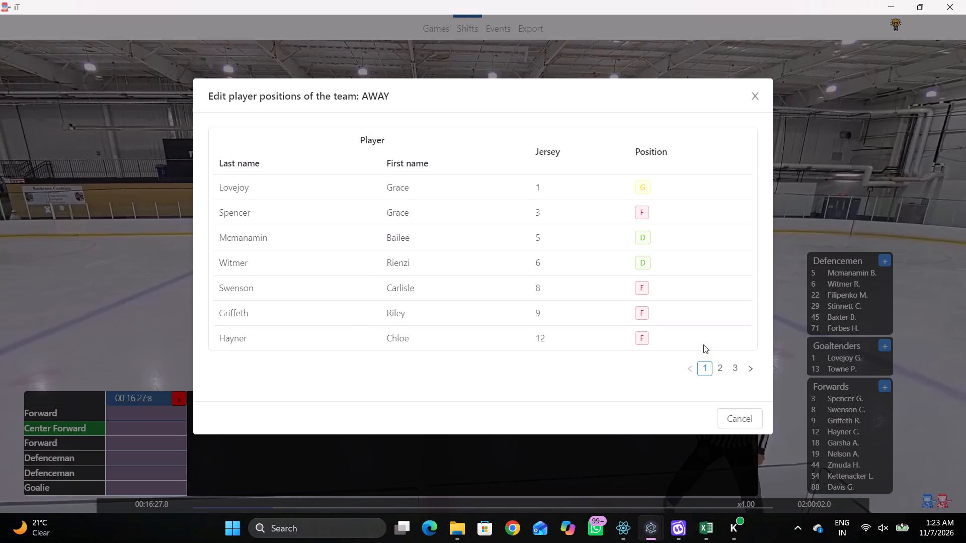
pyautogui.click(853, 170)
# Set the 00:16:27.8 away line's goalie to 1.
pyautogui.click(158, 499)
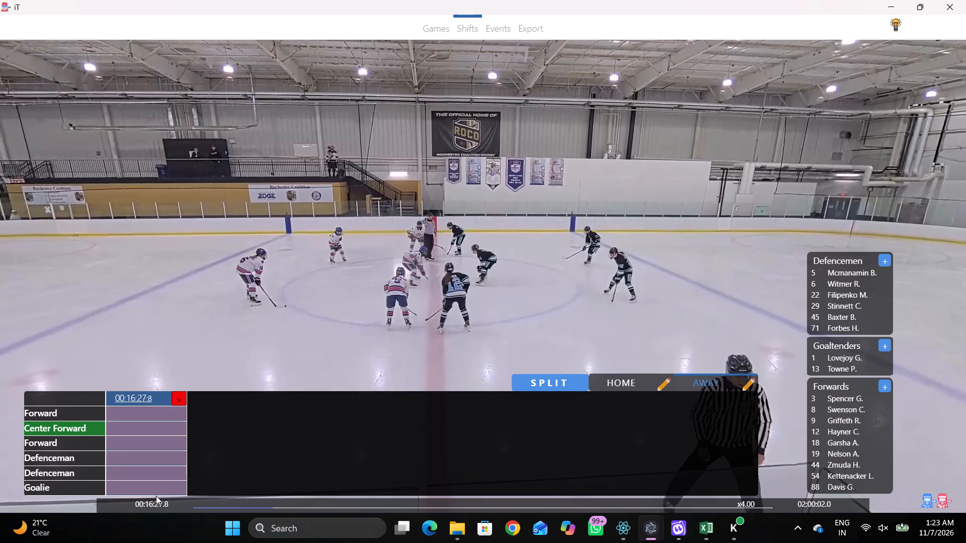
pyautogui.click(157, 491)
pyautogui.press('1')
pyautogui.click(297, 324)
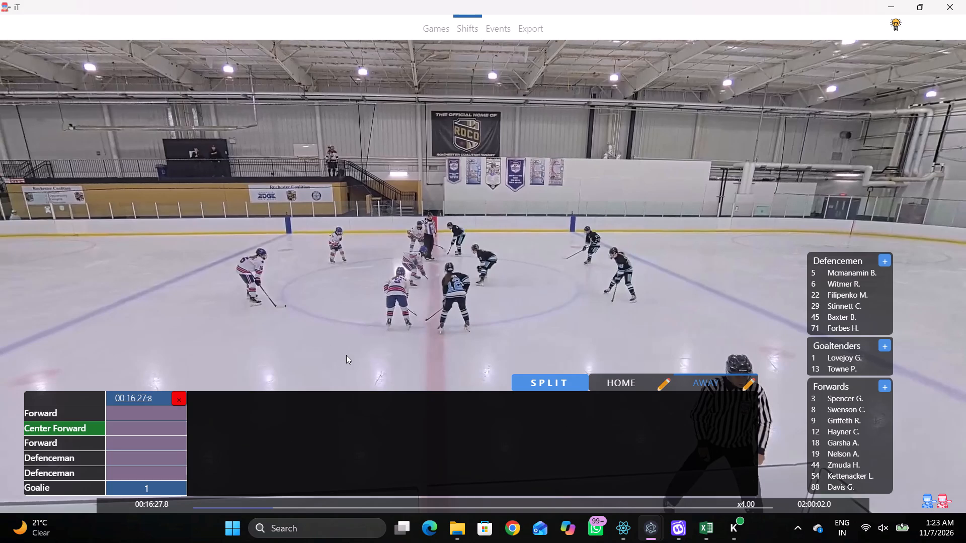
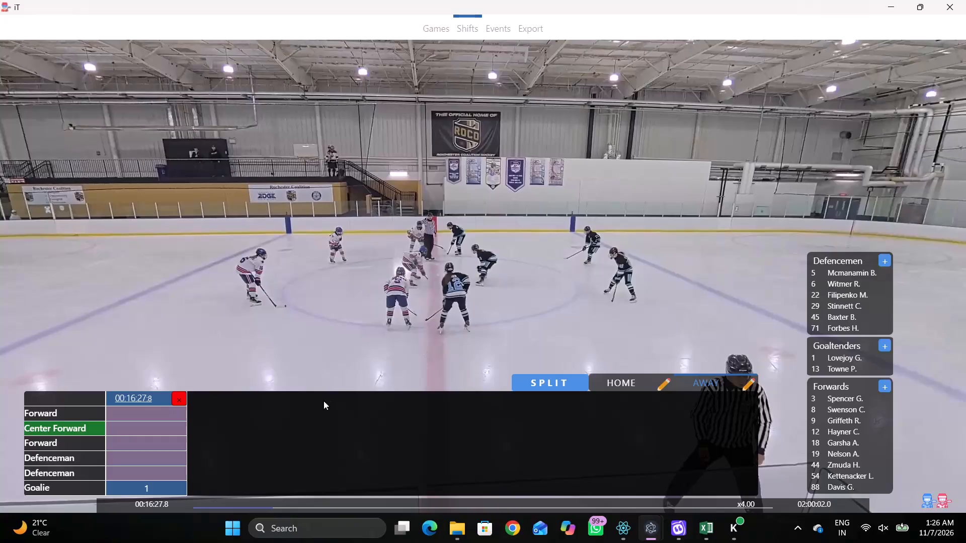
# Fill the away shift at 00:16:27.8 with center forward 3 and forwards 8 and 12.
pyautogui.click(131, 424)
pyautogui.press('3')
pyautogui.moveTo(135, 429); pyautogui.dragTo(131, 443)
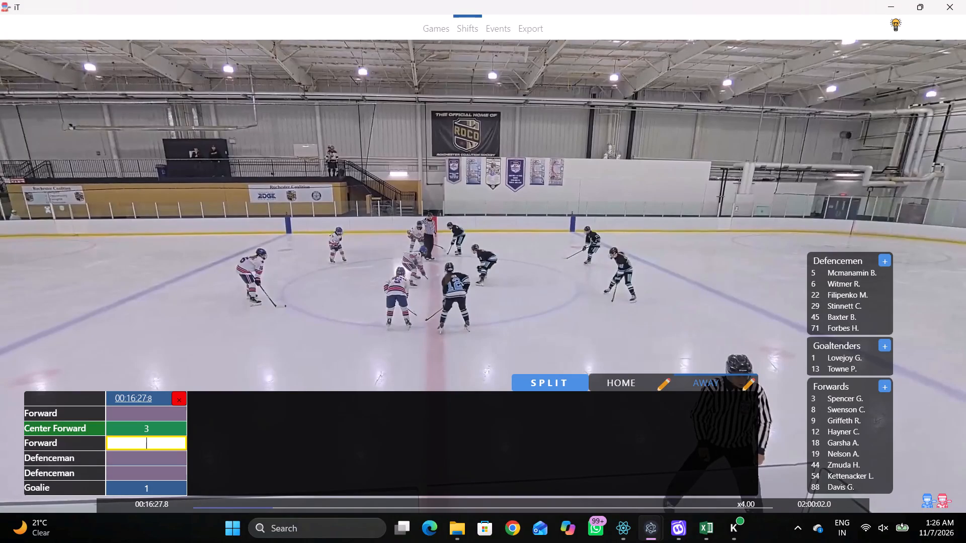
pyautogui.click(134, 445)
pyautogui.press('1')
pyautogui.press('3')
pyautogui.click(152, 418)
pyautogui.click(160, 445)
pyautogui.press('1')
pyautogui.press('2')
pyautogui.click(167, 421)
pyautogui.click(168, 411)
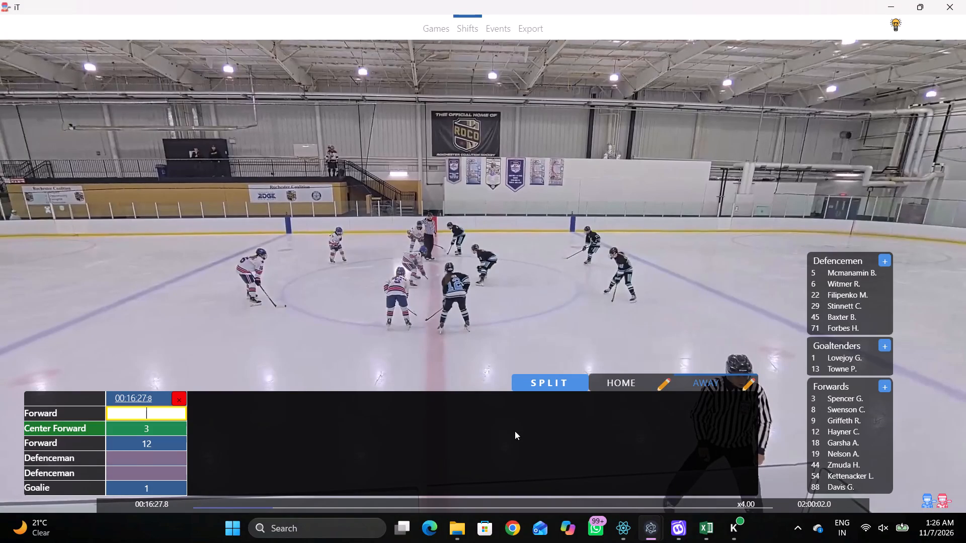
pyautogui.click(856, 411)
# Play the footage past the faceoff to examine which away defencemen are on the ice.
pyautogui.hotkey('shift', 'd')
pyautogui.press('c')
pyautogui.press('space')
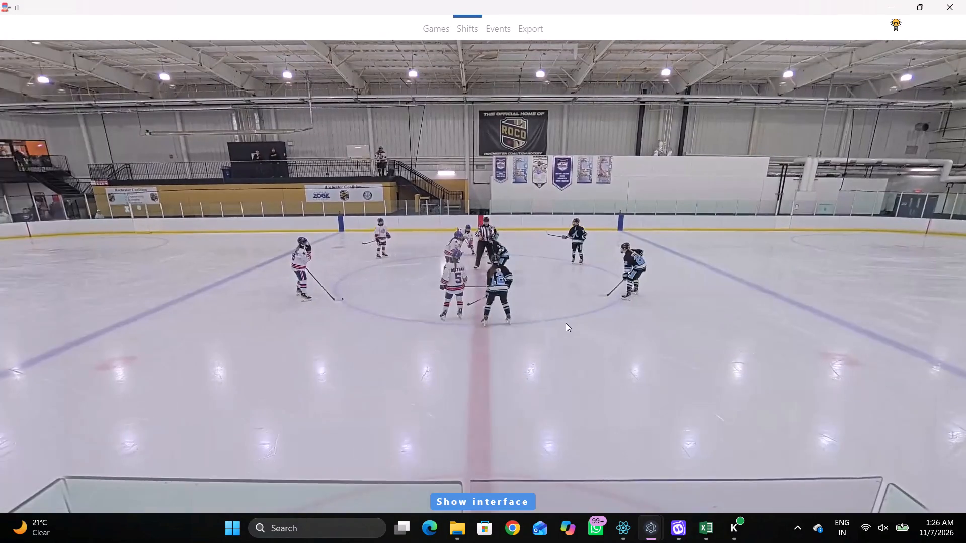
pyautogui.press('c')
pyautogui.press('space')
pyautogui.press('c')
pyautogui.press('space')
pyautogui.press('space')
pyautogui.hotkey('shift', 'd')
pyautogui.press('q')
pyautogui.press('q')
pyautogui.press('q')
pyautogui.press('q')
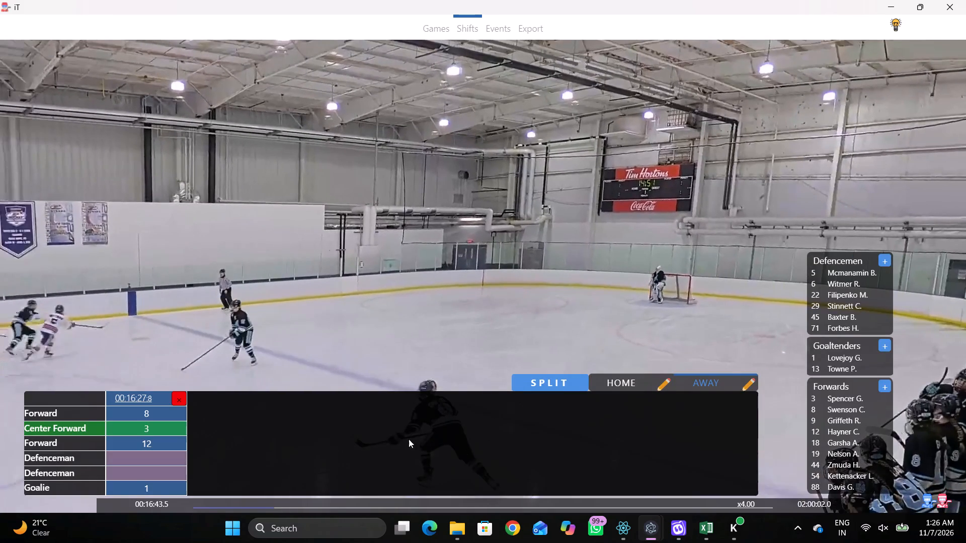
pyautogui.hotkey('shift', 'd')
pyautogui.press('space')
pyautogui.press('v')
pyautogui.press('v')
pyautogui.press('space')
pyautogui.hotkey('shift', 'd')
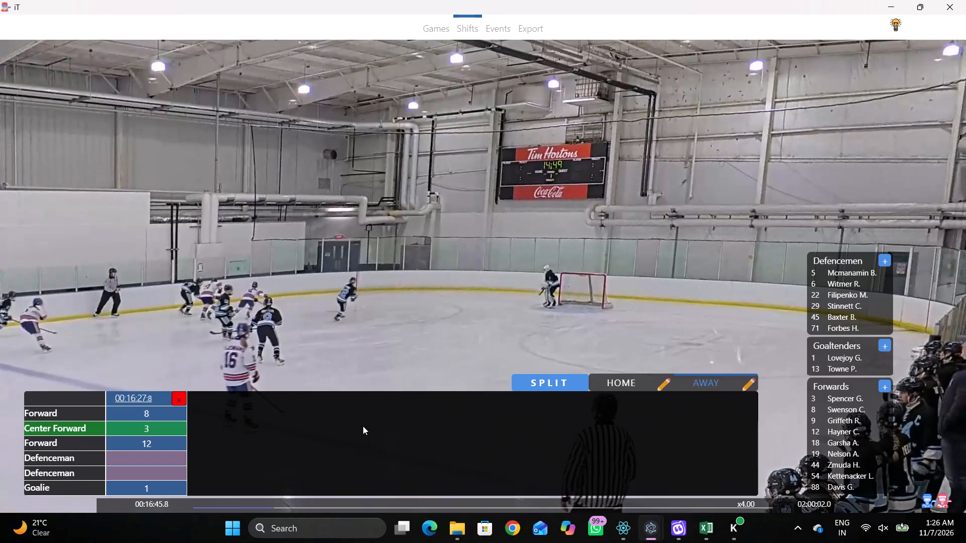
# Check the defensive-zone play and enter 22 and 71 as the defencemen in the 00:16:27.8 away shift.
pyautogui.click(177, 469)
pyautogui.hotkey('shift', 'd')
pyautogui.press('q')
pyautogui.press('space')
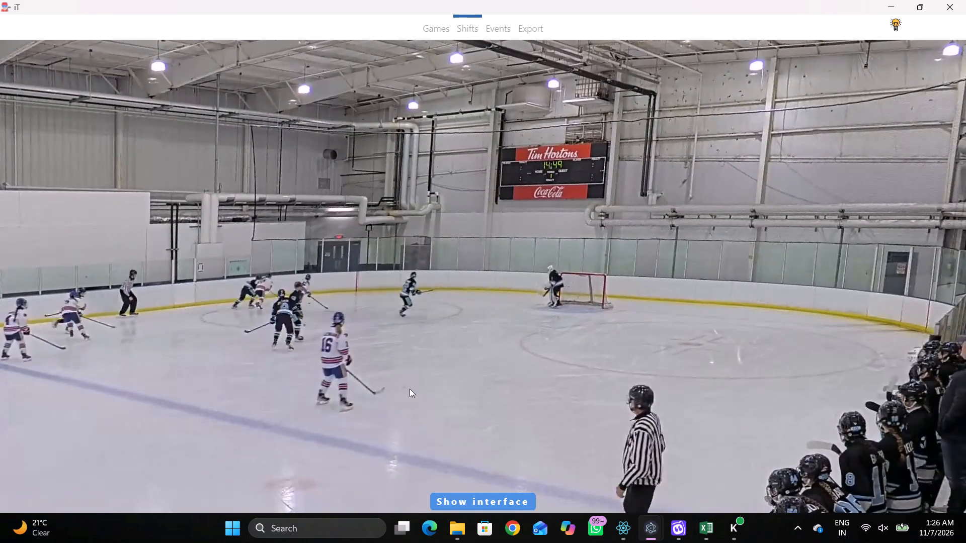
pyautogui.press('space')
pyautogui.press('space')
pyautogui.press('c')
pyautogui.press('space')
pyautogui.press('space')
pyautogui.write('q')
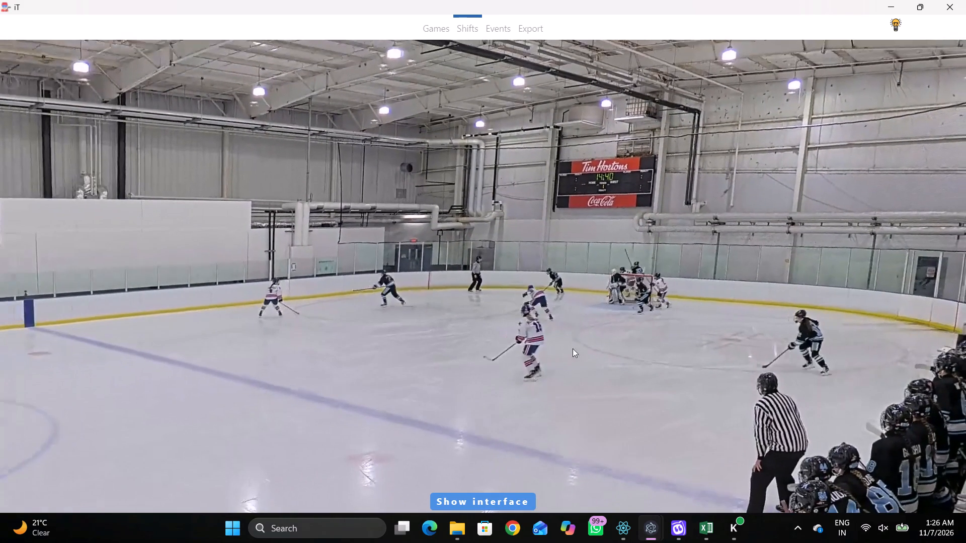
pyautogui.press('q')
pyautogui.press('q')
pyautogui.press('q')
pyautogui.hotkey('shift', 'd')
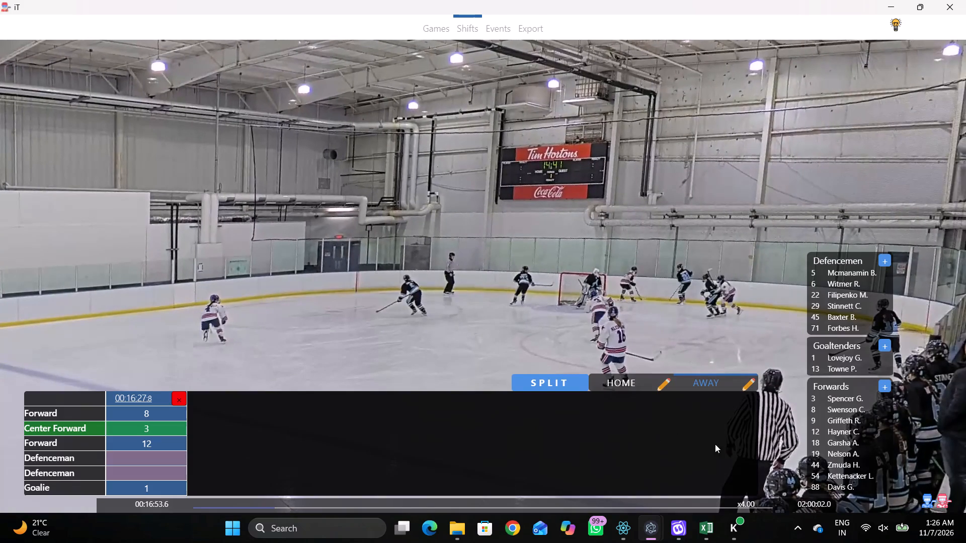
pyautogui.press('q')
pyautogui.click(173, 467)
pyautogui.press('2')
pyautogui.click(170, 463)
pyautogui.press('2')
pyautogui.press('2')
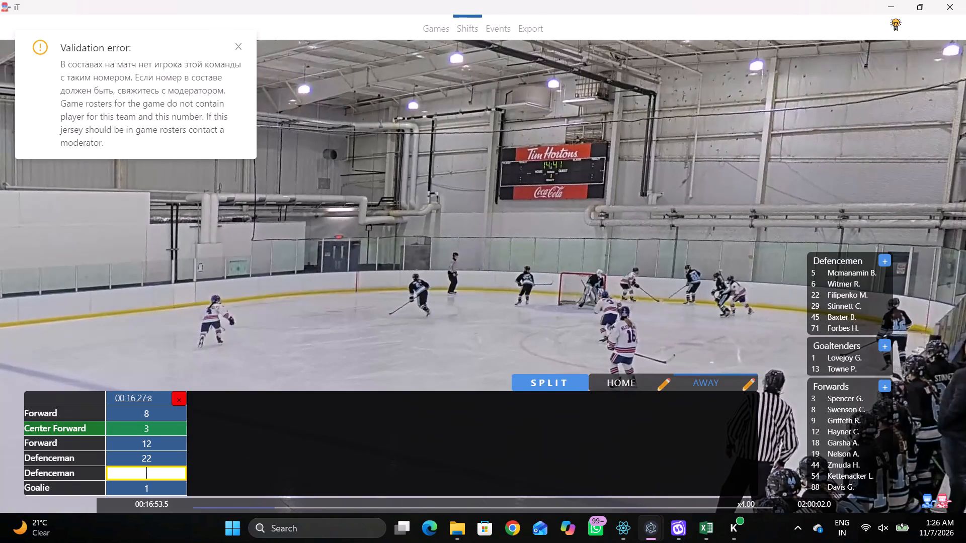
pyautogui.click(158, 471)
pyautogui.click(830, 326)
# Play on to the next away line change and add a shift at 00:17:04.2.
pyautogui.hotkey('shift', 'd')
pyautogui.press('space')
pyautogui.write('v')
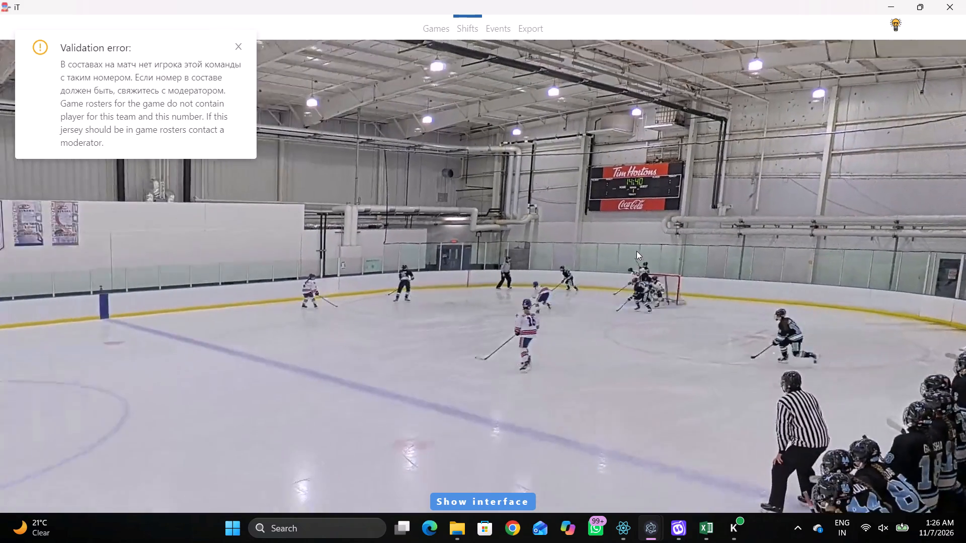
pyautogui.press('space')
pyautogui.press('space')
pyautogui.write('vv SDSDDD vv qqqqq')
pyautogui.press('q')
pyautogui.hotkey('shift', 'd')
pyautogui.hotkey('shift', 'd')
pyautogui.hotkey('shift', 'd')
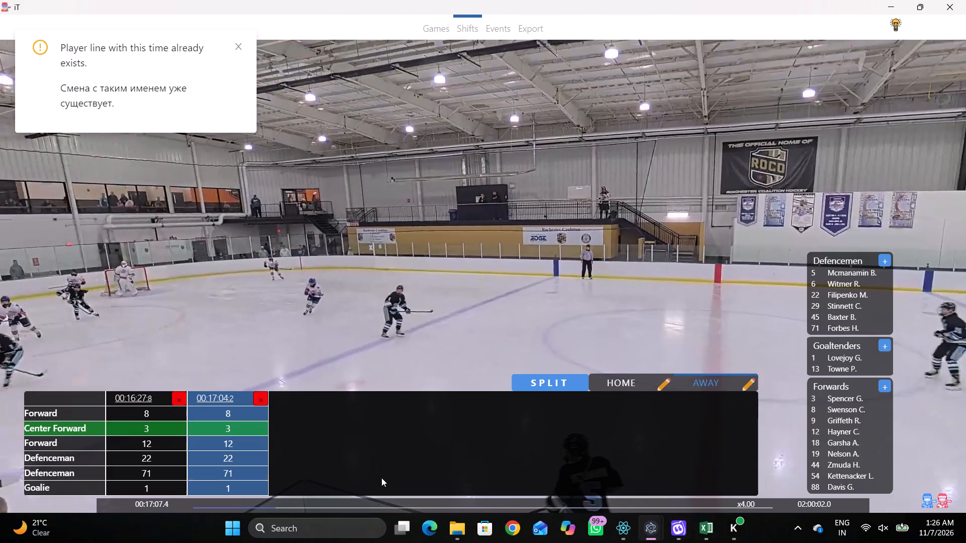
# Replace the defencemen in the 00:17:04.2 away shift with 29 and 5.
pyautogui.click(208, 470)
pyautogui.click(834, 274)
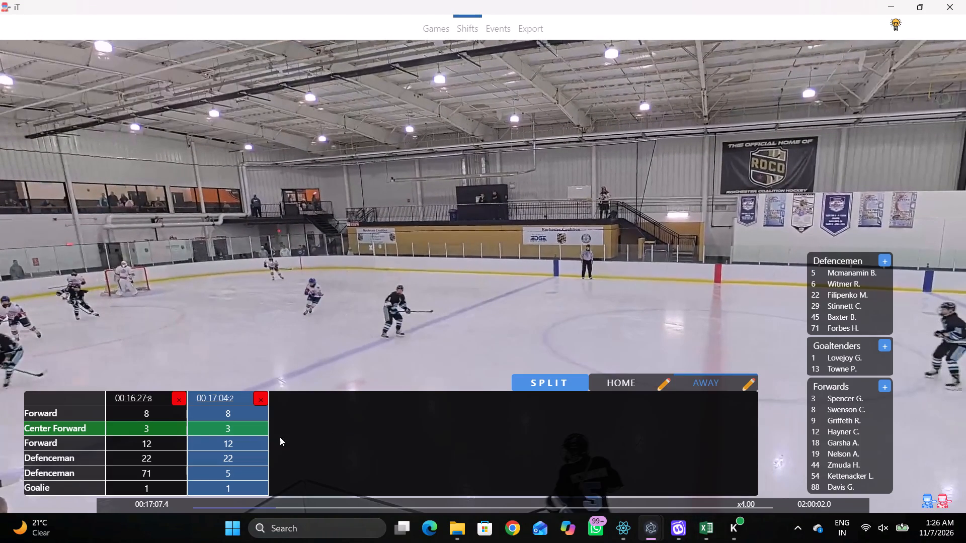
pyautogui.moveTo(279, 437); pyautogui.dragTo(272, 442)
pyautogui.click(260, 455)
pyautogui.click(854, 306)
# Continue through the footage and add away shifts at 00:17:12.5, 00:17:15.0 and 00:17:16.4.
pyautogui.hotkey('shift', 'd')
pyautogui.press('space')
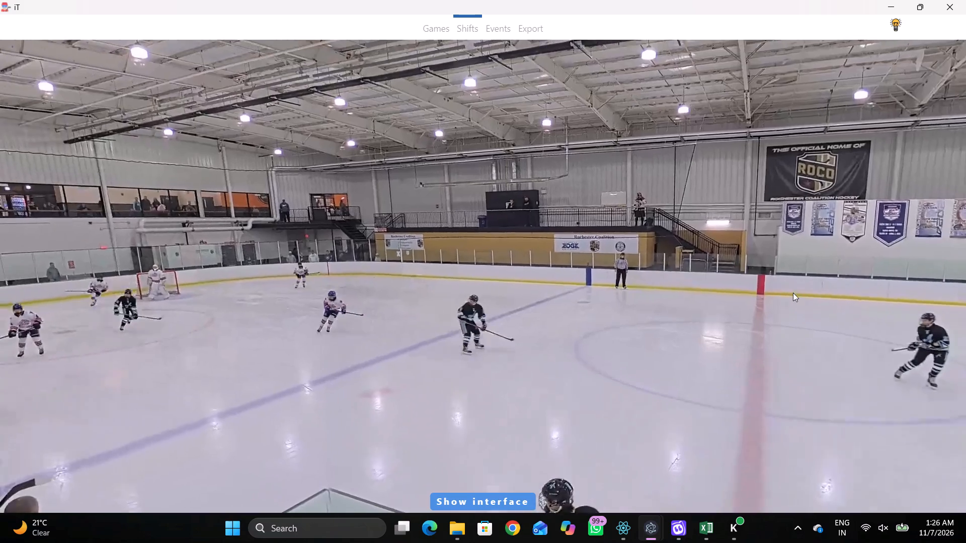
pyautogui.write('v qqSDD v qqSDD v q')
pyautogui.write('SDD')
pyautogui.press('space')
pyautogui.press('space')
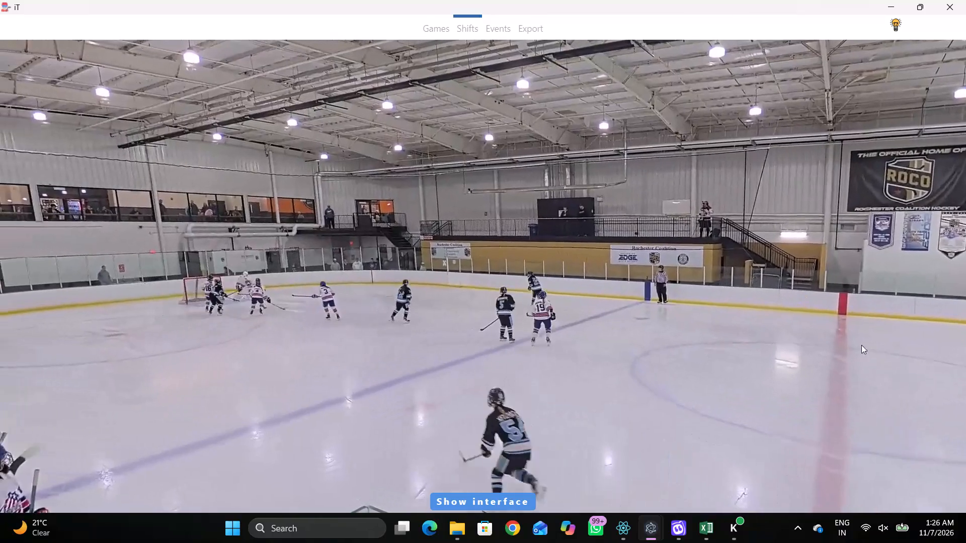
pyautogui.hotkey('shift', 'd')
# Step the footage back to recheck the line change and add an away shift at 00:17:13.9.
pyautogui.press('q')
pyautogui.press('q')
pyautogui.press('q')
pyautogui.press('q')
pyautogui.press('q')
pyautogui.press('q')
pyautogui.press('q')
pyautogui.press('q')
pyautogui.press('q')
pyautogui.press('q')
pyautogui.press('q')
pyautogui.press('q')
pyautogui.press('q')
pyautogui.press('q')
pyautogui.press('q')
pyautogui.press('q')
pyautogui.press('q')
pyautogui.press('q')
pyautogui.press('q')
pyautogui.press('q')
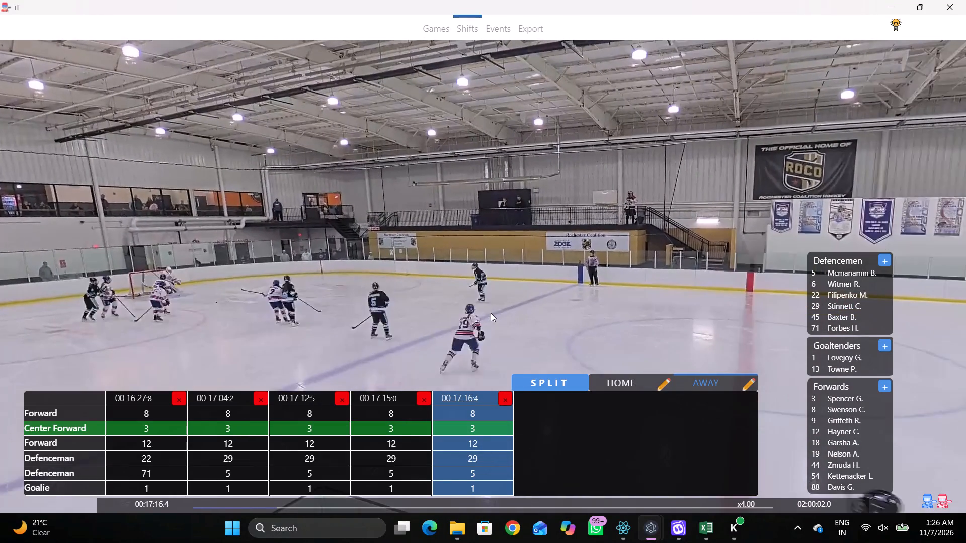
pyautogui.press('q')
pyautogui.press('q')
pyautogui.press('q')
pyautogui.press('q')
pyautogui.press('q')
pyautogui.press('q')
pyautogui.press('q')
pyautogui.press('q')
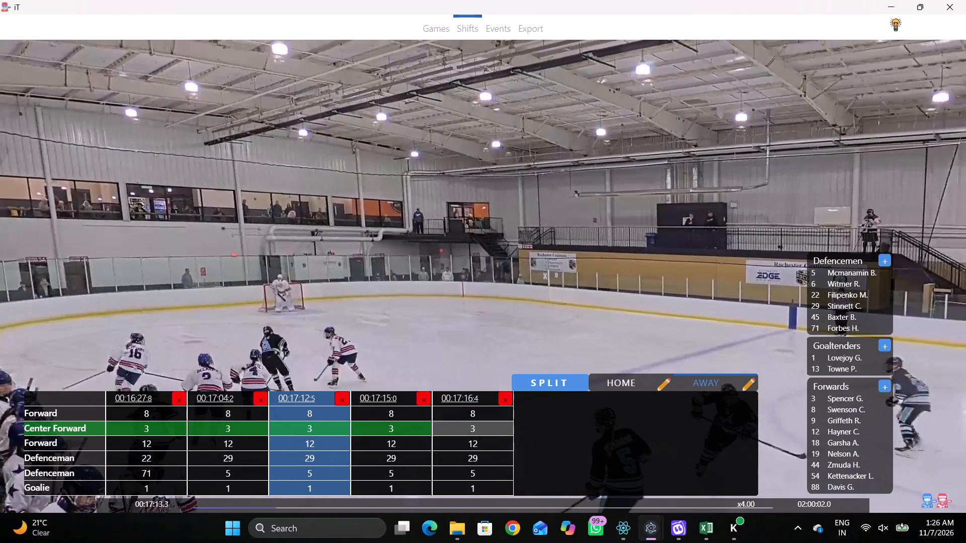
pyautogui.press('q')
pyautogui.press('q')
pyautogui.press('q')
pyautogui.press('q')
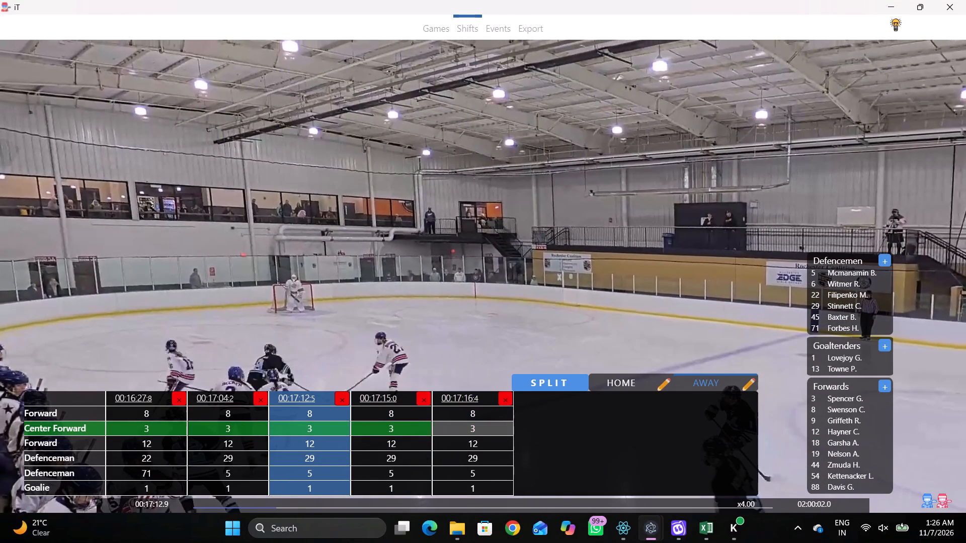
pyautogui.click(488, 427)
pyautogui.write('D q')
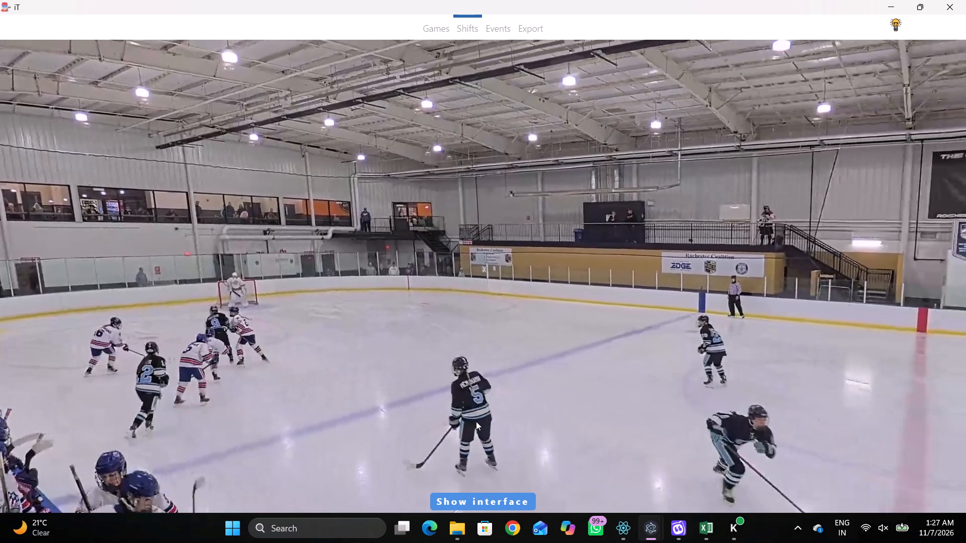
pyautogui.hotkey('shift', 's')
pyautogui.hotkey('shift', 'd')
pyautogui.hotkey('shift', 'd')
pyautogui.press('space')
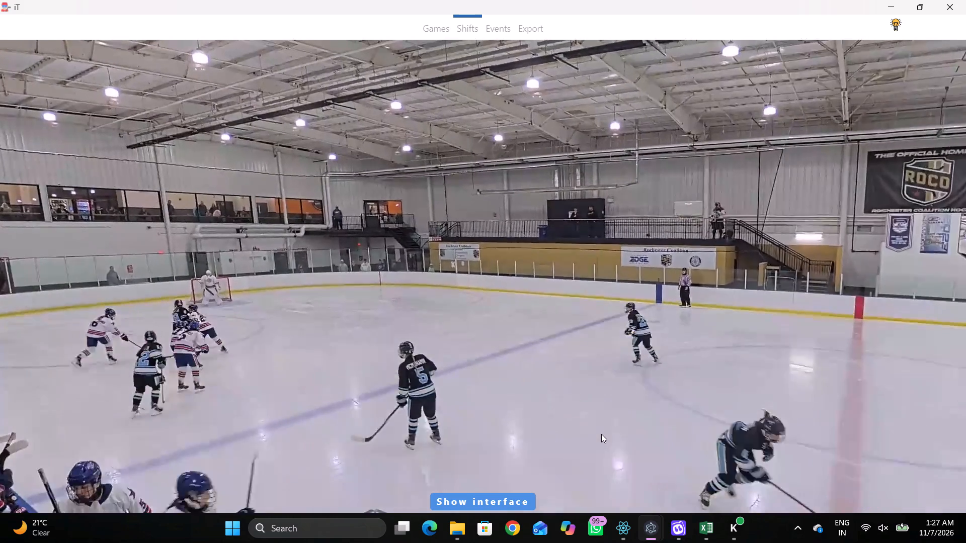
pyautogui.press('space')
pyautogui.hotkey('shift', 's')
pyautogui.hotkey('shift', 'd')
pyautogui.hotkey('shift', 'd')
pyautogui.press('space')
# Set the center forward in the 00:17:16.4 away shift to 54.
pyautogui.press('v')
pyautogui.press('space')
pyautogui.press('space')
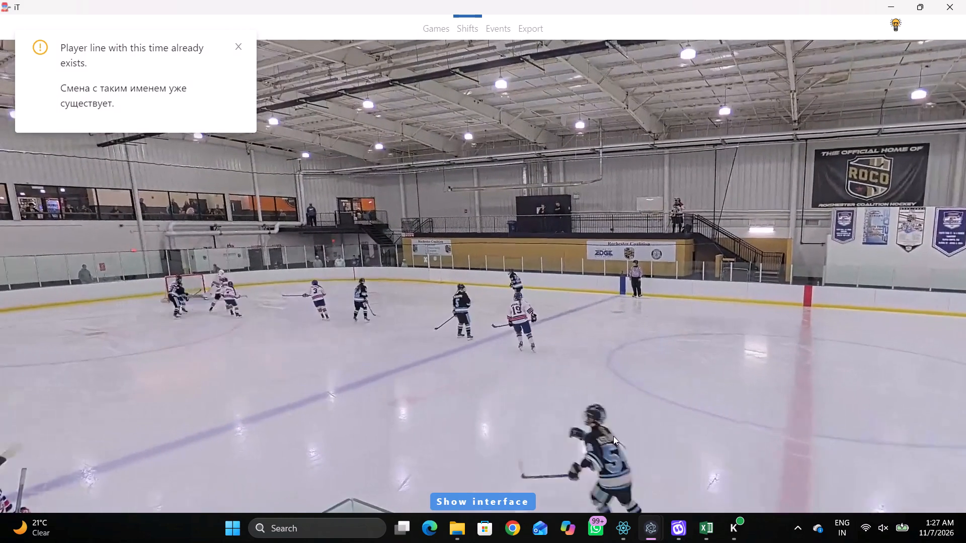
pyautogui.press('space')
pyautogui.hotkey('shift', 'd')
pyautogui.click(551, 425)
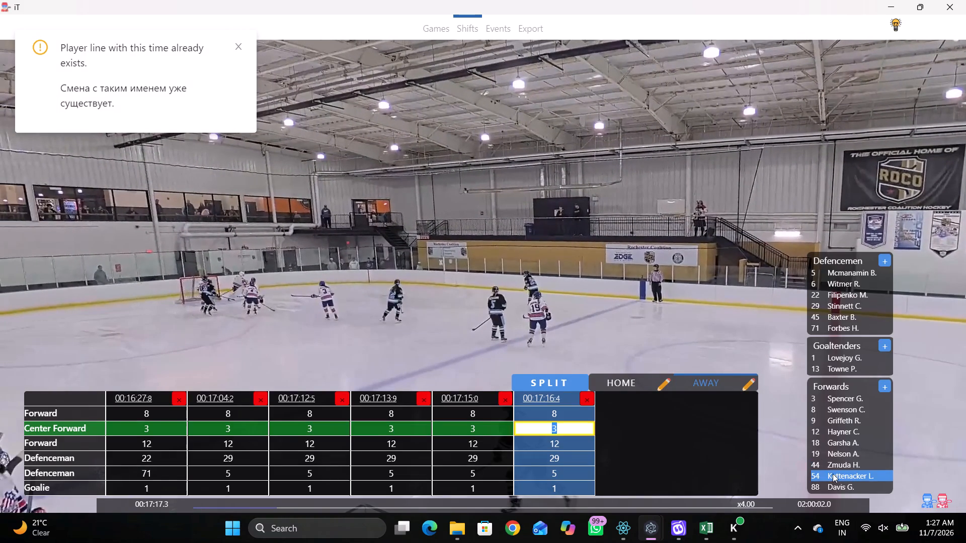
pyautogui.click(833, 474)
# Play on to the next away player change and add a shift at 00:17:27.0.
pyautogui.hotkey('shift', 'd')
pyautogui.press('space')
pyautogui.write('vv')
pyautogui.press('space')
pyautogui.press('space')
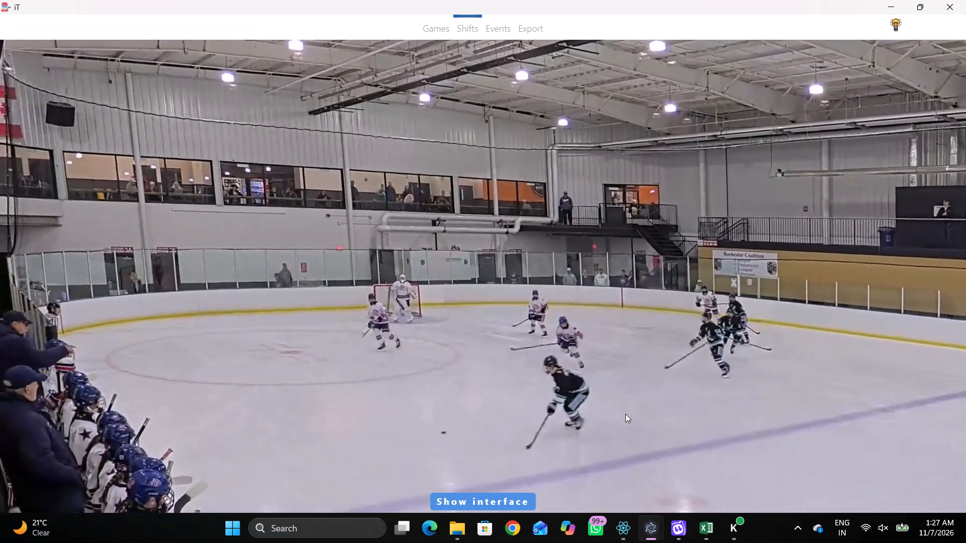
pyautogui.press('space')
pyautogui.press('space')
pyautogui.press('space')
pyautogui.press('space')
pyautogui.press('space')
pyautogui.write('SDD')
# Identify the new player on the ice and replace forward 12 in the 00:17:27.0 away shift with that roster forward.
pyautogui.press('space')
pyautogui.press('v')
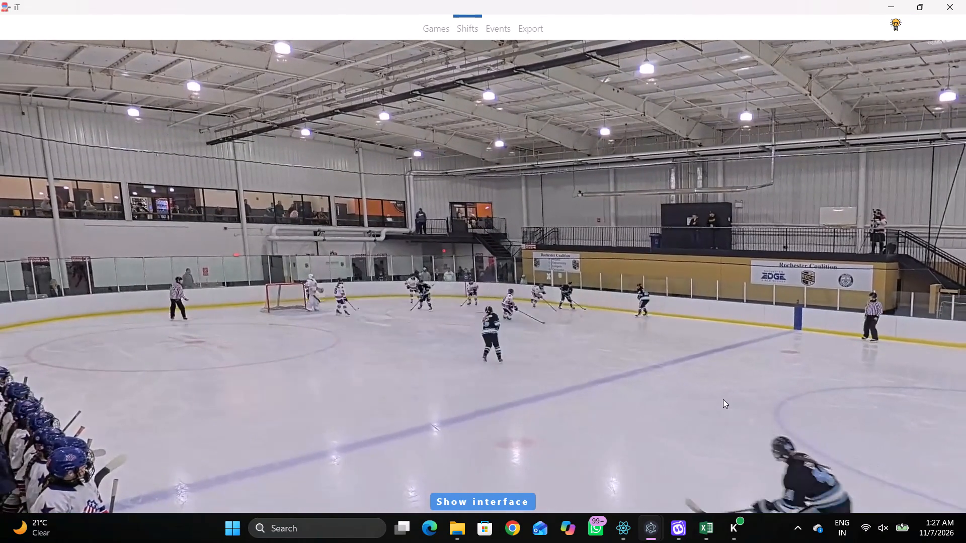
pyautogui.press('space')
pyautogui.hotkey('shift', 'd')
pyautogui.click(633, 448)
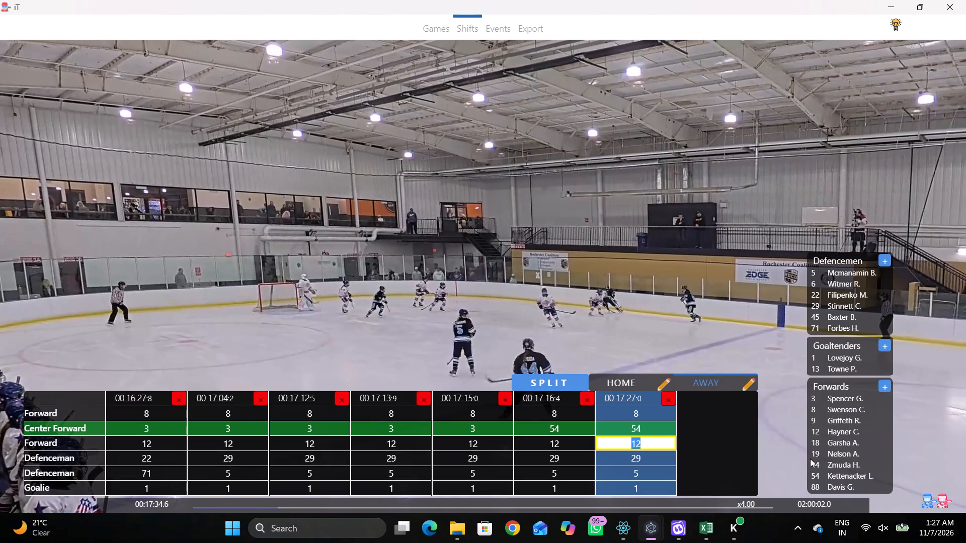
pyautogui.click(820, 459)
# Play on to the next away player change and add a shift at 00:17:48.6.
pyautogui.hotkey('shift', 'd')
pyautogui.press('space')
pyautogui.write('vv')
pyautogui.write('c')
pyautogui.press('space')
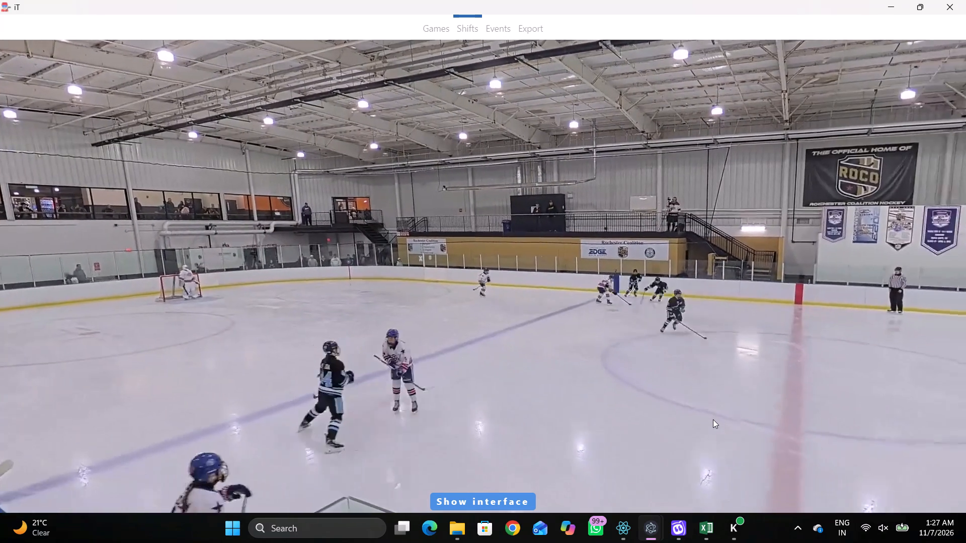
pyautogui.press('space')
pyautogui.press('space')
pyautogui.press('space')
pyautogui.press('space')
pyautogui.press('space')
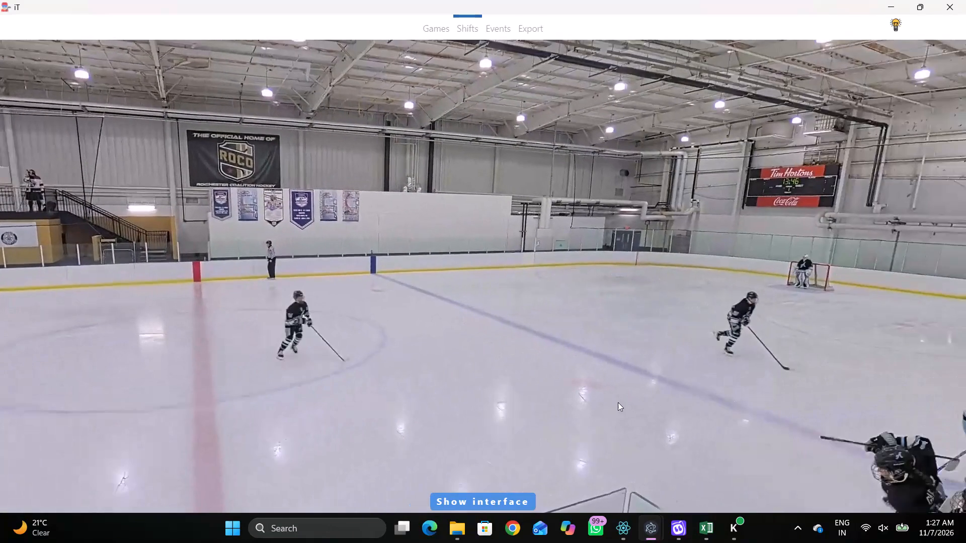
pyautogui.hotkey('shift', 's')
# Identify the new player in the footage and set the first forward in the 00:17:48.6 away shift to 18.
pyautogui.hotkey('shift', 'd')
pyautogui.hotkey('shift', 'd')
pyautogui.press('space')
pyautogui.press('space')
pyautogui.press('space')
pyautogui.press('space')
pyautogui.hotkey('shift', 'd')
pyautogui.press('q')
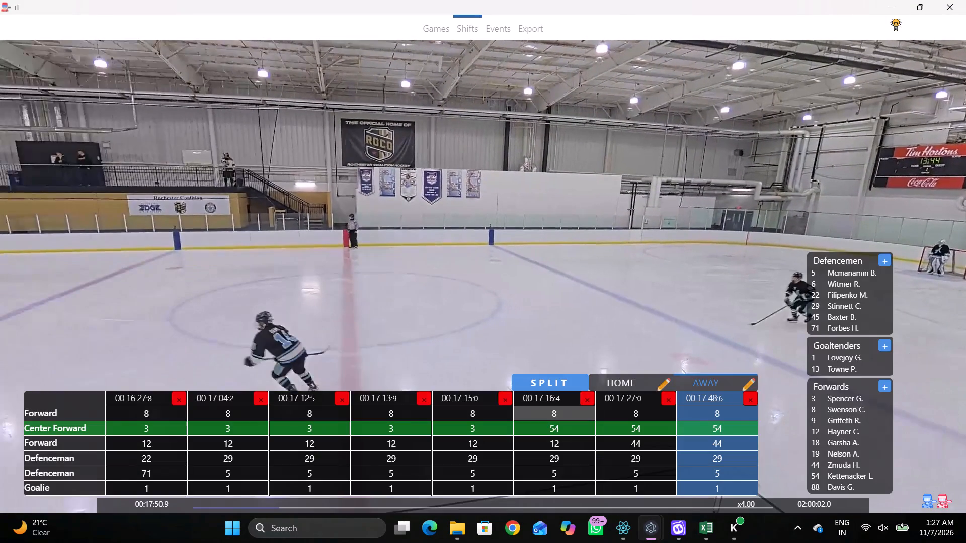
pyautogui.press('q')
pyautogui.press('q')
pyautogui.hotkey('shift', 'd')
pyautogui.press('space')
pyautogui.press('space')
pyautogui.press('space')
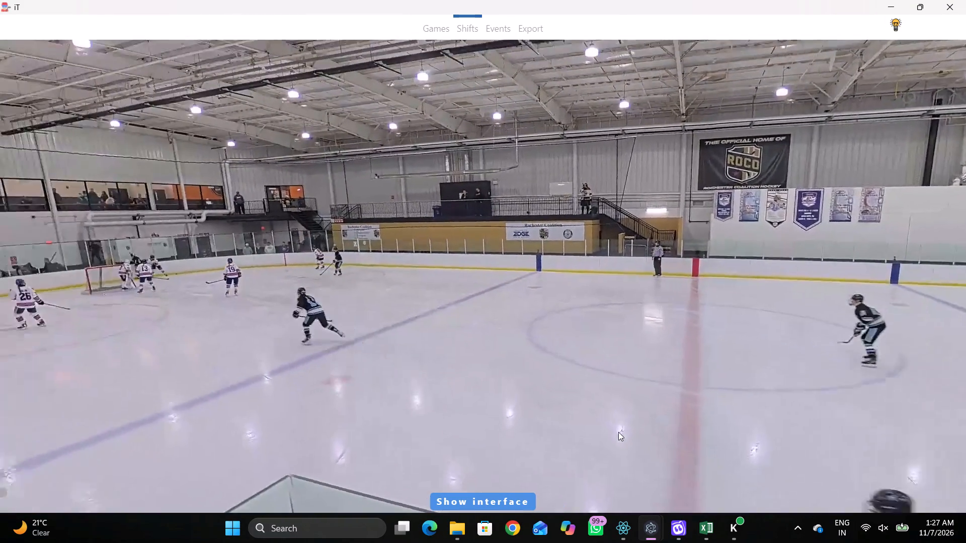
pyautogui.press('space')
pyautogui.press('space')
pyautogui.press('space')
pyautogui.press('q')
pyautogui.press('q')
pyautogui.press('q')
pyautogui.hotkey('shift', 'd')
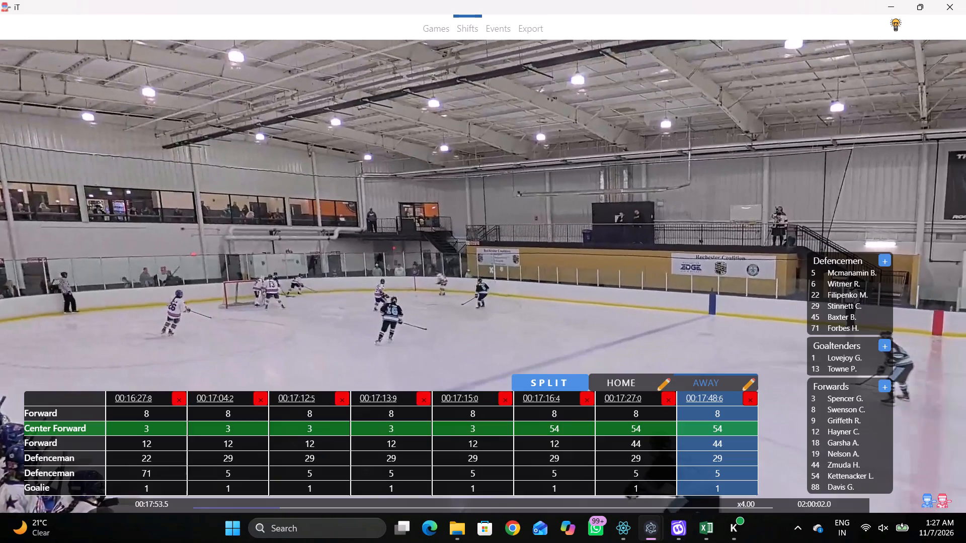
pyautogui.click(828, 443)
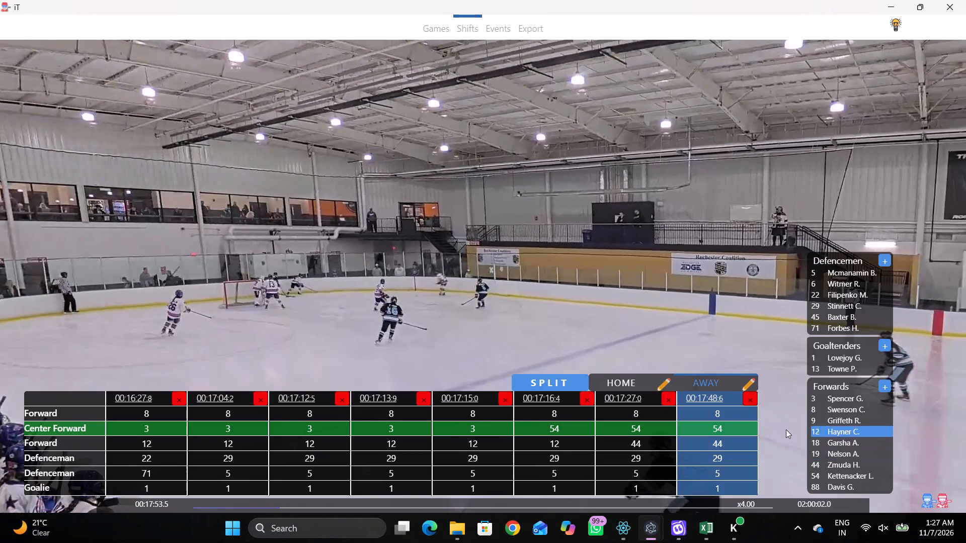
pyautogui.click(730, 414)
pyautogui.write('D')
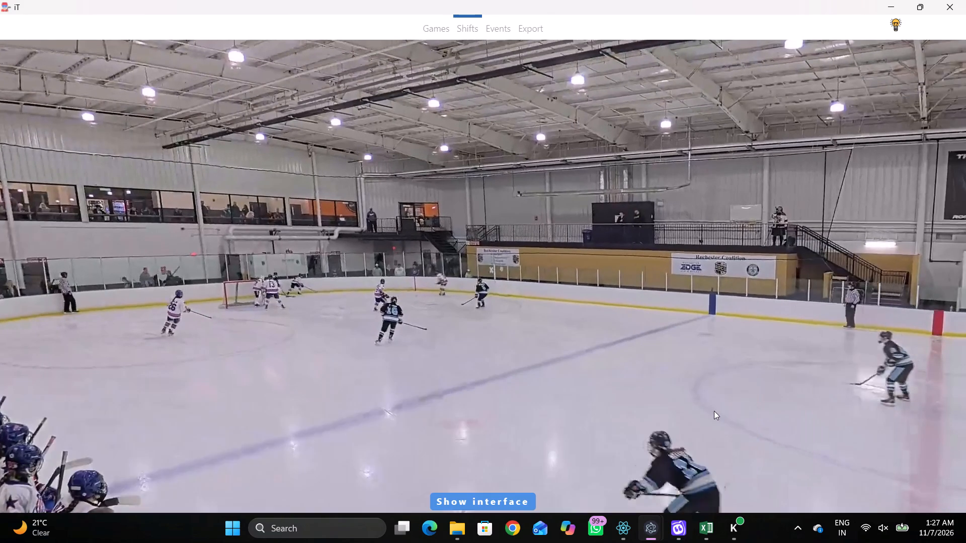
# Review the footage up to about 00:17:55 for the away jersey numbers on the ice and return to the 00:17:48.6 shift.
pyautogui.press('space')
pyautogui.press('space')
pyautogui.press('space')
pyautogui.press('space')
pyautogui.hotkey('shift', 'd')
pyautogui.hotkey('shift', 'd')
pyautogui.press('space')
pyautogui.press('space')
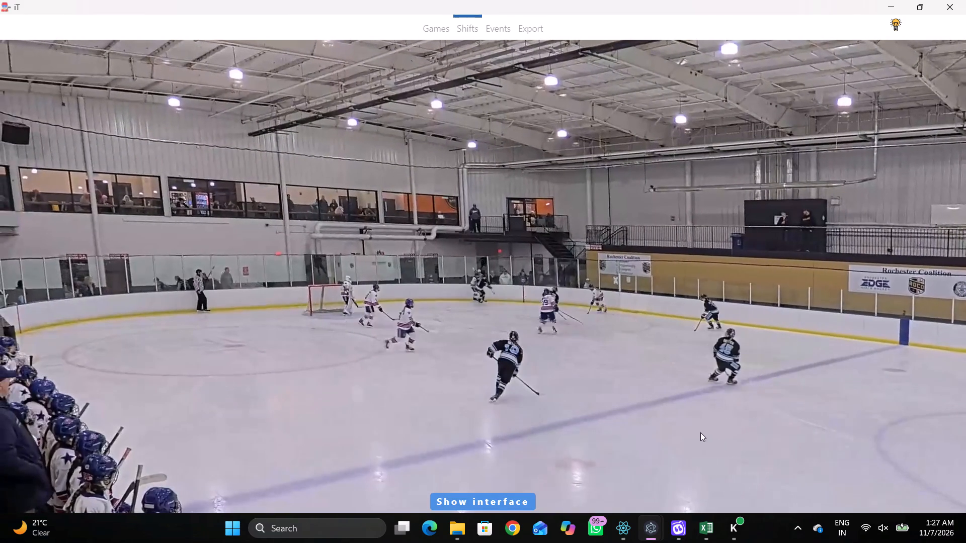
pyautogui.press('q')
pyautogui.hotkey('shift', 'd')
pyautogui.write('Dq')
pyautogui.hotkey('shift', 'd')
pyautogui.press('space')
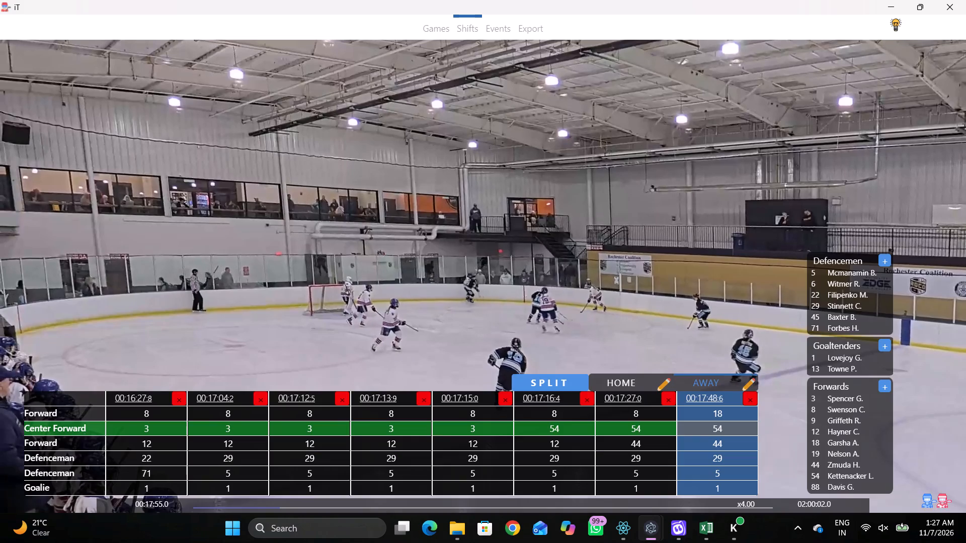
pyautogui.press('space')
pyautogui.press('q')
pyautogui.press('q')
pyautogui.press('q')
pyautogui.press('q')
pyautogui.write('qqqq')
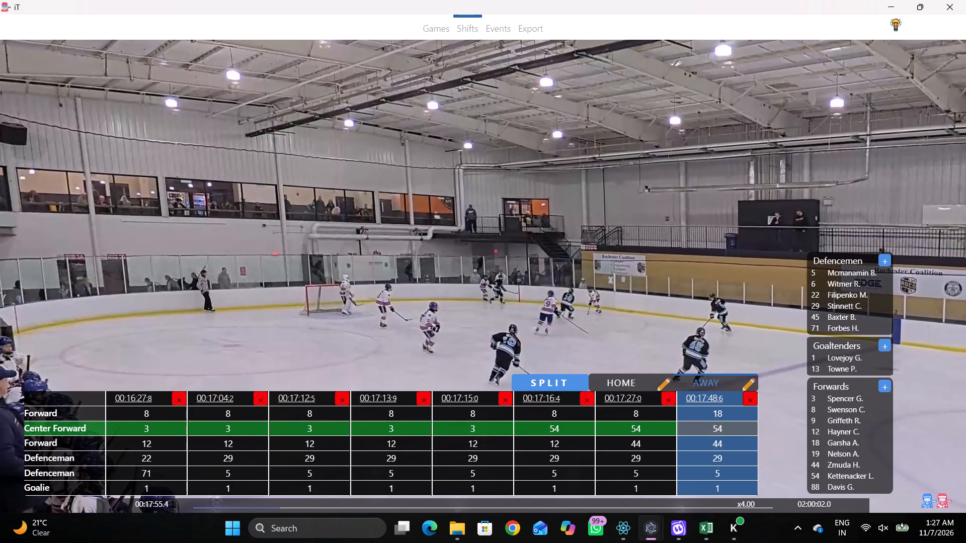
pyautogui.click(721, 407)
pyautogui.click(717, 400)
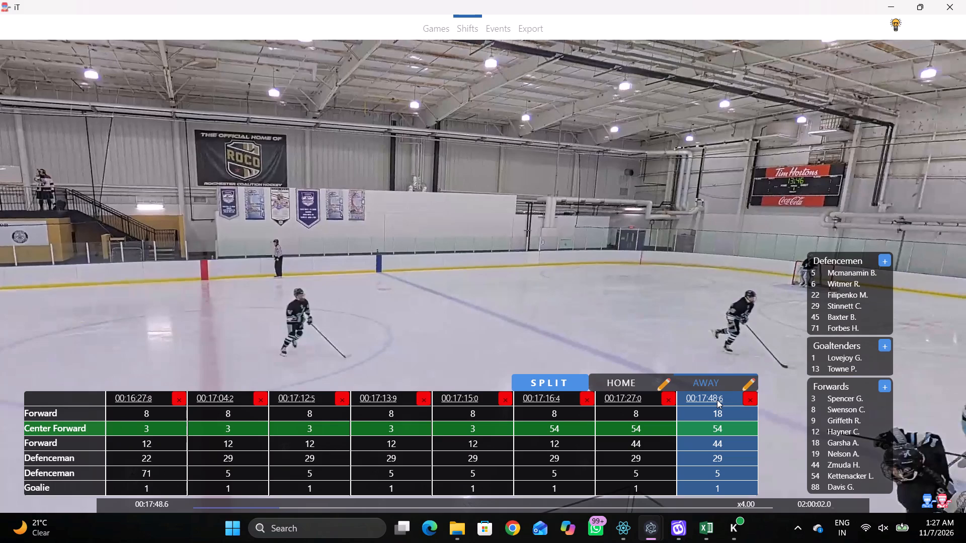
# Go back to the 00:16:27.8 away shift, replay to the missed player change and add a shift at 00:16:43.1.
pyautogui.click(562, 397)
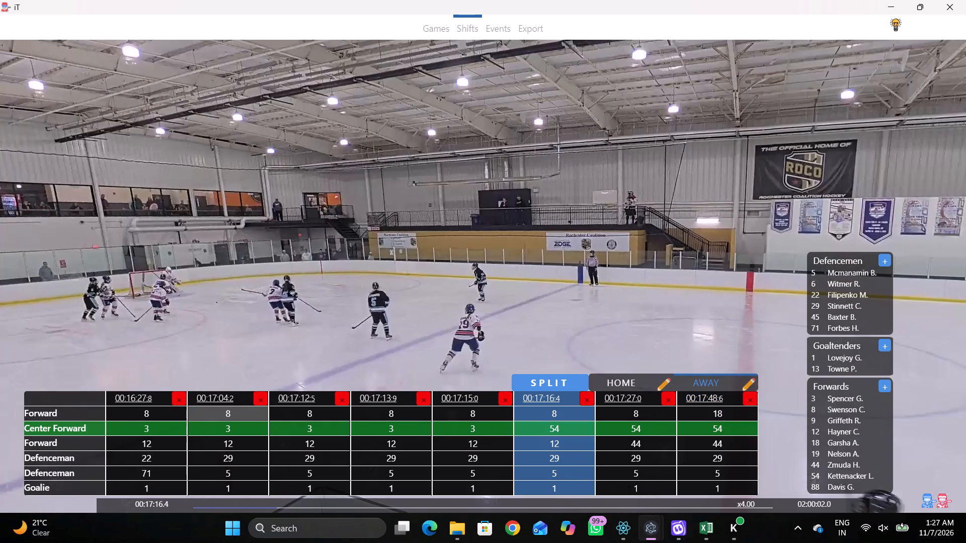
pyautogui.click(161, 393)
pyautogui.press('space')
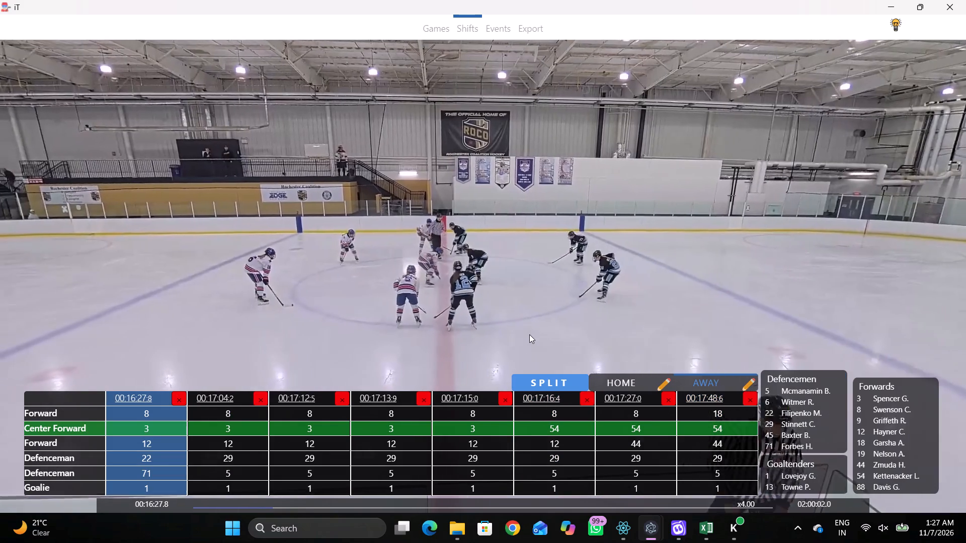
pyautogui.write('D')
pyautogui.press('space')
pyautogui.press('space')
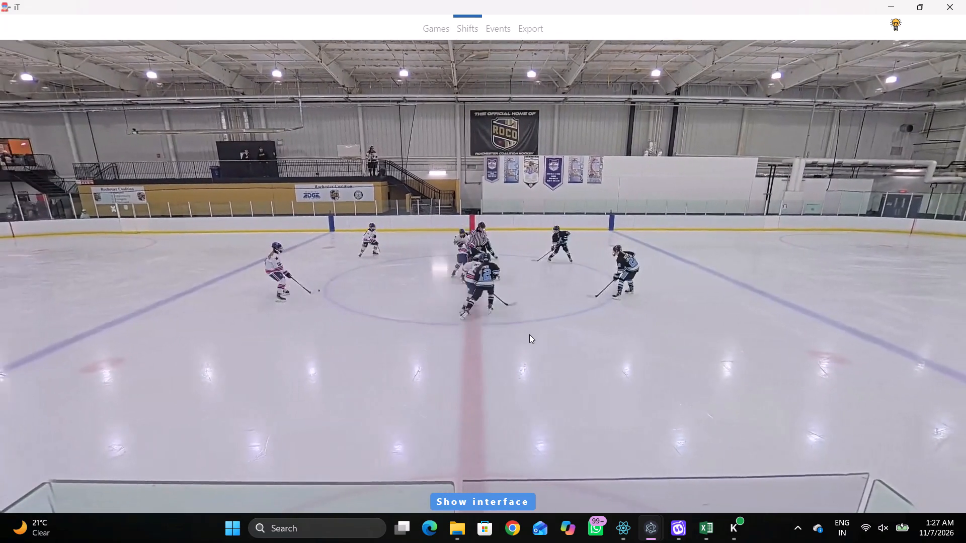
pyautogui.press('space')
pyautogui.write('qqqqqq')
pyautogui.write('qDD')
pyautogui.press('space')
pyautogui.press('space')
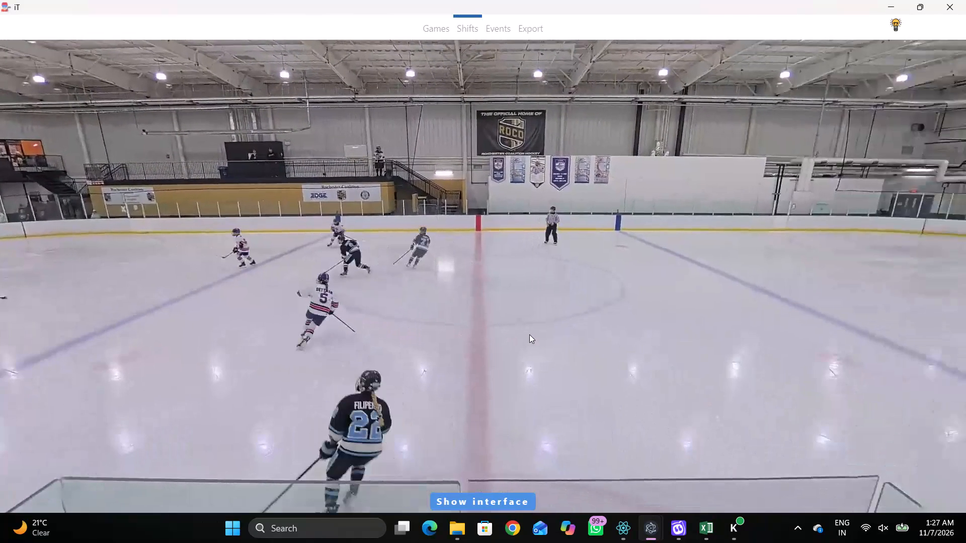
pyautogui.press('space')
pyautogui.press('space')
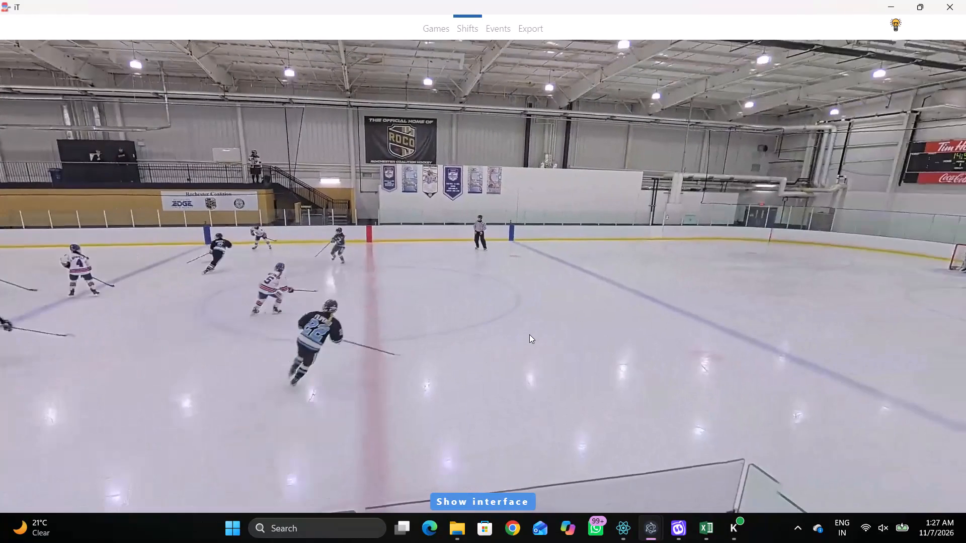
pyautogui.press('space')
pyautogui.press('space')
pyautogui.press('space')
pyautogui.press('space')
pyautogui.write('qSD')
# Replace forward 12 with forward 9 in the 00:16:43.1 and 00:17:04.2 away shifts.
pyautogui.click(233, 431)
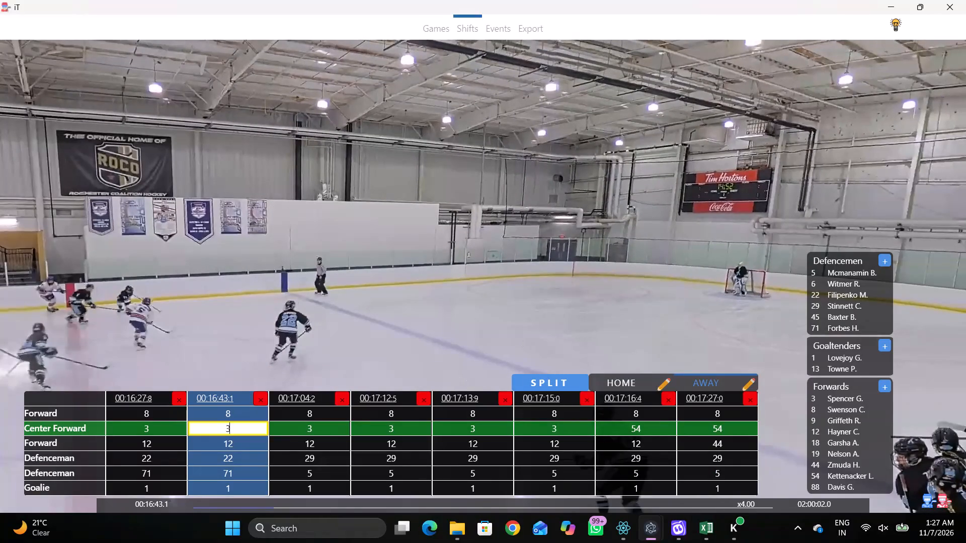
pyautogui.click(231, 436)
pyautogui.click(838, 420)
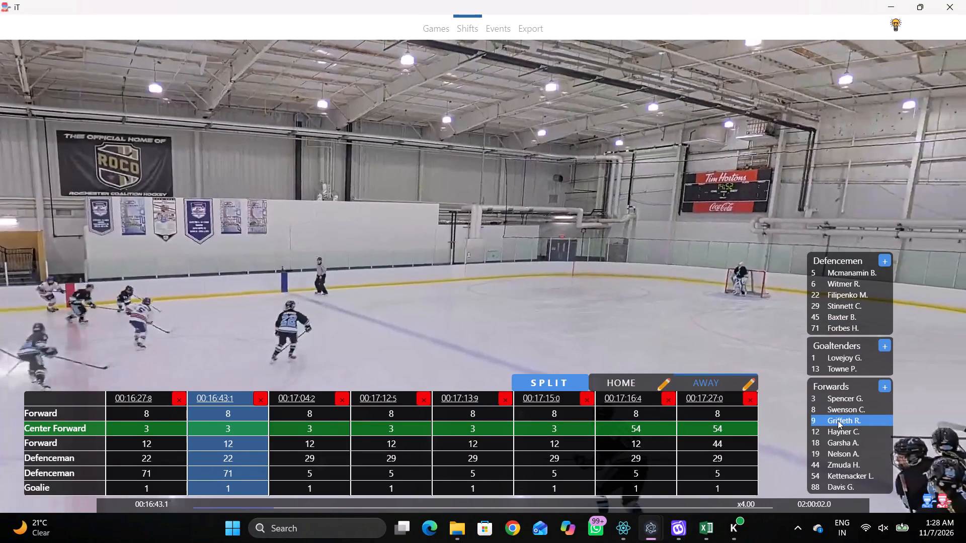
pyautogui.click(301, 440)
pyautogui.click(831, 421)
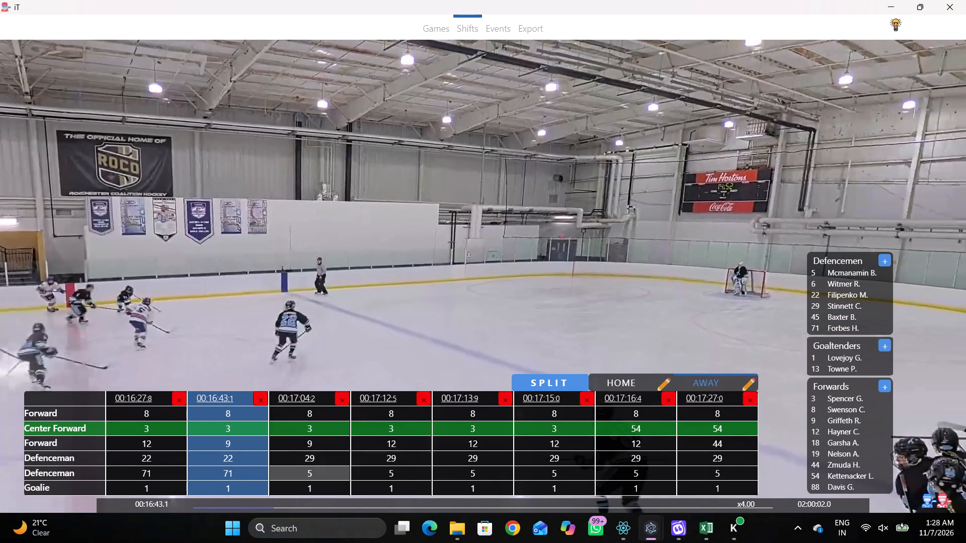
# Play on from 00:16:43.1 to about 00:17:12.8, checking the away players on the ice against the logged shifts.
pyautogui.hotkey('shift', 'd')
pyautogui.press('space')
pyautogui.press('space')
pyautogui.press('space')
pyautogui.press('space')
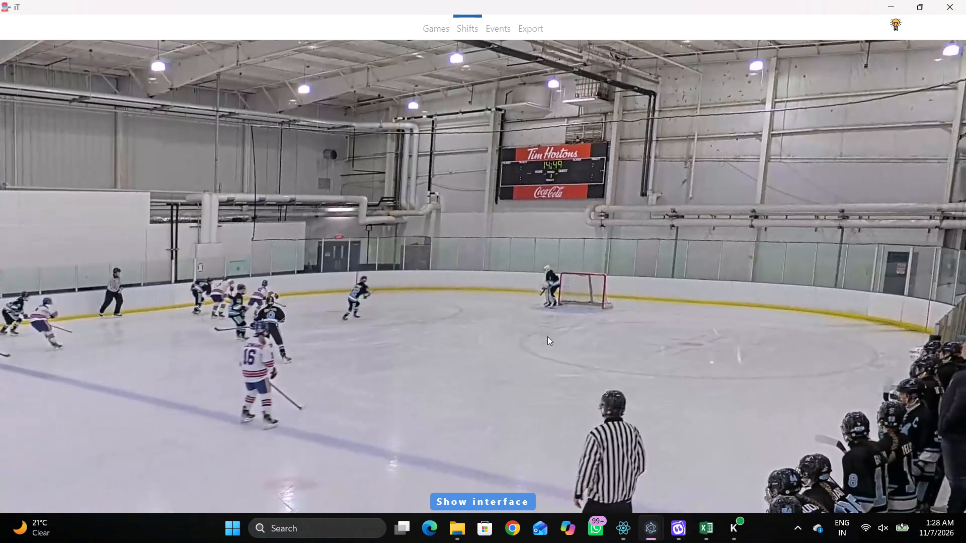
pyautogui.press('space')
pyautogui.press('space')
pyautogui.press('space')
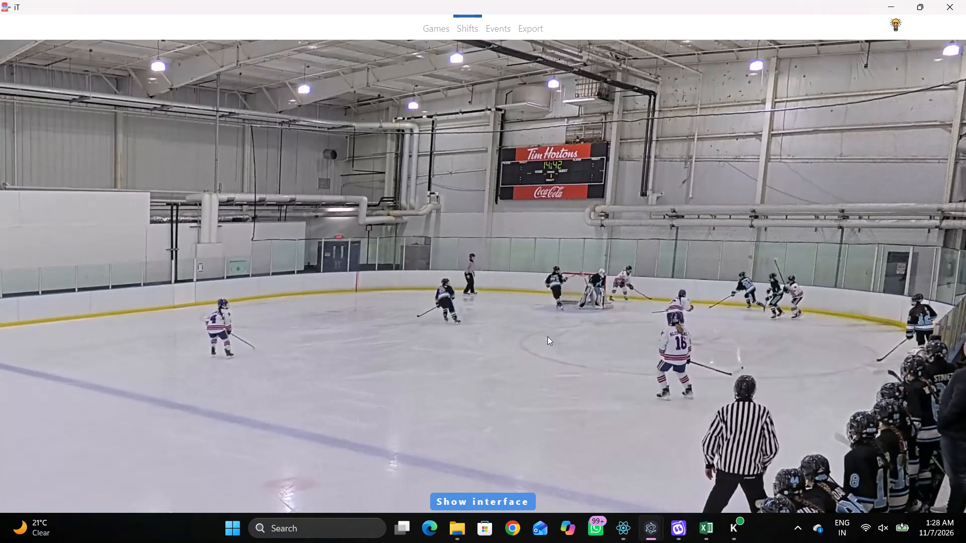
pyautogui.press('space')
pyautogui.press('space')
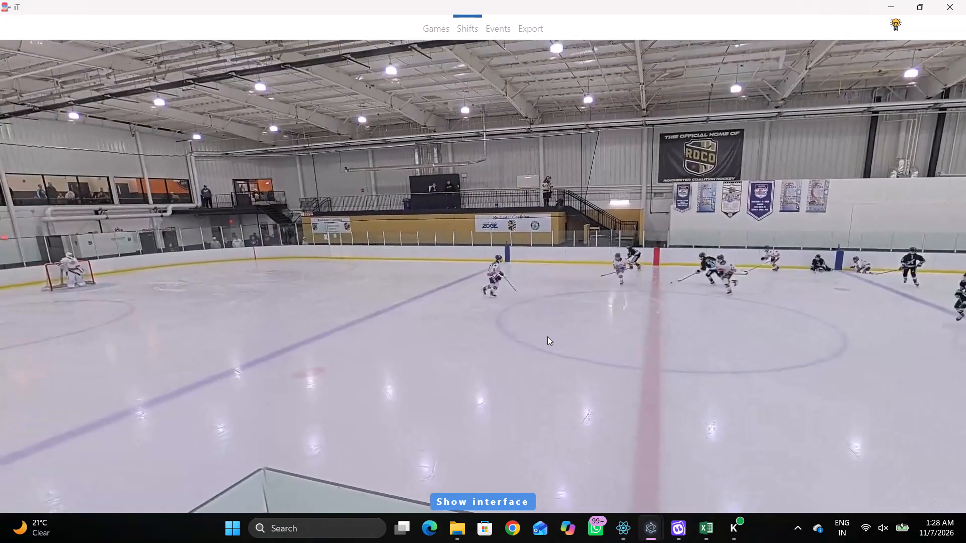
pyautogui.press('space')
pyautogui.press('space')
pyautogui.press('space')
pyautogui.press('space')
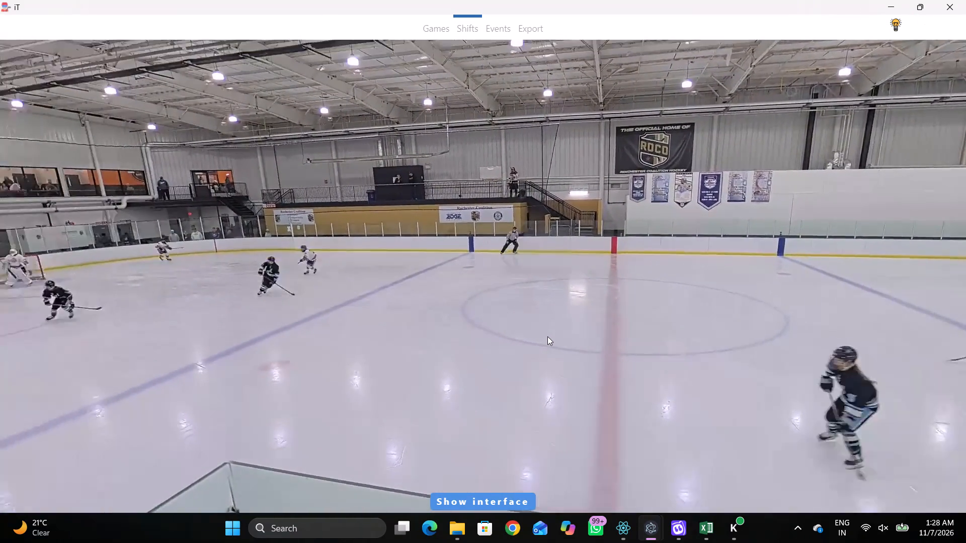
pyautogui.press('space')
pyautogui.press('space')
pyautogui.press('space')
pyautogui.press('space')
pyautogui.press('space')
pyautogui.press('space')
pyautogui.press('space')
pyautogui.press('space')
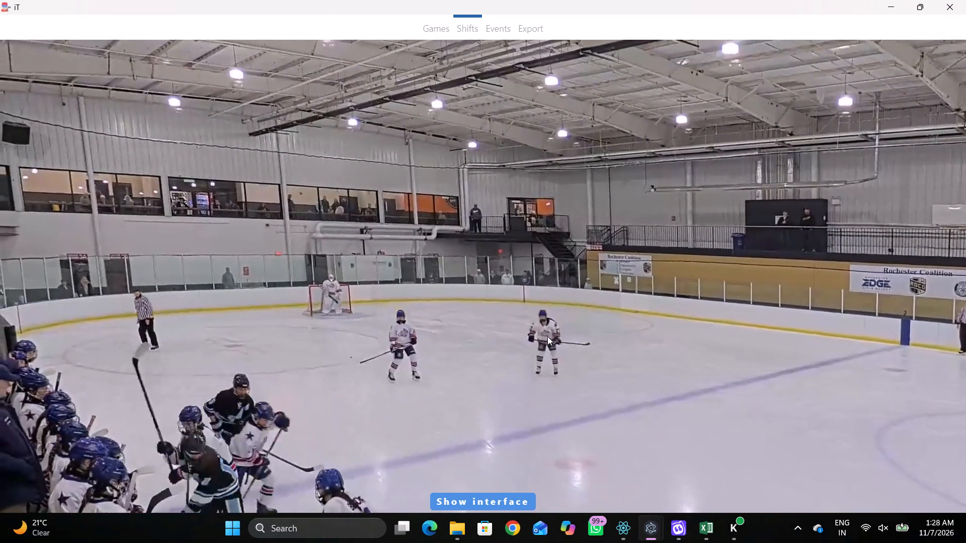
pyautogui.press('space')
pyautogui.press('space')
pyautogui.press('space')
pyautogui.write('qD')
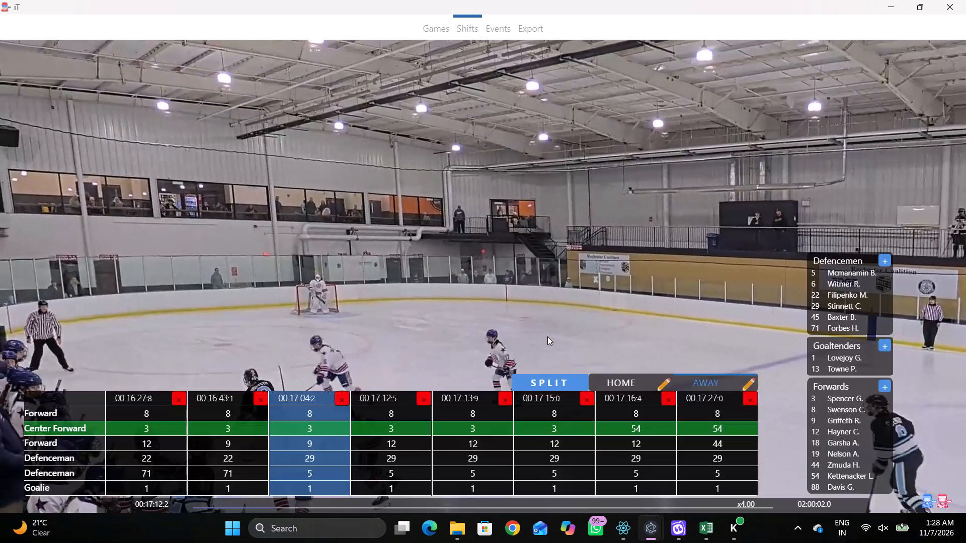
pyautogui.write('D D')
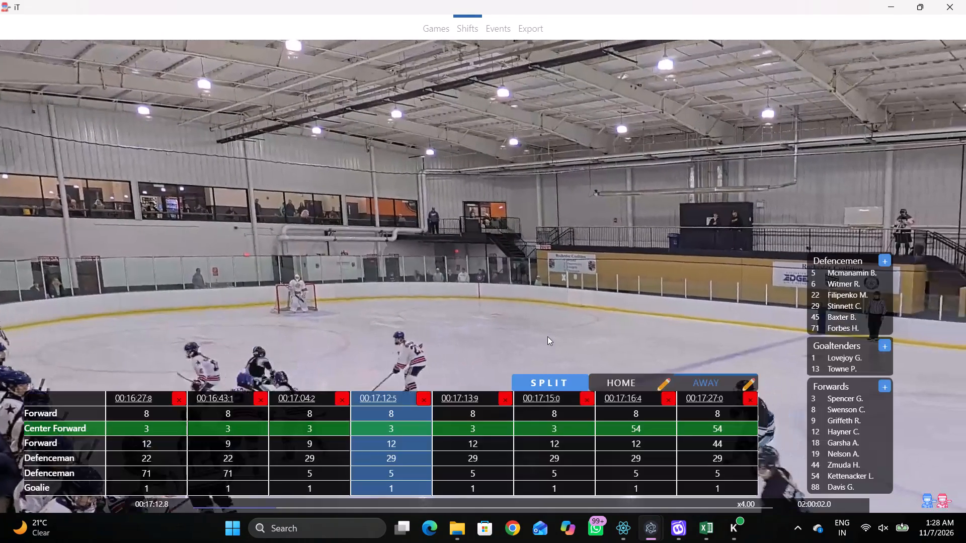
# Replay the 00:16:27.8 away shift, slowing playback to x2.00, to check the away lineup up to about 00:16:40.9.
pyautogui.click(146, 400)
pyautogui.hotkey('shift', 'd')
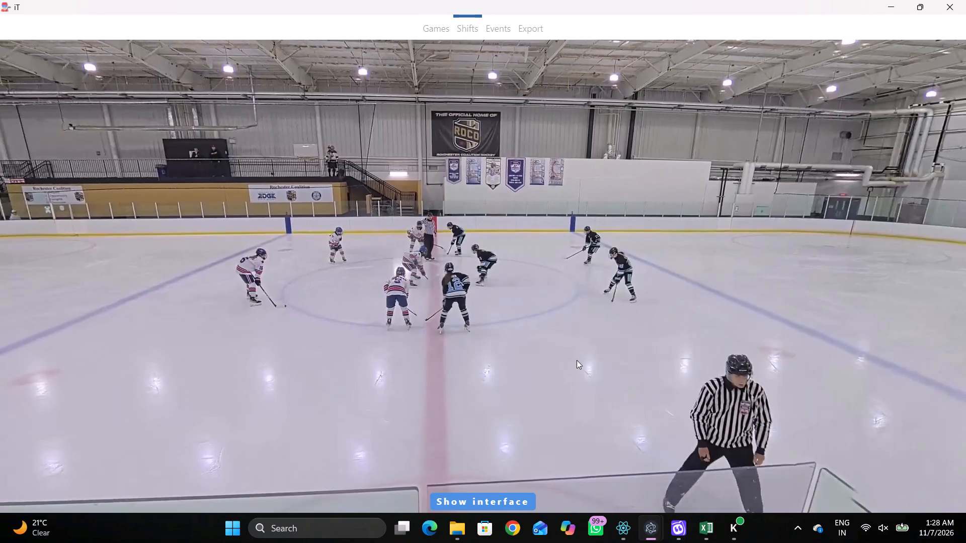
pyautogui.press('space')
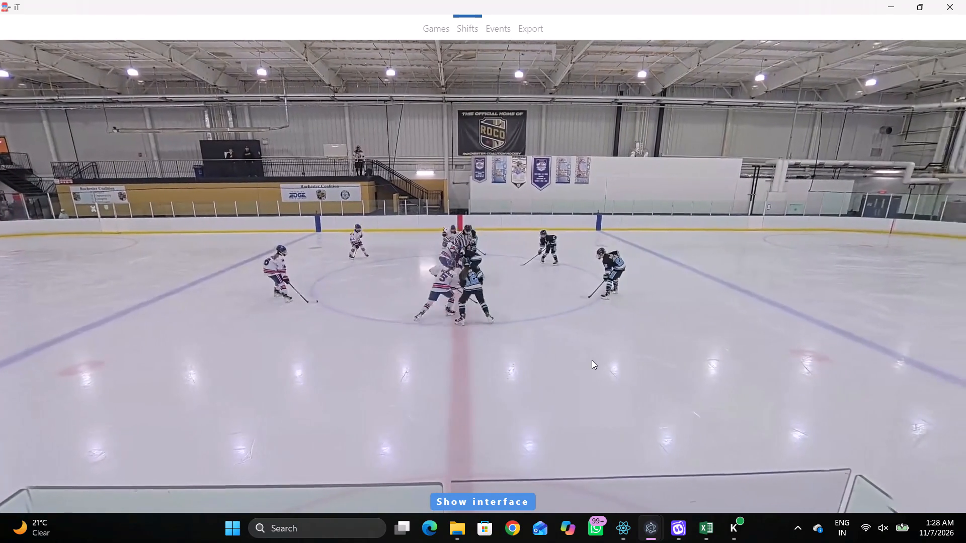
pyautogui.press('space')
pyautogui.press('r')
pyautogui.press('space')
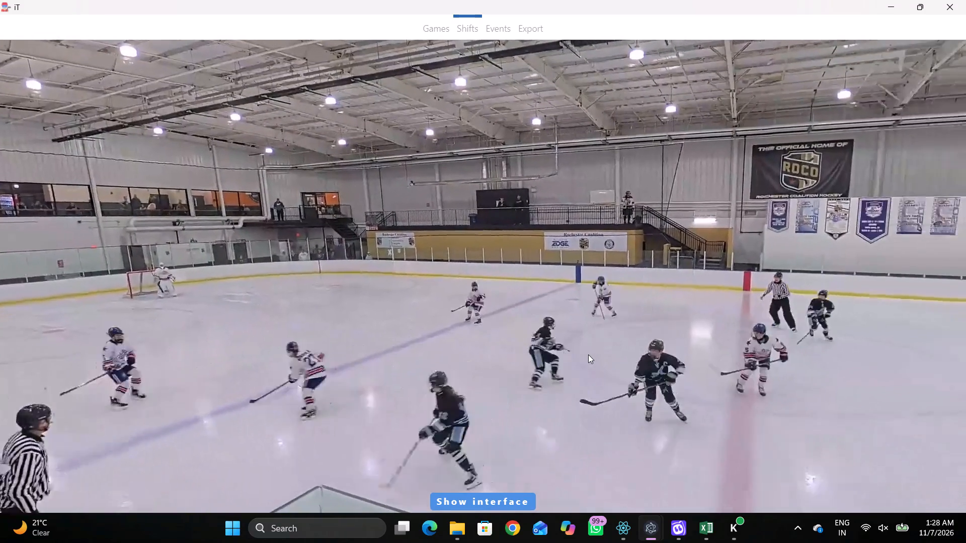
pyautogui.press('space')
pyautogui.press('space')
pyautogui.press('space')
pyautogui.hotkey('shift', 'd')
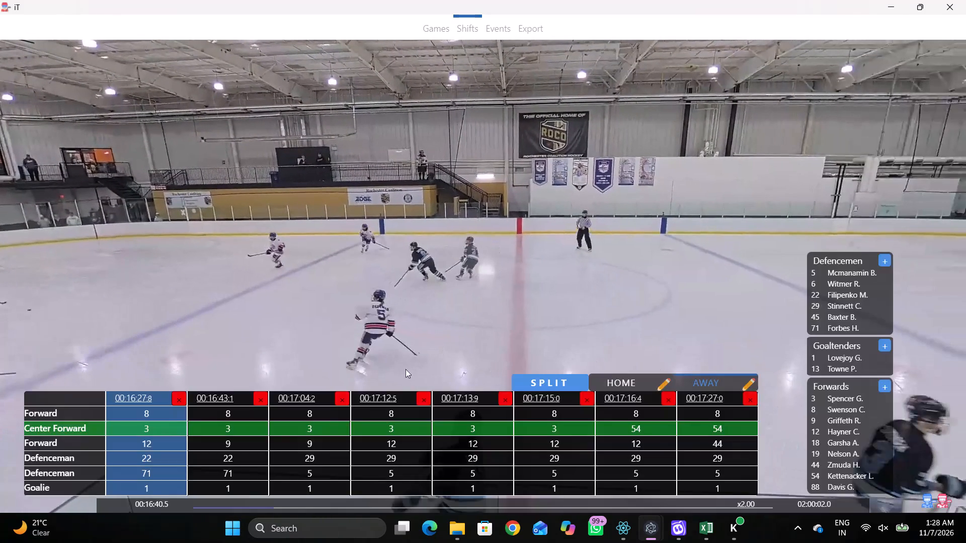
pyautogui.press('space')
pyautogui.press('space')
pyautogui.hotkey('shift', 'd')
pyautogui.hotkey('shift', 'd')
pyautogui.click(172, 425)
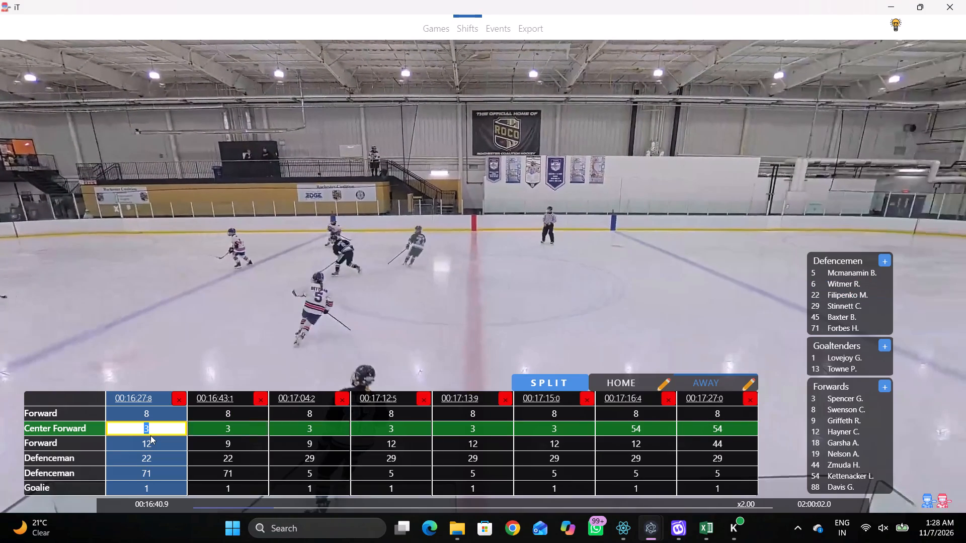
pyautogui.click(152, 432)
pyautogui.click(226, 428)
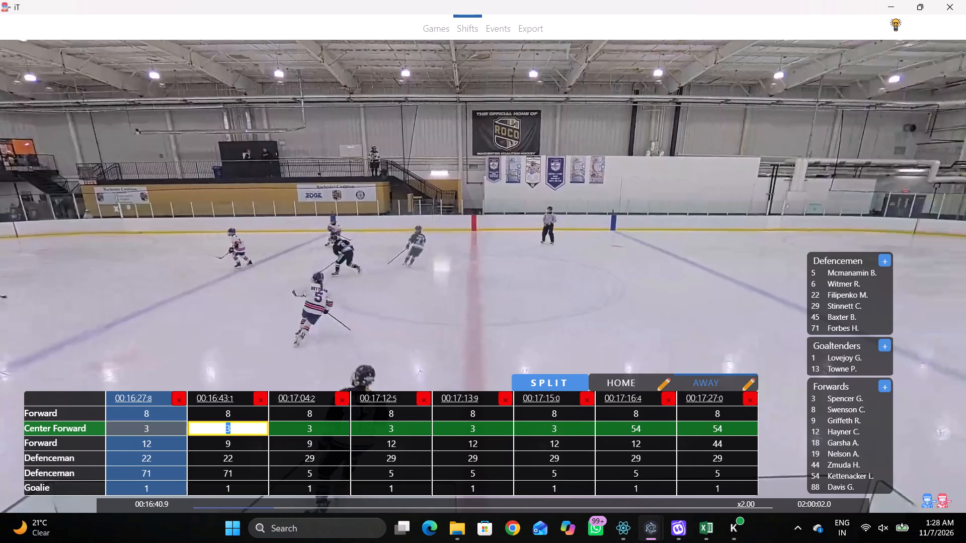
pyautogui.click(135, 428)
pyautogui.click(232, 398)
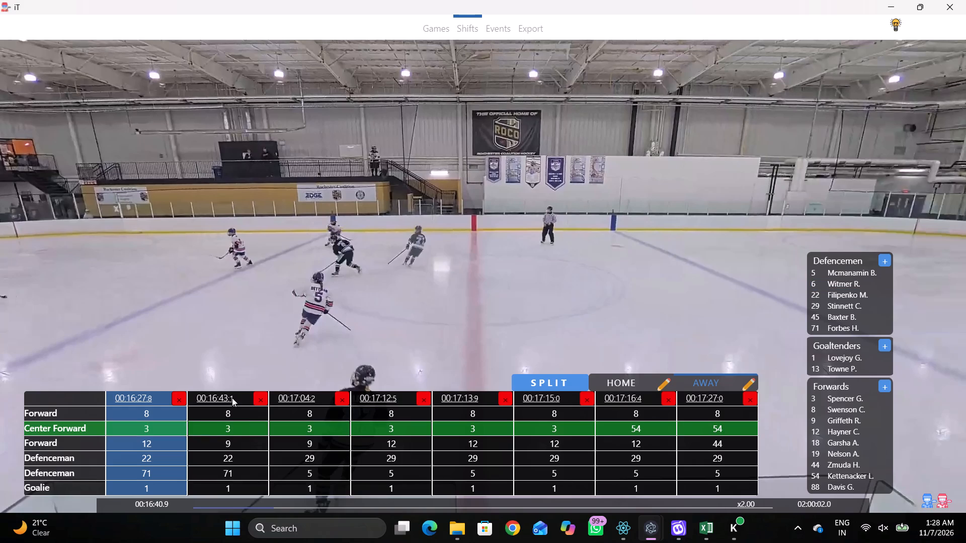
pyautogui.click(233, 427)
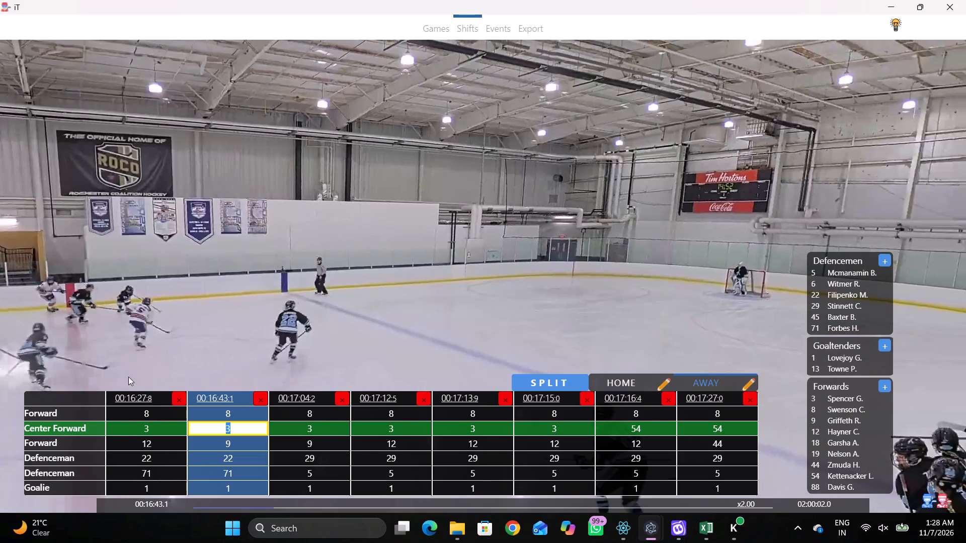
# Replay the 00:16:27.8 away shift, speeding playback up to x4.00, and add an away shift at 00:16:41.6.
pyautogui.moveTo(142, 385); pyautogui.dragTo(141, 389)
pyautogui.click(142, 399)
pyautogui.press('space')
pyautogui.press('space')
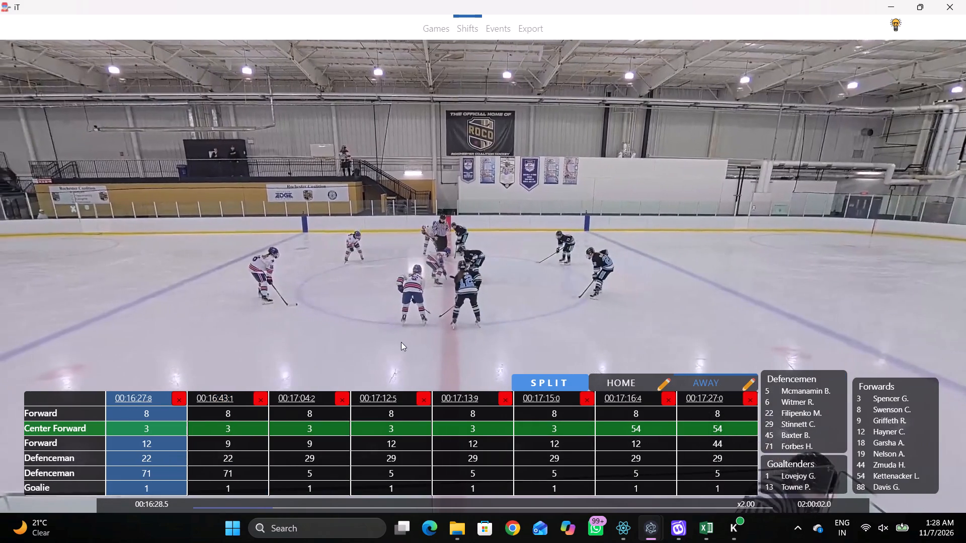
pyautogui.press('c')
pyautogui.press('space')
pyautogui.press('v')
pyautogui.hotkey('shift', 'd')
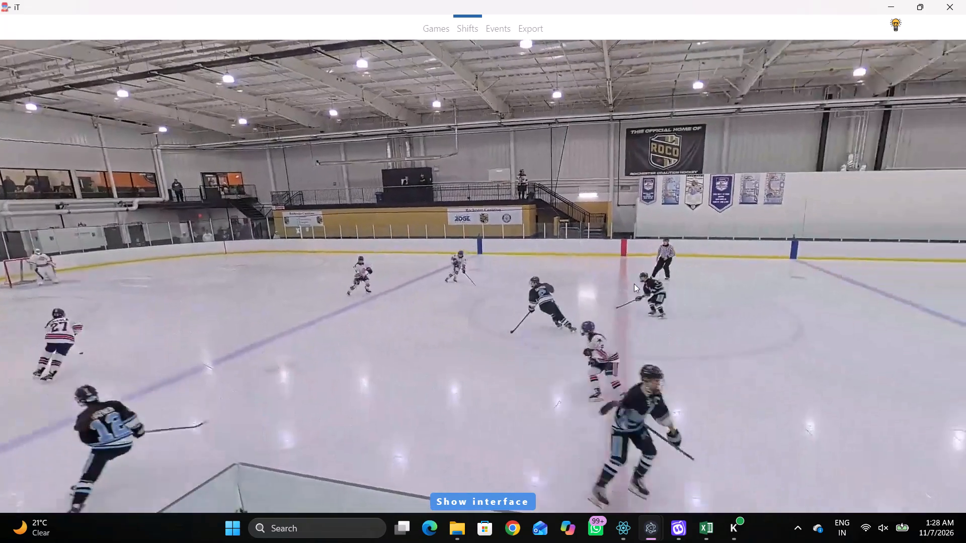
pyautogui.press('space')
pyautogui.hotkey('shift', 's')
pyautogui.hotkey('shift', 'd')
# Set the centre forward to 9 in the 00:16:41.6 away shift and to 12 in the 00:16:43.1 and 00:17:04.2 shifts.
pyautogui.click(256, 429)
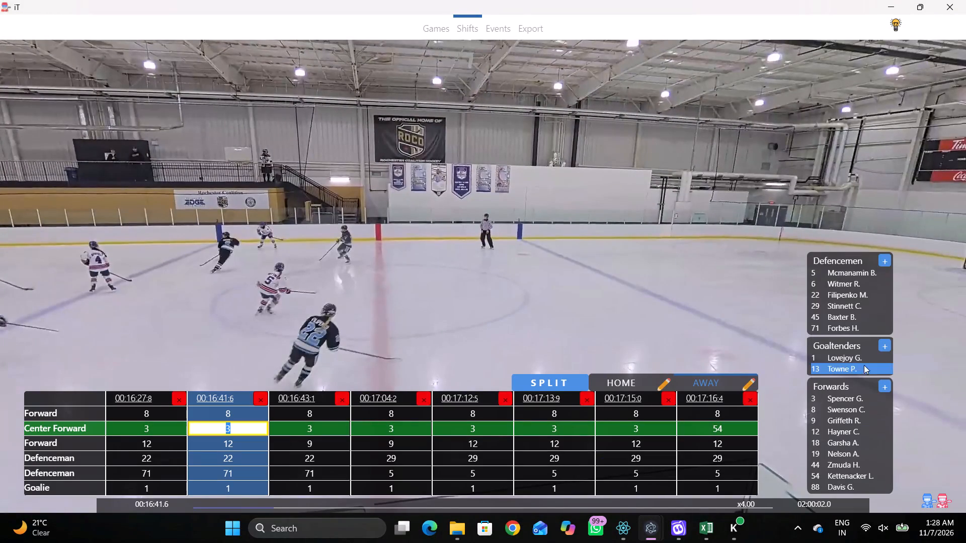
pyautogui.click(830, 416)
pyautogui.click(296, 432)
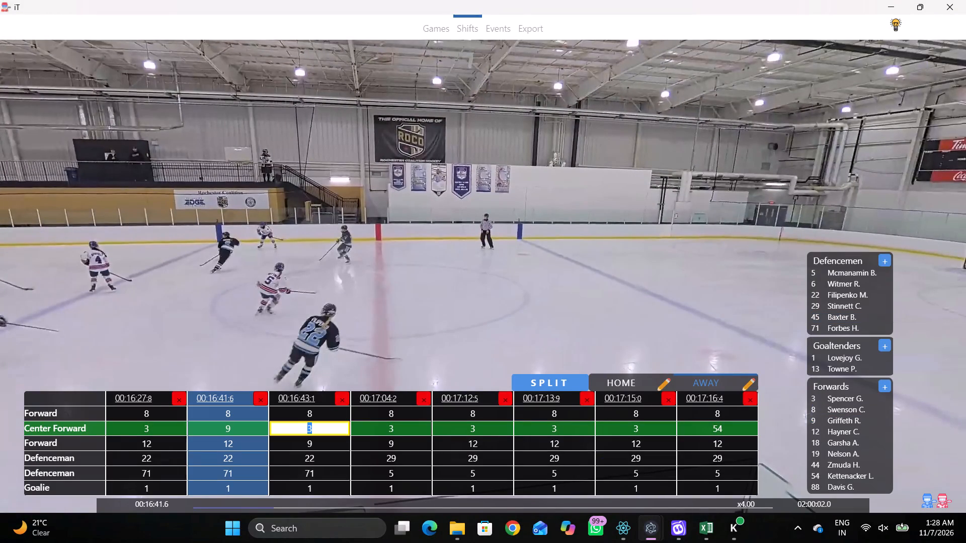
pyautogui.click(310, 428)
pyautogui.press('1')
pyautogui.press('2')
pyautogui.click(389, 434)
pyautogui.press('1')
pyautogui.press('2')
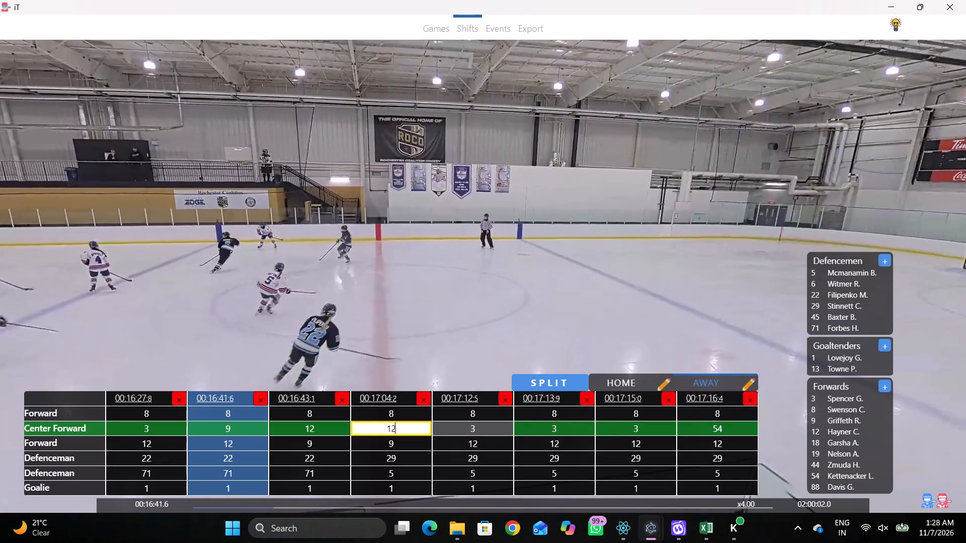
# Set the centre forward to 9 in the 00:17:12.5 away shift.
pyautogui.click(463, 425)
pyautogui.write('12')
pyautogui.click(485, 317)
pyautogui.click(491, 427)
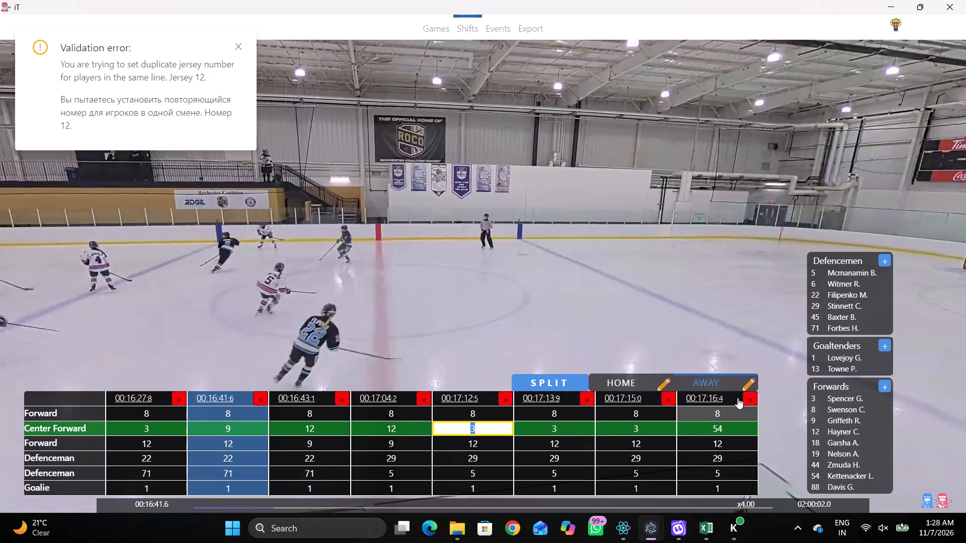
pyautogui.click(816, 416)
# Play on from the 00:17:12.5 away shift to about 00:17:17.5, checking the away players and trying to mark a line change on the way.
pyautogui.click(465, 399)
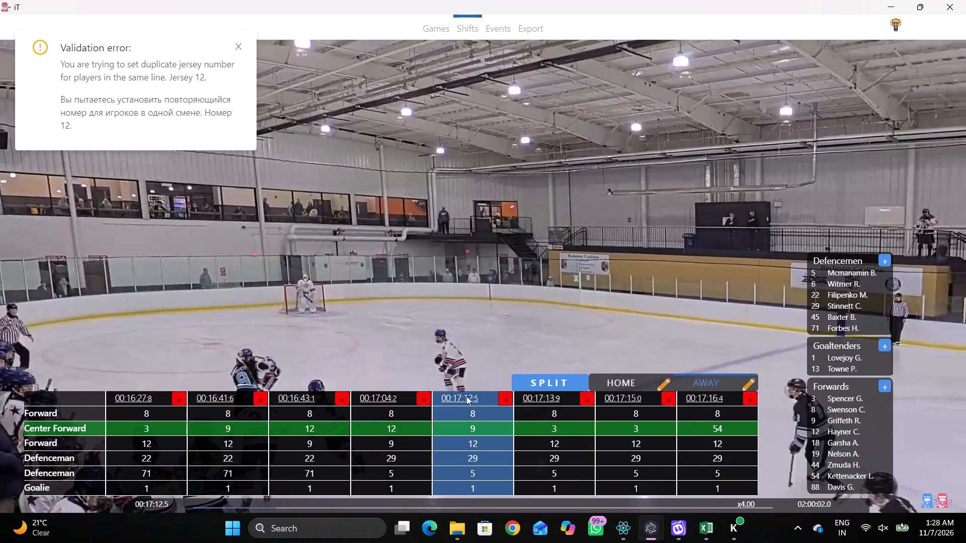
pyautogui.hotkey('shift', 'd')
pyautogui.hotkey('shift', 'd')
pyautogui.hotkey('shift', 'd')
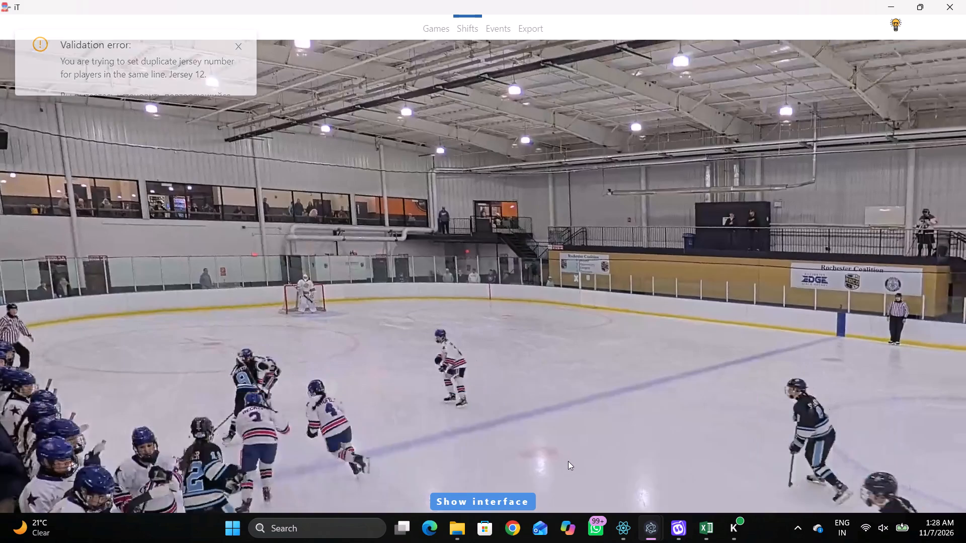
pyautogui.press('space')
pyautogui.press('space')
pyautogui.press('space')
pyautogui.press('space')
pyautogui.press('space')
pyautogui.press('space')
pyautogui.hotkey('shift', 's')
pyautogui.hotkey('shift', 'd')
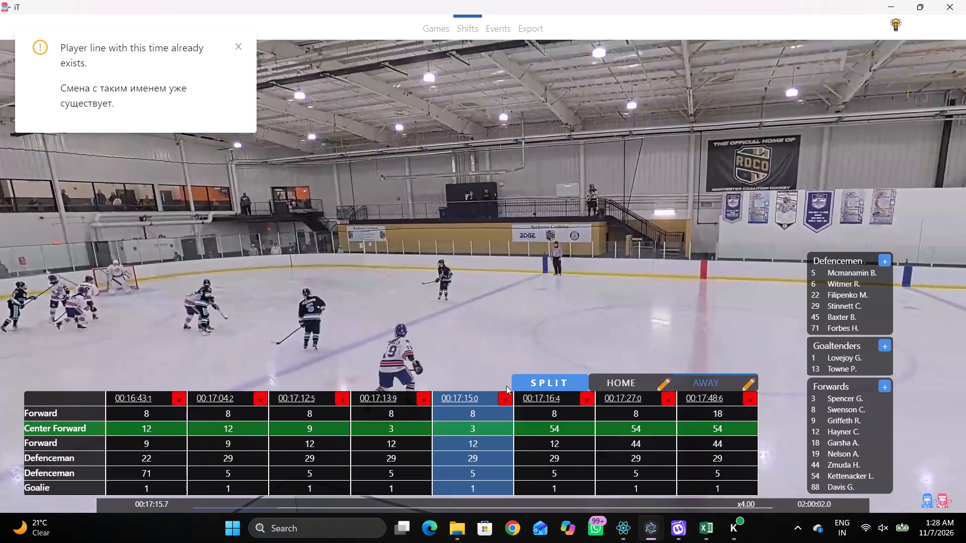
pyautogui.hotkey('shift', 'd')
pyautogui.press('space')
pyautogui.press('v')
pyautogui.press('space')
pyautogui.hotkey('shift', 'd')
# Clear the three forward positions in the 00:17:16.4 away shift and enter 54 as the first forward.
pyautogui.click(516, 419)
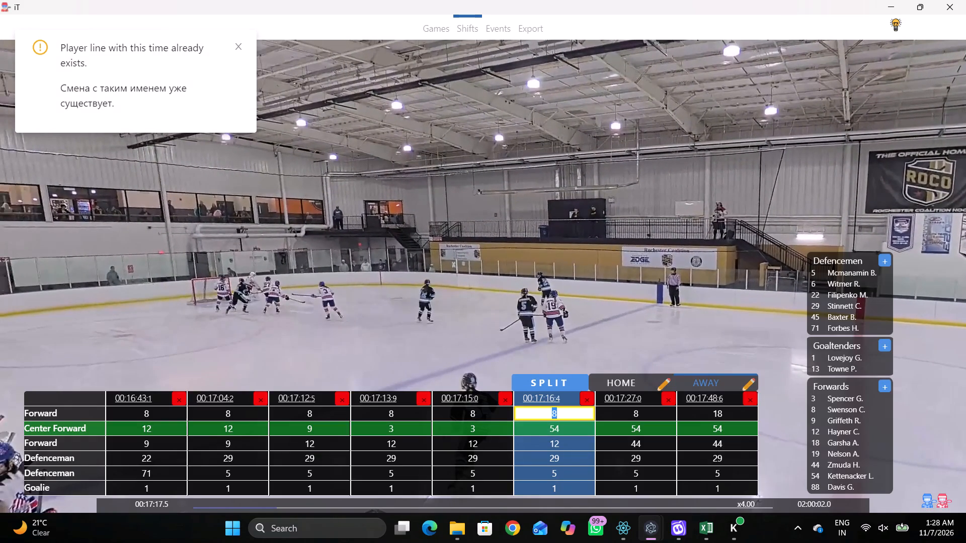
pyautogui.click(559, 412)
pyautogui.press('BackSpace')
pyautogui.press('Tab')
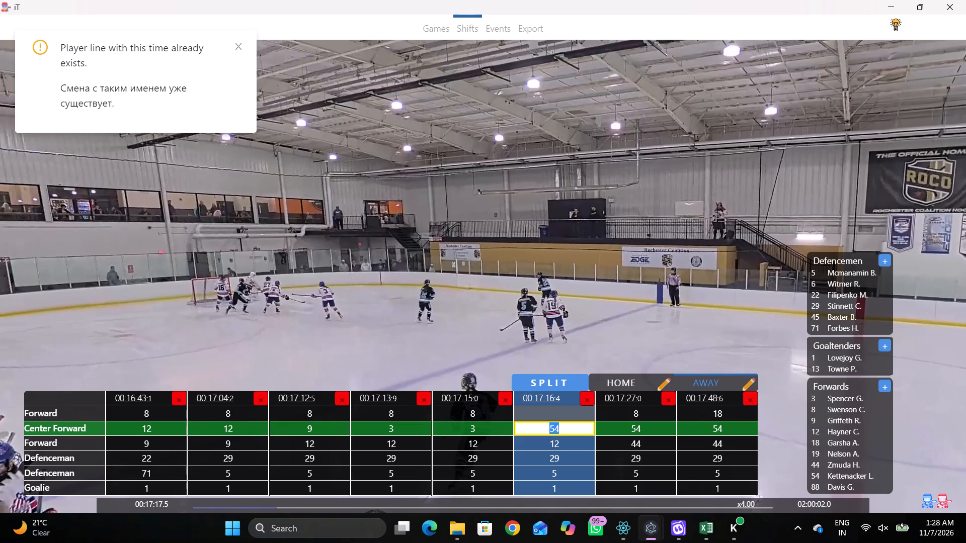
pyautogui.press('BackSpace')
pyautogui.press('BackSpace')
pyautogui.press('Tab')
pyautogui.press('BackSpace')
pyautogui.click(559, 412)
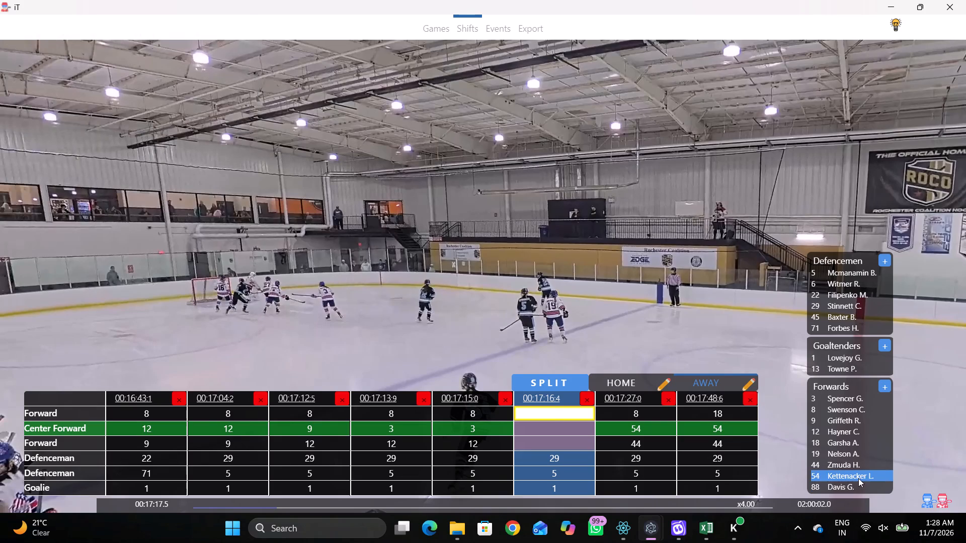
pyautogui.click(858, 478)
# Set the centre forward to 9 in the 00:17:13.9 and 00:17:15.0 away shifts.
pyautogui.click(562, 423)
pyautogui.click(393, 426)
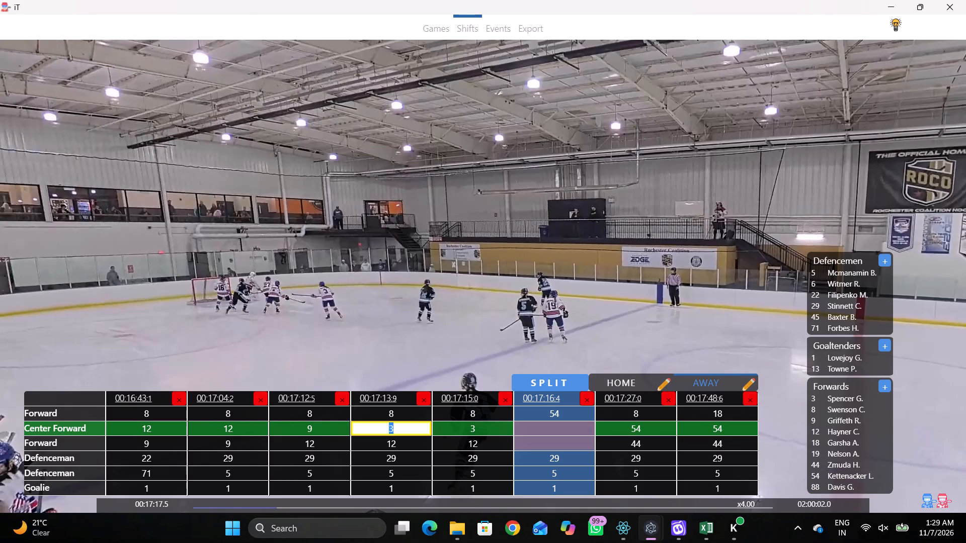
pyautogui.click(822, 417)
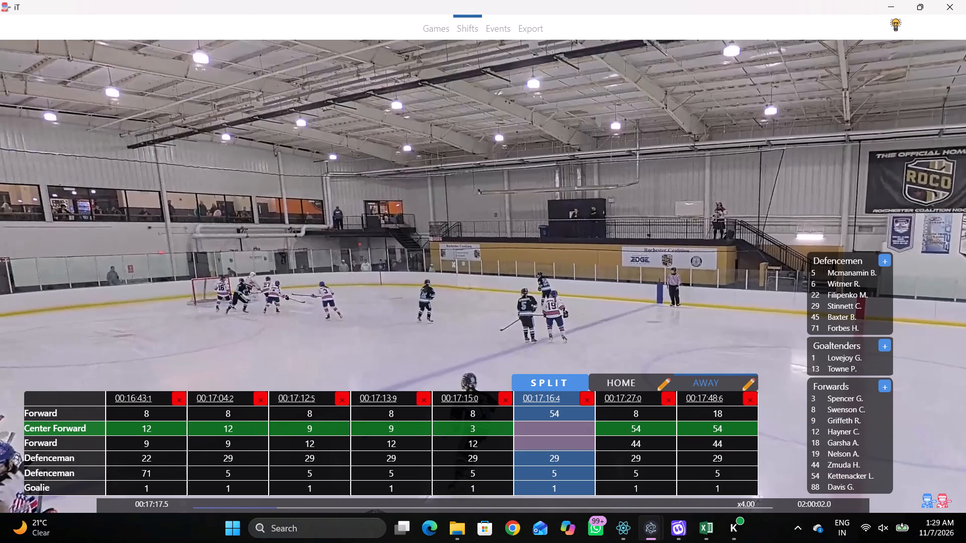
pyautogui.click(439, 428)
pyautogui.click(852, 419)
# Fill the 00:17:16.4 away shift's empty positions with centre forward 9 and second forward 12.
pyautogui.click(542, 432)
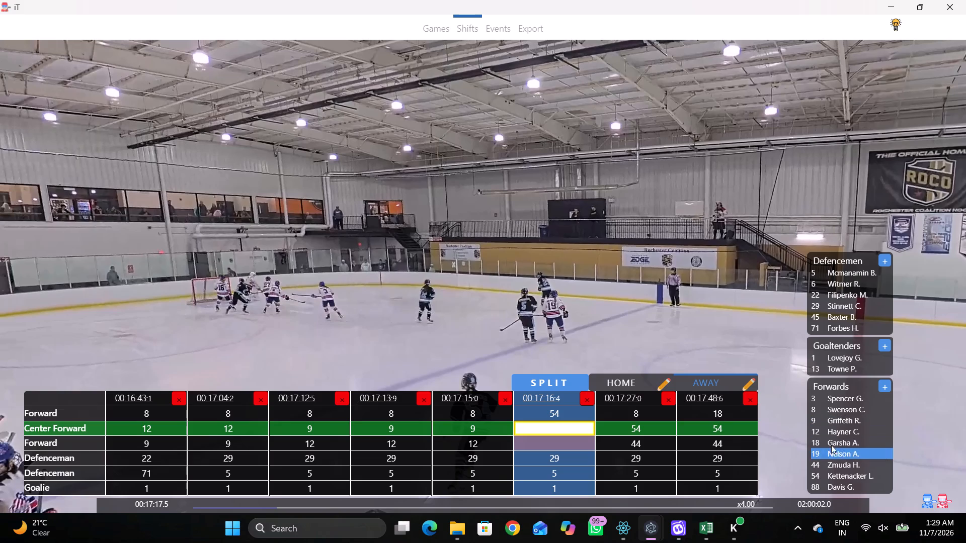
pyautogui.click(823, 418)
pyautogui.click(556, 447)
pyautogui.press('1')
pyautogui.press('2')
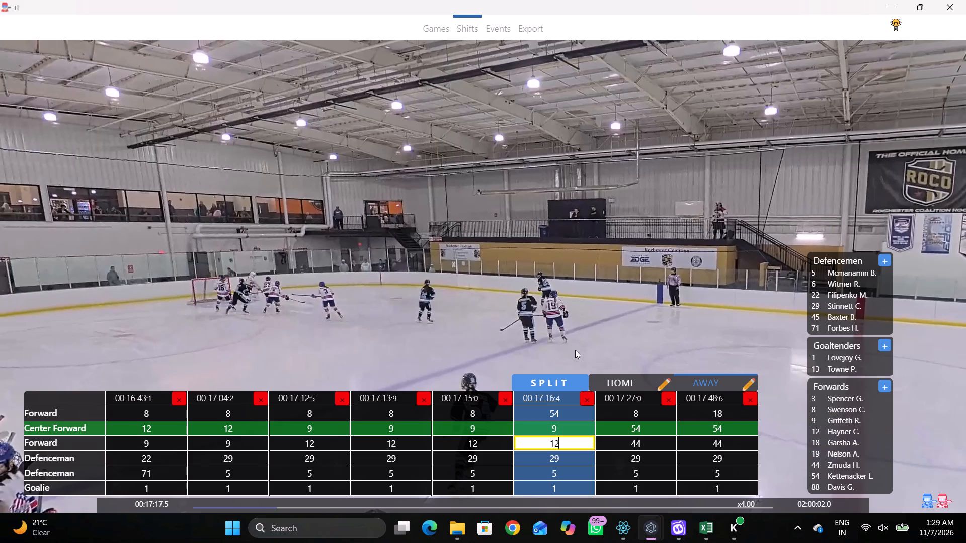
pyautogui.click(569, 304)
# Play on from 00:17:17.5, checking the away players against the logged shifts and trying to mark a line change on the way.
pyautogui.hotkey('shift', 'd')
pyautogui.hotkey('shift', 'd')
pyautogui.hotkey('shift', 'd')
pyautogui.hotkey('shift', 'd')
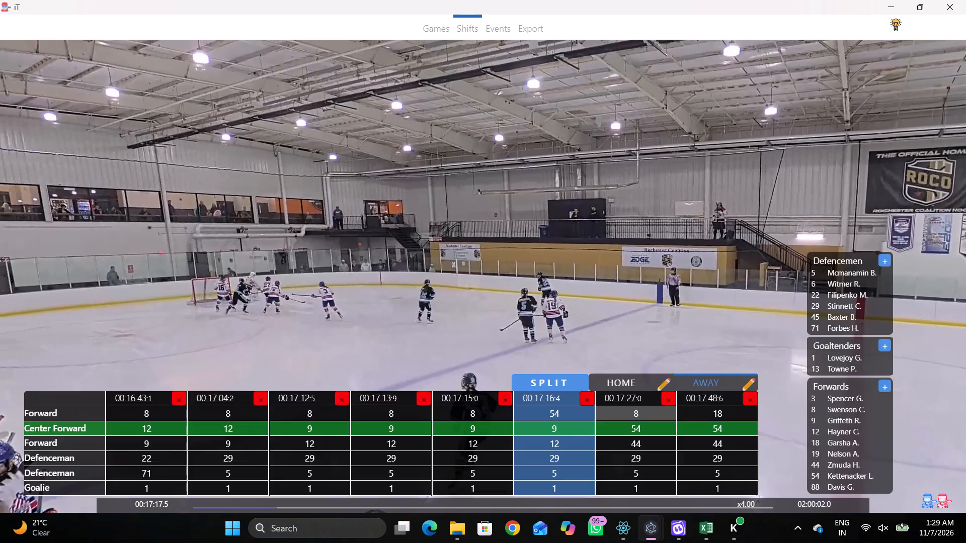
pyautogui.hotkey('shift', 'd')
pyautogui.hotkey('shift', 'd')
pyautogui.hotkey('shift', 'd')
pyautogui.press('space')
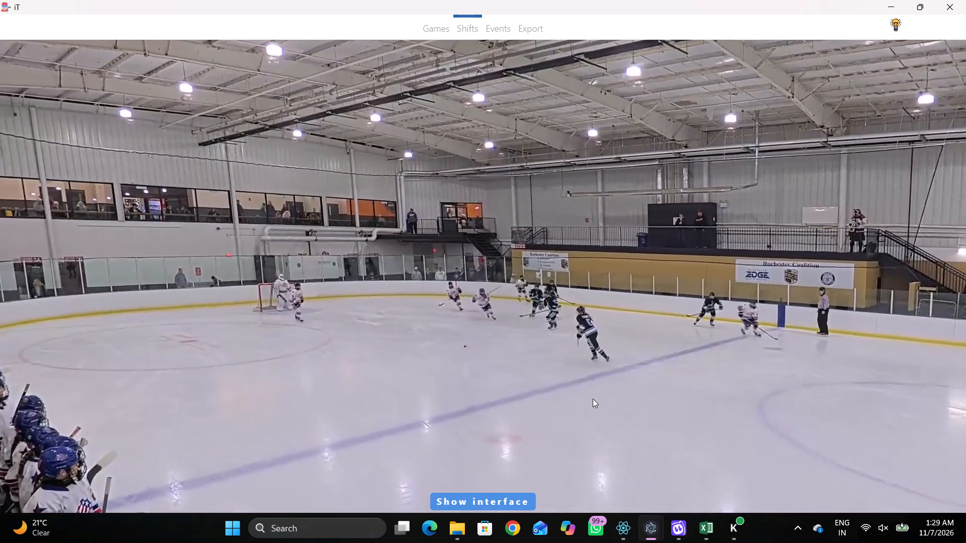
pyautogui.press('space')
pyautogui.press('space')
pyautogui.press('space')
pyautogui.press('space')
pyautogui.press('space')
pyautogui.write('r SDD v')
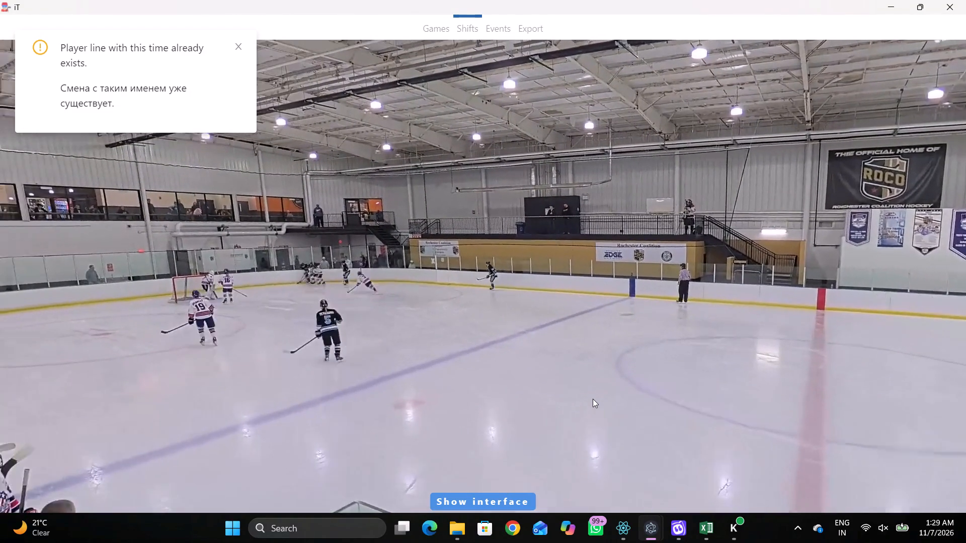
pyautogui.press('space')
pyautogui.press('space')
pyautogui.press('space')
pyautogui.press('space')
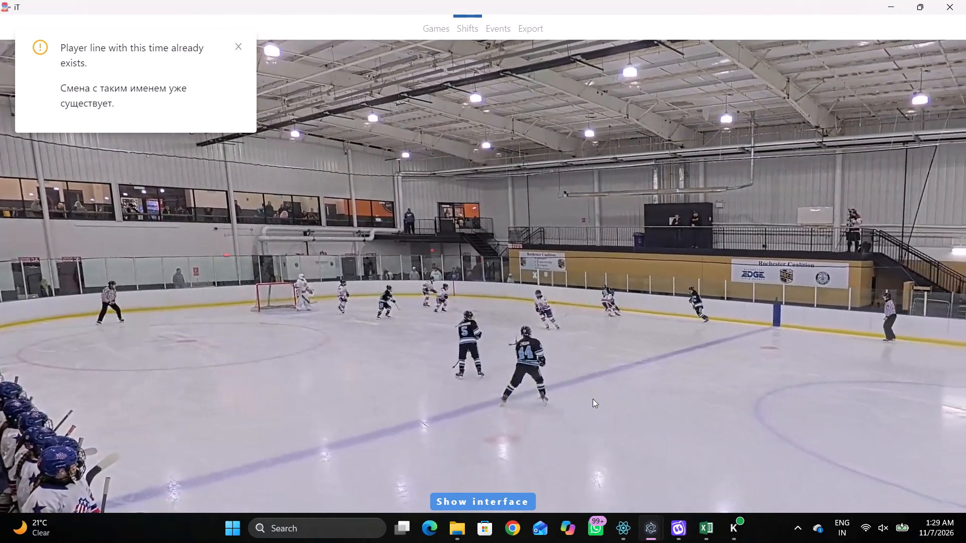
pyautogui.press('space')
pyautogui.press('space')
pyautogui.press('space')
pyautogui.write('DD')
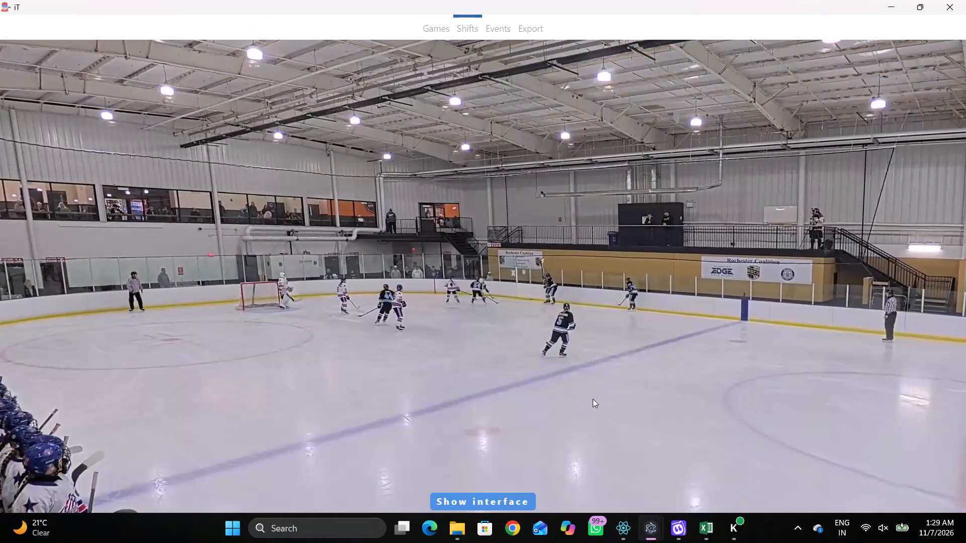
# Continue stepping through playback to the next away line change and add a shift at 00:17:50.1.
pyautogui.press('space')
pyautogui.press('space')
pyautogui.press('space')
pyautogui.press('space')
pyautogui.press('space')
pyautogui.press('space')
pyautogui.press('space')
pyautogui.press('space')
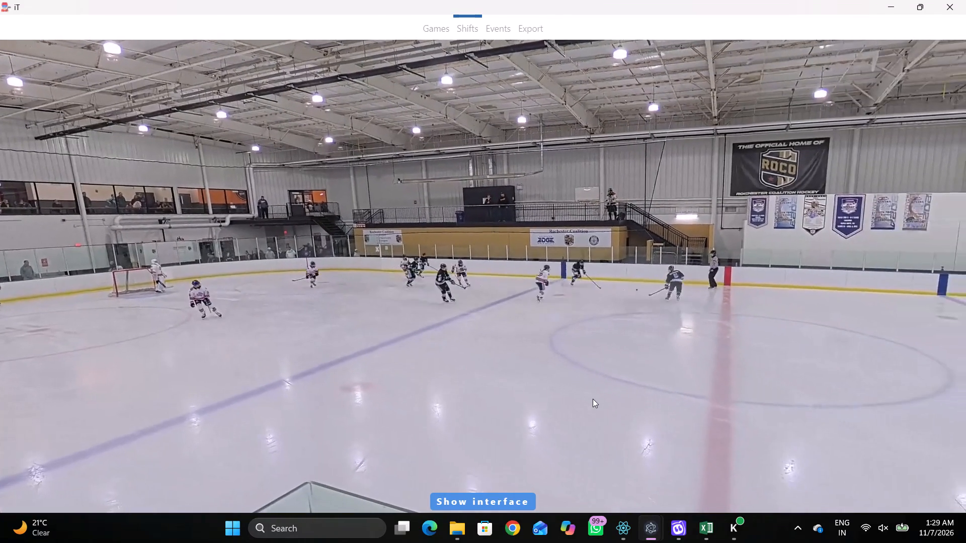
pyautogui.press('space')
pyautogui.press('space')
pyautogui.press('space')
pyautogui.press('space')
pyautogui.press('space')
pyautogui.press('space')
pyautogui.press('space')
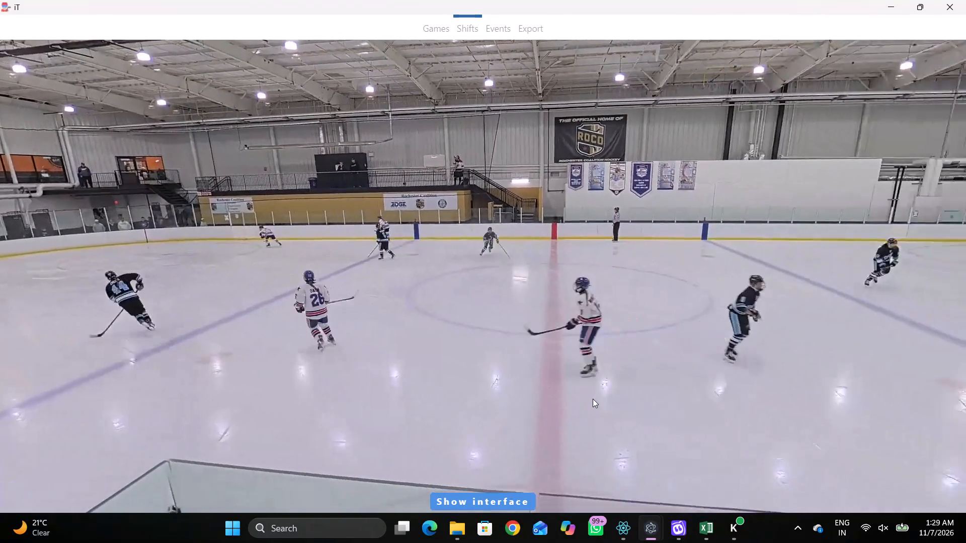
pyautogui.press('space')
pyautogui.press('space')
pyautogui.press('space')
pyautogui.press('space')
pyautogui.press('space')
pyautogui.write('SDD')
# Play on from 00:17:50.1 to about 00:17:54.0 to identify the away players now on the ice.
pyautogui.press('space')
pyautogui.press('space')
pyautogui.press('space')
pyautogui.press('space')
pyautogui.press('space')
pyautogui.press('space')
pyautogui.press('space')
pyautogui.press('space')
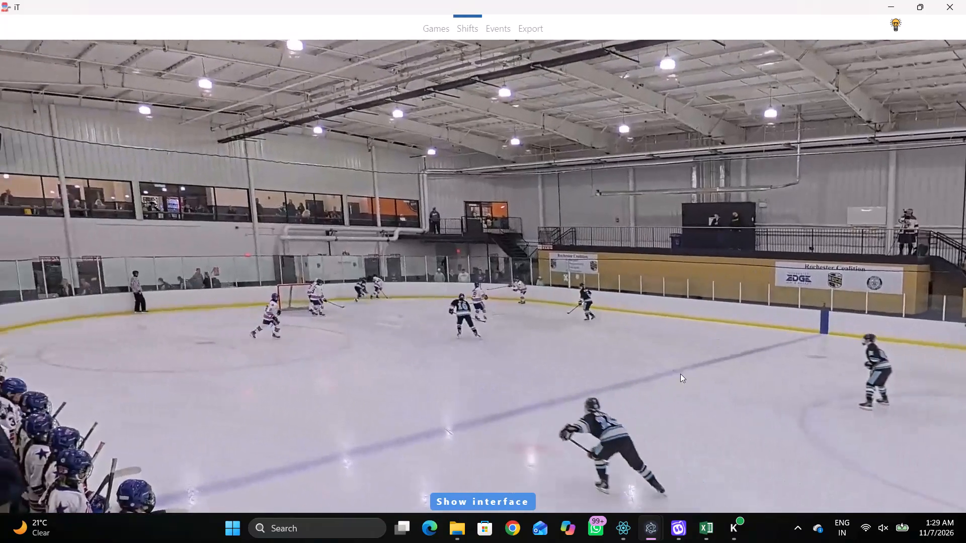
pyautogui.hotkey('shift', 'd')
pyautogui.hotkey('shift', 'd')
pyautogui.hotkey('shift', 'd')
# Clear the carried-over forward, centre forward and defenceman numbers in the 00:17:50.1 away shift.
pyautogui.click(740, 418)
pyautogui.press('BackSpace')
pyautogui.press('BackSpace')
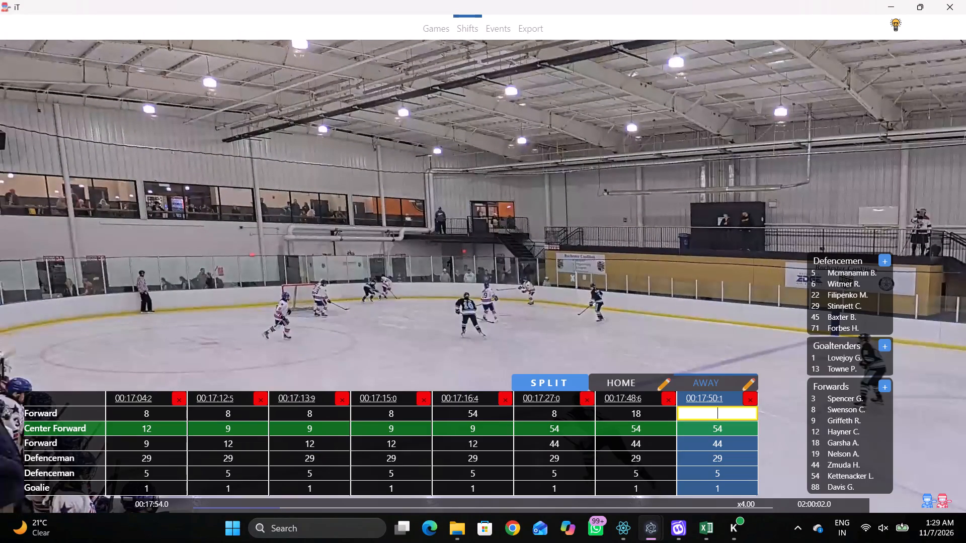
pyautogui.press('Tab')
pyautogui.press('BackSpace')
pyautogui.press('Tab')
pyautogui.press('BackSpace')
pyautogui.press('BackSpace')
pyautogui.press('Tab')
pyautogui.press('BackSpace')
pyautogui.press('Tab')
pyautogui.press('BackSpace')
# Play on to about 00:17:55.8 and set the second defenceman of the 00:17:50.1 away shift to 45.
pyautogui.write('D')
pyautogui.press('space')
pyautogui.press('space')
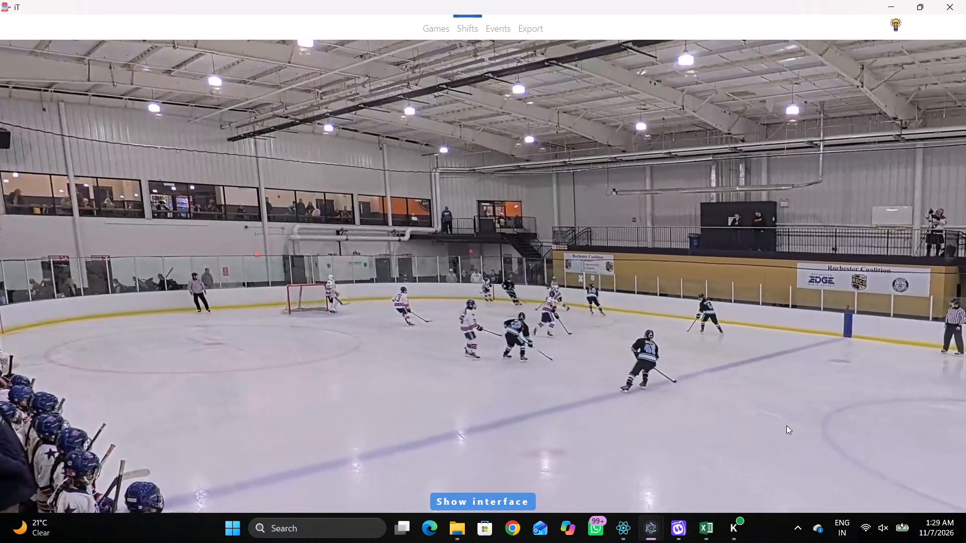
pyautogui.hotkey('shift', 'd')
pyautogui.moveTo(751, 451); pyautogui.dragTo(738, 457)
pyautogui.moveTo(747, 461); pyautogui.dragTo(722, 469)
pyautogui.click(731, 472)
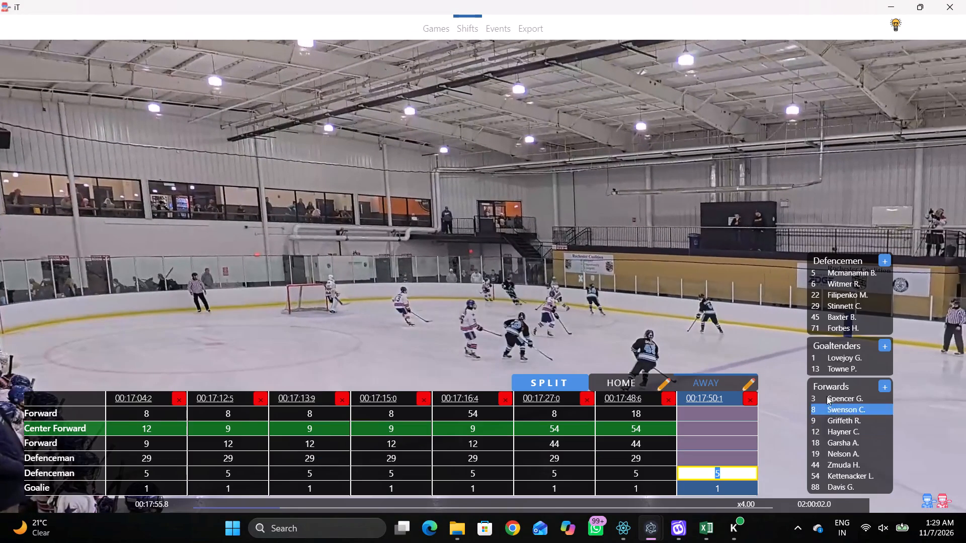
pyautogui.click(825, 319)
# Play on to about 00:18:00.4 and set the first defenceman of the 00:17:50.1 away shift to 5.
pyautogui.hotkey('shift', 'd')
pyautogui.press('space')
pyautogui.press('v')
pyautogui.press('space')
pyautogui.press('space')
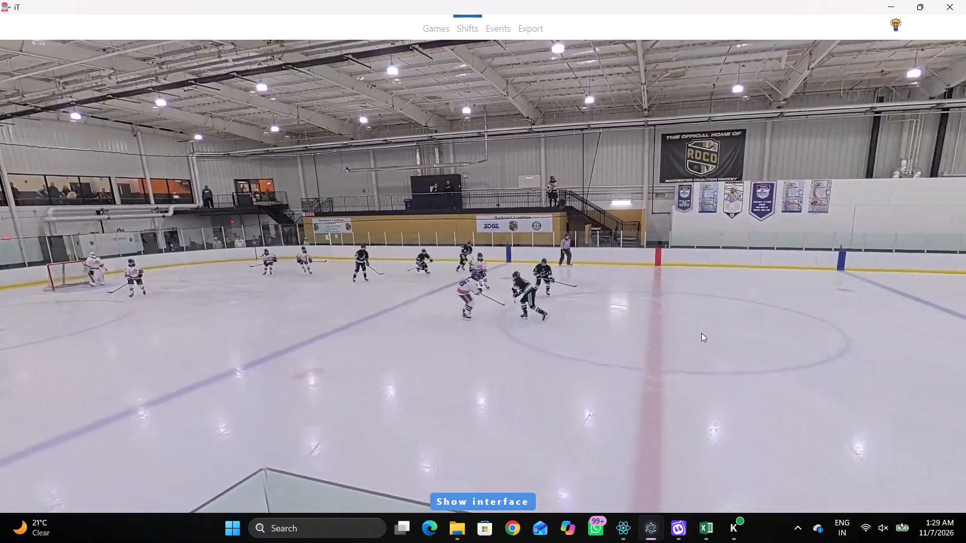
pyautogui.press('space')
pyautogui.write('q')
pyautogui.press('q')
pyautogui.hotkey('shift', 'd')
pyautogui.click(721, 451)
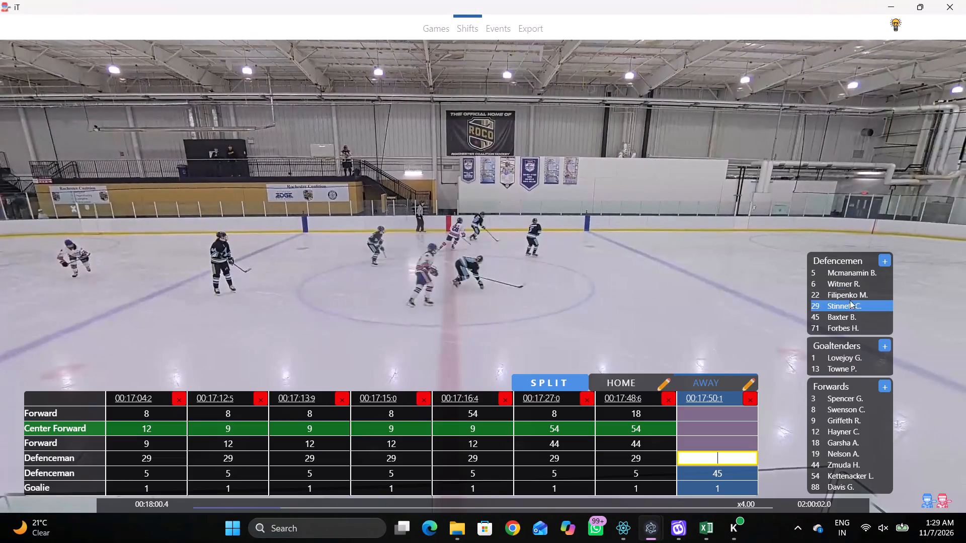
pyautogui.click(839, 276)
# Play on to about 00:18:03.6 and set the 00:17:50.1 away shift's forwards to 44 and 54 and its centre forward to 18.
pyautogui.hotkey('shift', 'd')
pyautogui.press('space')
pyautogui.press('v')
pyautogui.press('space')
pyautogui.press('space')
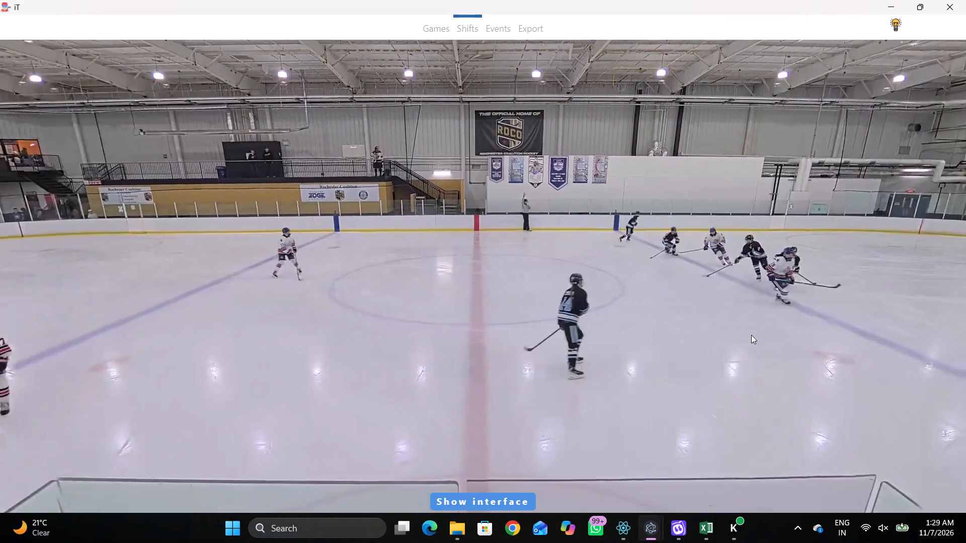
pyautogui.press('space')
pyautogui.press('space')
pyautogui.press('space')
pyautogui.press('q')
pyautogui.hotkey('shift', 'd')
pyautogui.click(707, 425)
pyautogui.click(709, 415)
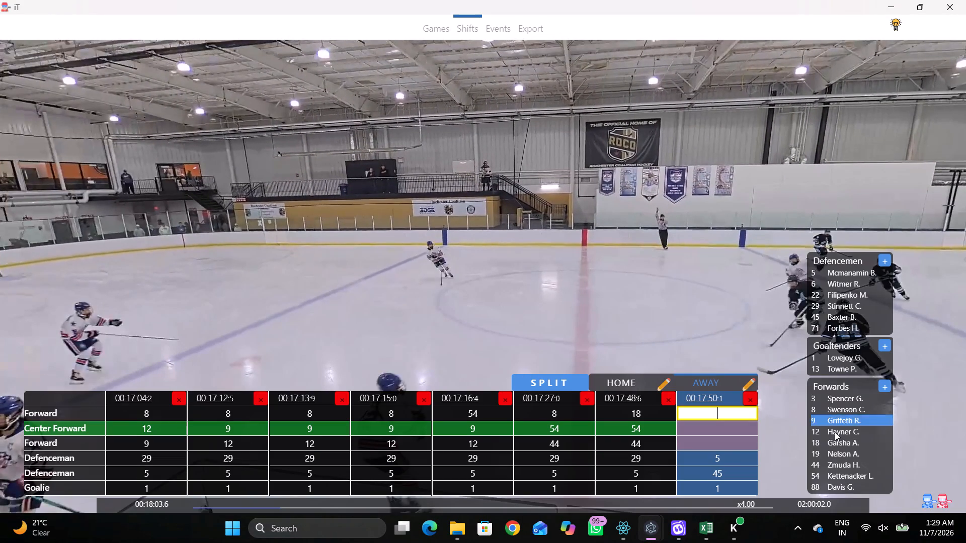
pyautogui.click(833, 468)
pyautogui.click(819, 474)
pyautogui.click(730, 448)
pyautogui.click(731, 429)
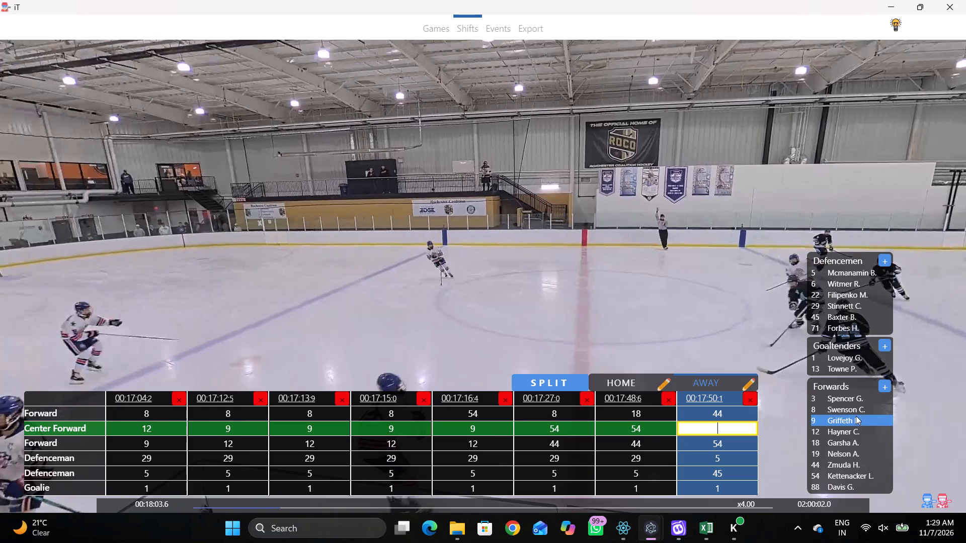
pyautogui.click(835, 439)
# Play on to the next away line change, stepping back to its start, and add a shift at 00:18:07.4.
pyautogui.hotkey('shift', 'd')
pyautogui.press('space')
pyautogui.press('v')
pyautogui.press('space')
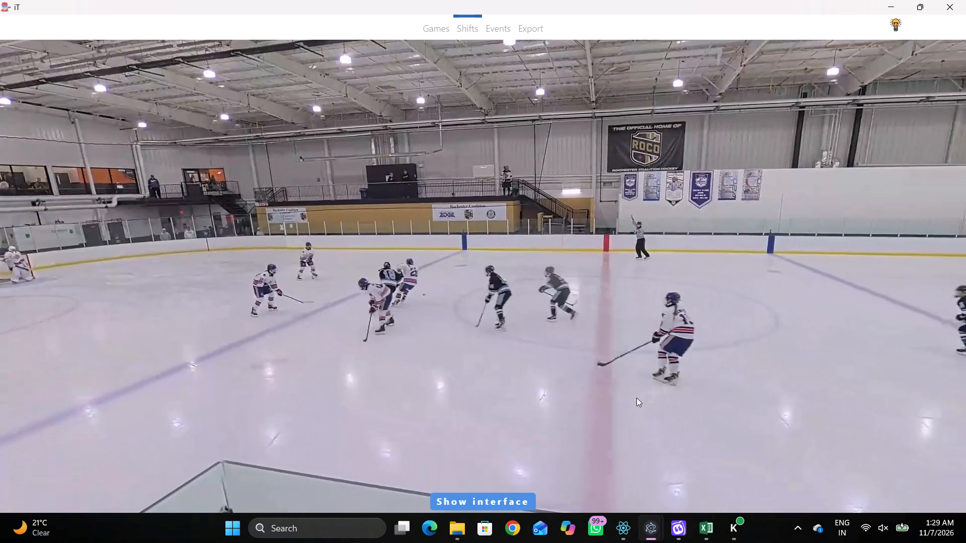
pyautogui.press('space')
pyautogui.press('space')
pyautogui.press('space')
pyautogui.press('space')
pyautogui.press('space')
pyautogui.press('space')
pyautogui.write('q')
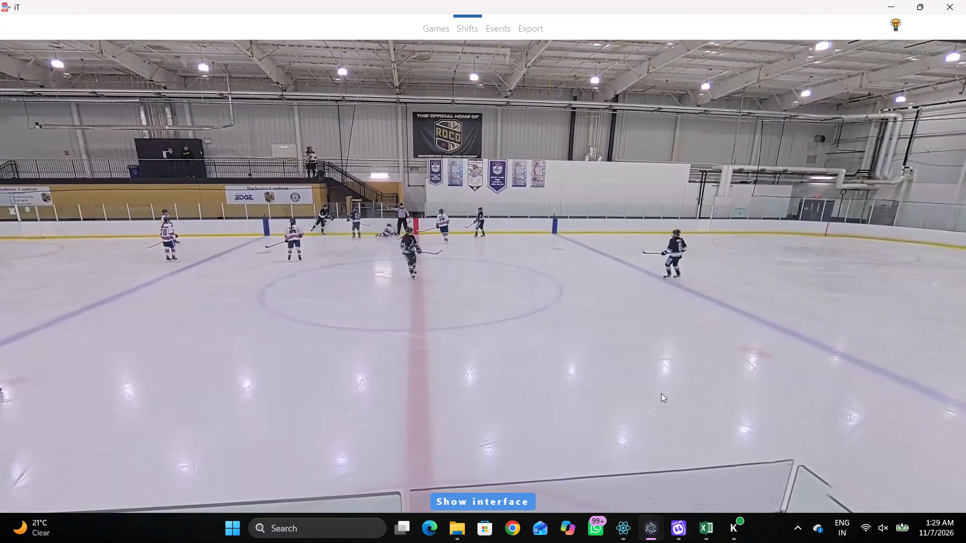
pyautogui.write('qqqqqqS')
# Set the first defenceman of the 00:18:07.4 away shift to 6.
pyautogui.hotkey('shift', 'd')
pyautogui.click(726, 467)
pyautogui.click(736, 460)
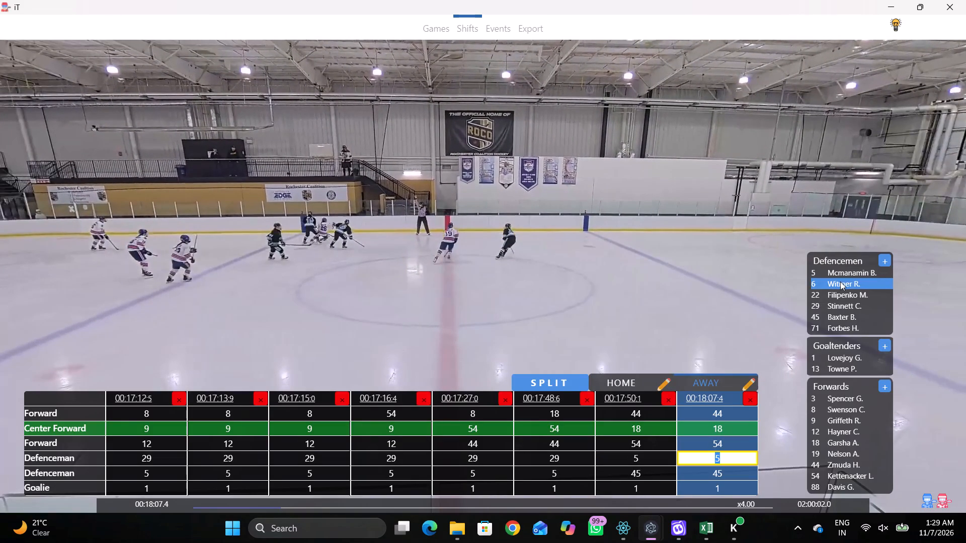
pyautogui.click(840, 282)
# Play on through the stoppage to the next away line change and add a shift at 00:18:50.7.
pyautogui.hotkey('shift', 'd')
pyautogui.press('space')
pyautogui.write('v')
pyautogui.press('space')
pyautogui.press('space')
pyautogui.press('space')
pyautogui.press('space')
pyautogui.press('space')
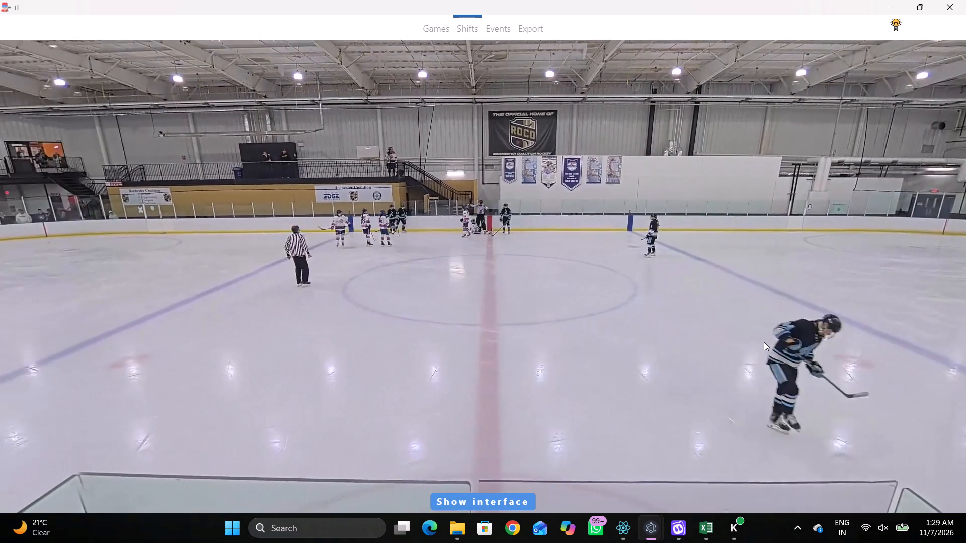
pyautogui.press('space')
pyautogui.write('vv')
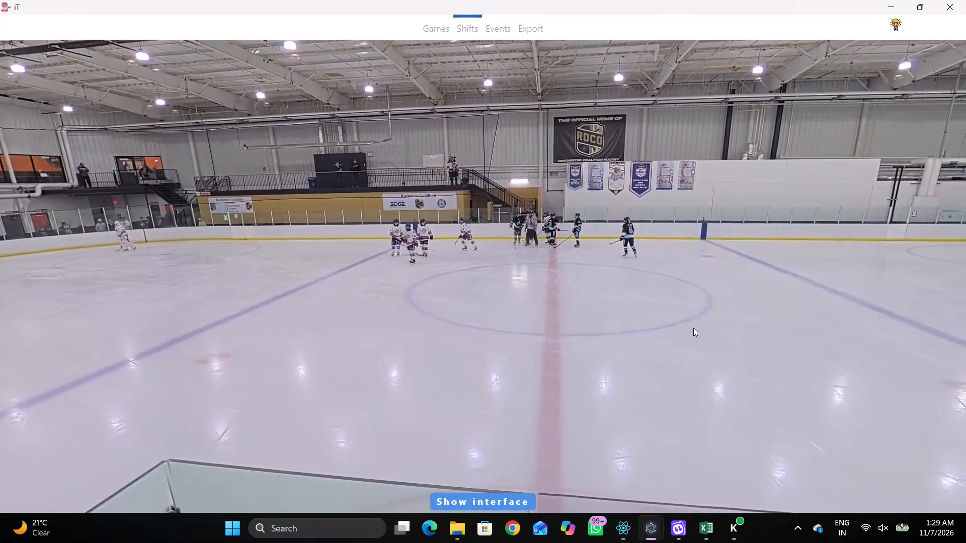
pyautogui.press('space')
pyautogui.press('c')
pyautogui.press('space')
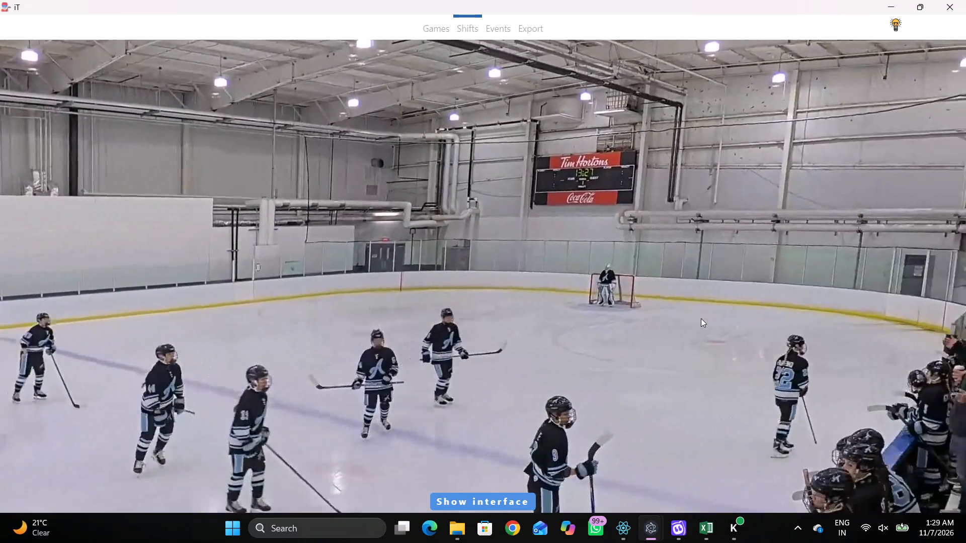
pyautogui.press('space')
pyautogui.write('c')
pyautogui.press('space')
pyautogui.write('c')
pyautogui.press('space')
pyautogui.write('c')
pyautogui.press('space')
pyautogui.press('space')
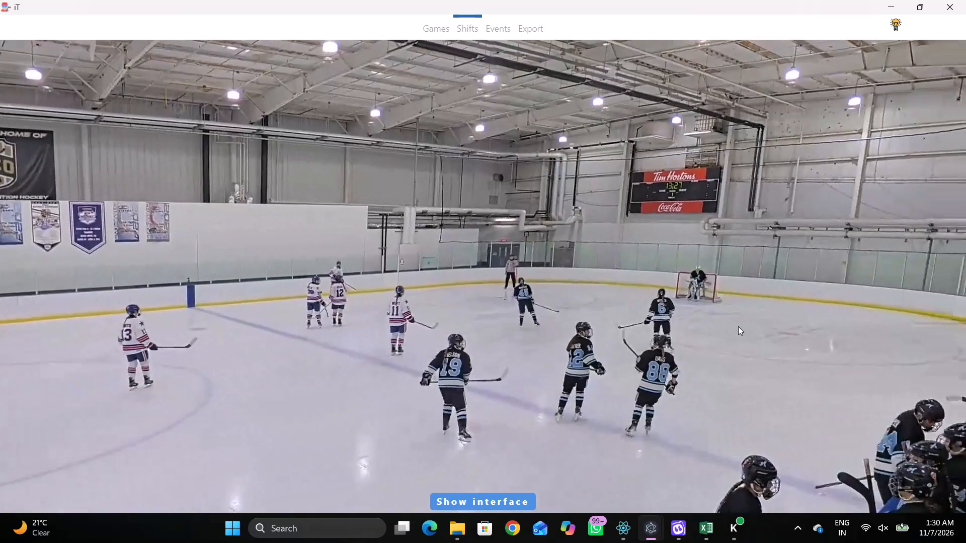
pyautogui.hotkey('shift', 's')
# Recheck the video between about 00:18:50.6 and 00:18:51.2 to read the jersey numbers of the away players on the ice.
pyautogui.hotkey('shift', 'd')
pyautogui.click(729, 467)
pyautogui.press('q')
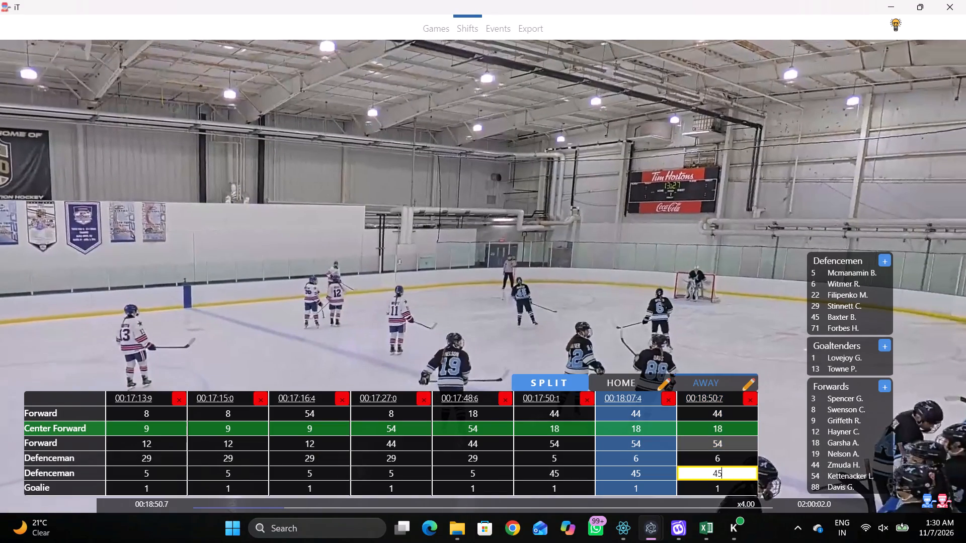
pyautogui.press('q')
pyautogui.hotkey('shift', 'd')
pyautogui.hotkey('shift', 'd')
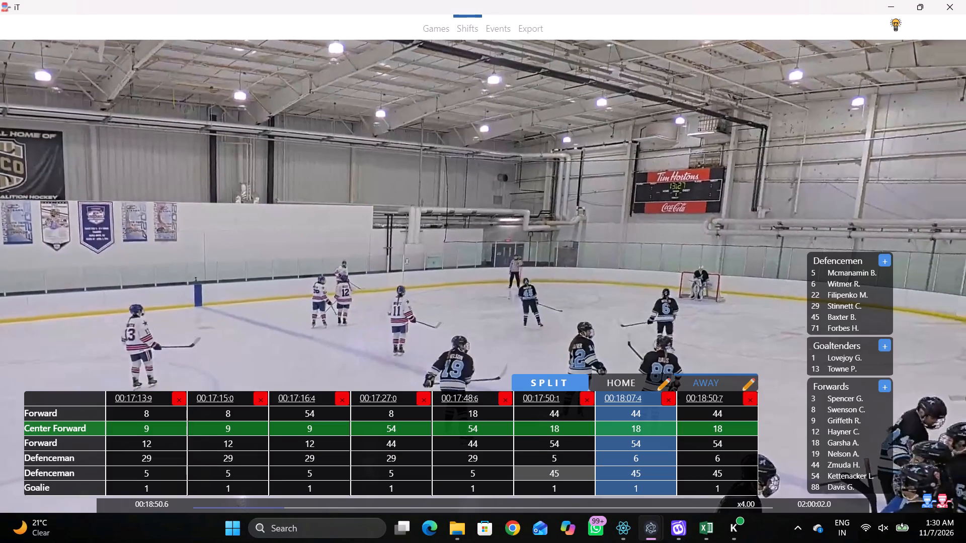
pyautogui.hotkey('shift', 'd')
pyautogui.hotkey('shift', 'd')
pyautogui.hotkey('shift', 'd')
pyautogui.press('space')
pyautogui.press('space')
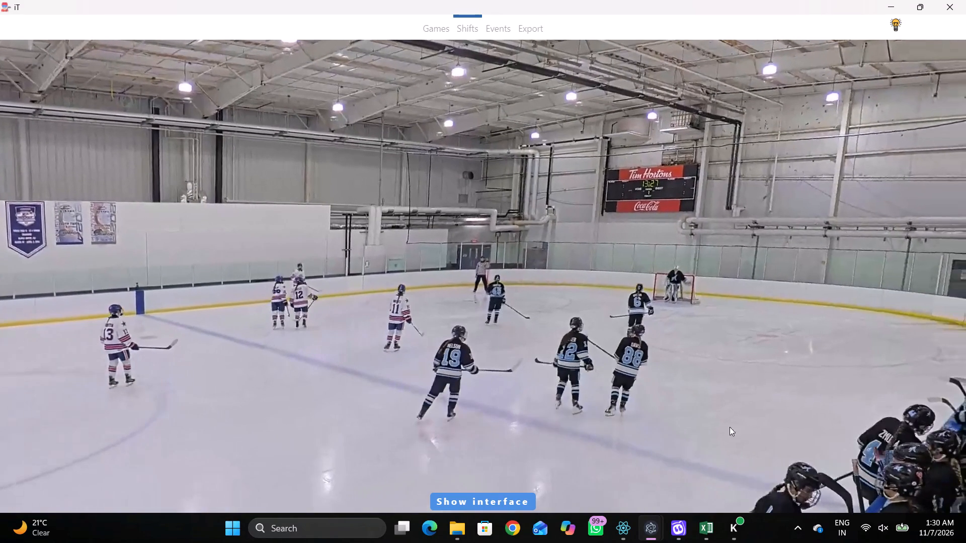
# Set the centre forward of the 00:18:50.7 away shift to 19.
pyautogui.hotkey('shift', 'd')
pyautogui.click(728, 411)
pyautogui.click(734, 425)
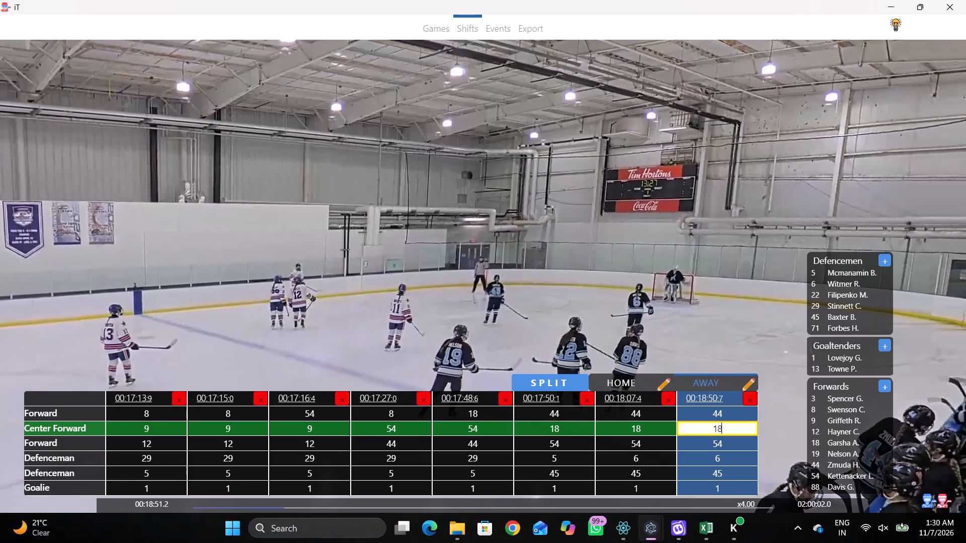
pyautogui.press('1')
pyautogui.press('2')
pyautogui.click(732, 430)
pyautogui.click(727, 420)
pyautogui.click(736, 430)
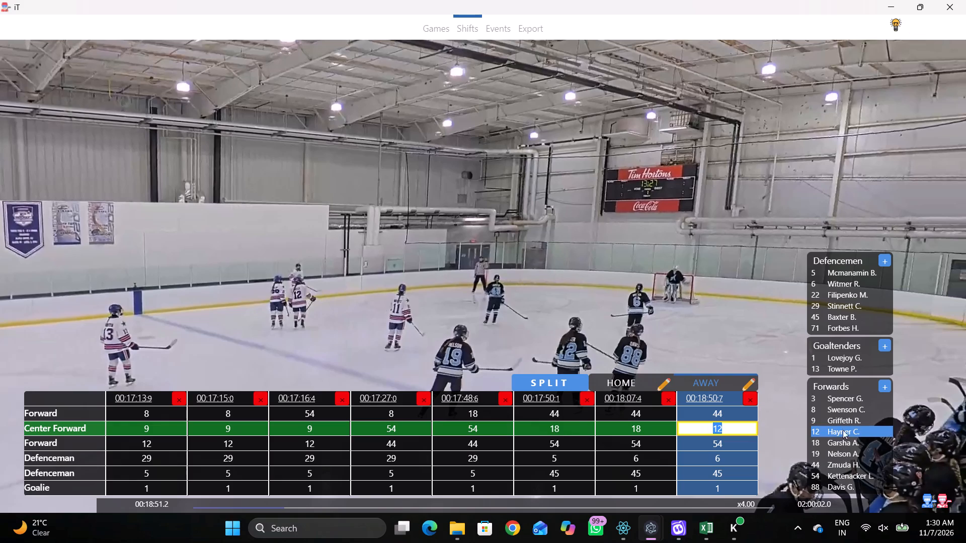
pyautogui.click(824, 448)
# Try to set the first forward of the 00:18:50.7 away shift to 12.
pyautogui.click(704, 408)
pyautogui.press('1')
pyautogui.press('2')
# Set the second forward of the 00:18:50.7 away shift to 88.
pyautogui.click(717, 442)
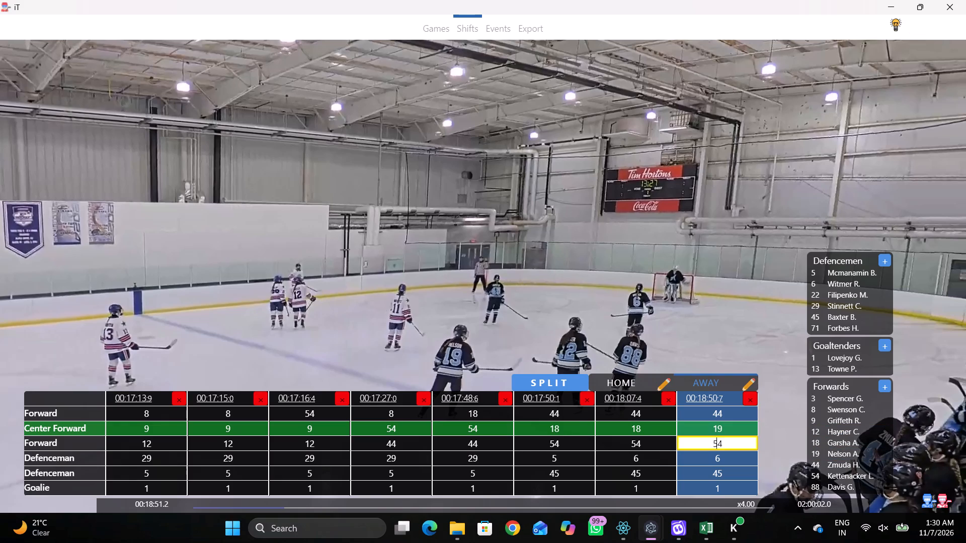
pyautogui.click(841, 489)
# Play on from about 00:18:51.2 through the stoppage, watching the away players on the ice for another line change.
pyautogui.hotkey('shift', 'd')
pyautogui.press('space')
pyautogui.press('v')
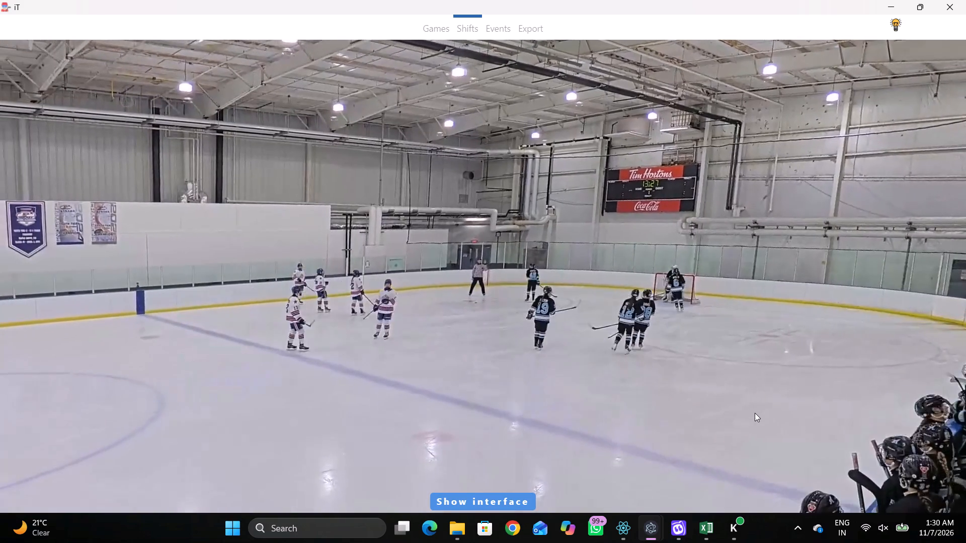
pyautogui.press('space')
pyautogui.press('q')
pyautogui.press('space')
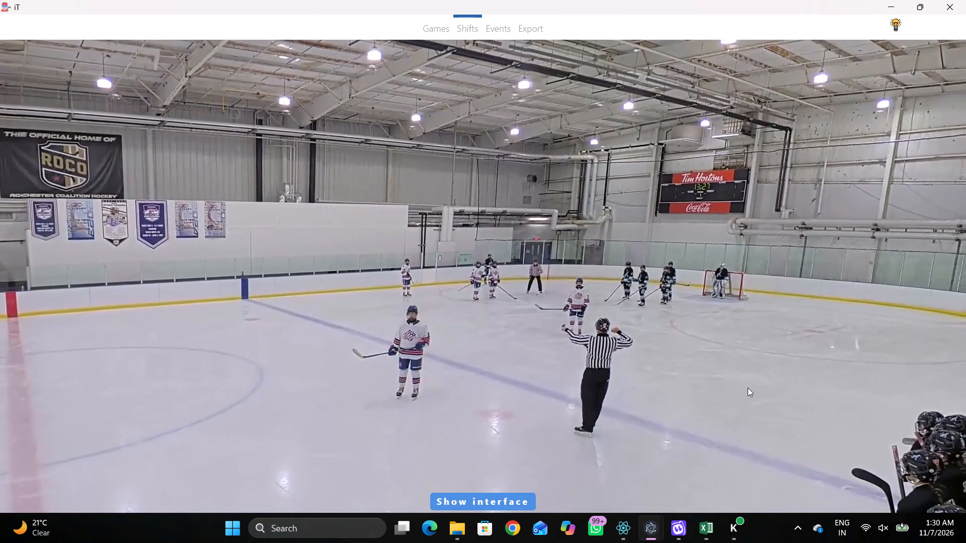
pyautogui.press('v')
pyautogui.press('space')
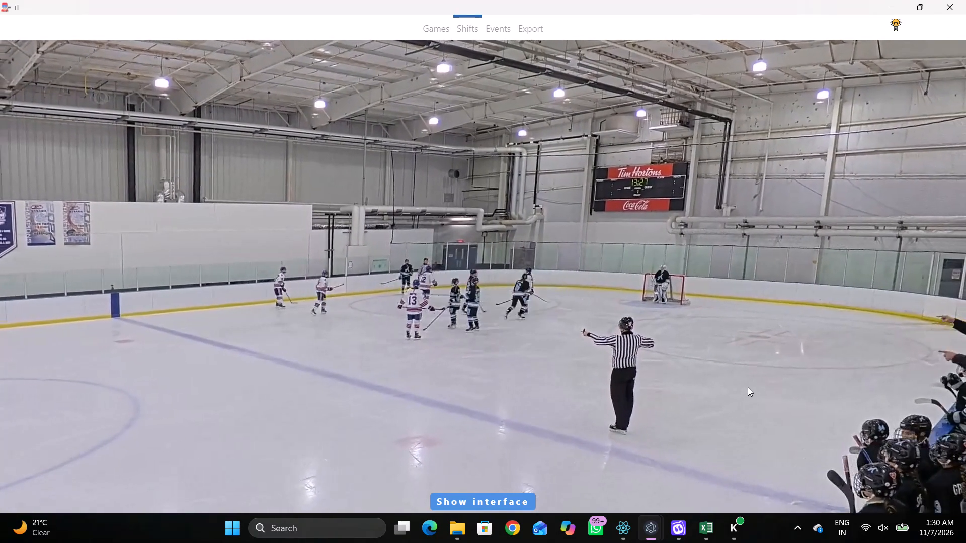
pyautogui.press('space')
pyautogui.press('space')
pyautogui.press('space')
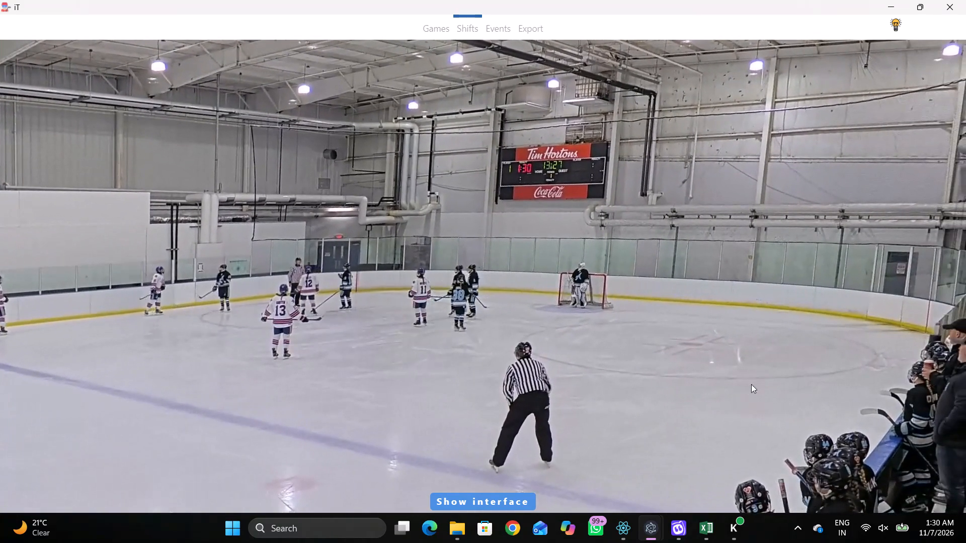
pyautogui.press('space')
pyautogui.hotkey('shift', 'd')
pyautogui.hotkey('shift', 'd')
# Continue playback past the faceoff setup to the next away line change and add a shift at 00:19:35.7.
pyautogui.press('space')
pyautogui.press('v')
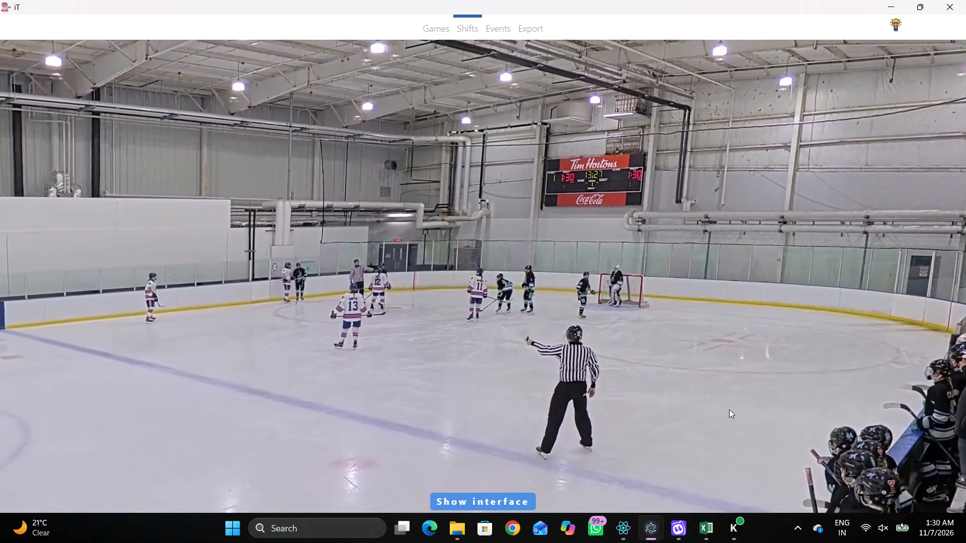
pyautogui.press('space')
pyautogui.press('space')
pyautogui.press('space')
pyautogui.press('space')
pyautogui.press('space')
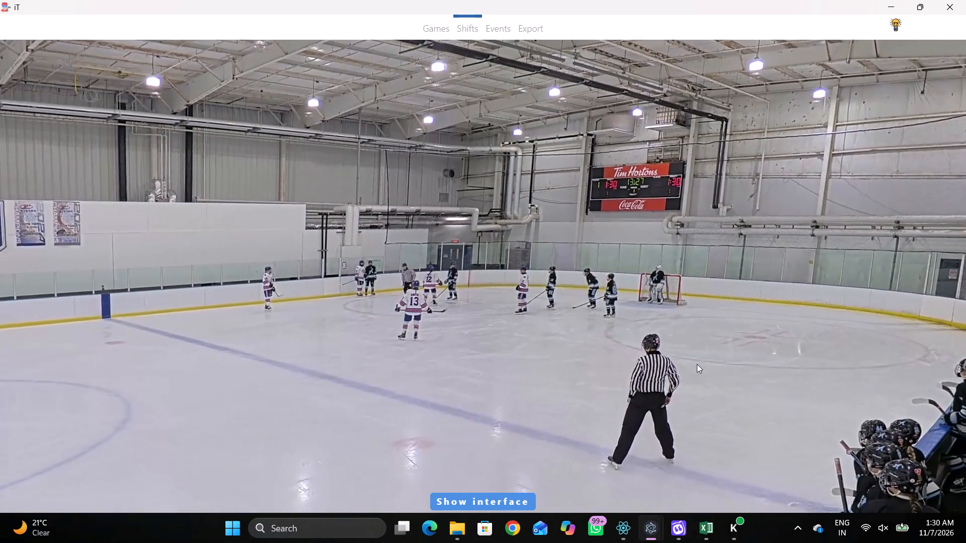
pyautogui.press('space')
pyautogui.write('c')
pyautogui.press('space')
pyautogui.press('space')
pyautogui.press('space')
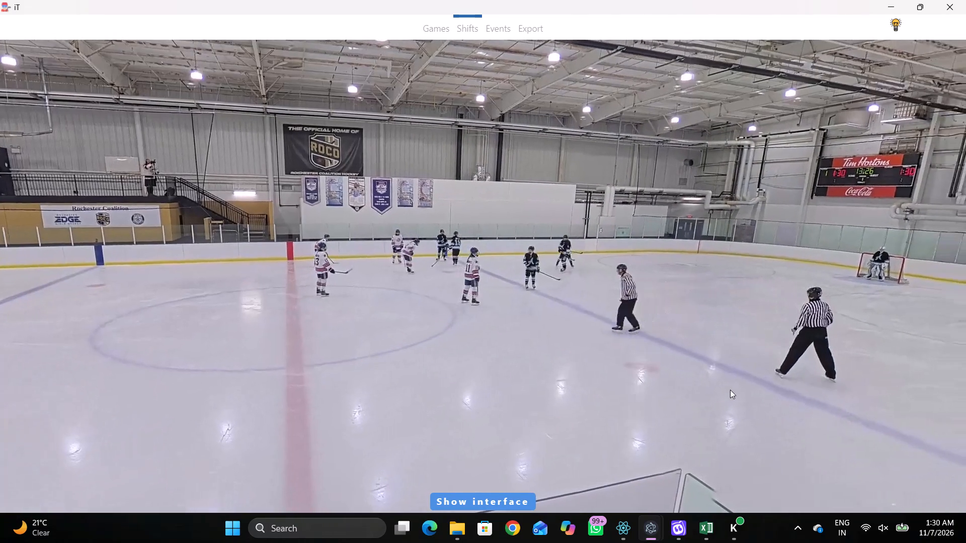
pyautogui.press('space')
pyautogui.hotkey('shift', 's')
pyautogui.hotkey('shift', 'd')
pyautogui.hotkey('shift', 'd')
# Play on to the next away line change and add a shift at 00:20:25.3.
pyautogui.write('c c v')
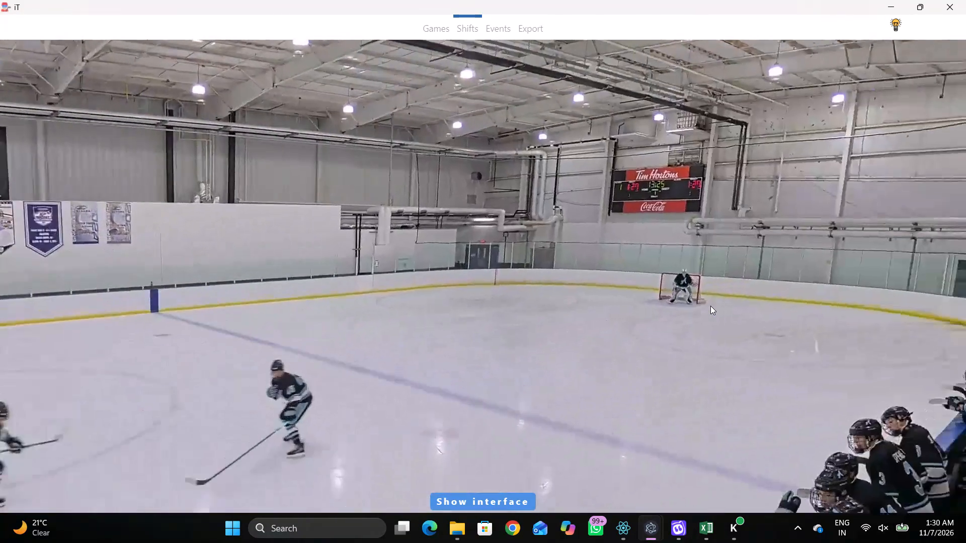
pyautogui.press('space')
pyautogui.press('space')
pyautogui.press('space')
pyautogui.press('space')
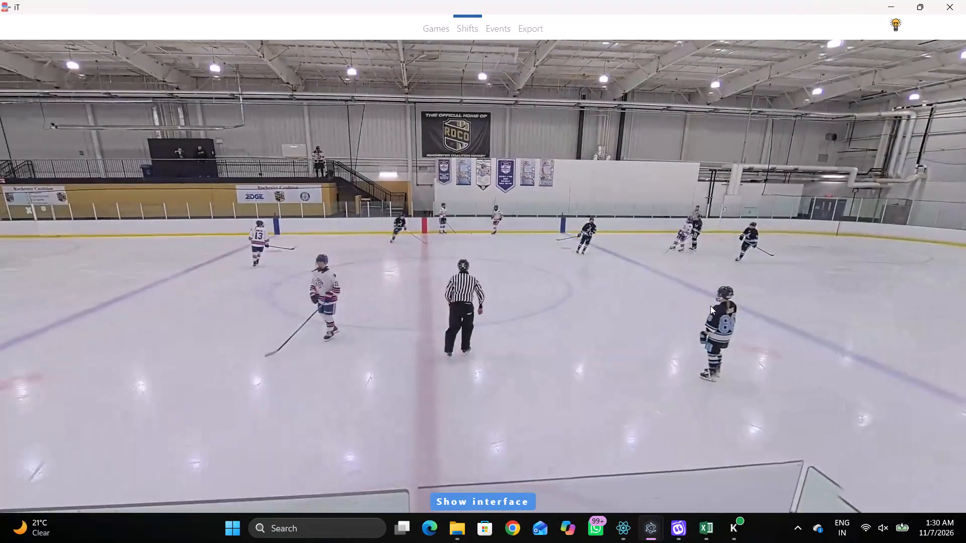
pyautogui.write('c c')
pyautogui.press('space')
pyautogui.press('space')
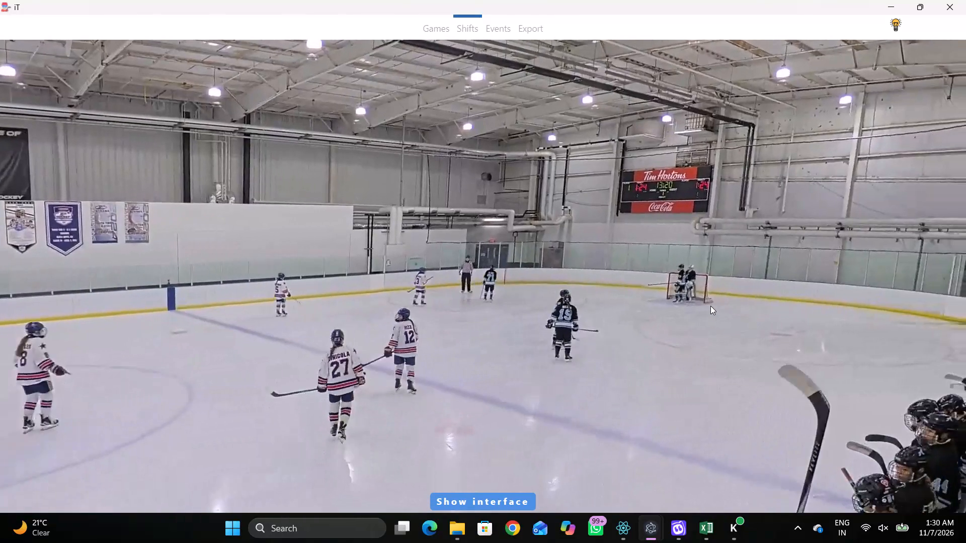
pyautogui.press('space')
pyautogui.press('space')
pyautogui.press('q')
pyautogui.hotkey('shift', 's')
# Clear the carried-over forward, centre forward and defenceman numbers in the 00:20:25.3 away shift.
pyautogui.hotkey('shift', 'd')
pyautogui.click(736, 409)
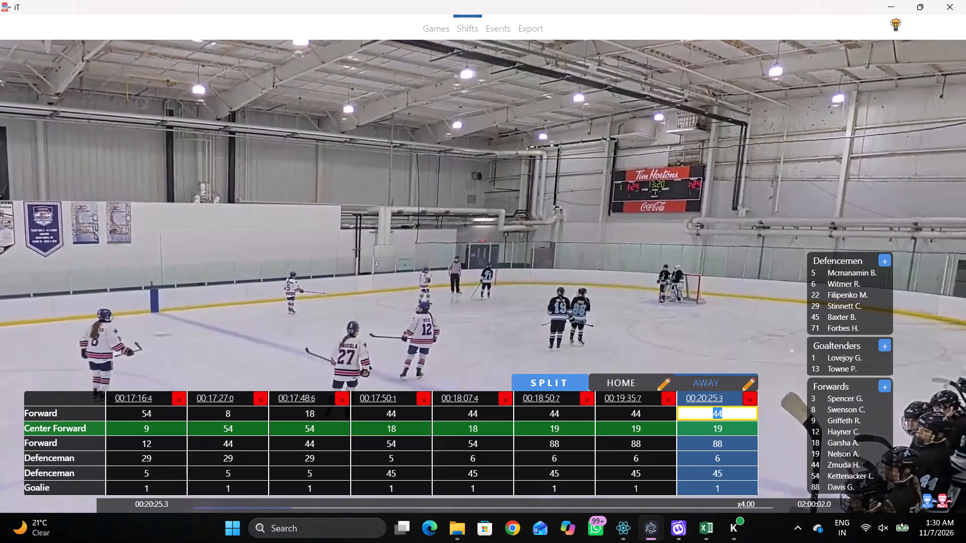
pyautogui.press('BackSpace')
pyautogui.press('BackSpace')
pyautogui.press('Tab')
pyautogui.press('BackSpace')
pyautogui.press('Tab')
pyautogui.press('BackSpace')
pyautogui.press('Tab')
pyautogui.press('BackSpace')
pyautogui.press('Tab')
pyautogui.press('BackSpace')
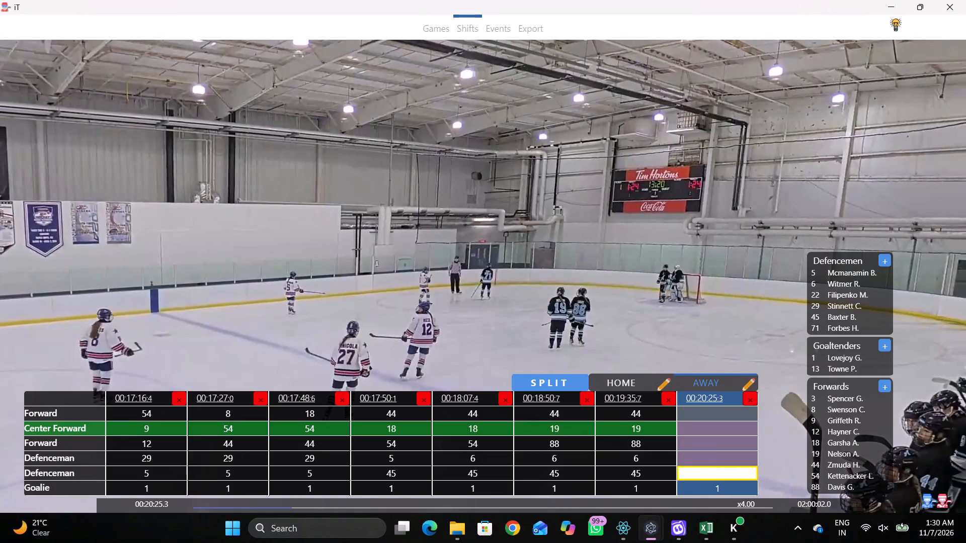
# Set the centre forward of the 00:20:25.3 away shift to 19 and its second forward to 88.
pyautogui.moveTo(741, 418); pyautogui.dragTo(736, 427)
pyautogui.click(735, 427)
pyautogui.click(827, 453)
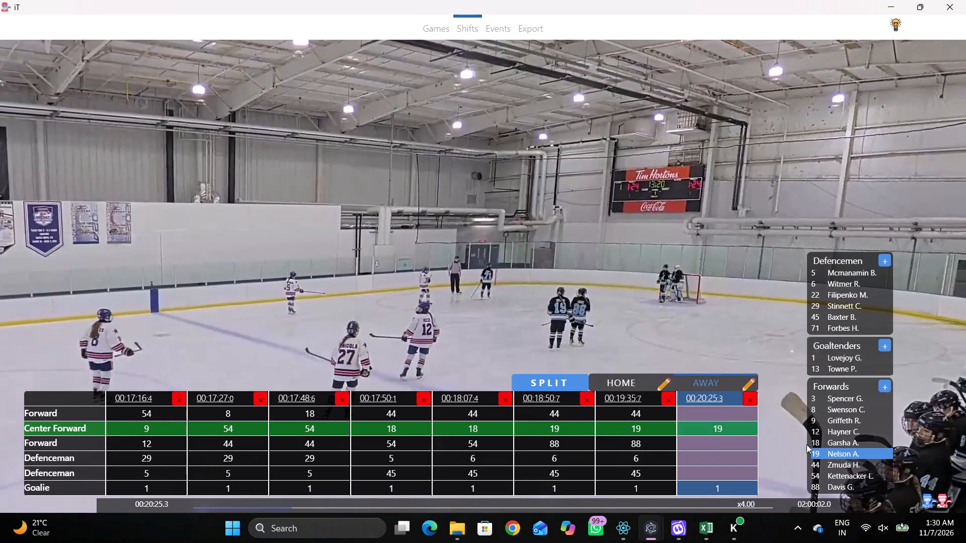
pyautogui.click(733, 440)
pyautogui.click(854, 493)
pyautogui.click(866, 492)
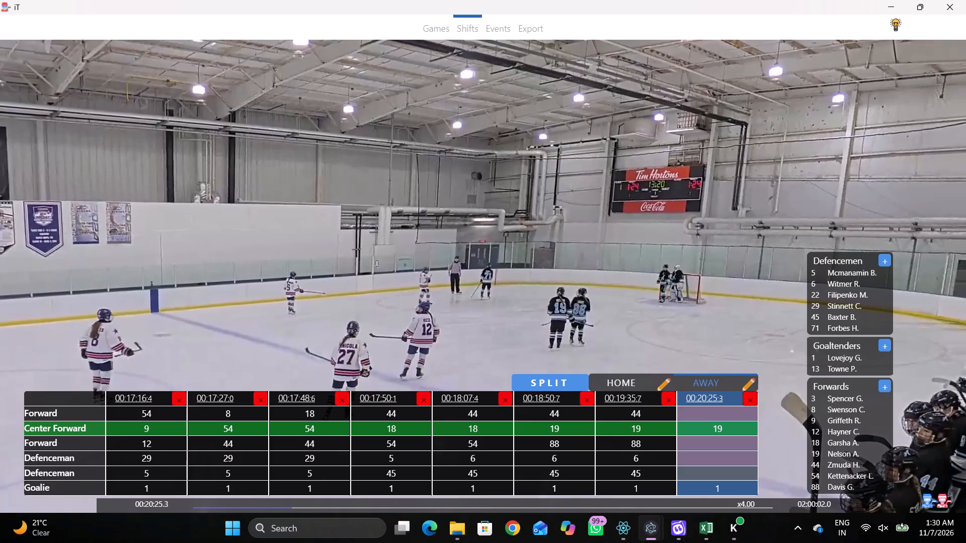
pyautogui.click(735, 443)
pyautogui.click(730, 471)
pyautogui.click(748, 445)
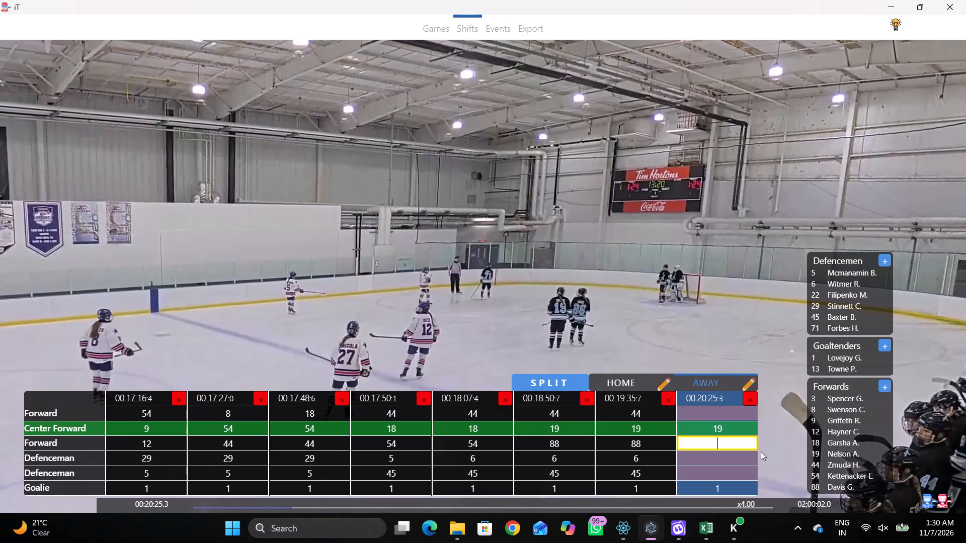
pyautogui.click(870, 487)
# Assign a player from the defencemen roster as the second defenceman of the 00:20:25.3 away shift.
pyautogui.click(736, 481)
pyautogui.click(743, 475)
pyautogui.click(834, 322)
pyautogui.hotkey('shift', 'd')
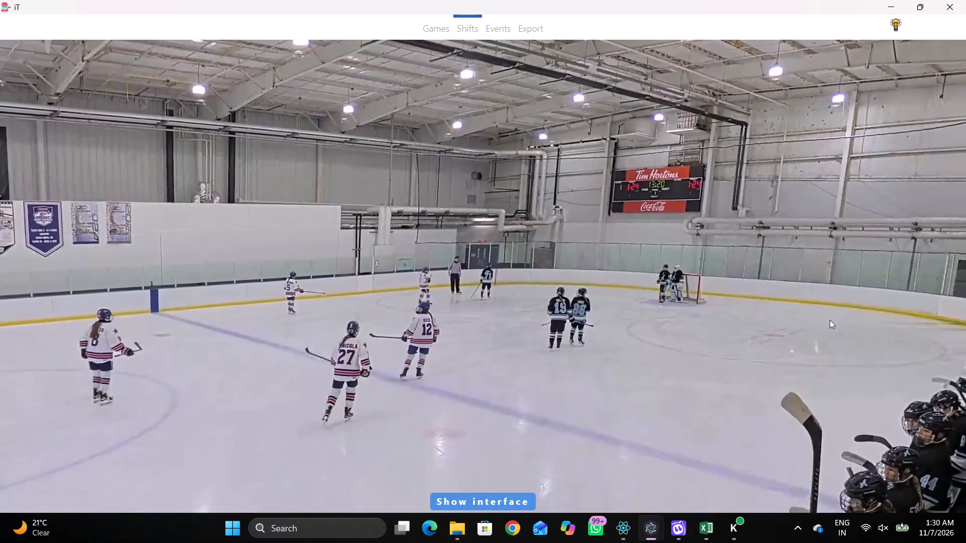
# Play on to read the jersey numbers and set the first defenceman of the 00:20:25.3 away shift to 22.
pyautogui.press('space')
pyautogui.write('v')
pyautogui.press('space')
pyautogui.press('space')
pyautogui.press('space')
pyautogui.press('space')
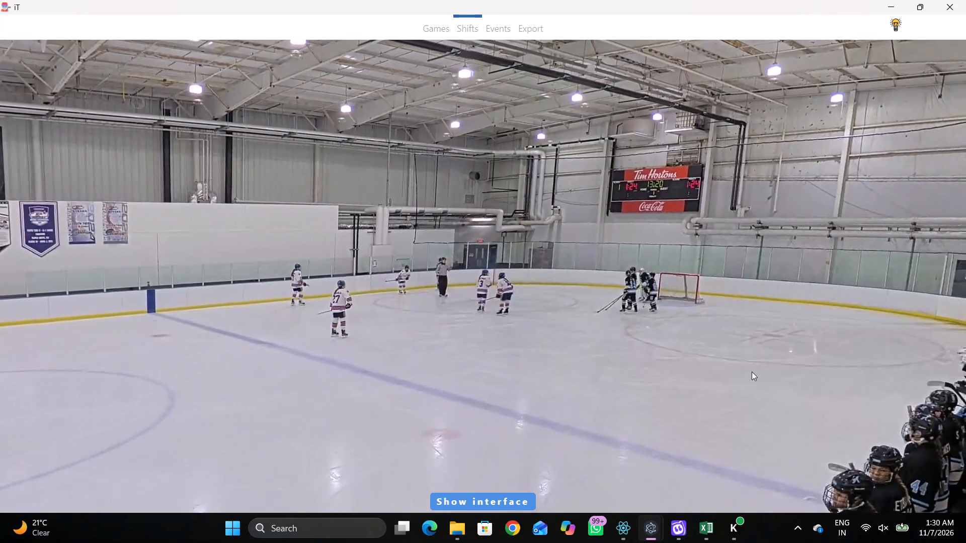
pyautogui.press('space')
pyautogui.hotkey('shift', 'd')
pyautogui.click(732, 466)
pyautogui.click(731, 461)
pyautogui.press('2')
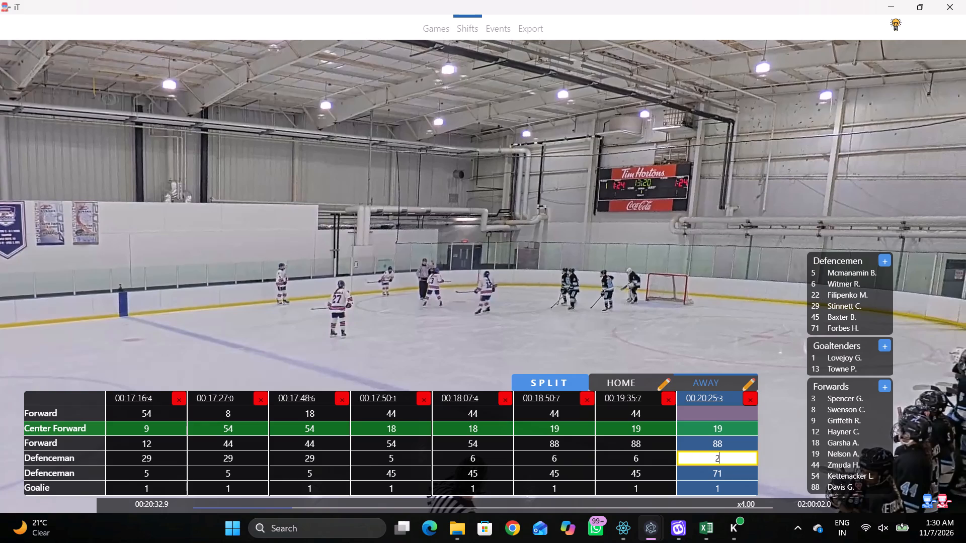
pyautogui.press('2')
pyautogui.click(736, 325)
# Add an away shift at 00:20:32.9.
pyautogui.hotkey('shift', 's')
pyautogui.write('DDD')
# Play on from 00:20:32.9, watching the away players for a line change, and review the logged away shifts.
pyautogui.press('space')
pyautogui.write('v')
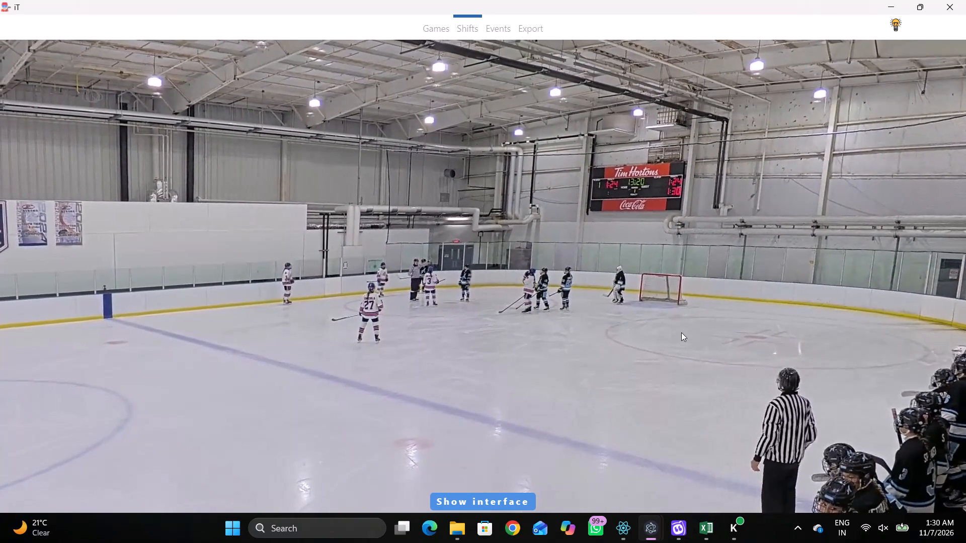
pyautogui.press('space')
pyautogui.press('space')
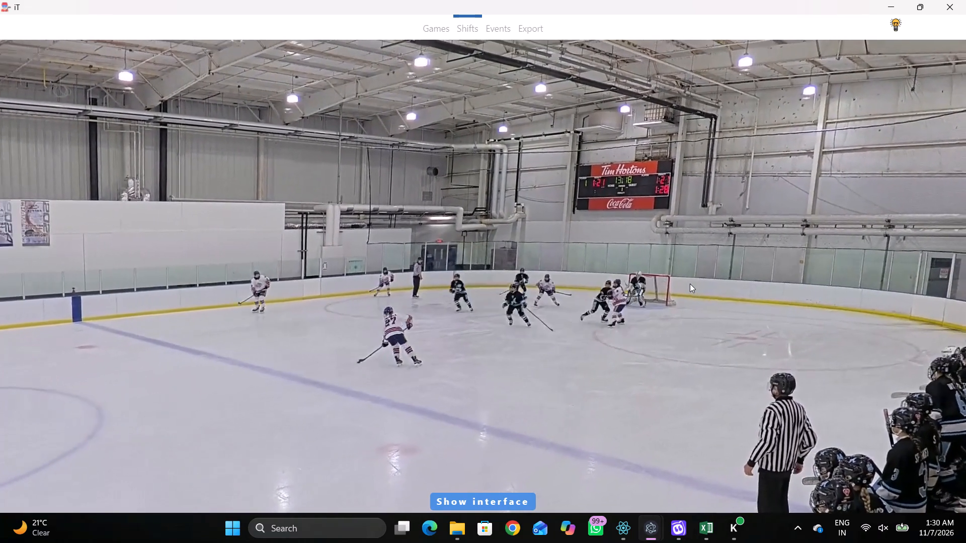
pyautogui.press('space')
pyautogui.press('space')
pyautogui.press('space')
pyautogui.press('space')
pyautogui.press('space')
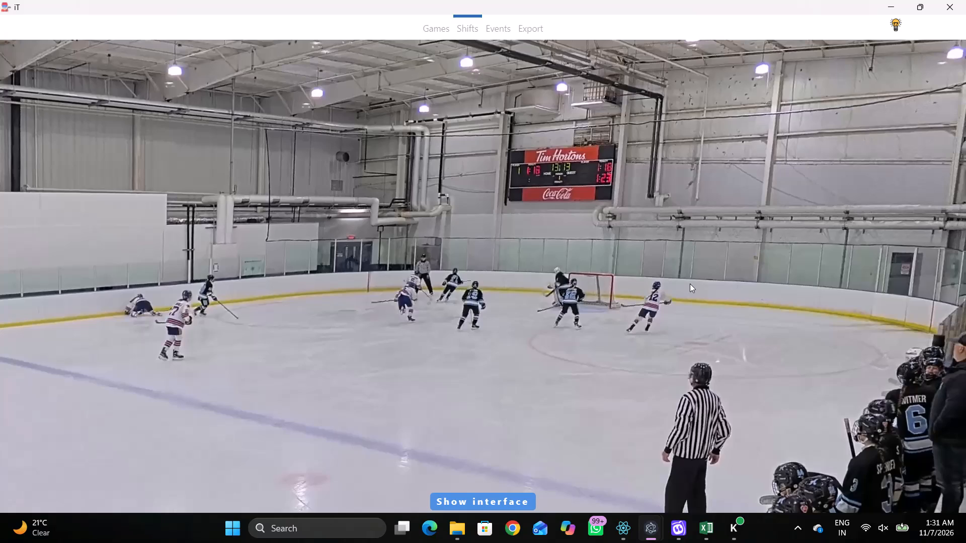
pyautogui.write('D')
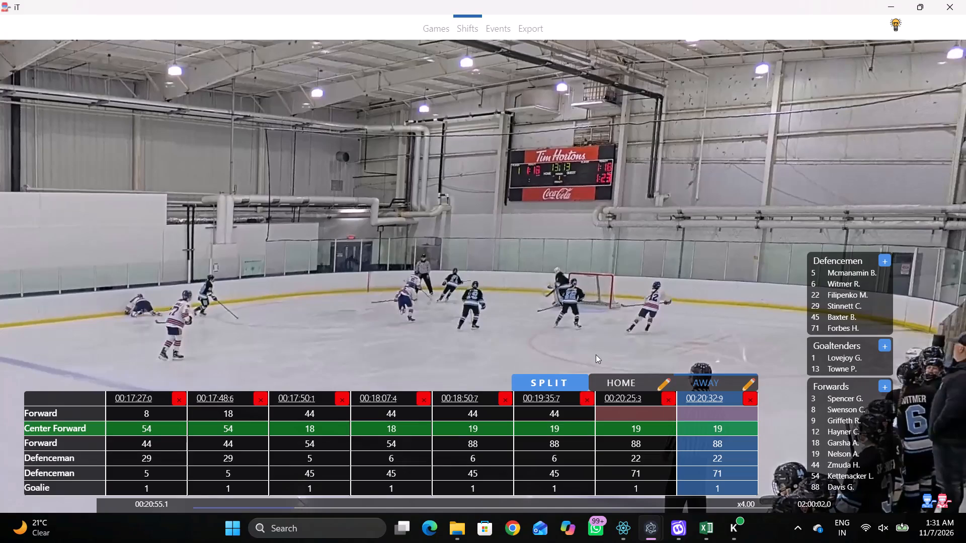
pyautogui.hotkey('shift', 'd')
# Play on to the next away line change and add a shift at 00:21:22.9.
pyautogui.press('space')
pyautogui.write('v')
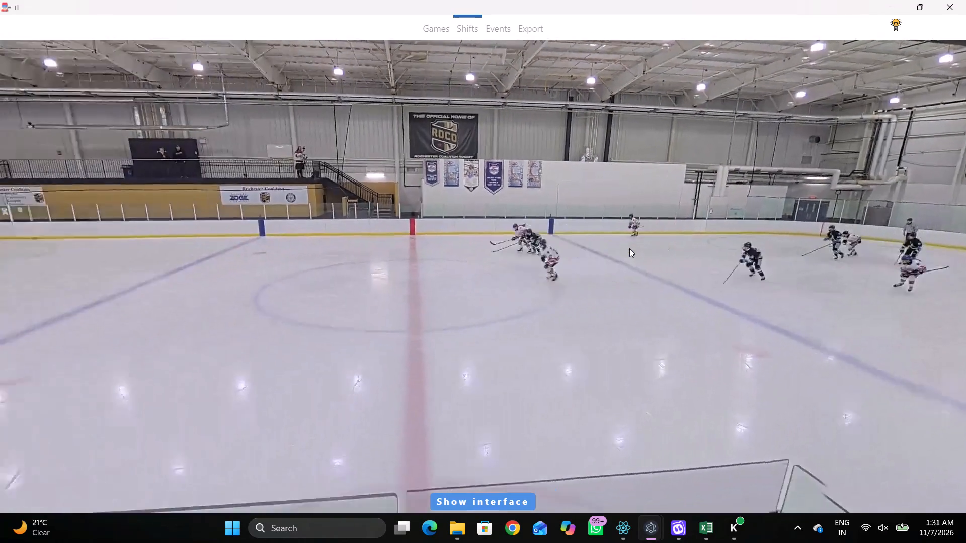
pyautogui.press('space')
pyautogui.press('space')
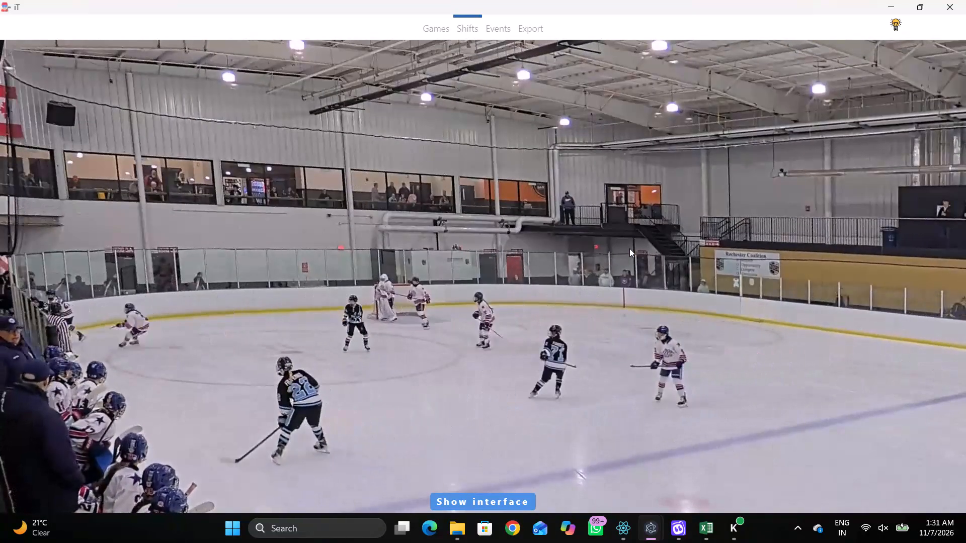
pyautogui.press('space')
pyautogui.press('space')
pyautogui.press('space')
pyautogui.press('space')
pyautogui.press('space')
pyautogui.press('space')
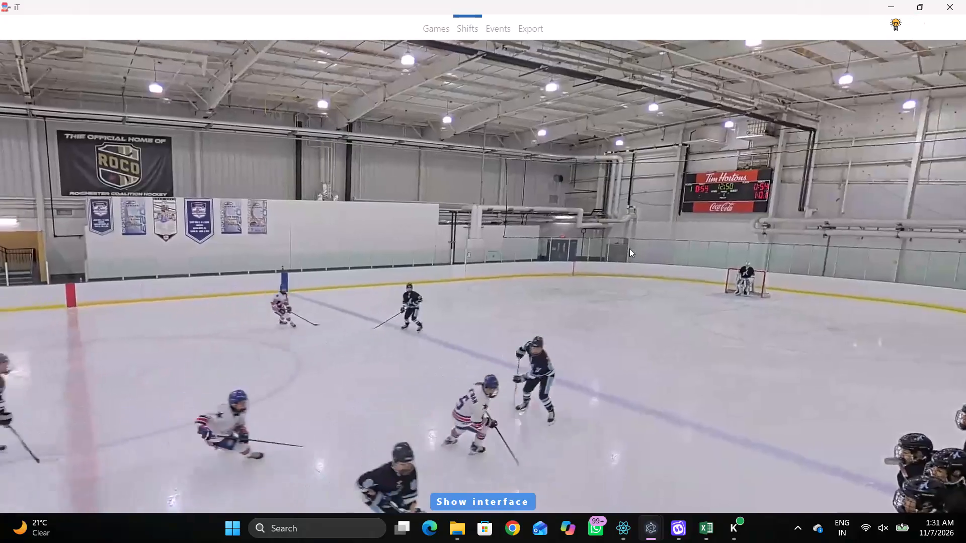
pyautogui.press('space')
pyautogui.write('DD')
pyautogui.press('space')
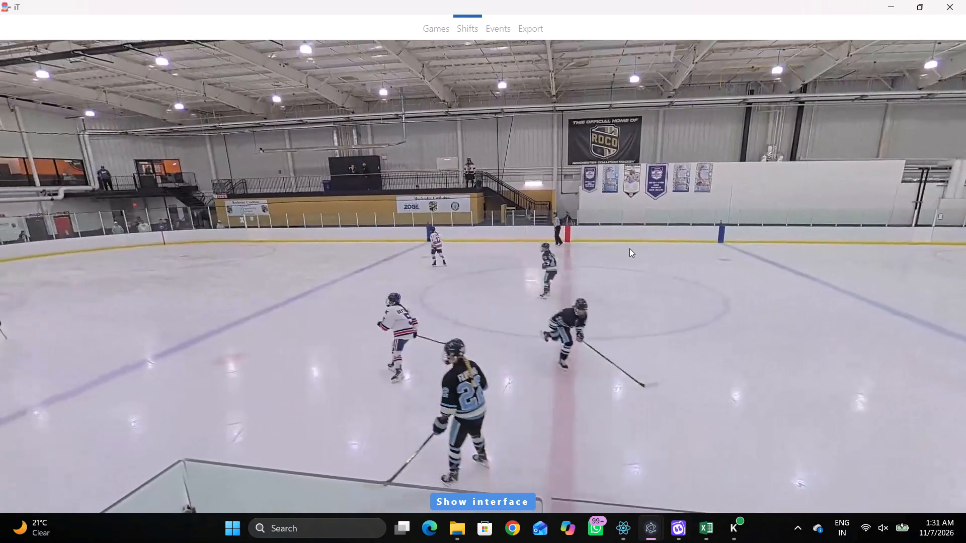
pyautogui.press('space')
pyautogui.write('qSDD')
# Follow the play to identify the new away player and set the centre forward of the 00:21:22.9 shift to 9.
pyautogui.press('space')
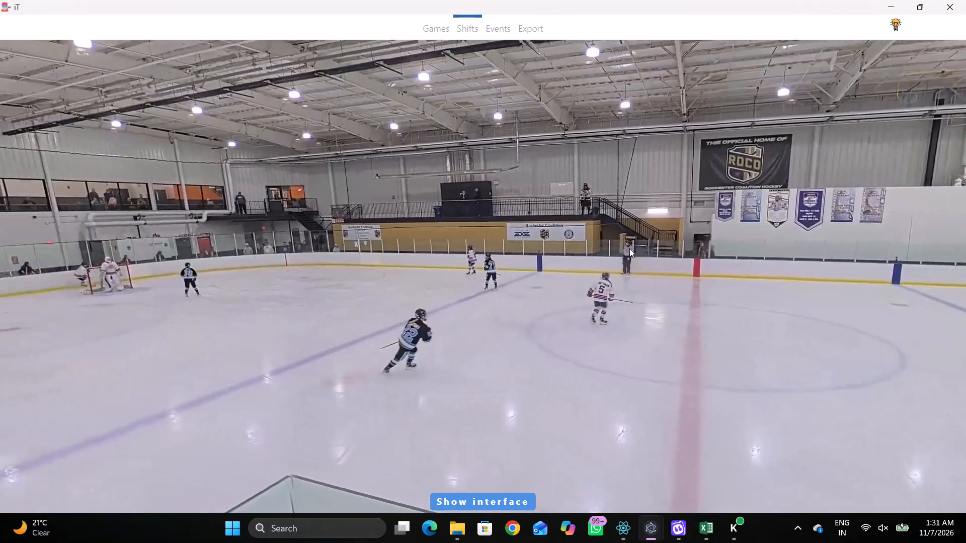
pyautogui.press('space')
pyautogui.press('space')
pyautogui.press('space')
pyautogui.hotkey('shift', 'd')
pyautogui.moveTo(749, 429); pyautogui.dragTo(726, 428)
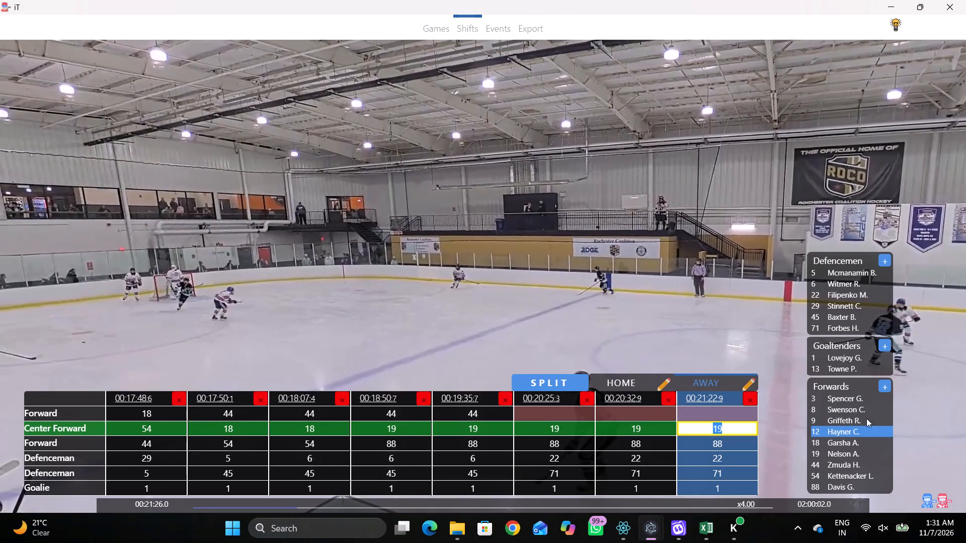
pyautogui.click(841, 420)
pyautogui.hotkey('shift', 'd')
# Play on to the next away line change and add a shift at 00:21:52.2.
pyautogui.press('space')
pyautogui.press('space')
pyautogui.press('space')
pyautogui.press('space')
pyautogui.hotkey('shift', 'd')
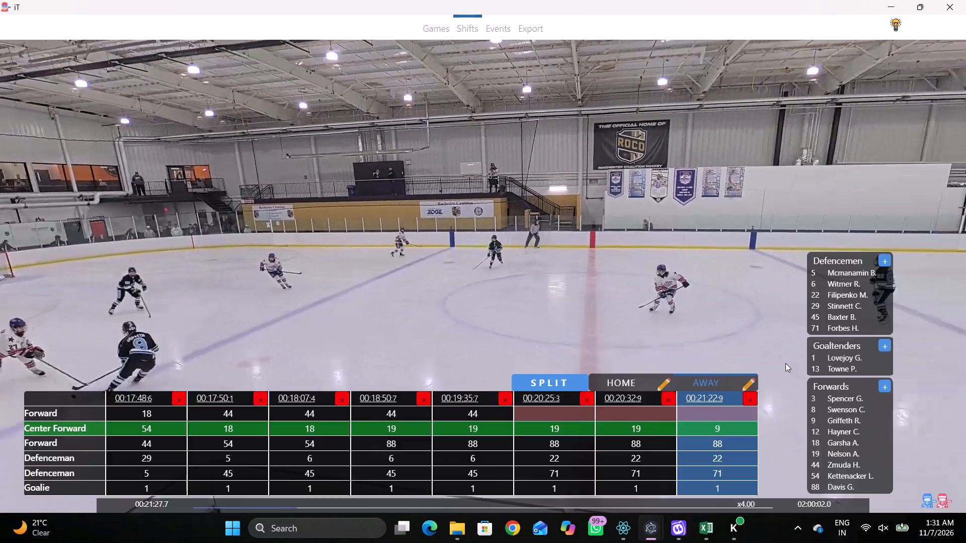
pyautogui.hotkey('shift', 'd')
pyautogui.press('space')
pyautogui.write('v')
pyautogui.press('space')
pyautogui.press('space')
pyautogui.press('space')
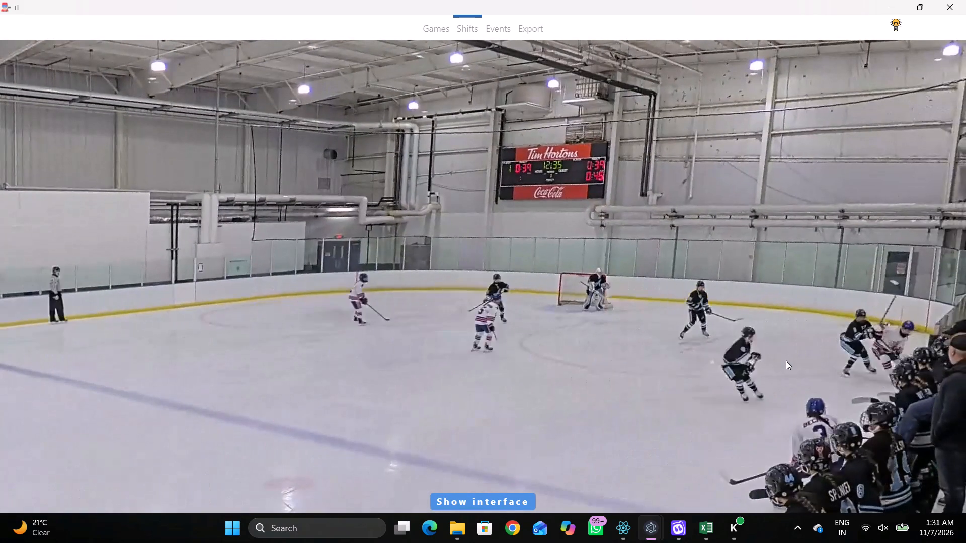
pyautogui.press('space')
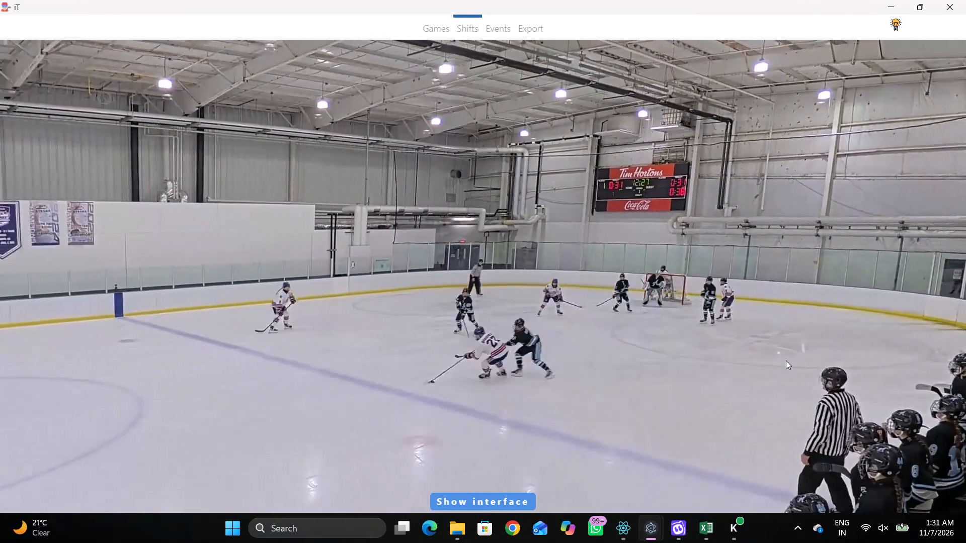
pyautogui.press('space')
pyautogui.press('space')
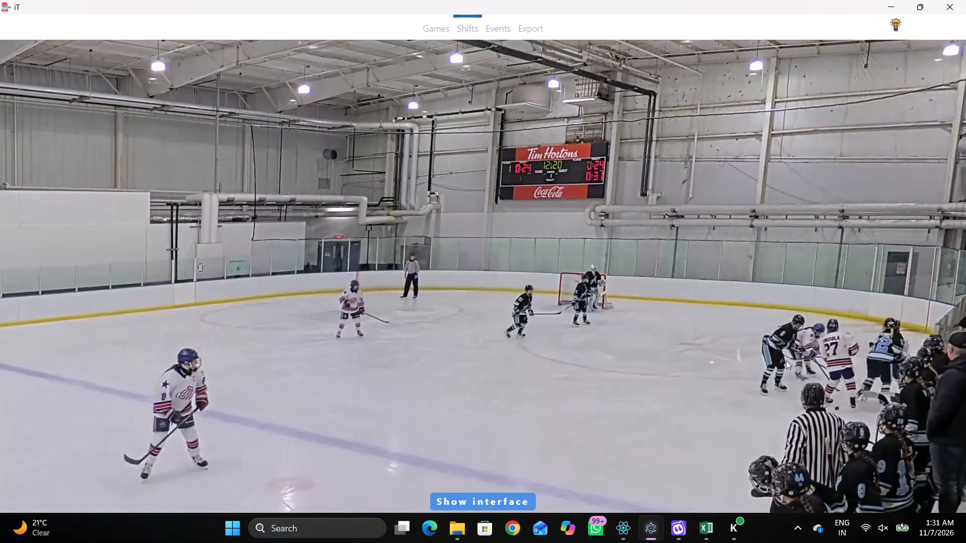
pyautogui.press('space')
pyautogui.press('space')
pyautogui.press('space')
pyautogui.write('SD D D')
# Set the second forward of the 00:21:52.2 away shift to 54.
pyautogui.click(717, 444)
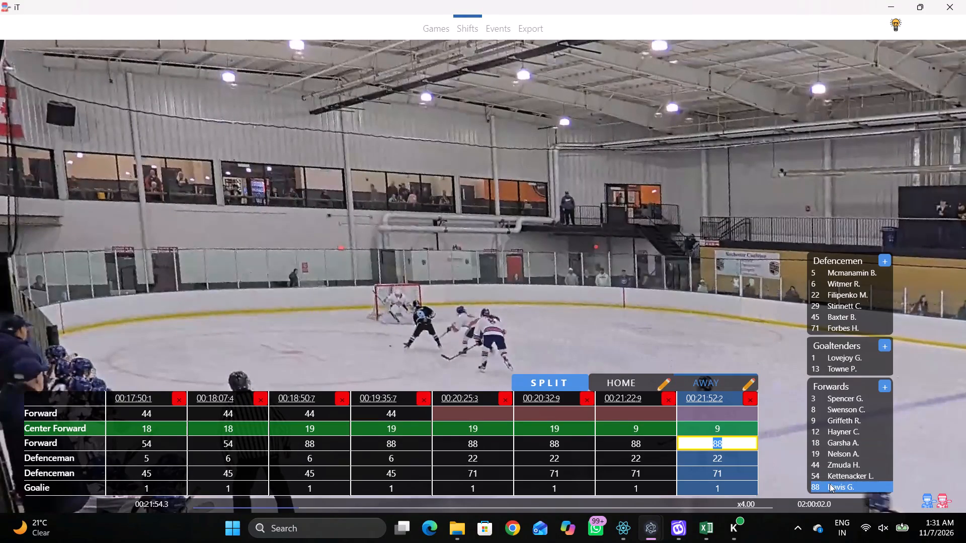
pyautogui.click(828, 482)
pyautogui.click(828, 477)
pyautogui.click(707, 446)
pyautogui.hotkey('shift', 'd')
# Play on to identify the away defence pair and set the 00:21:52.2 shift's defencemen to 29 and 5.
pyautogui.press('space')
pyautogui.press('space')
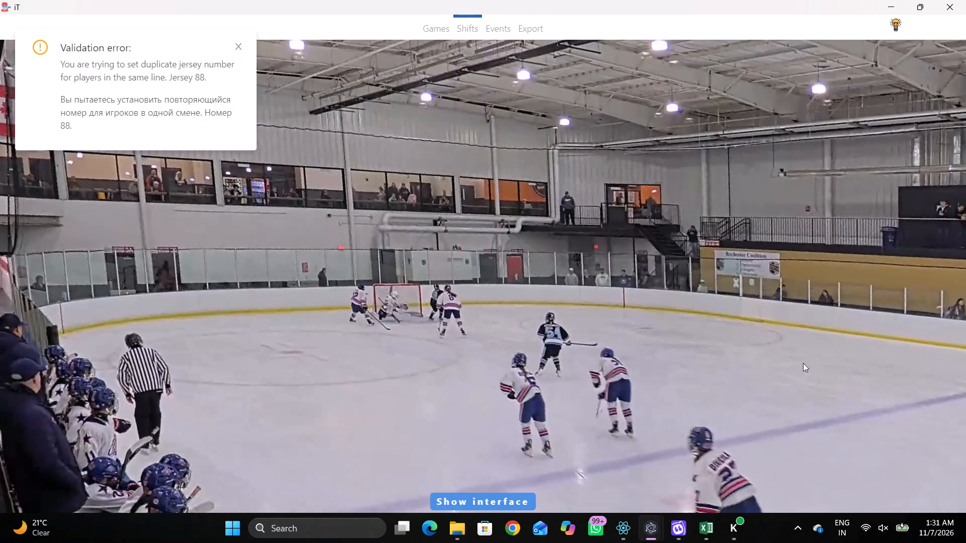
pyautogui.hotkey('shift', 'd')
pyautogui.hotkey('shift', 'd')
pyautogui.press('space')
pyautogui.press('space')
pyautogui.press('space')
pyautogui.press('space')
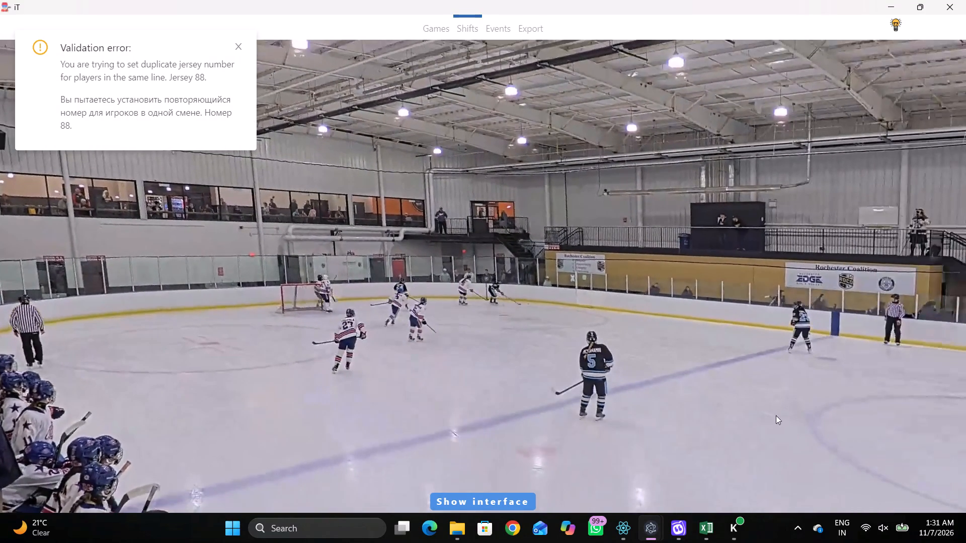
pyautogui.hotkey('shift', 'd')
pyautogui.click(736, 452)
pyautogui.click(827, 305)
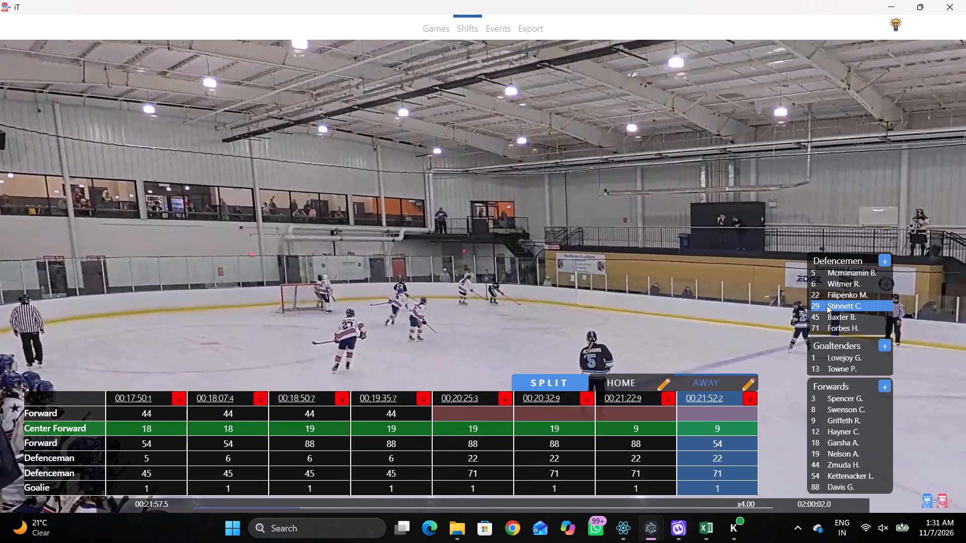
pyautogui.click(715, 466)
pyautogui.click(825, 274)
pyautogui.hotkey('shift', 'd')
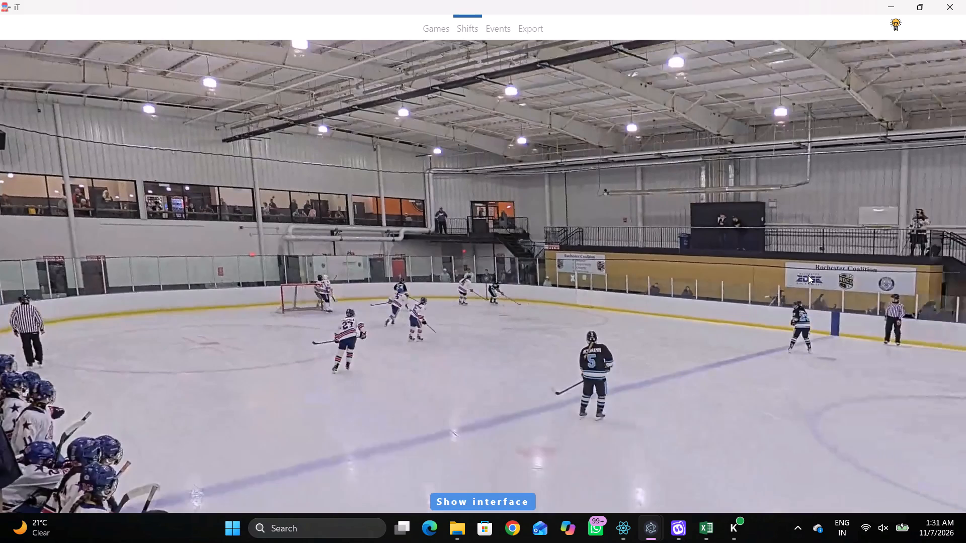
# Play on to the next away line change and add a shift at 00:22:27.5.
pyautogui.press('space')
pyautogui.write('v')
pyautogui.press('space')
pyautogui.press('space')
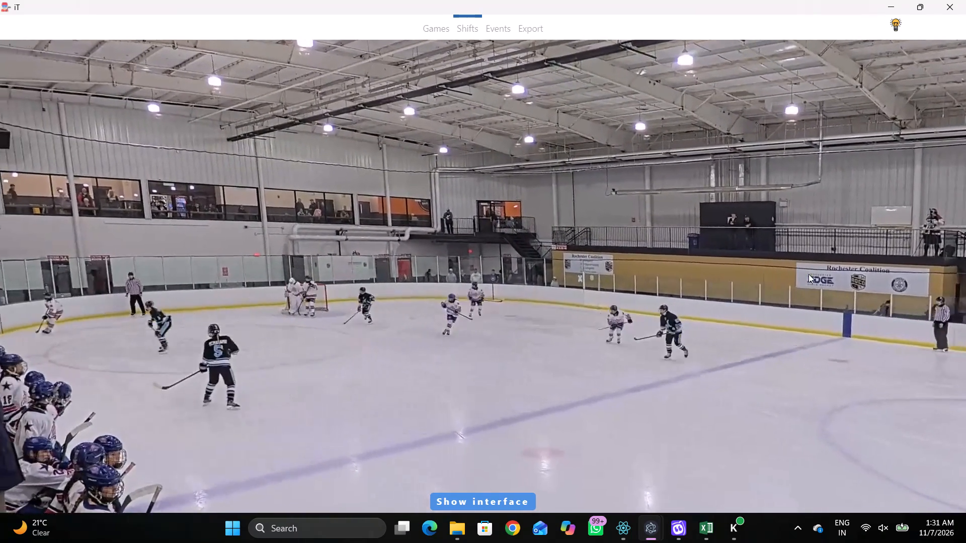
pyautogui.press('space')
pyautogui.press('space')
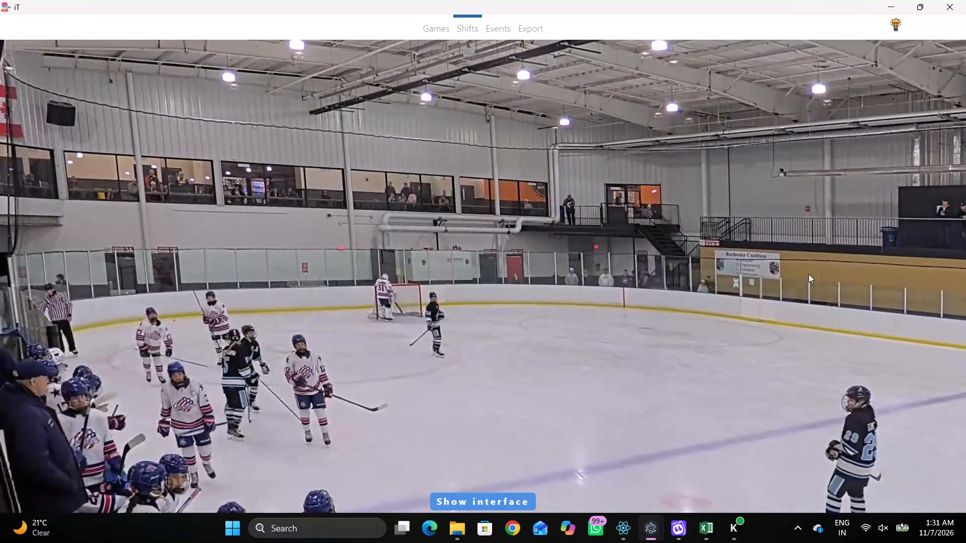
pyautogui.press('space')
pyautogui.press('space')
pyautogui.write('c')
pyautogui.press('space')
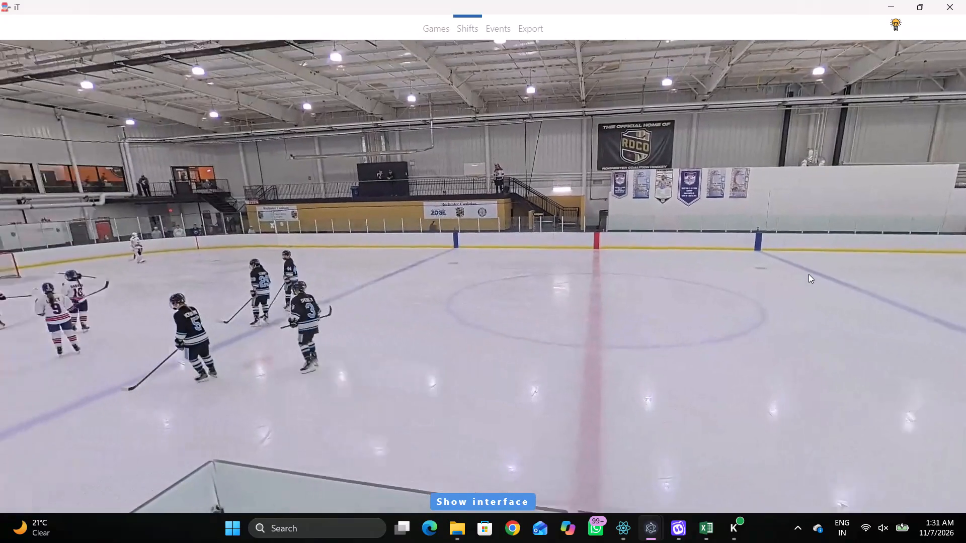
pyautogui.press('space')
pyautogui.press('space')
pyautogui.press('space')
pyautogui.press('space')
pyautogui.press('space')
pyautogui.write('S')
# Set the centre forward of the 00:22:27.5 away shift to 3 and its second forward to 44.
pyautogui.hotkey('shift', 'd')
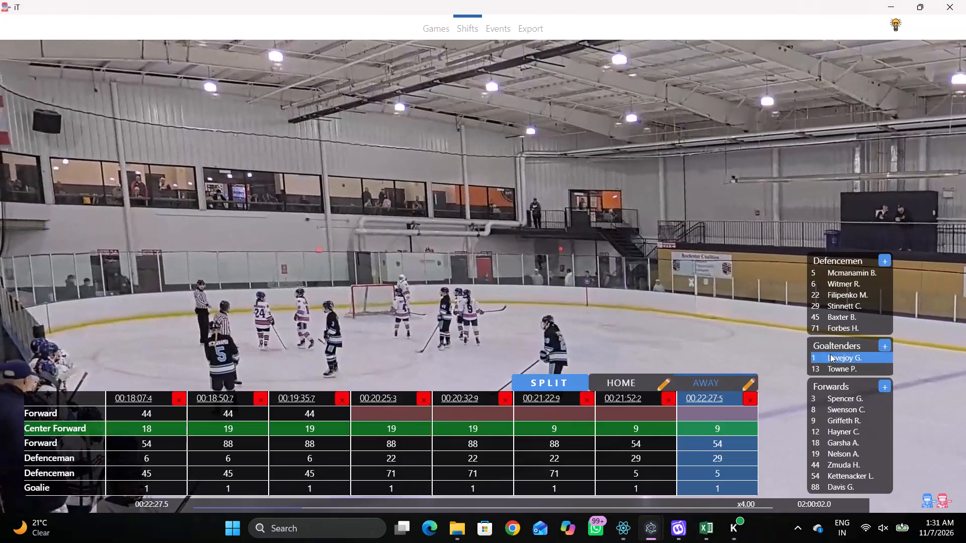
pyautogui.moveTo(725, 436); pyautogui.dragTo(723, 432)
pyautogui.click(723, 428)
pyautogui.press('3')
pyautogui.click(750, 446)
pyautogui.press('4')
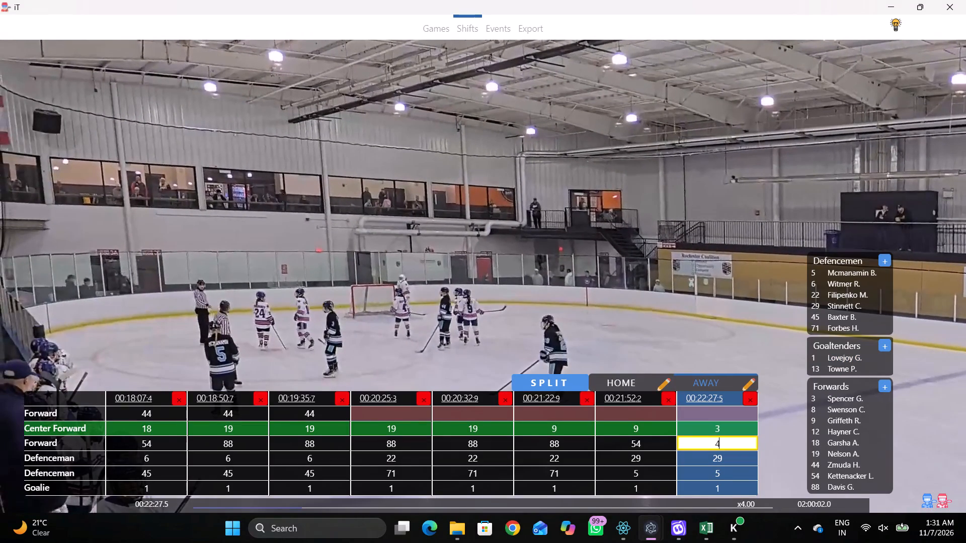
pyautogui.press('4')
pyautogui.click(723, 289)
# Add an away shift at 00:22:30.0.
pyautogui.hotkey('shift', 's')
pyautogui.write('DD')
pyautogui.write('D SDD DD')
# Play on to the next away line change and add a shift at 00:22:42.6.
pyautogui.press('space')
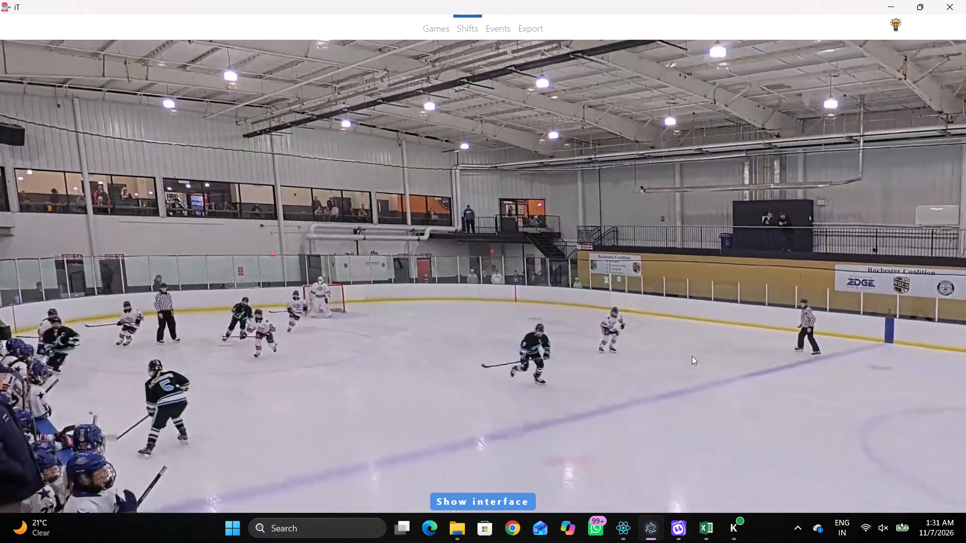
pyautogui.press('space')
pyautogui.press('space')
pyautogui.press('space')
pyautogui.press('space')
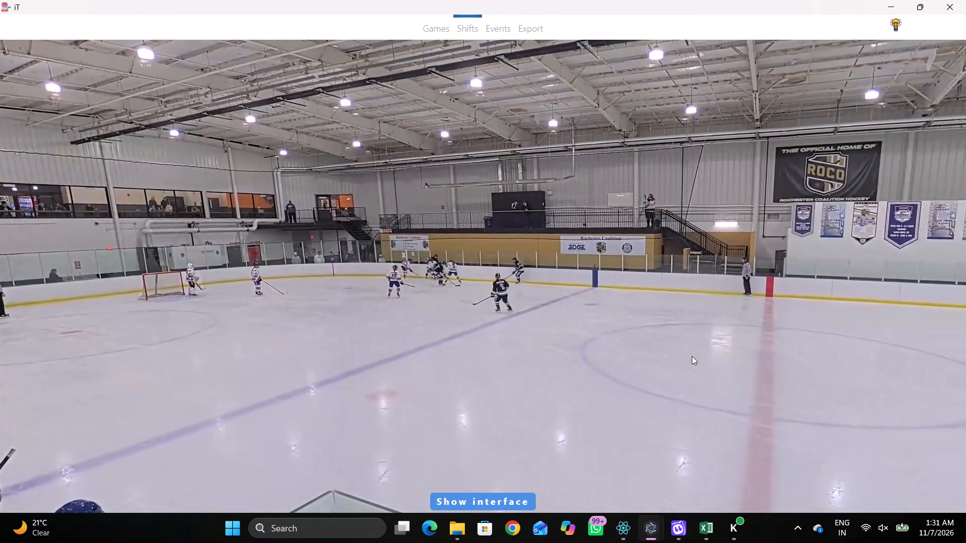
pyautogui.press('space')
pyautogui.press('space')
pyautogui.press('space')
pyautogui.write('q')
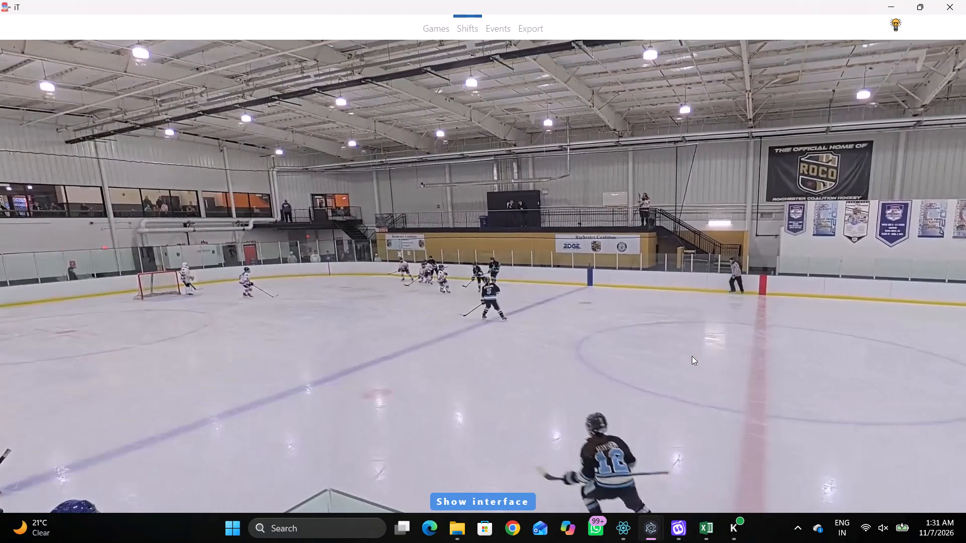
pyautogui.write('SD')
# Set the first forward of the 00:22:42.6 away shift to 12.
pyautogui.click(705, 405)
pyautogui.click(710, 407)
pyautogui.press('1')
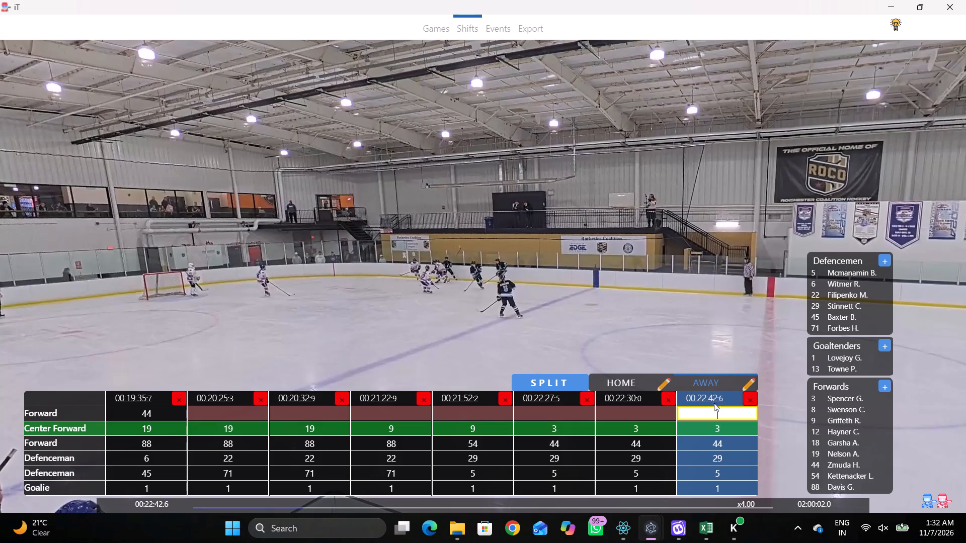
pyautogui.press('2')
pyautogui.click(713, 294)
# Play on to the following centre-ice faceoff and add an away shift there.
pyautogui.write('D v')
pyautogui.press('space')
pyautogui.press('space')
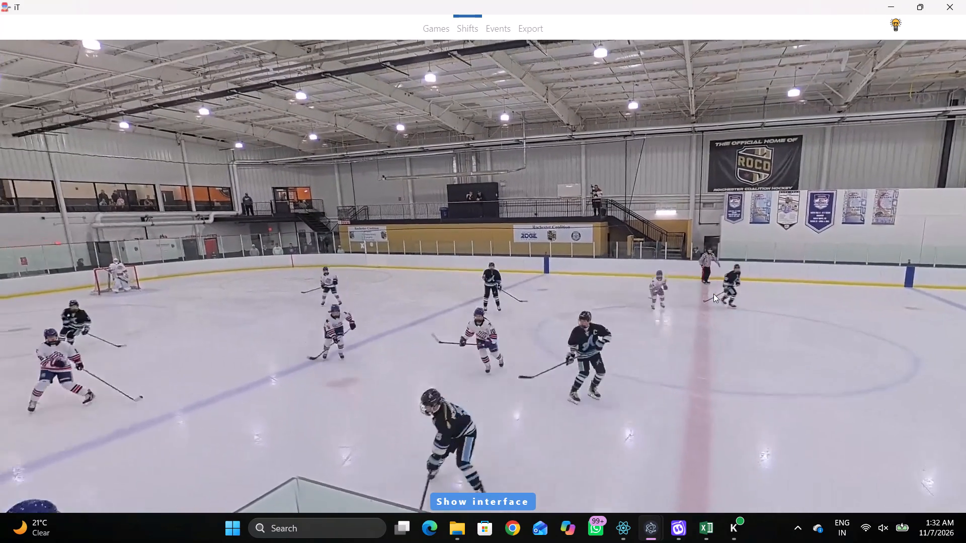
pyautogui.press('space')
pyautogui.press('space')
pyautogui.press('space')
pyautogui.press('space')
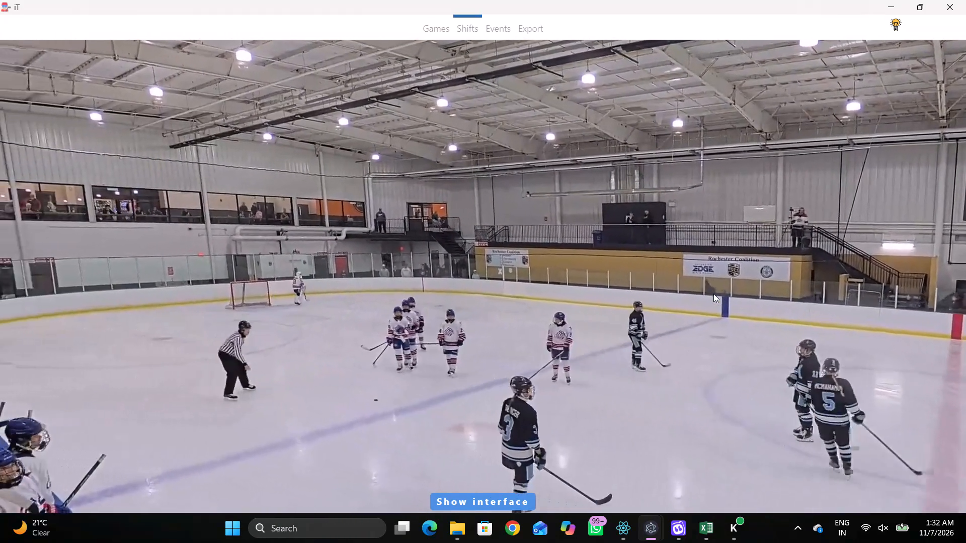
pyautogui.write('c q')
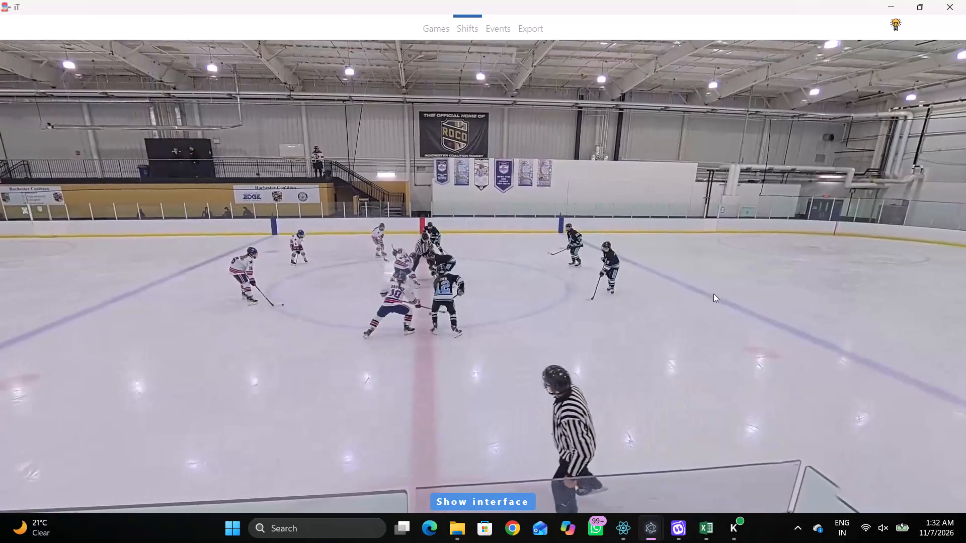
pyautogui.write('SDD')
# Play on from the centre-ice faceoff and add away shifts at 00:23:42.4 and 00:23:45.3.
pyautogui.press('space')
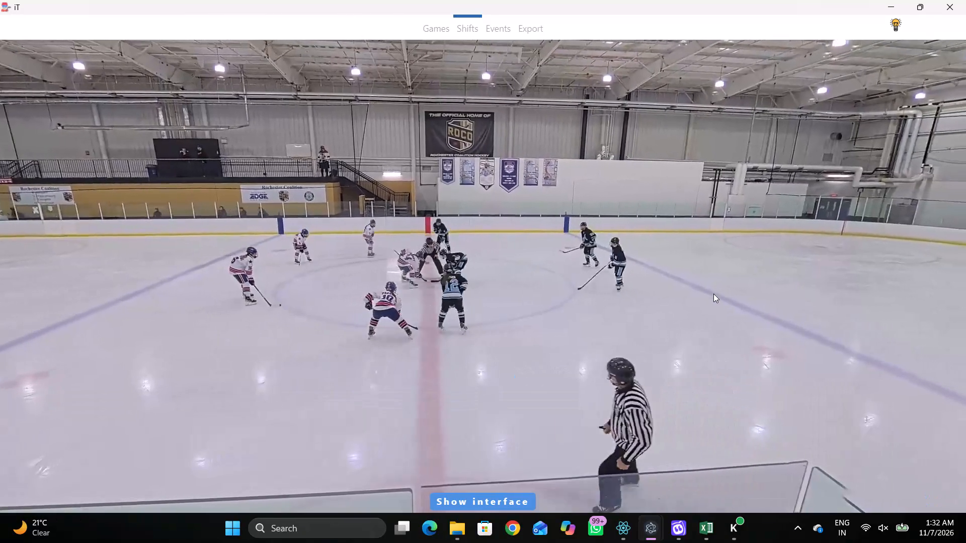
pyautogui.press('space')
pyautogui.press('space')
pyautogui.press('space')
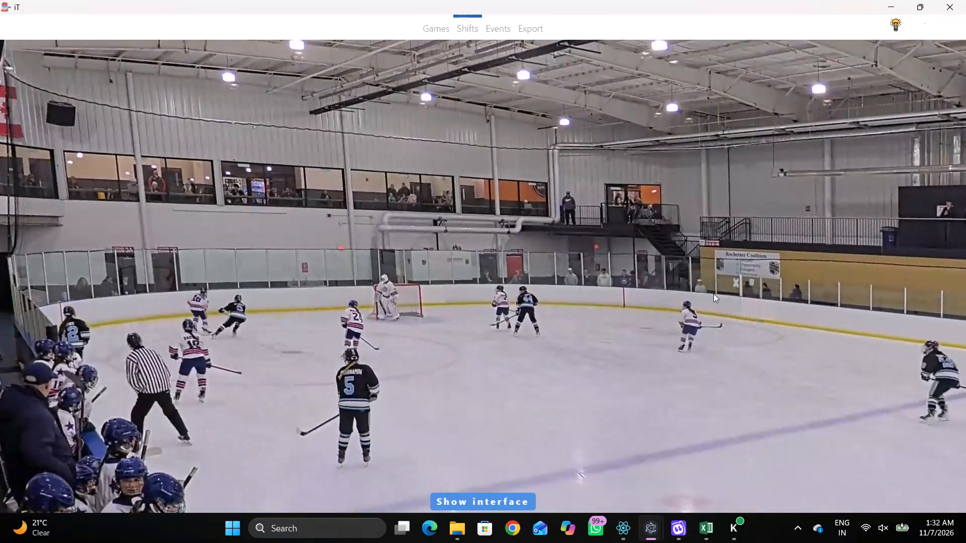
pyautogui.press('space')
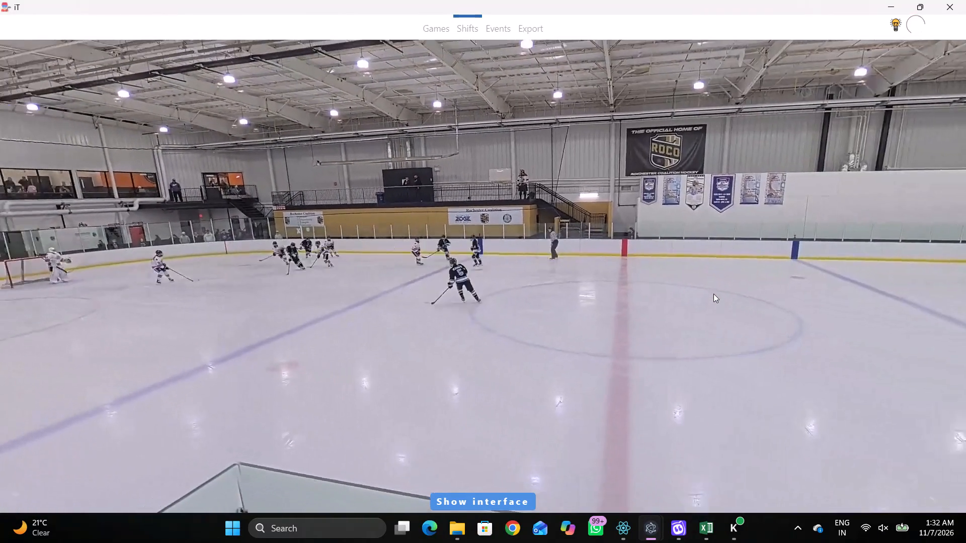
pyautogui.press('space')
pyautogui.press('space')
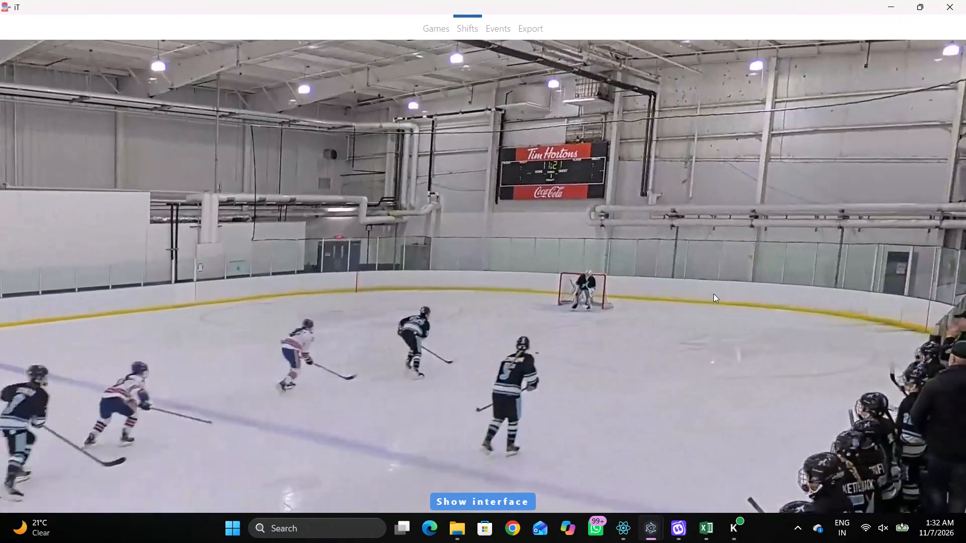
pyautogui.press('space')
pyautogui.press('space')
pyautogui.press('space')
pyautogui.press('space')
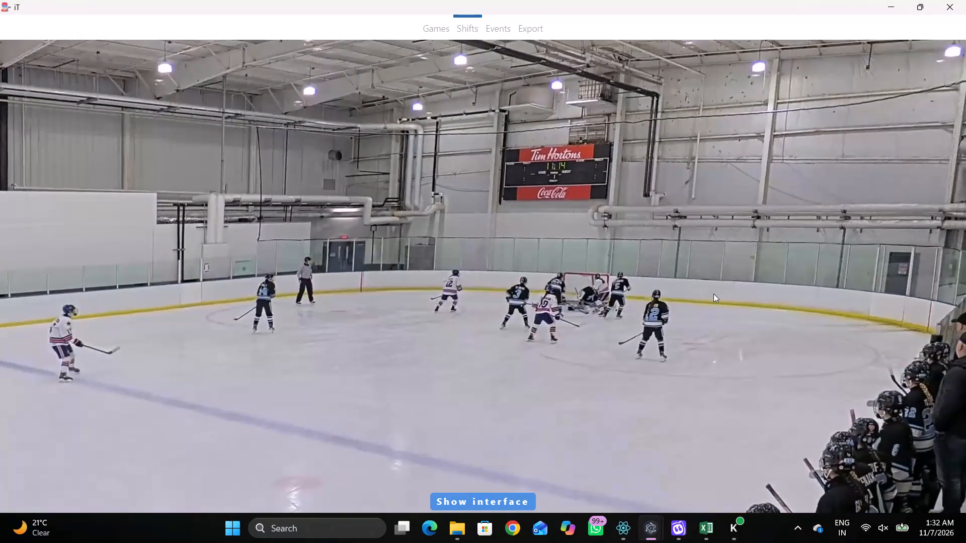
pyautogui.press('space')
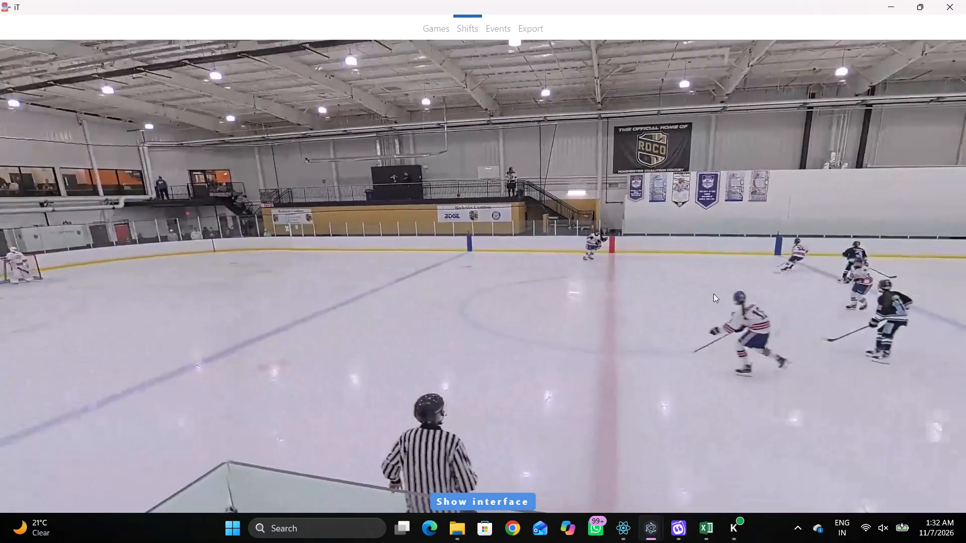
pyautogui.press('space')
pyautogui.press('space')
pyautogui.write('SDD v SDD')
# Play on to identify the away players on the ice and set the 00:23:45.3 shift's centre forward to 18.
pyautogui.press('space')
pyautogui.press('space')
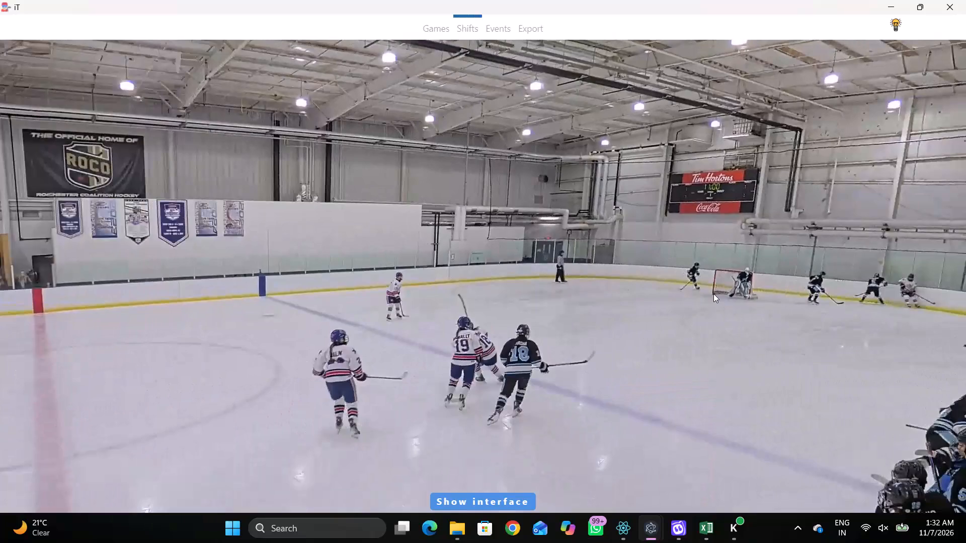
pyautogui.press('space')
pyautogui.press('space')
pyautogui.press('space')
pyautogui.press('space')
pyautogui.press('space')
pyautogui.press('space')
pyautogui.press('space')
pyautogui.press('space')
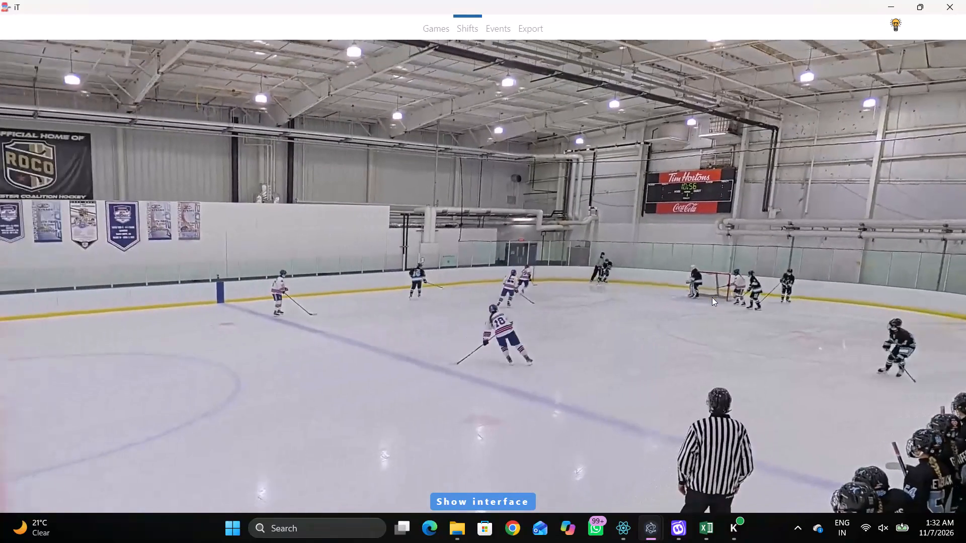
pyautogui.press('space')
pyautogui.press('space')
pyautogui.press('space')
pyautogui.press('space')
pyautogui.hotkey('shift', 'd')
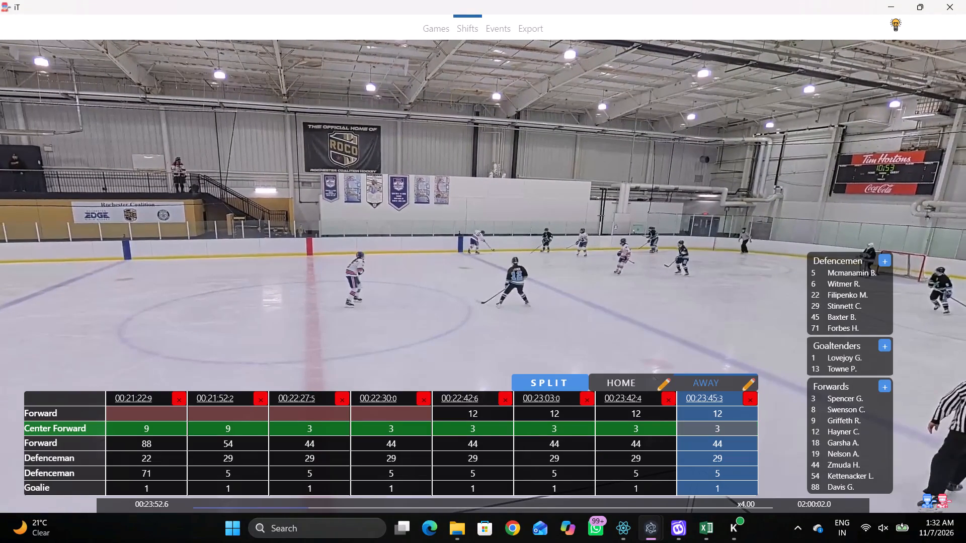
pyautogui.click(713, 436)
pyautogui.click(726, 432)
pyautogui.click(846, 450)
pyautogui.click(840, 446)
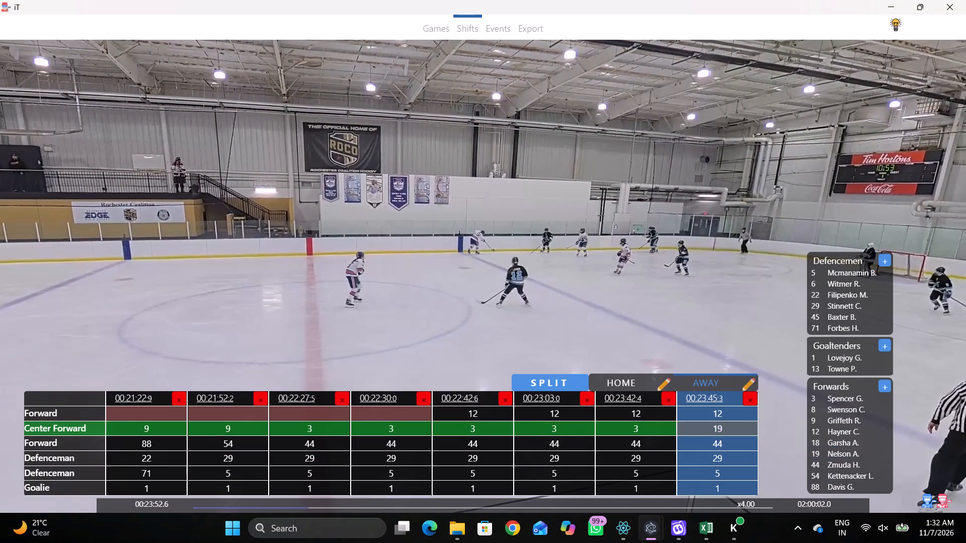
pyautogui.click(751, 422)
pyautogui.hotkey('shift', 'd')
# Review the play after the change and set the second wing forward of the 00:23:45.3 away shift to 3.
pyautogui.press('space')
pyautogui.press('space')
pyautogui.write('q')
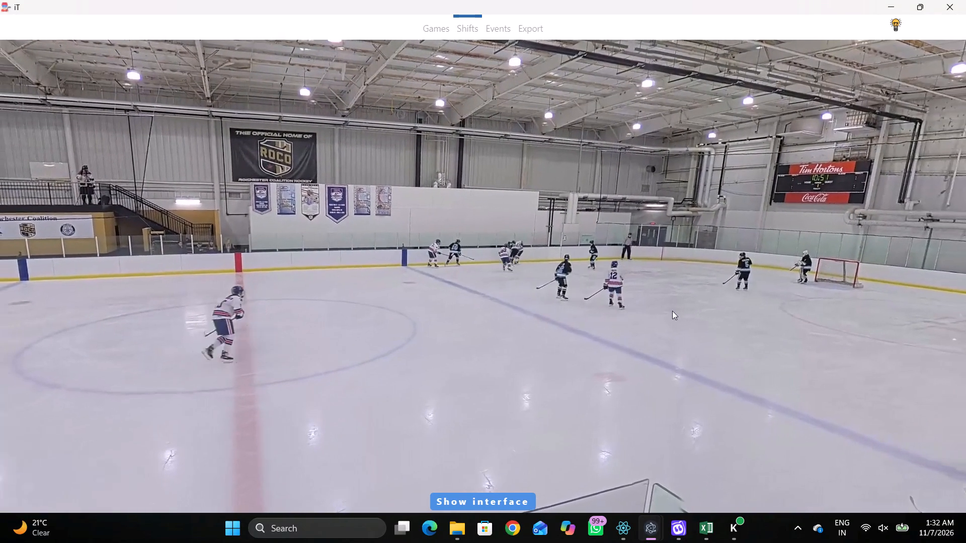
pyautogui.press('q')
pyautogui.press('q')
pyautogui.press('q')
pyautogui.hotkey('shift', 'd')
pyautogui.click(710, 446)
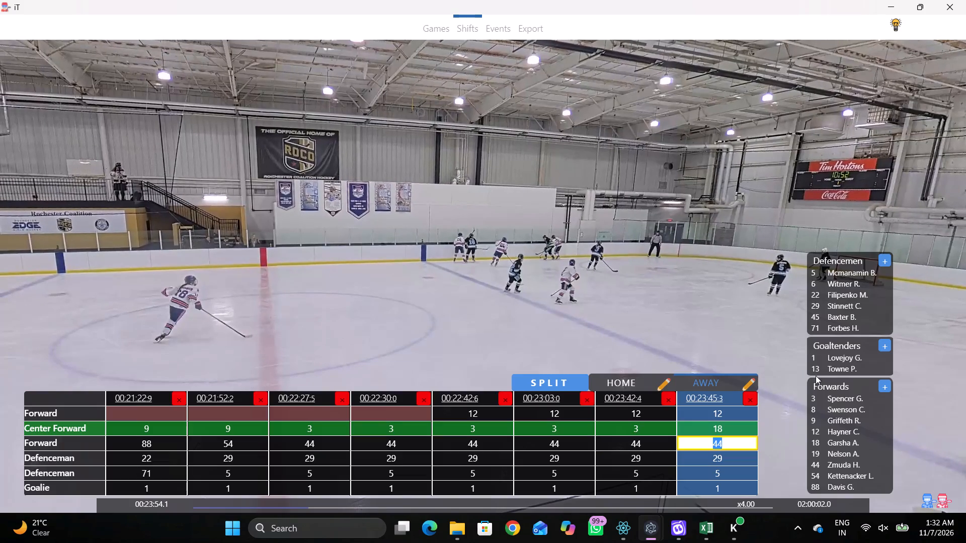
pyautogui.click(818, 400)
pyautogui.press('q')
pyautogui.press('q')
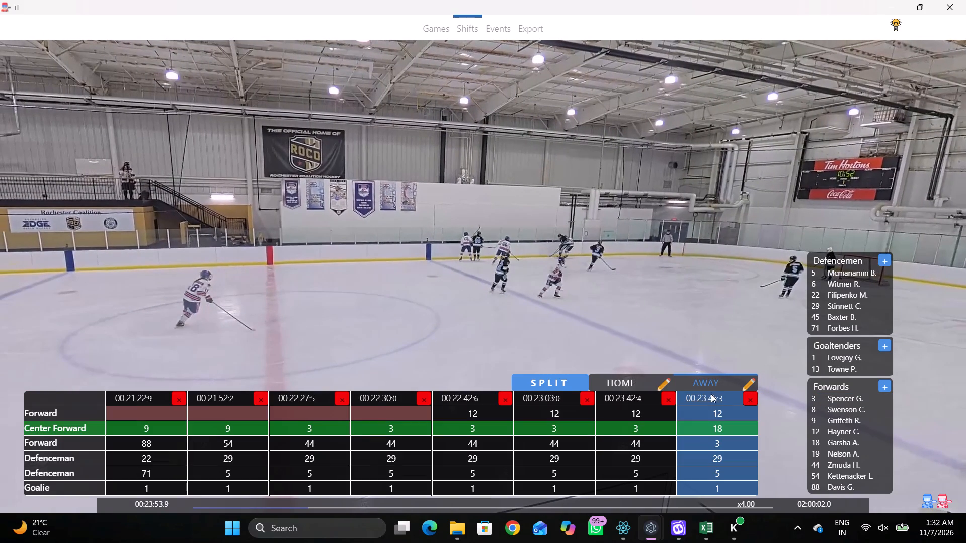
# Play on to the next away line change and add a shift at 00:24:11.2.
pyautogui.press('space')
pyautogui.press('space')
pyautogui.press('space')
pyautogui.press('space')
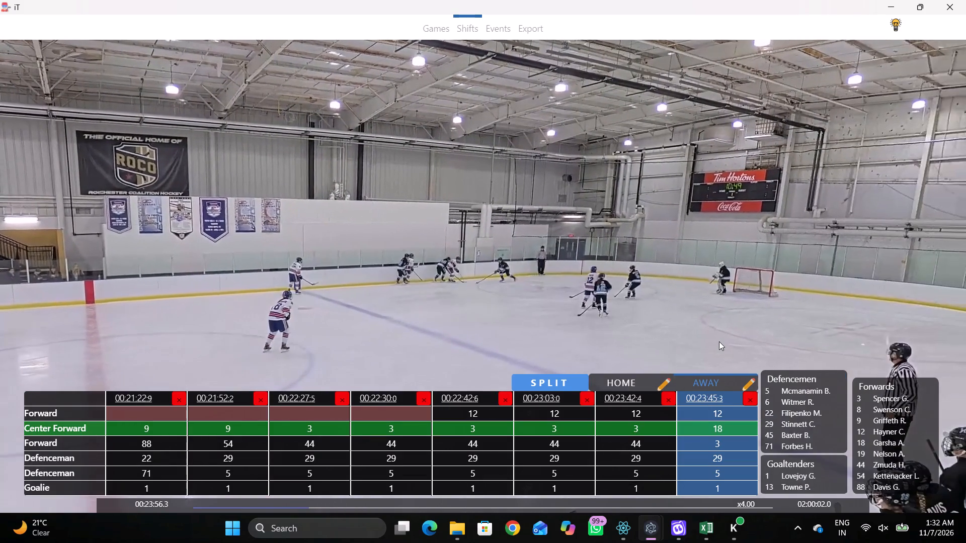
pyautogui.hotkey('shift', 'd')
pyautogui.press('space')
pyautogui.write('v')
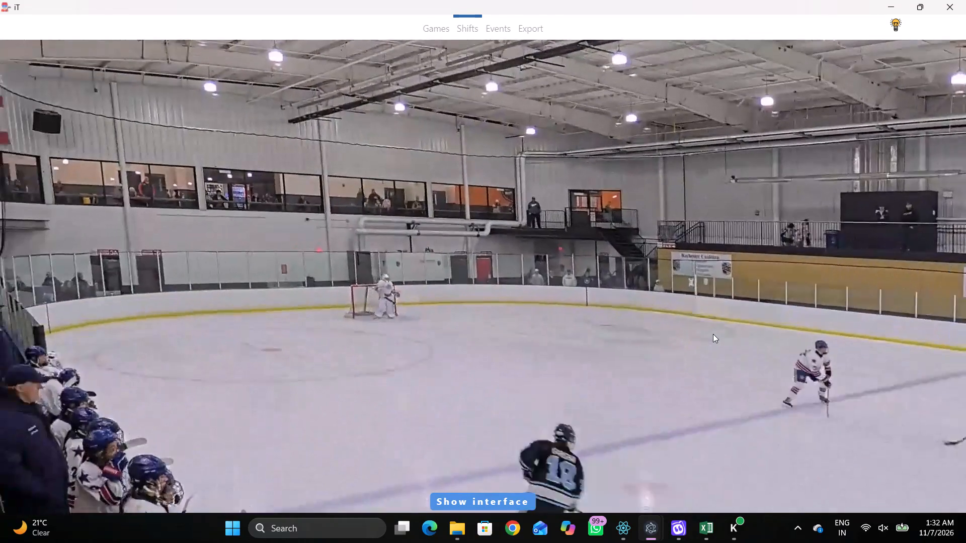
pyautogui.press('space')
pyautogui.write('SDD')
# Check the jerseys on the ice and set the second wing forward of the 00:24:11.2 away shift to 19.
pyautogui.press('space')
pyautogui.press('space')
pyautogui.press('space')
pyautogui.press('space')
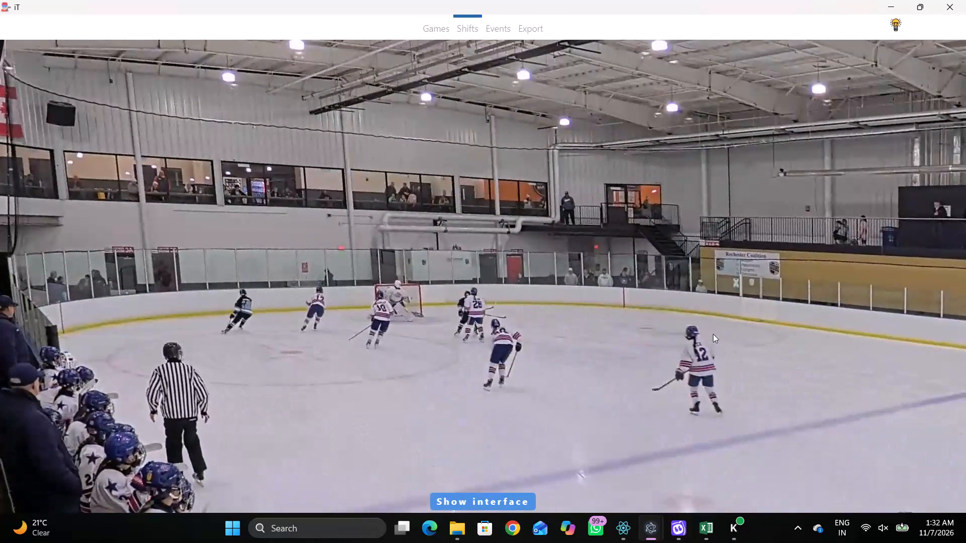
pyautogui.press('space')
pyautogui.press('space')
pyautogui.press('space')
pyautogui.press('space')
pyautogui.hotkey('shift', 'd')
pyautogui.moveTo(746, 463); pyautogui.dragTo(721, 465)
pyautogui.click(722, 454)
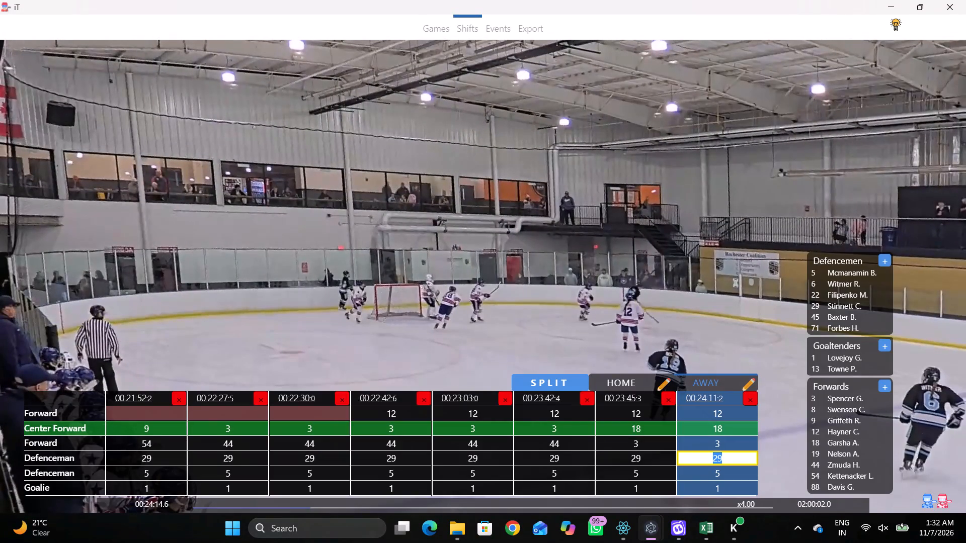
pyautogui.click(723, 443)
pyautogui.click(825, 450)
pyautogui.hotkey('shift', 'd')
# Review the following play and set the two defencemen of the 00:24:11.2 away shift to 6 and 45.
pyautogui.press('space')
pyautogui.press('space')
pyautogui.press('space')
pyautogui.press('space')
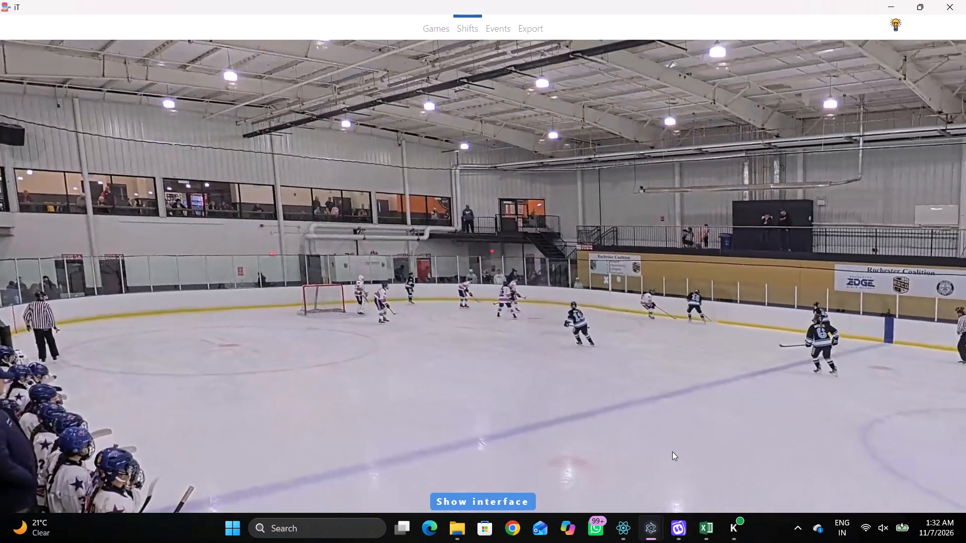
pyautogui.press('q')
pyautogui.press('q')
pyautogui.press('q')
pyautogui.press('q')
pyautogui.hotkey('shift', 'd')
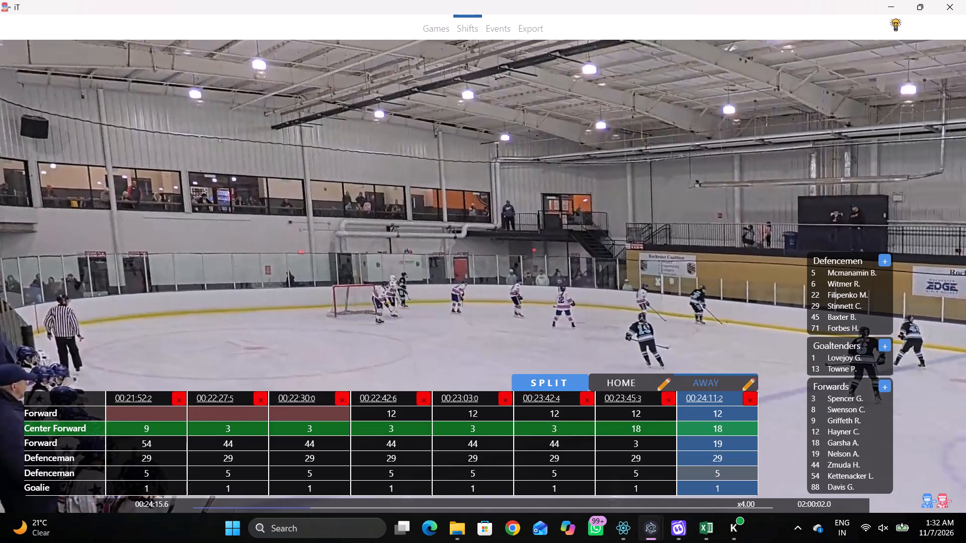
pyautogui.click(724, 455)
pyautogui.click(795, 280)
pyautogui.click(842, 278)
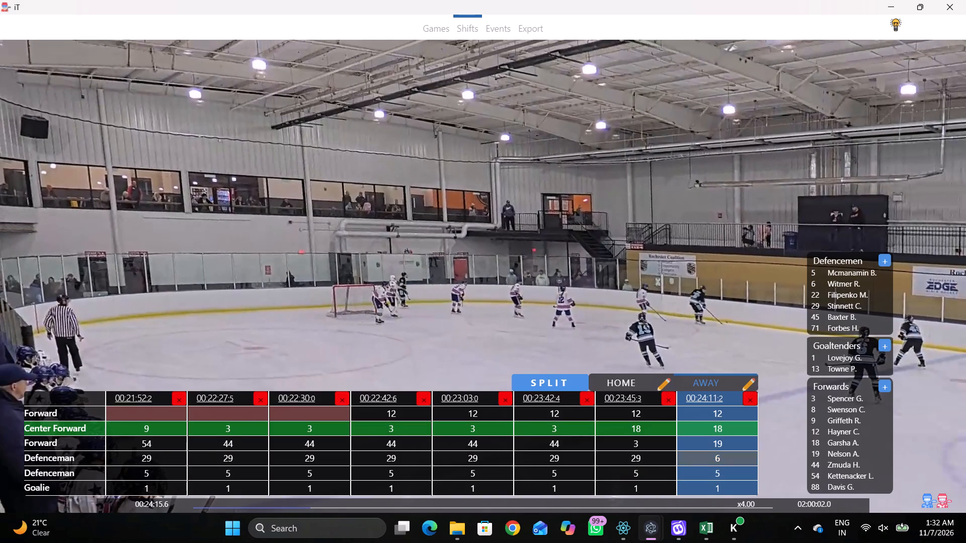
pyautogui.click(720, 465)
pyautogui.click(720, 473)
pyautogui.click(823, 316)
pyautogui.hotkey('shift', 'd')
# Play on to the next away line change and add a shift at 00:24:27.1.
pyautogui.press('space')
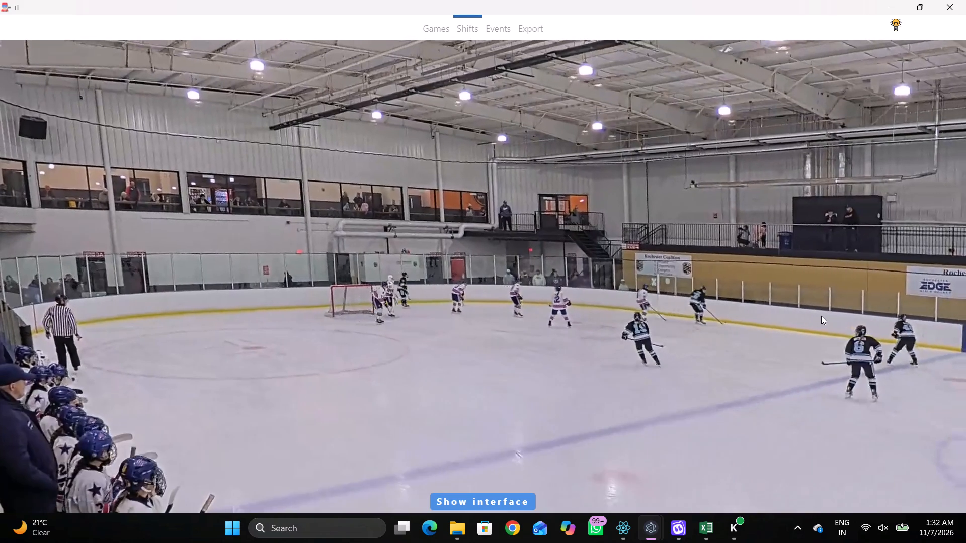
pyautogui.press('space')
pyautogui.write('DD v')
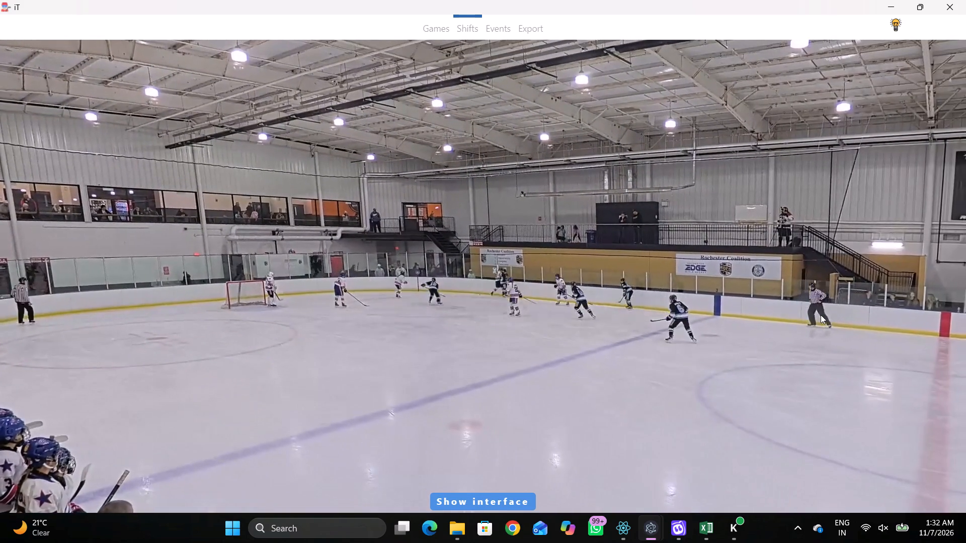
pyautogui.press('space')
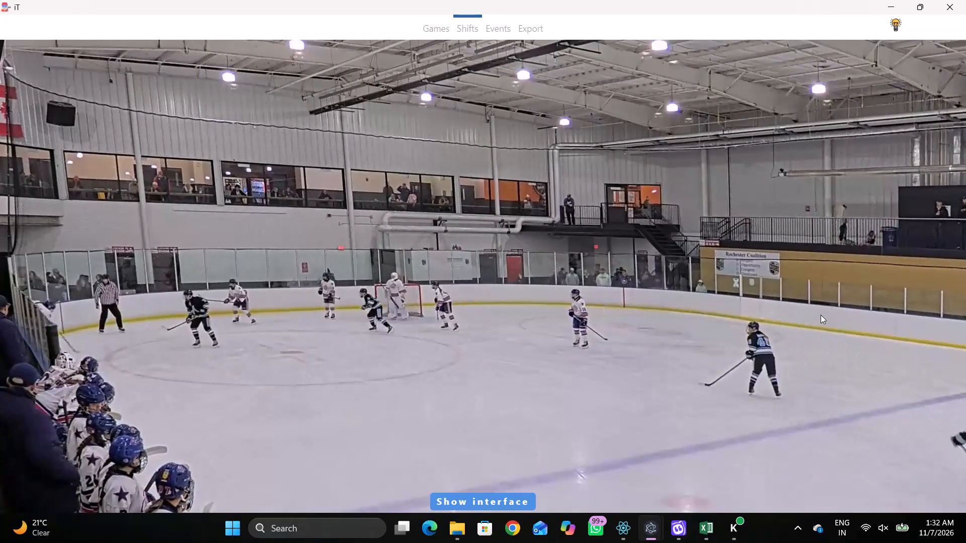
pyautogui.press('space')
pyautogui.press('space')
pyautogui.write('SD')
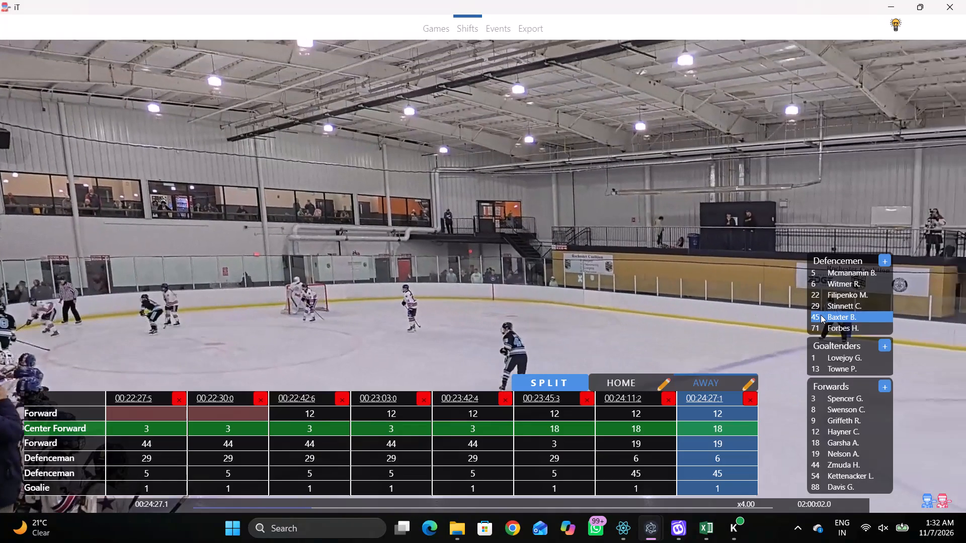
pyautogui.write('D')
# Check the jerseys on the ice and set the first forward of the 00:24:27.1 away shift to 88.
pyautogui.press('space')
pyautogui.press('space')
pyautogui.press('space')
pyautogui.press('space')
pyautogui.hotkey('shift', 'd')
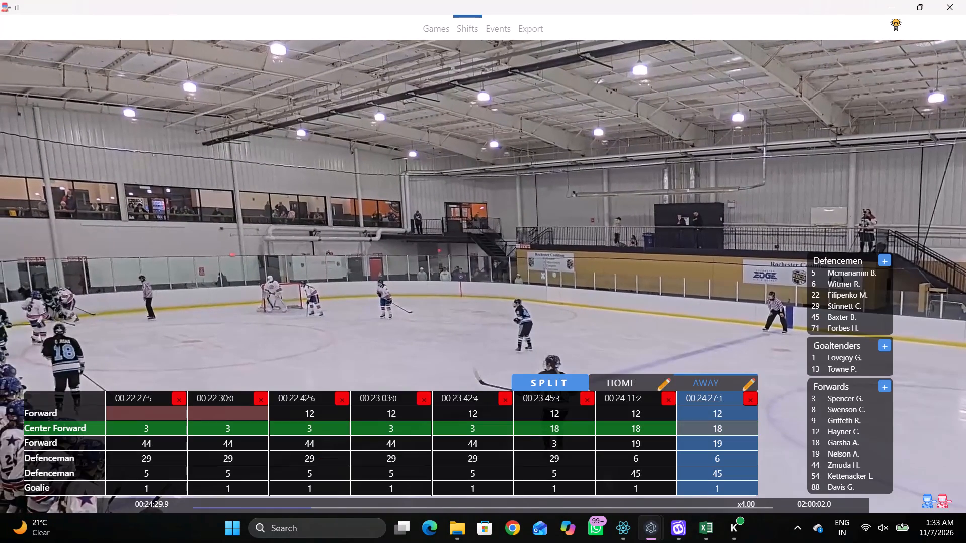
pyautogui.click(712, 416)
pyautogui.click(837, 488)
pyautogui.hotkey('shift', 'd')
# Play on to the next away line change and add a shift at 00:24:51.1.
pyautogui.press('space')
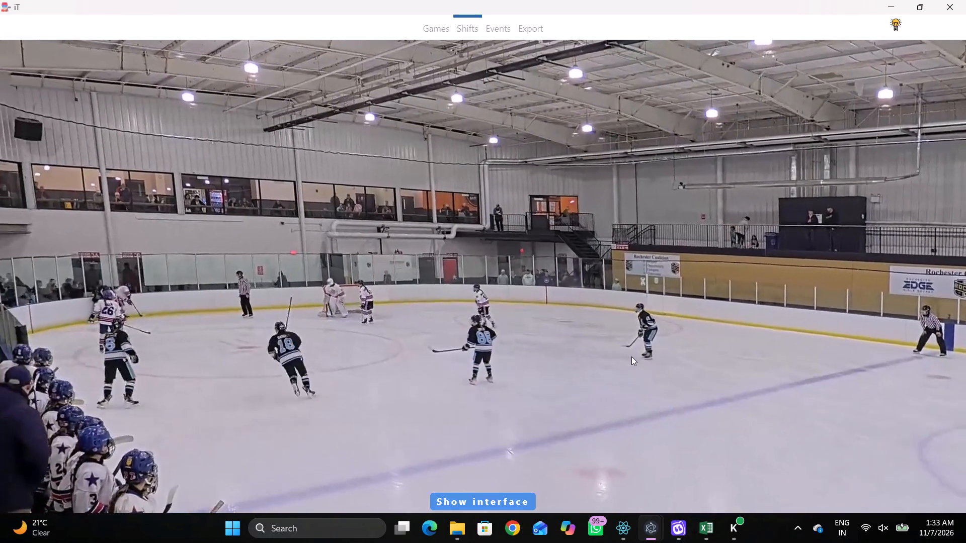
pyautogui.press('v')
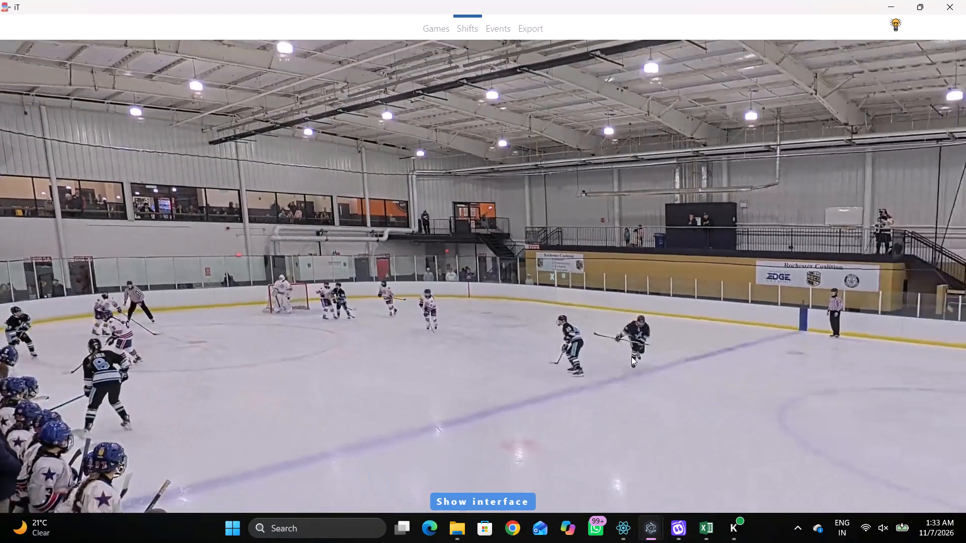
pyautogui.press('space')
pyautogui.write('q SDD r v D')
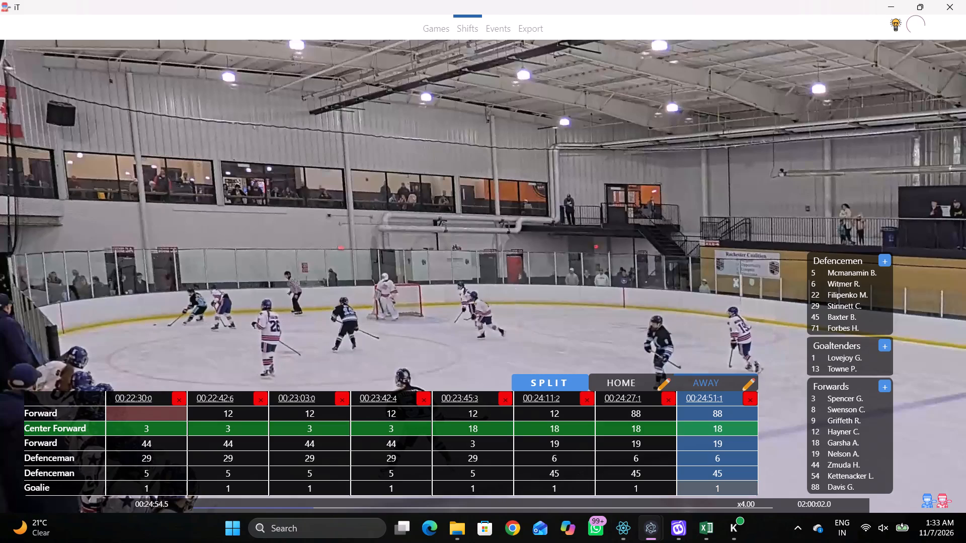
# Set the centre forward of the 00:24:51.1 away shift to 54.
pyautogui.click(730, 430)
pyautogui.click(817, 469)
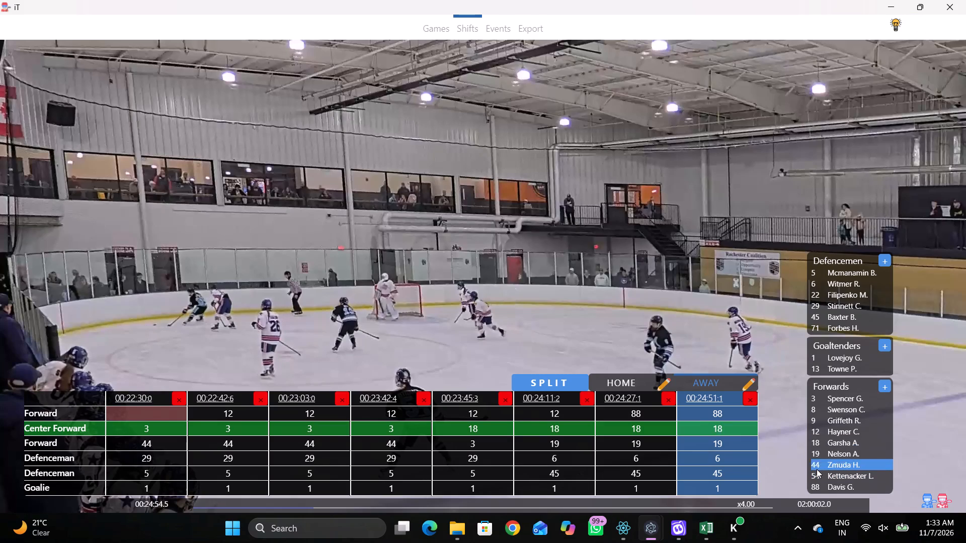
pyautogui.doubleClick(817, 469)
pyautogui.click(821, 470)
pyautogui.click(755, 423)
pyautogui.hotkey('shift', 'd')
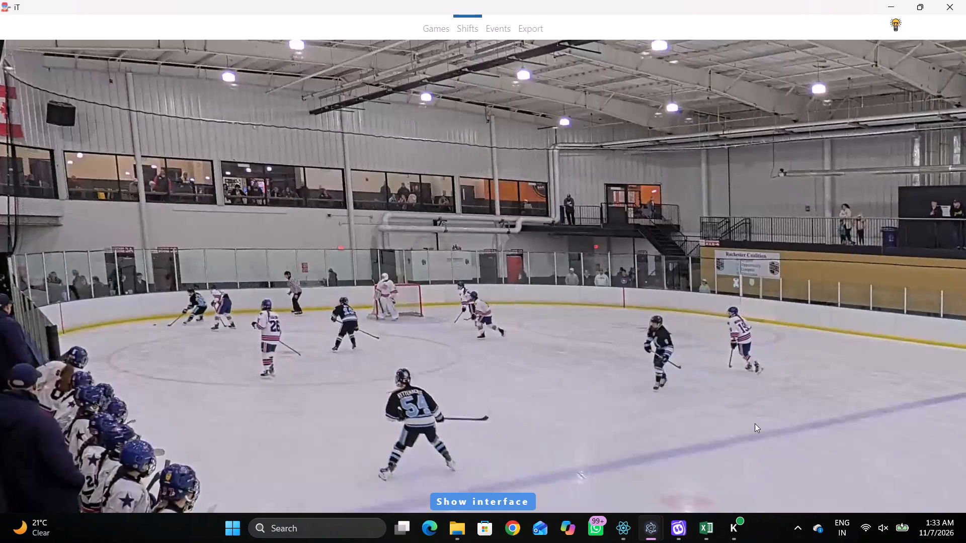
# Play on to the next away line change and add a shift at 00:25:09.6.
pyautogui.press('space')
pyautogui.press('space')
pyautogui.press('space')
pyautogui.press('space')
pyautogui.press('space')
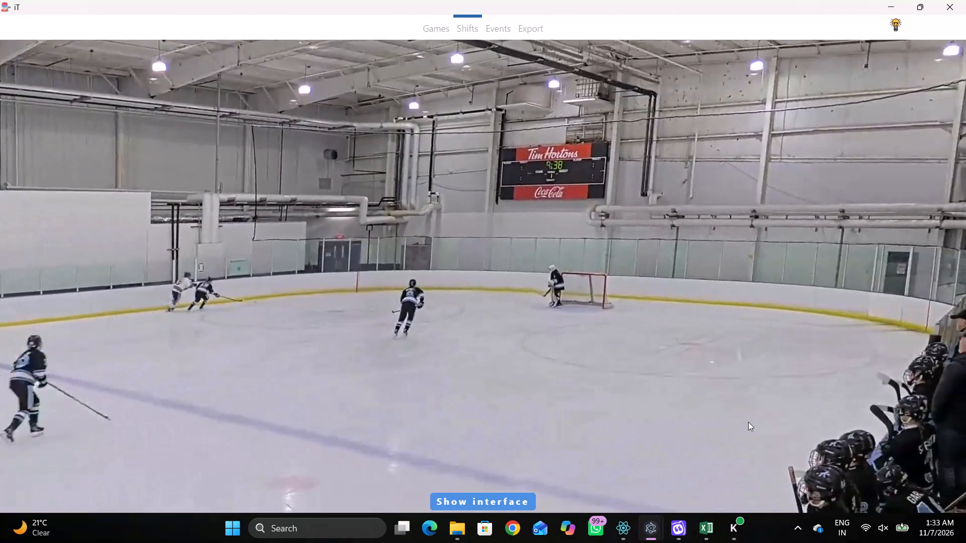
pyautogui.press('space')
pyautogui.press('space')
pyautogui.press('space')
pyautogui.write('SDD')
# Play on a little further and add another away shift at 00:25:18.3.
pyautogui.press('space')
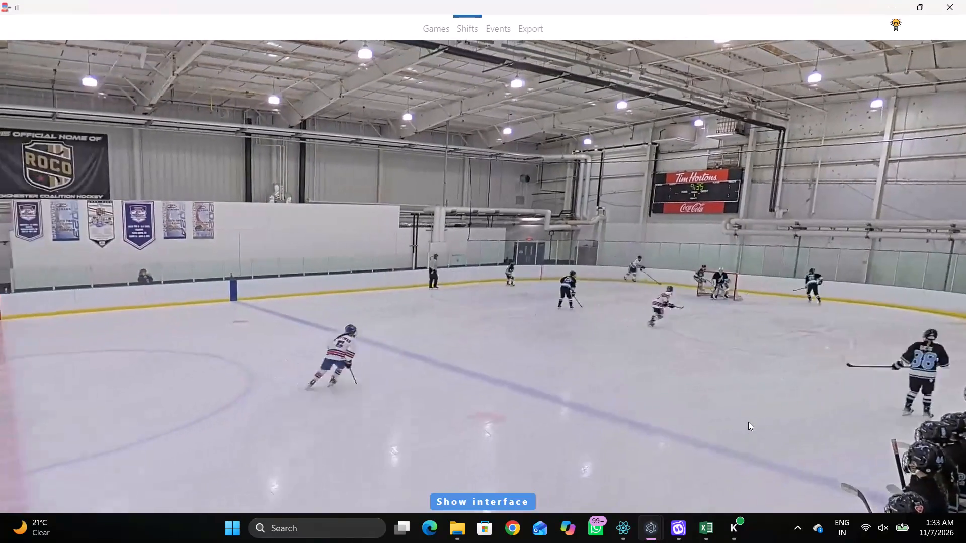
pyautogui.press('space')
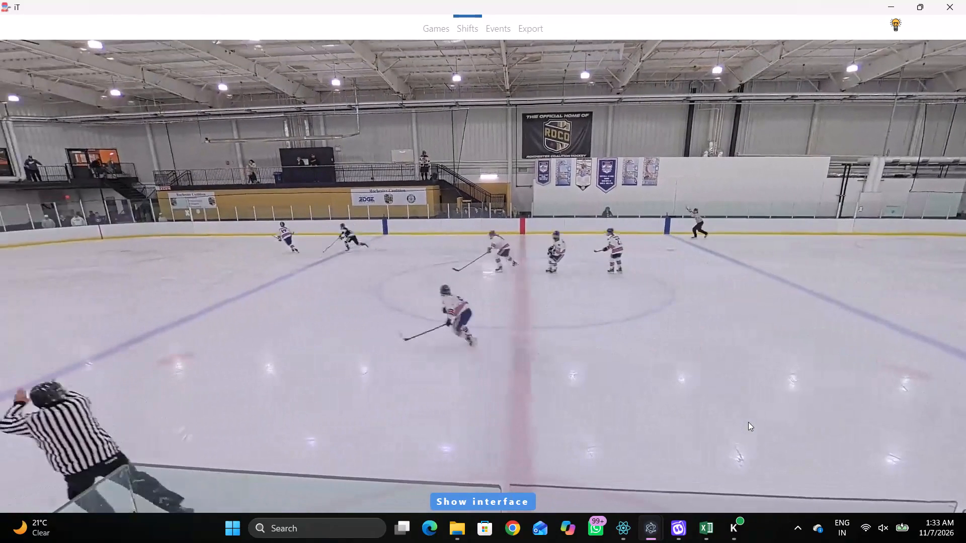
pyautogui.write('SDD')
# Play on until the away centre's number is readable and set the centre forward of the 00:25:18.3 away shift to 9.
pyautogui.press('space')
pyautogui.press('space')
pyautogui.press('space')
pyautogui.press('space')
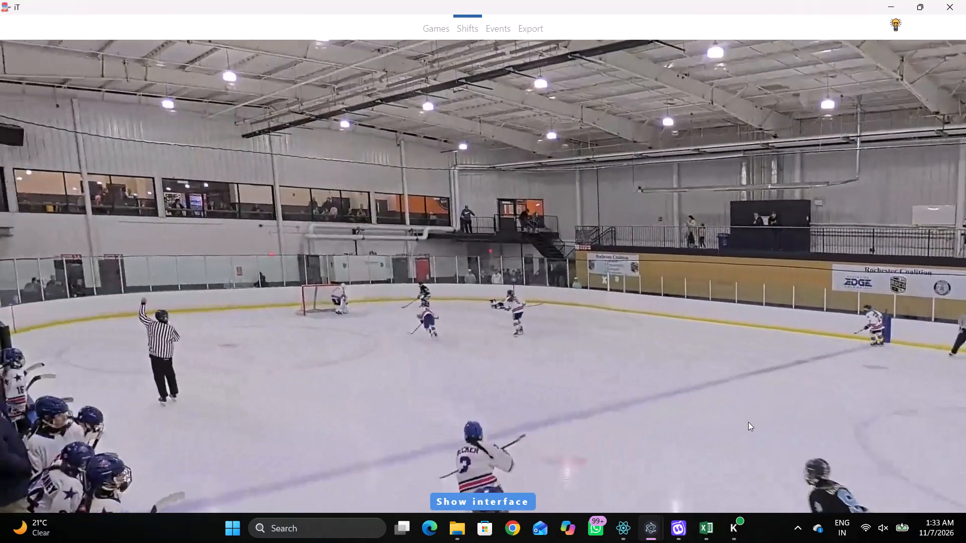
pyautogui.press('space')
pyautogui.press('space')
pyautogui.press('space')
pyautogui.press('space')
pyautogui.hotkey('shift', 'd')
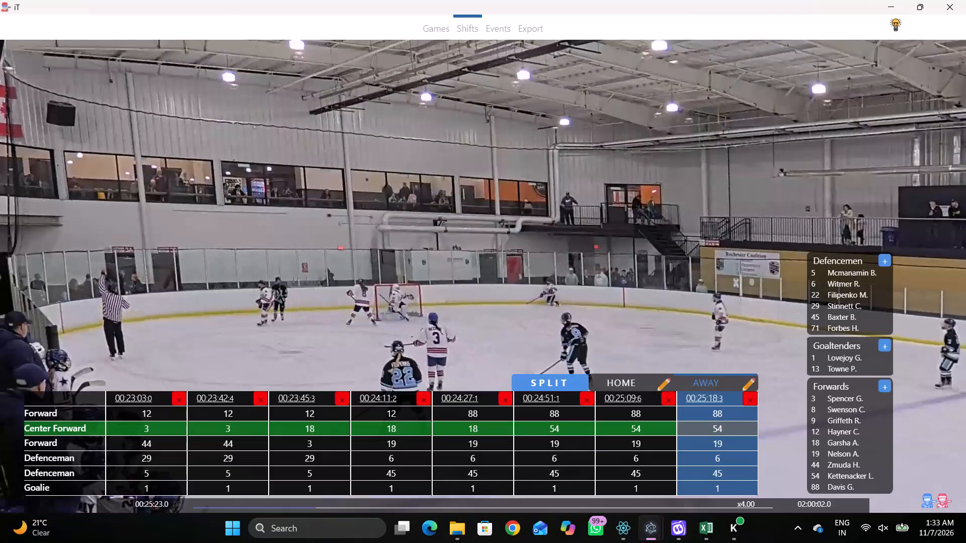
pyautogui.click(731, 422)
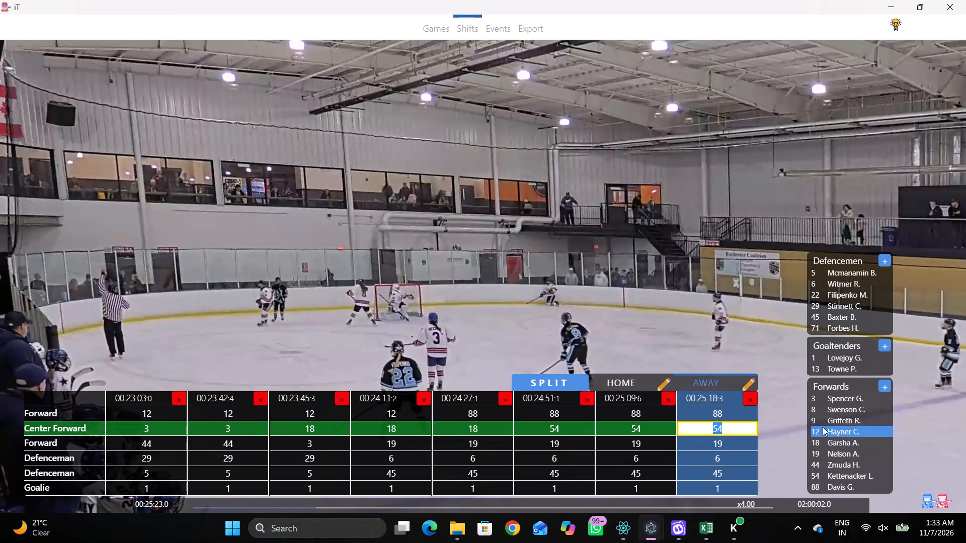
pyautogui.click(824, 419)
pyautogui.hotkey('shift', 'd')
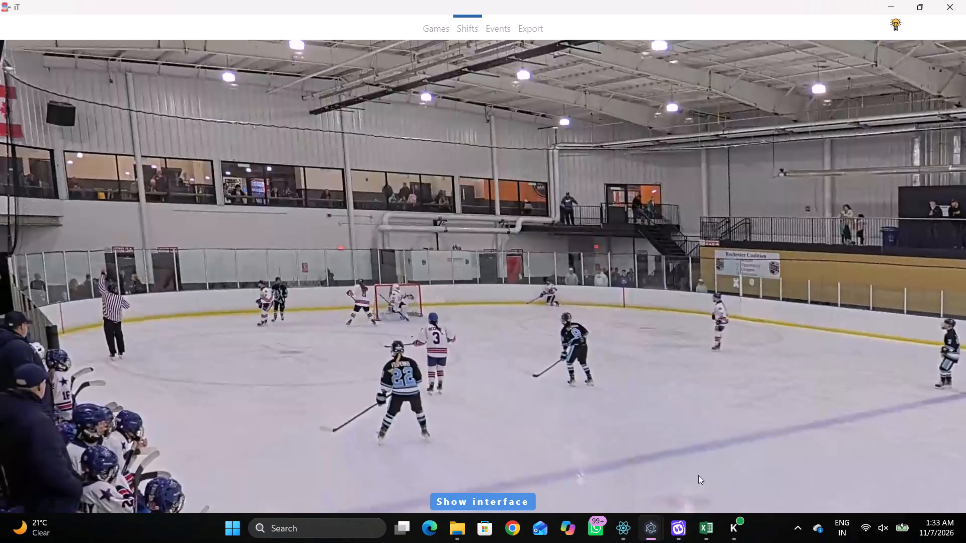
# Play on to identify the away defence and set the first defenceman of the 00:25:18.3 shift to 22.
pyautogui.press('space')
pyautogui.press('space')
pyautogui.press('space')
pyautogui.press('space')
pyautogui.press('space')
pyautogui.press('space')
pyautogui.hotkey('shift', 'd')
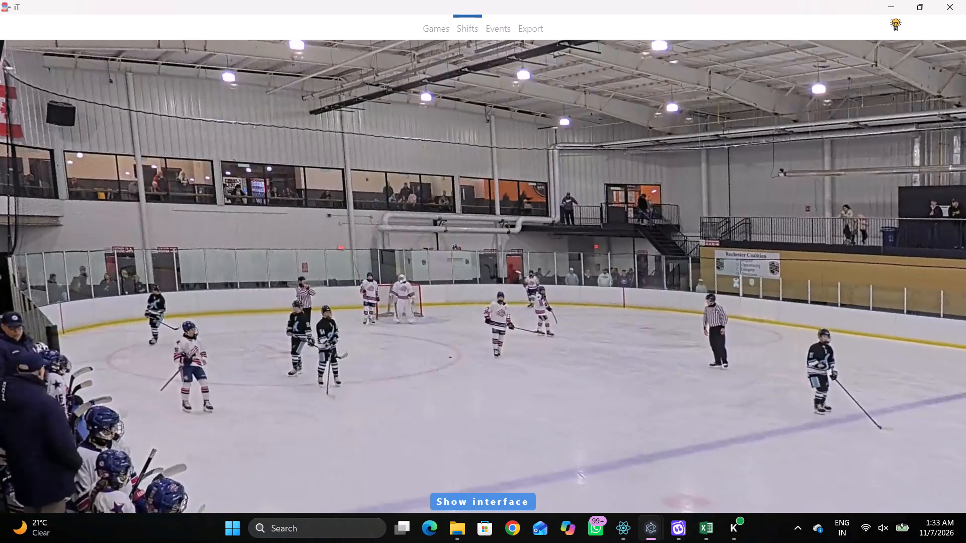
pyautogui.click(694, 446)
pyautogui.click(714, 463)
pyautogui.press('2')
pyautogui.press('2')
pyautogui.click(700, 286)
pyautogui.hotkey('shift', 'd')
# Play on to identify the other away defenceman and set the second defenceman of the 00:25:18.3 shift to 71.
pyautogui.press('space')
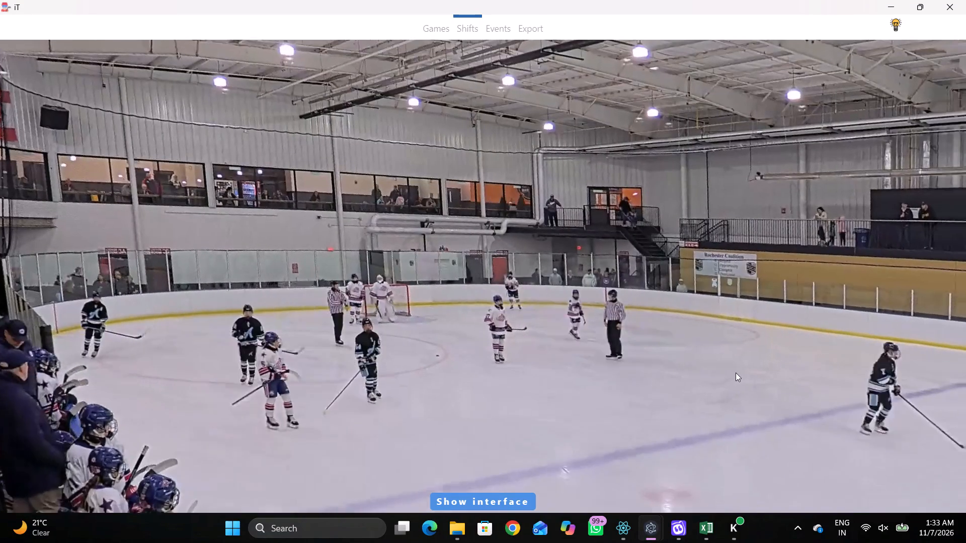
pyautogui.press('space')
pyautogui.press('space')
pyautogui.press('space')
pyautogui.press('space')
pyautogui.press('space')
pyautogui.hotkey('shift', 'd')
pyautogui.write('D')
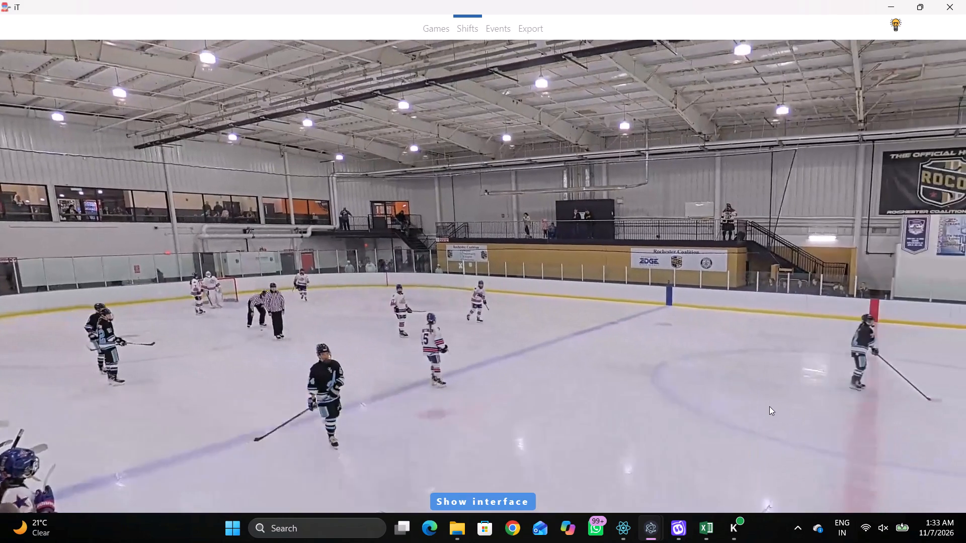
pyautogui.press('space')
pyautogui.press('space')
pyautogui.hotkey('shift', 'd')
pyautogui.click(746, 460)
pyautogui.click(745, 470)
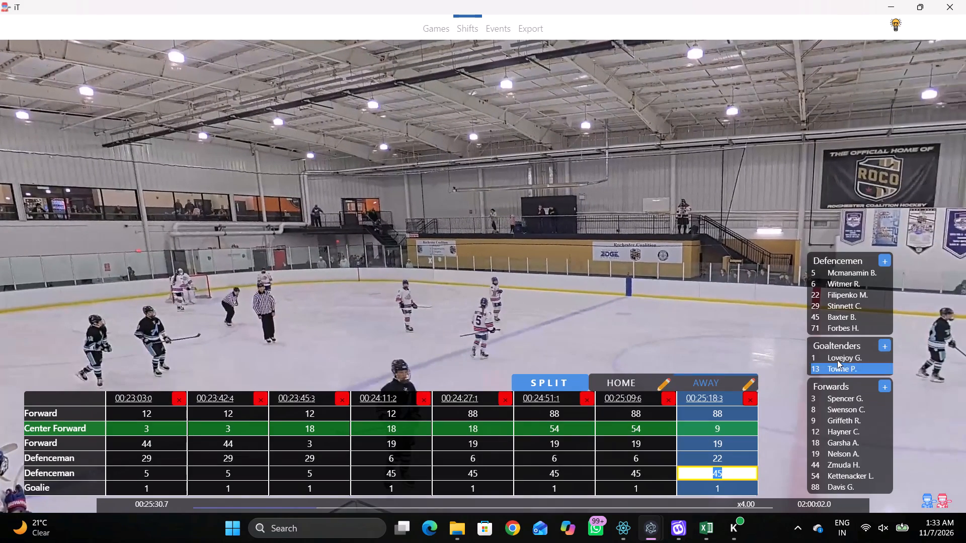
pyautogui.click(848, 333)
pyautogui.hotkey('shift', 'd')
# Play on to the next away line change and add a shift at 00:25:50.5.
pyautogui.write('c c')
pyautogui.press('space')
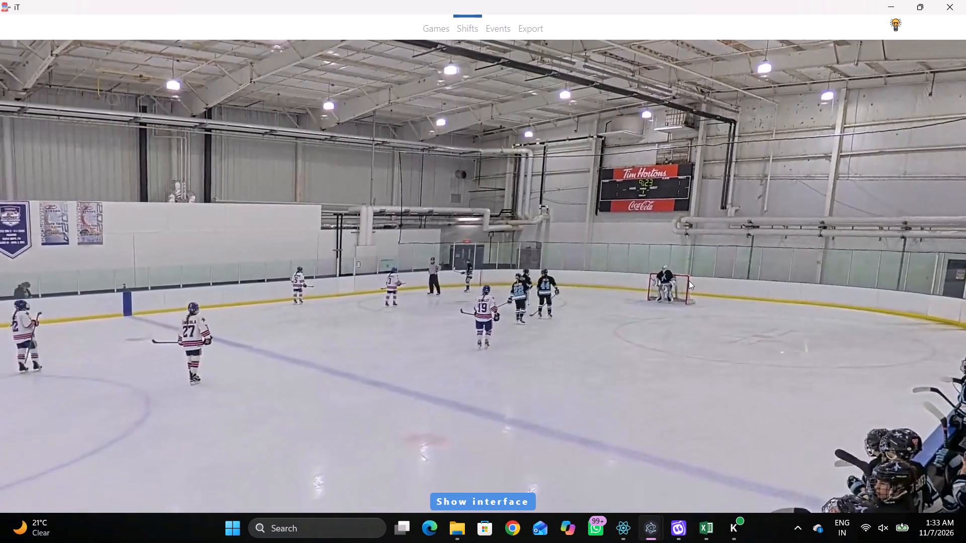
pyautogui.press('space')
pyautogui.press('space')
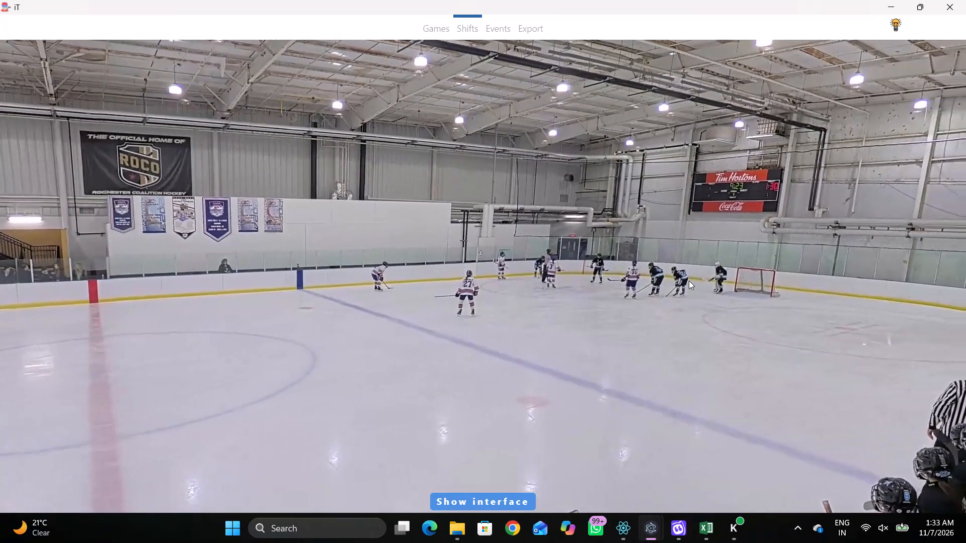
pyautogui.press('space')
pyautogui.write('SD')
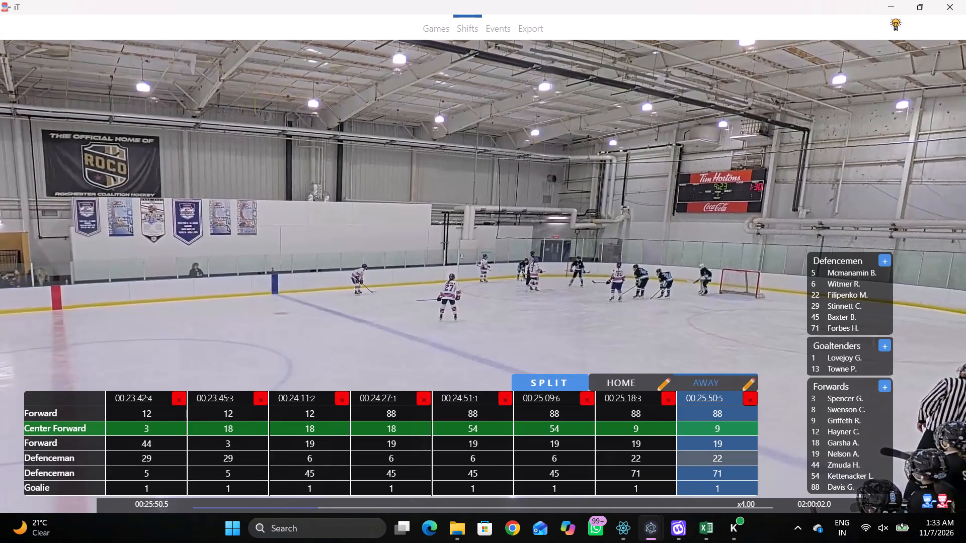
# Clear the two forwards, the centre forward and the first defenceman of the 00:25:50.5 away shift.
pyautogui.click(741, 414)
pyautogui.press('BackSpace')
pyautogui.press('BackSpace')
pyautogui.press('BackSpace')
pyautogui.press('Tab')
pyautogui.press('BackSpace')
pyautogui.press('Tab')
pyautogui.press('BackSpace')
pyautogui.press('BackSpace')
pyautogui.press('Tab')
pyautogui.press('BackSpace')
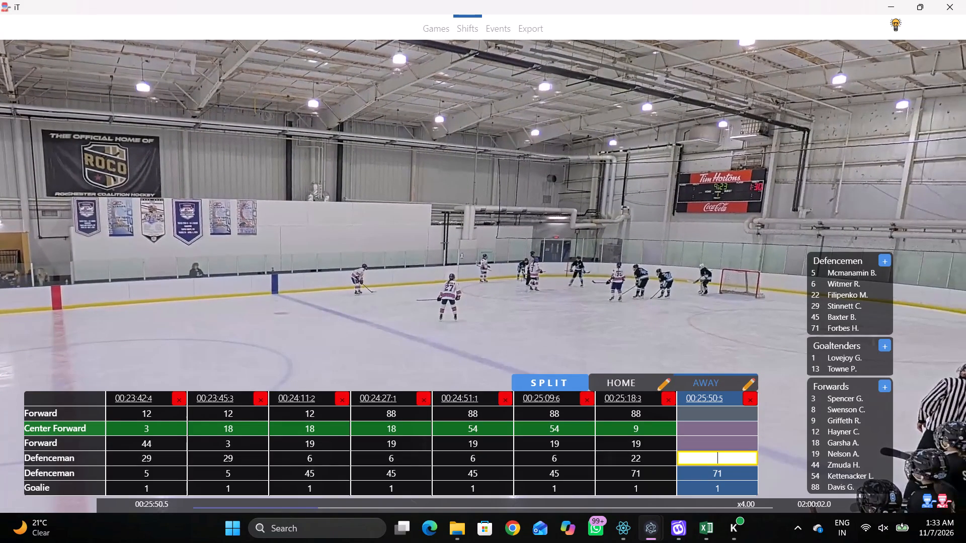
pyautogui.press('BackSpace')
pyautogui.press('Tab')
pyautogui.press('BackSpace')
pyautogui.write('D')
# Review the play and set the 00:25:50.5 away shift's centre forward to 9 and second forward to 44.
pyautogui.press('space')
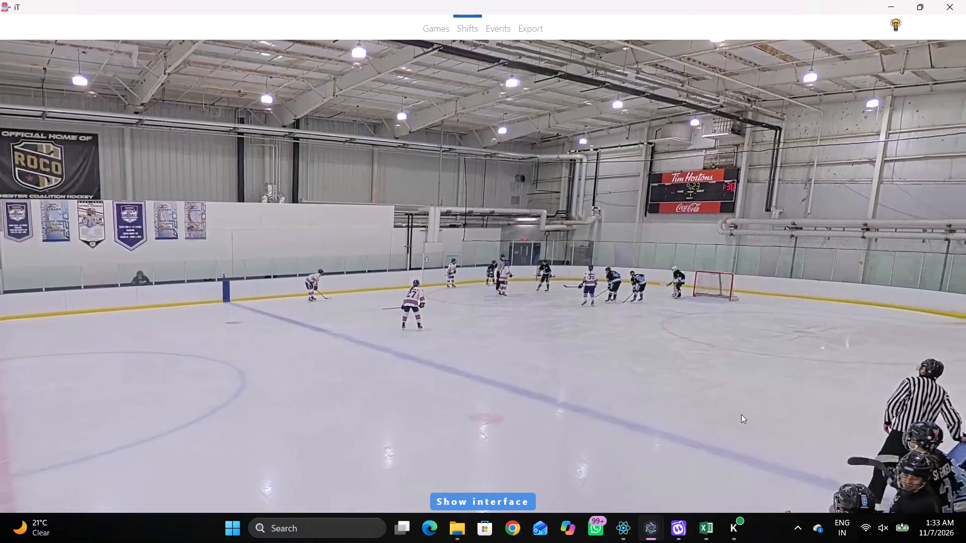
pyautogui.press('space')
pyautogui.press('space')
pyautogui.press('space')
pyautogui.write('r v qqqq D')
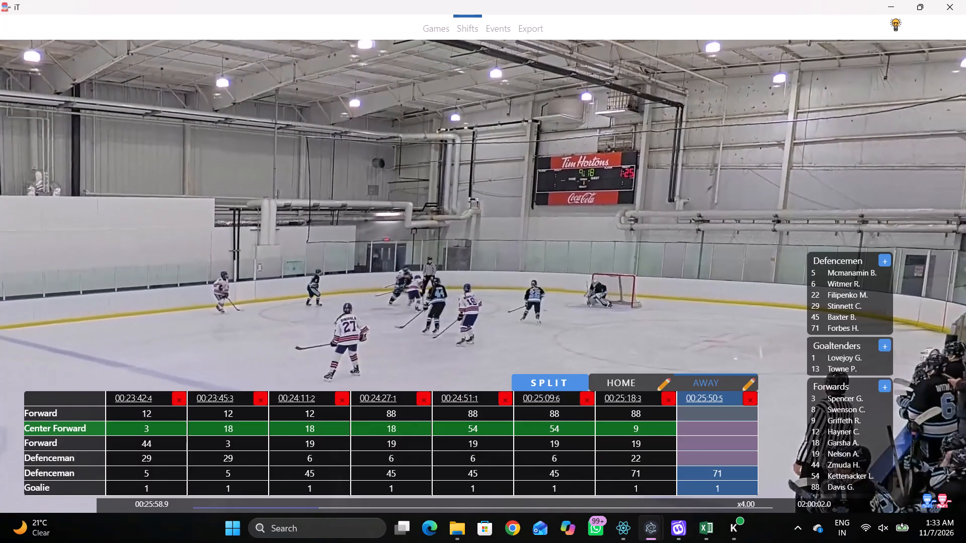
pyautogui.click(724, 433)
pyautogui.doubleClick(837, 412)
pyautogui.click(836, 416)
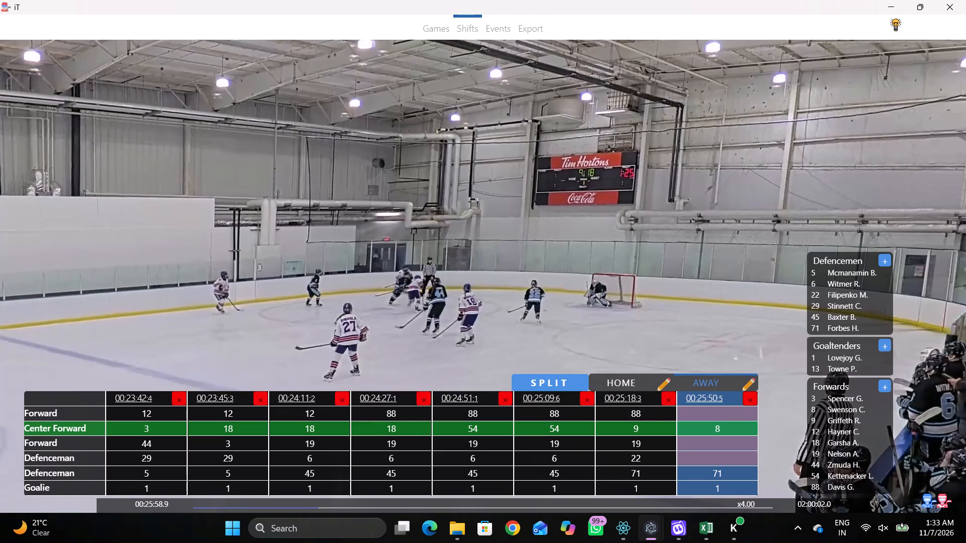
pyautogui.click(723, 425)
pyautogui.click(727, 440)
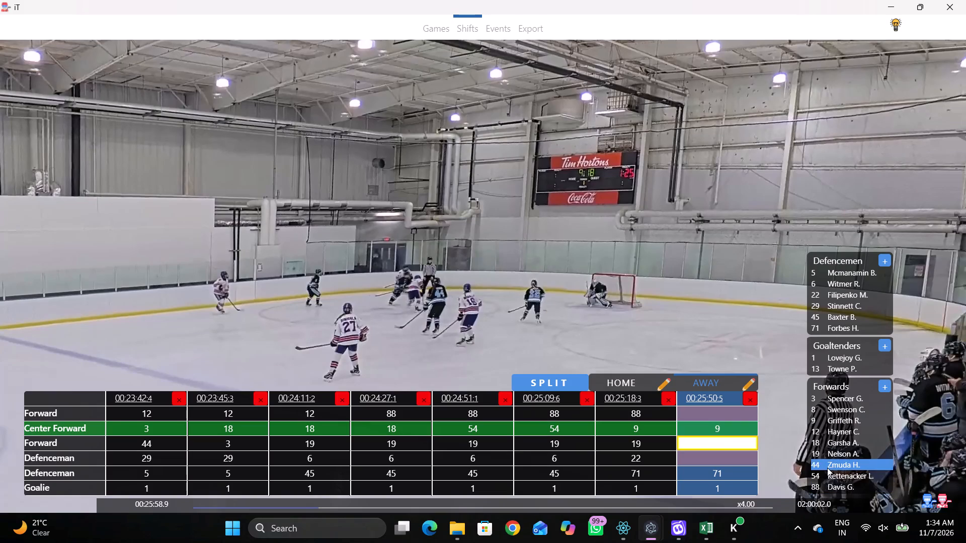
pyautogui.click(827, 468)
pyautogui.hotkey('shift', 'd')
# Play on briefly and set the first defenceman of the 00:25:50.5 away shift to 22.
pyautogui.press('space')
pyautogui.press('space')
pyautogui.hotkey('shift', 'd')
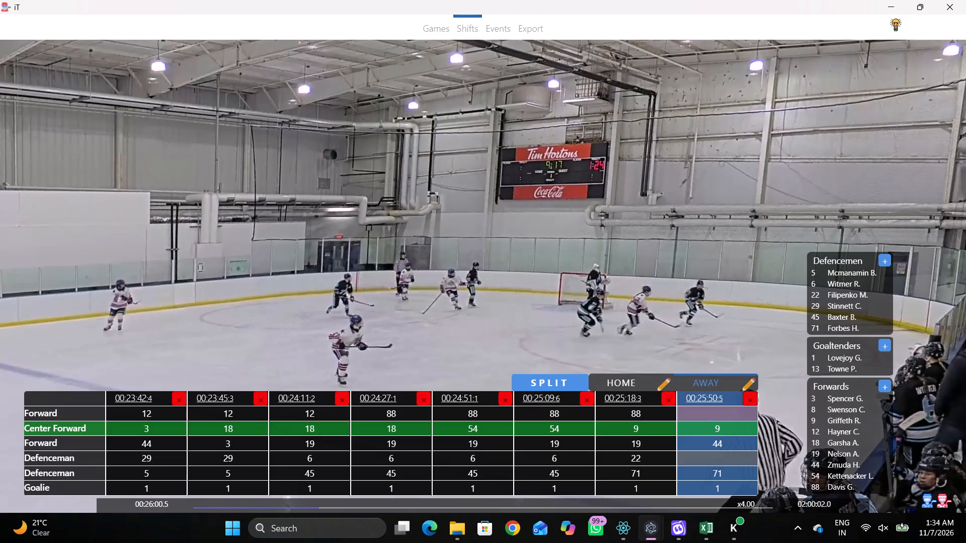
pyautogui.click(727, 457)
pyautogui.press('2')
pyautogui.press('2')
pyautogui.click(722, 345)
pyautogui.hotkey('shift', 'd')
# Play on to the next away line change and add a shift at 00:26:25.1.
pyautogui.press('space')
pyautogui.write('v')
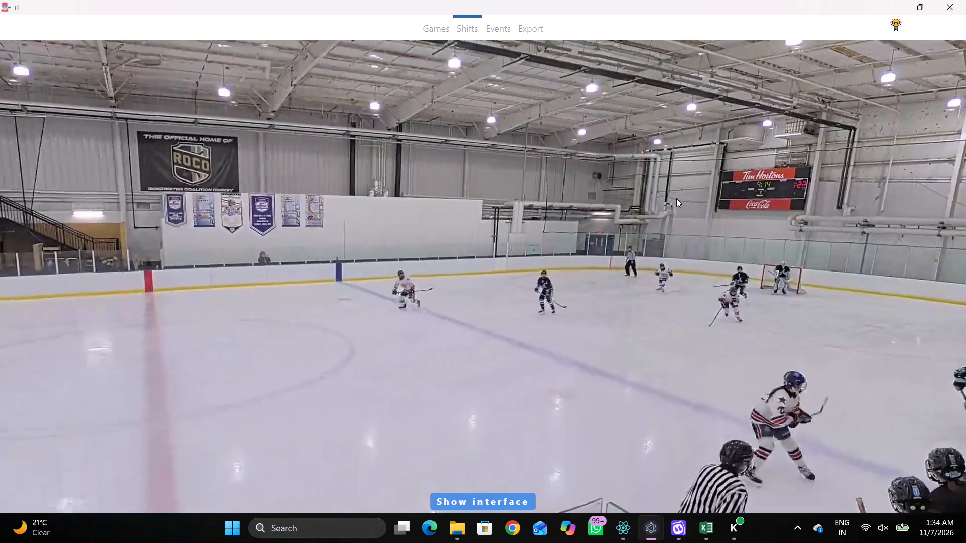
pyautogui.press('space')
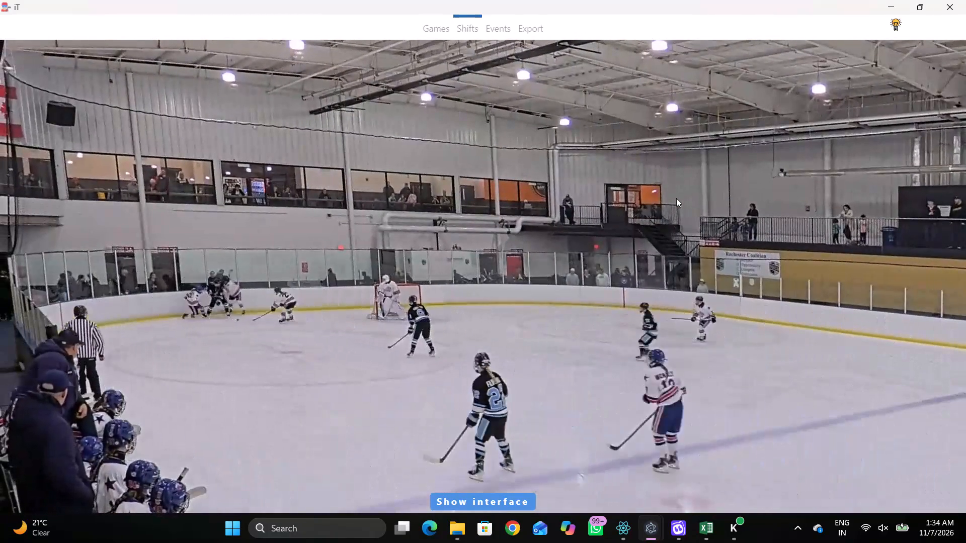
pyautogui.press('space')
pyautogui.press('space')
pyautogui.press('space')
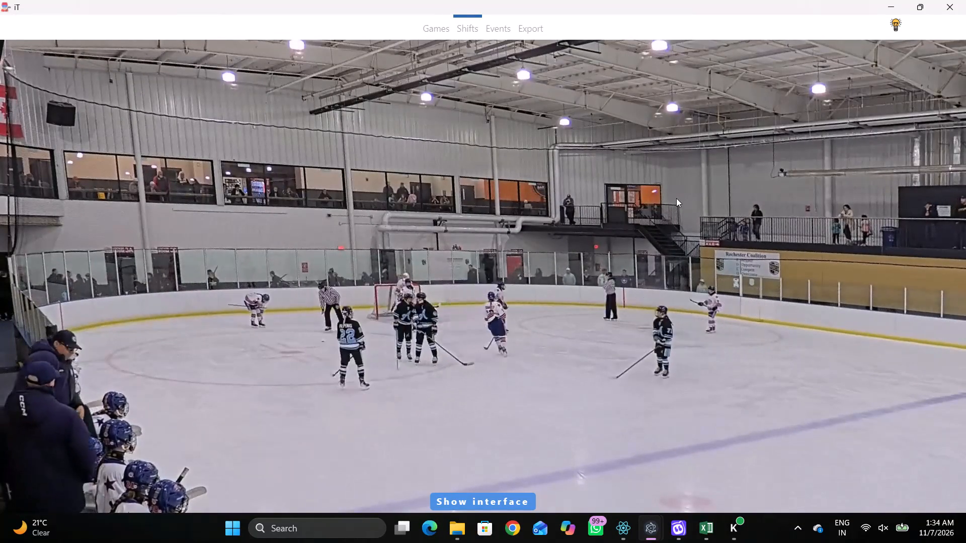
pyautogui.write('c SDD c')
# Play on, step back to the next away line change and add a shift at 00:26:48.3.
pyautogui.press('space')
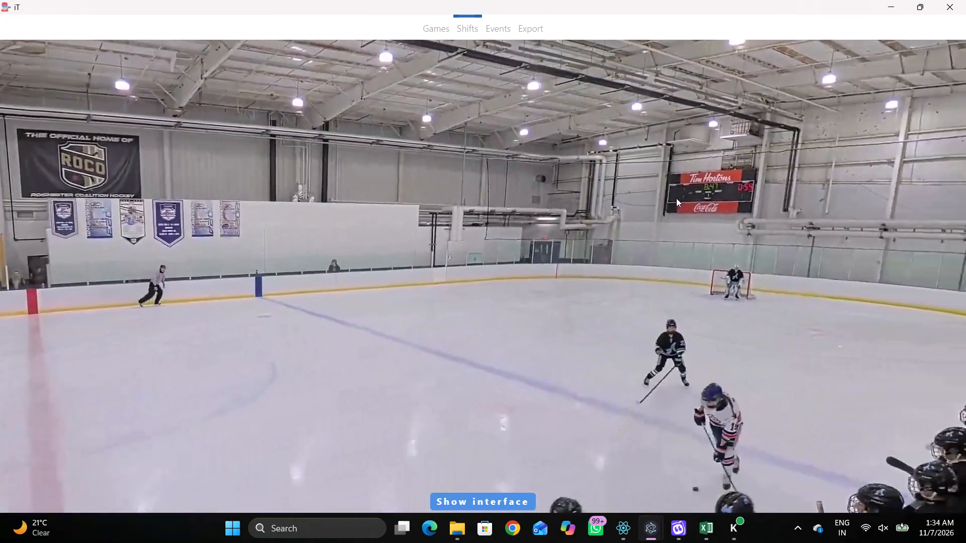
pyautogui.press('space')
pyautogui.write('qqSDD D')
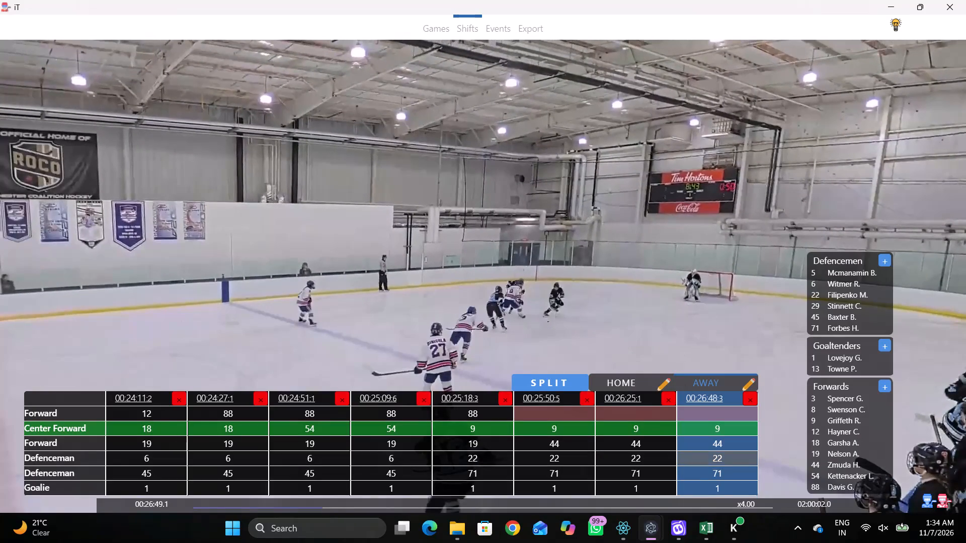
# Set the second forward of the 00:26:48.3 away shift to 12.
pyautogui.click(737, 454)
pyautogui.click(737, 449)
pyautogui.press('1')
pyautogui.press('2')
pyautogui.click(720, 284)
pyautogui.hotkey('shift', 'd')
# Play on through the stoppage to the next away line change and add a shift at 00:27:22.0.
pyautogui.press('space')
pyautogui.write('v')
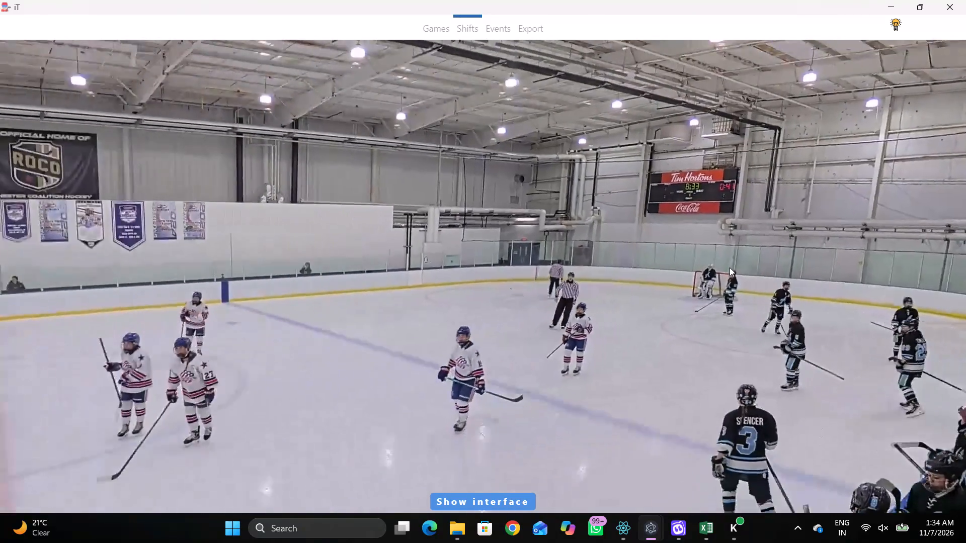
pyautogui.press('space')
pyautogui.press('space')
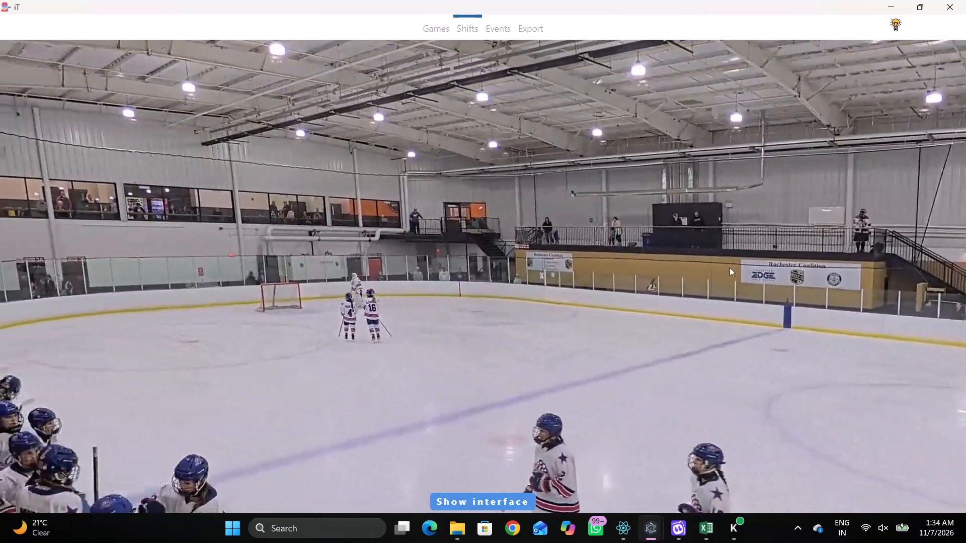
pyautogui.press('space')
pyautogui.press('space')
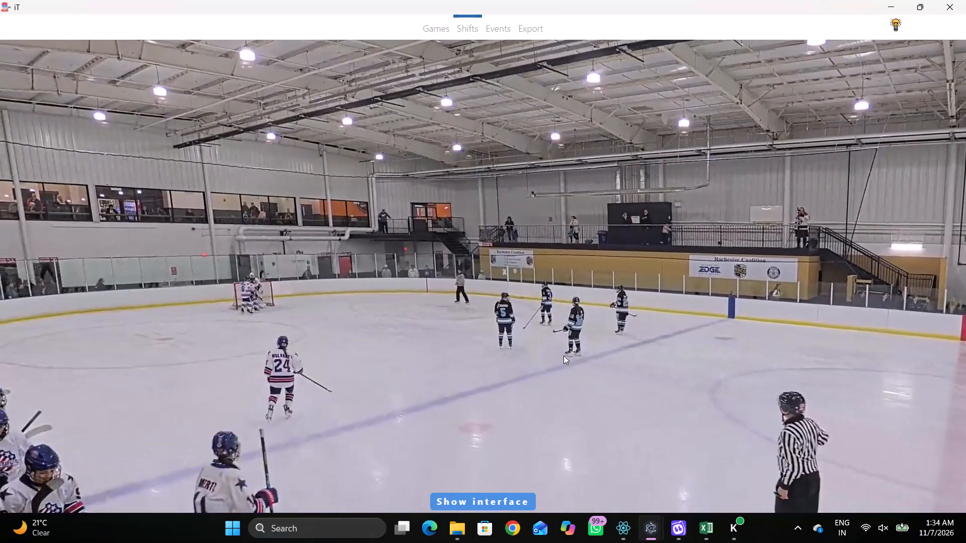
pyautogui.press('space')
pyautogui.hotkey('shift', 's')
pyautogui.hotkey('shift', 'd')
# Set the defencemen of the 00:27:22.0 away shift to 5 and 29.
pyautogui.click(710, 472)
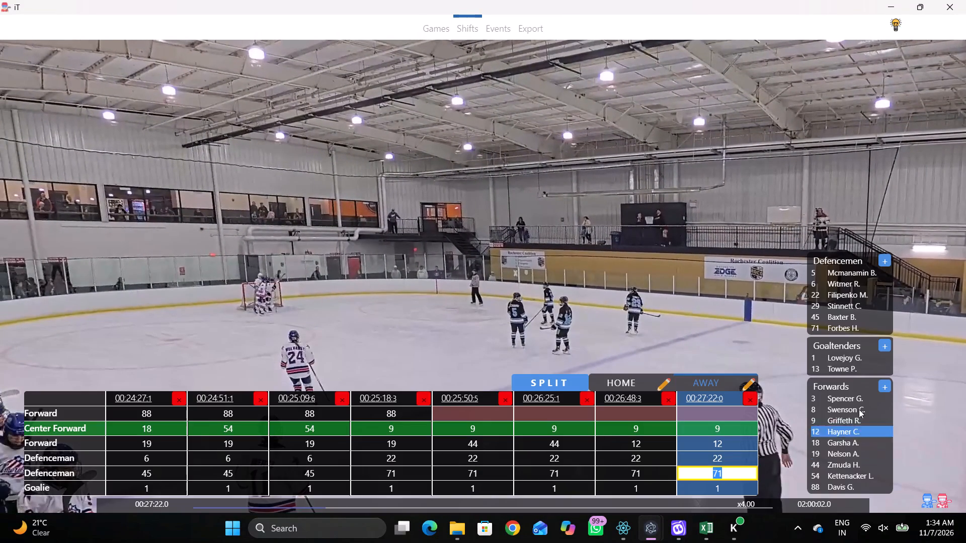
pyautogui.click(838, 303)
pyautogui.click(729, 450)
pyautogui.click(732, 461)
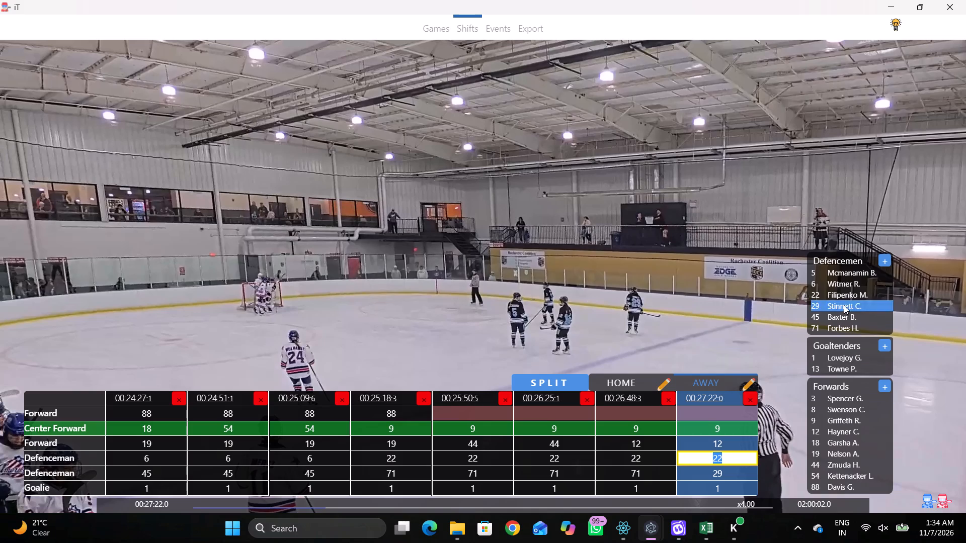
pyautogui.click(827, 275)
pyautogui.hotkey('shift', 'd')
# Play on until the away centre is identifiable and enter 3 as the centre forward of the 00:27:22.0 shift.
pyautogui.press('space')
pyautogui.press('space')
pyautogui.press('space')
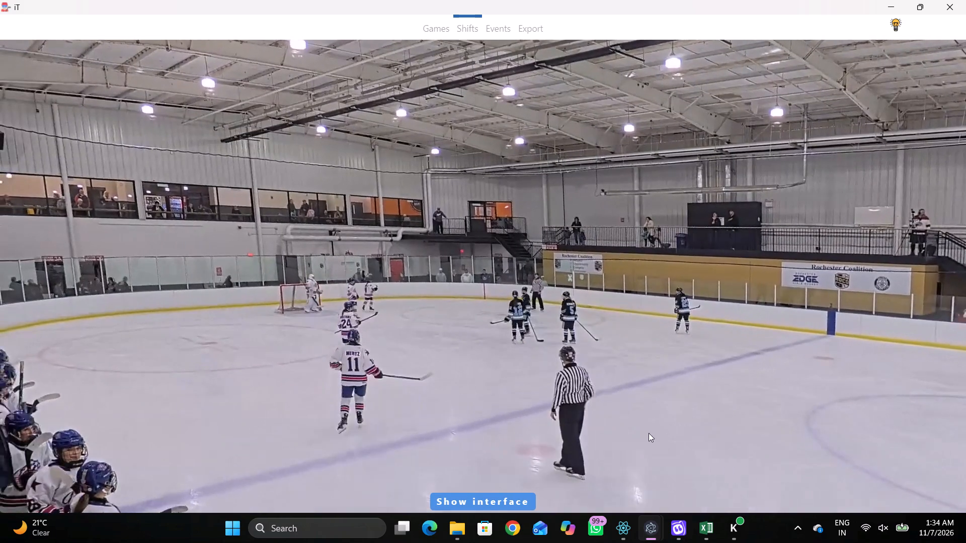
pyautogui.press('space')
pyautogui.press('space')
pyautogui.press('space')
pyautogui.hotkey('shift', 'd')
pyautogui.click(732, 420)
pyautogui.click(732, 421)
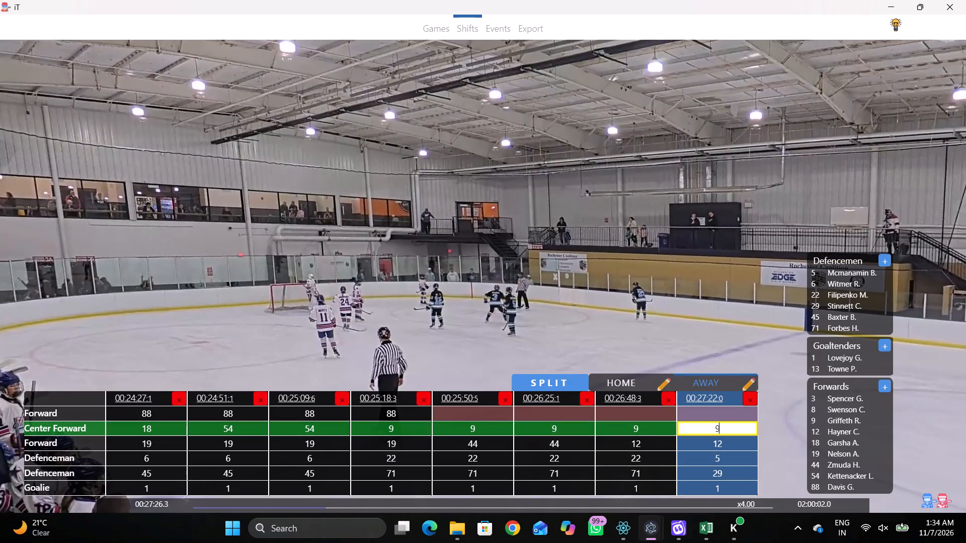
pyautogui.press('3')
pyautogui.click(703, 277)
# Play on slightly from 00:27:26.3 and add another away shift.
pyautogui.press('space')
pyautogui.press('space')
pyautogui.hotkey('shift', 's')
pyautogui.hotkey('shift', 'd')
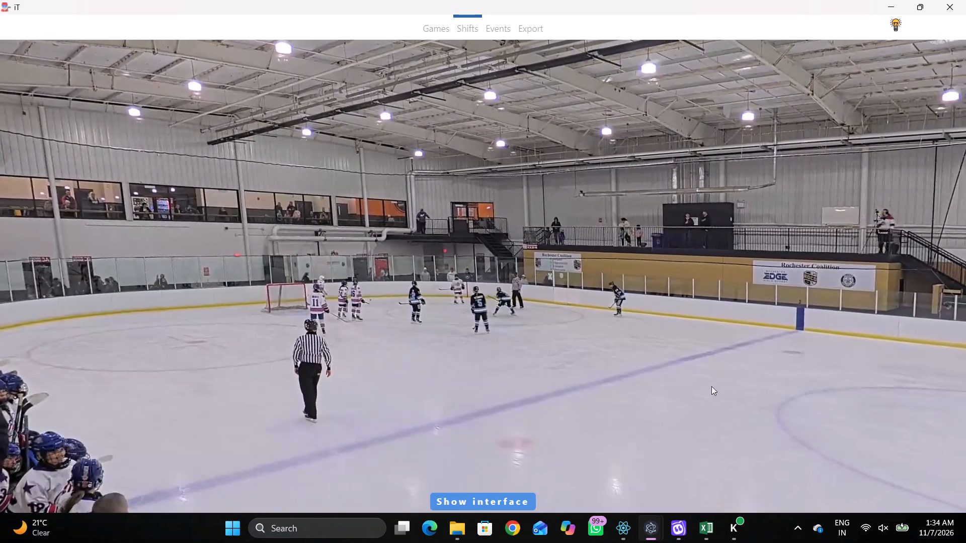
pyautogui.hotkey('shift', 'd')
pyautogui.hotkey('shift', 'd')
# Play on to the next stoppage with the away players lined up for the faceoff and add an away shift.
pyautogui.write('c c v')
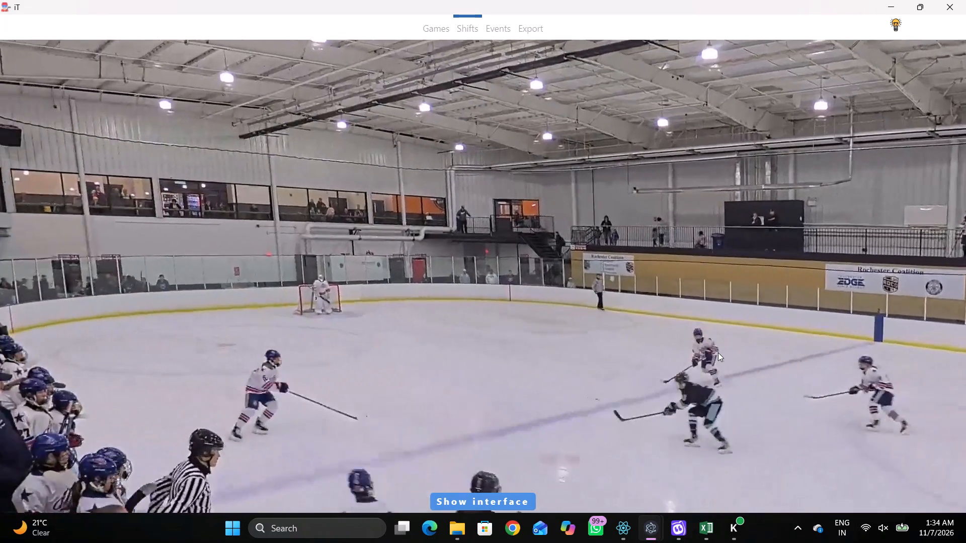
pyautogui.write('c')
pyautogui.press('space')
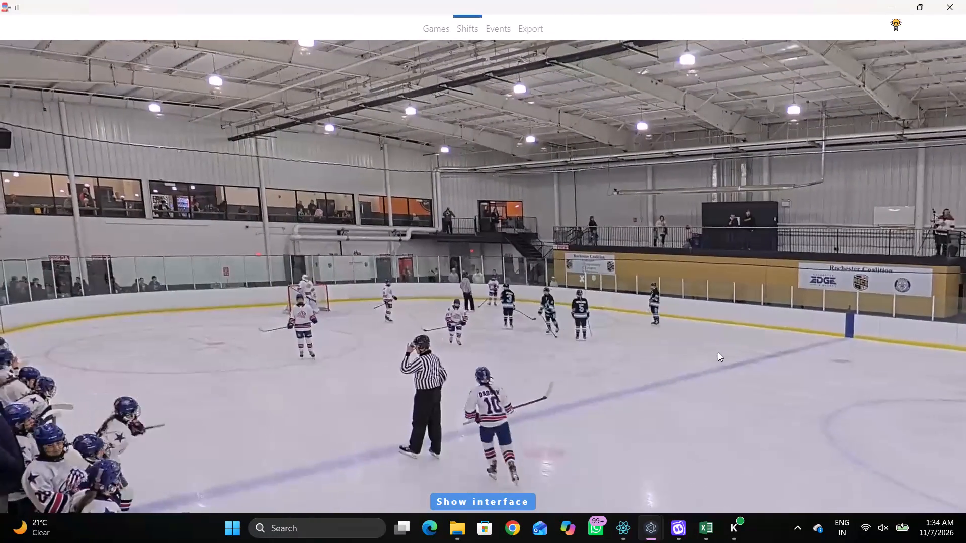
pyautogui.press('space')
pyautogui.write('SDDc c')
# Play on, step back to the moment of the next away line change and add a shift there.
pyautogui.press('space')
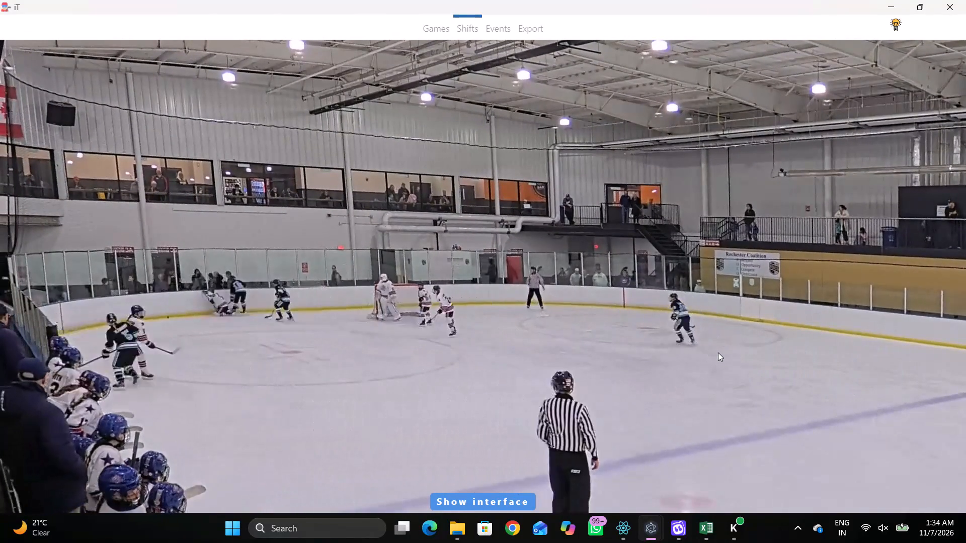
pyautogui.press('space')
pyautogui.write('q')
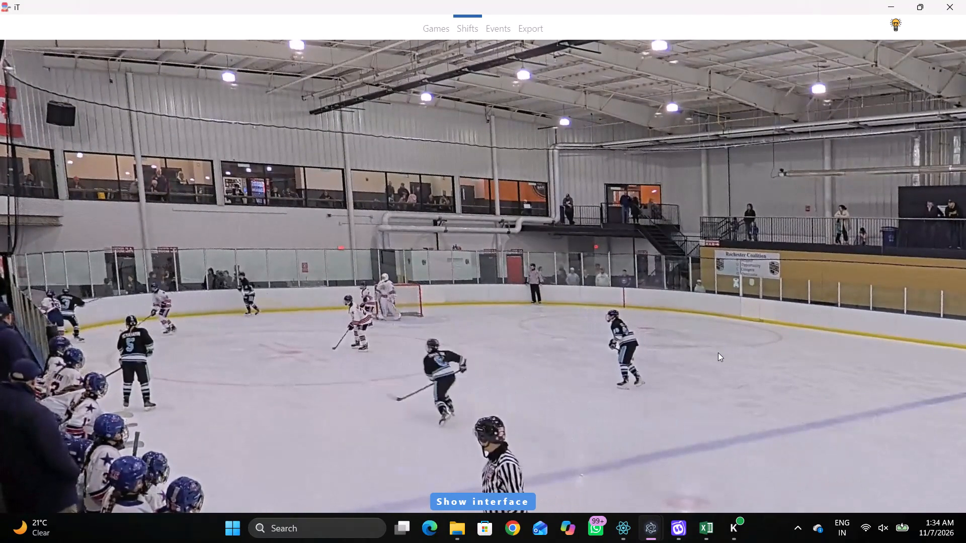
pyautogui.write('qqq')
pyautogui.press('q')
pyautogui.hotkey('shift', 's')
pyautogui.hotkey('shift', 'd')
pyautogui.hotkey('shift', 'd')
pyautogui.press('space')
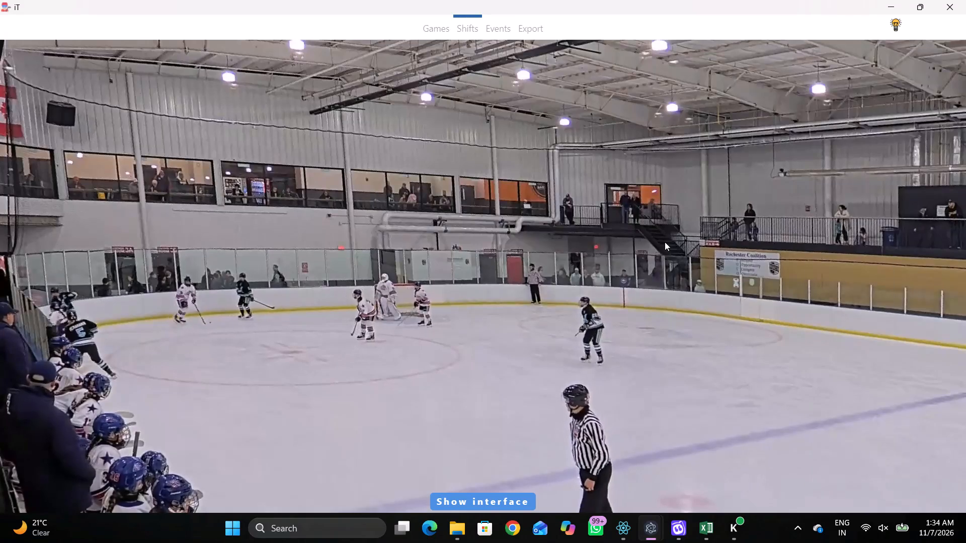
# Replay the action around the 00:28:33.3 shift until the extra away forward is identifiable and enter 9 as its first forward.
pyautogui.press('v')
pyautogui.press('space')
pyautogui.press('space')
pyautogui.press('space')
pyautogui.press('space')
pyautogui.press('space')
pyautogui.press('q')
pyautogui.press('q')
pyautogui.press('q')
pyautogui.press('q')
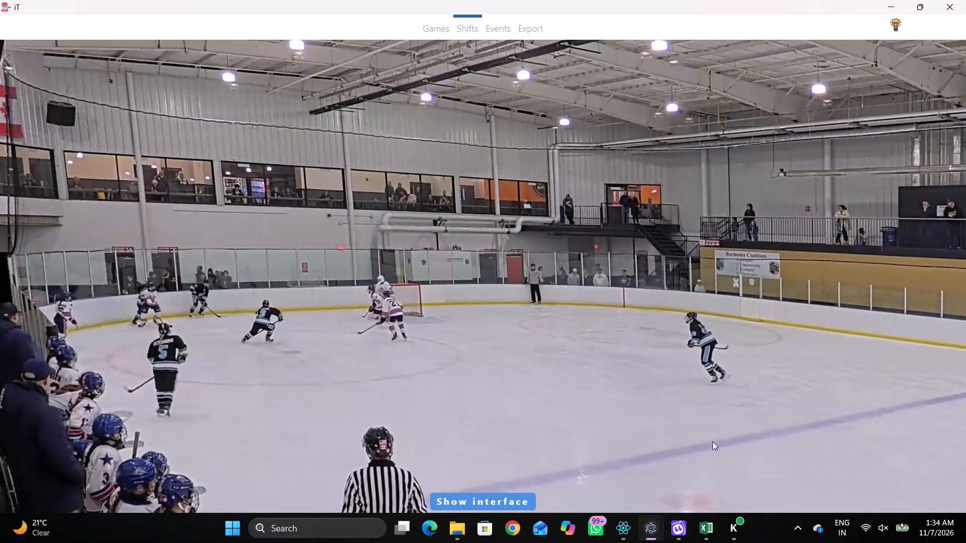
pyautogui.hotkey('shift', 'd')
pyautogui.press('q')
pyautogui.press('q')
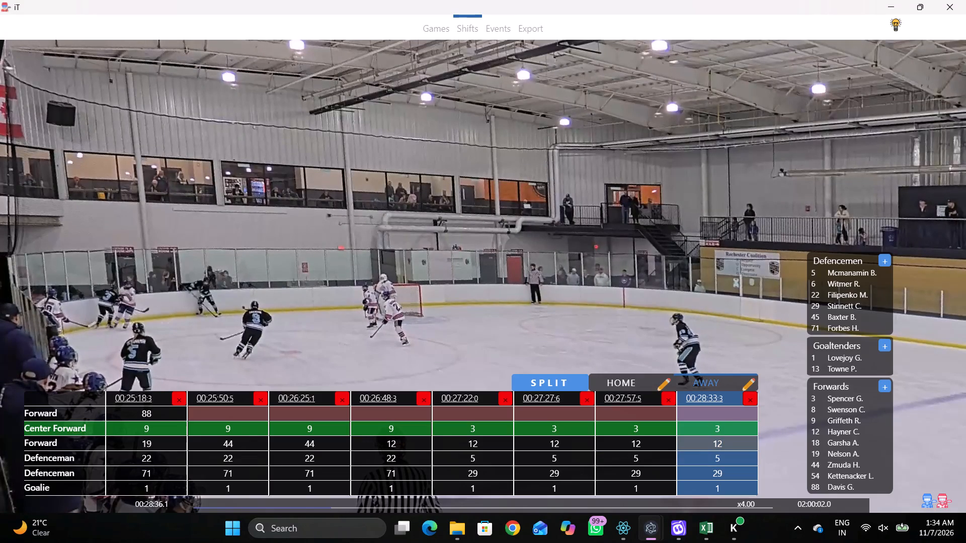
pyautogui.write('qqr')
pyautogui.press('space')
pyautogui.press('space')
pyautogui.press('space')
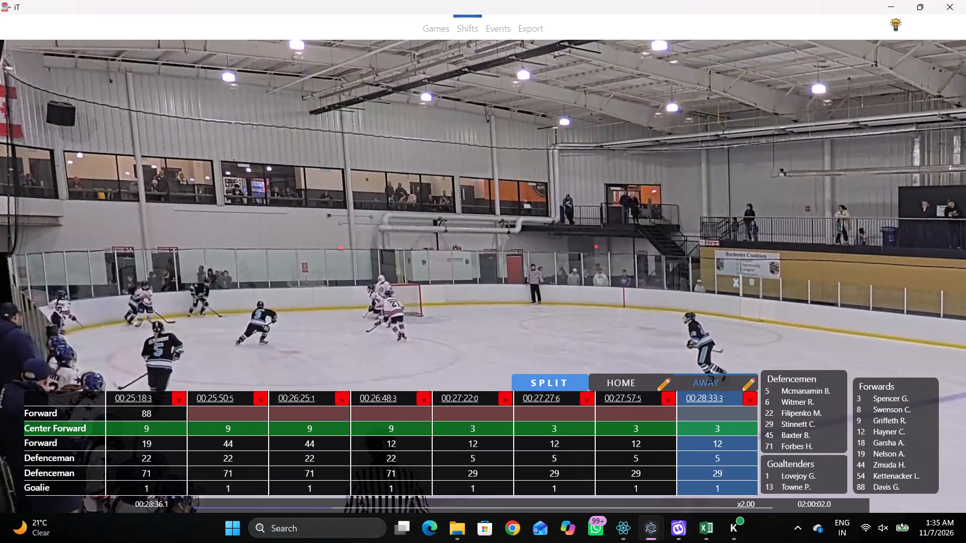
pyautogui.press('space')
pyautogui.press('space')
pyautogui.press('space')
pyautogui.write('qq')
pyautogui.click(720, 417)
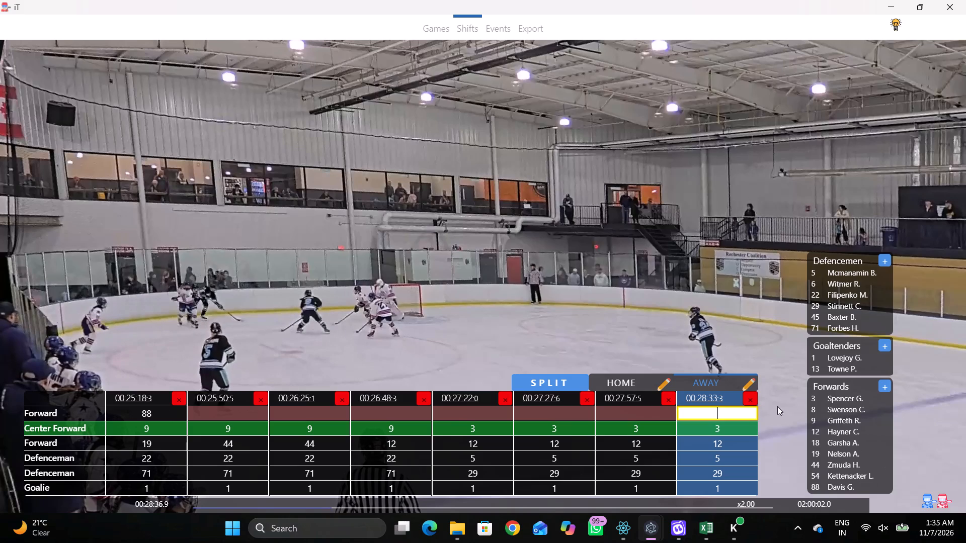
pyautogui.click(828, 419)
# Play on through the stoppage to the away team's next faceoff and add an away shift at 00:29:04.0.
pyautogui.hotkey('shift', 'd')
pyautogui.press('space')
pyautogui.write('v')
pyautogui.press('space')
pyautogui.press('space')
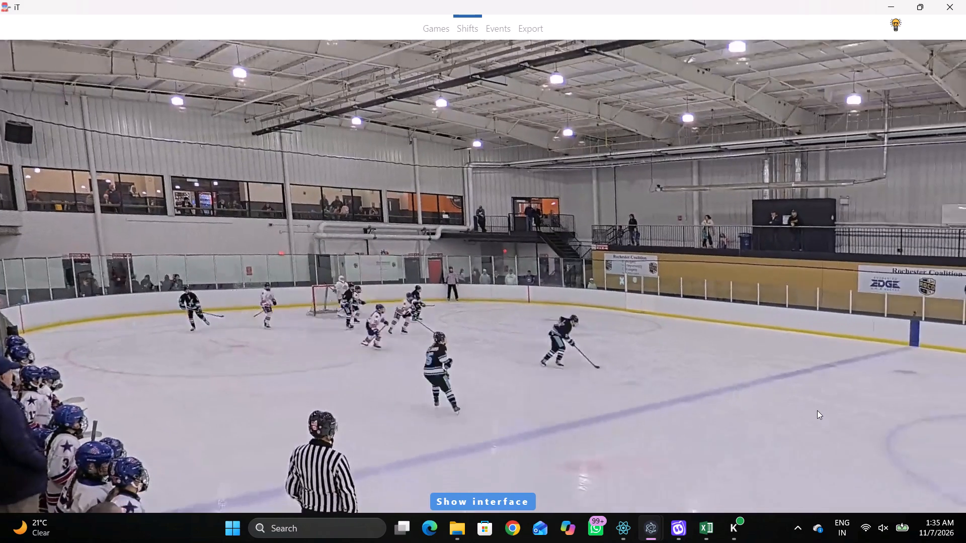
pyautogui.press('space')
pyautogui.press('space')
pyautogui.press('space')
pyautogui.press('space')
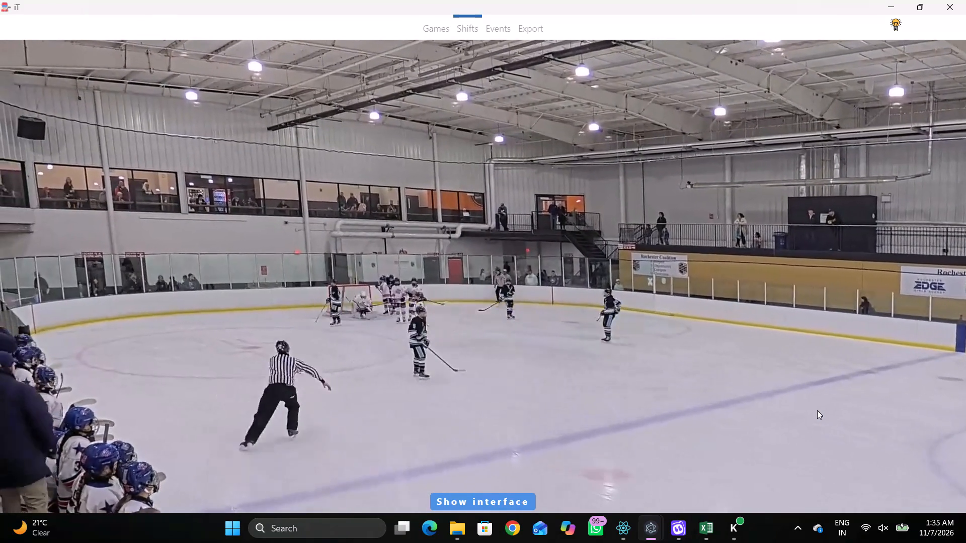
pyautogui.press('space')
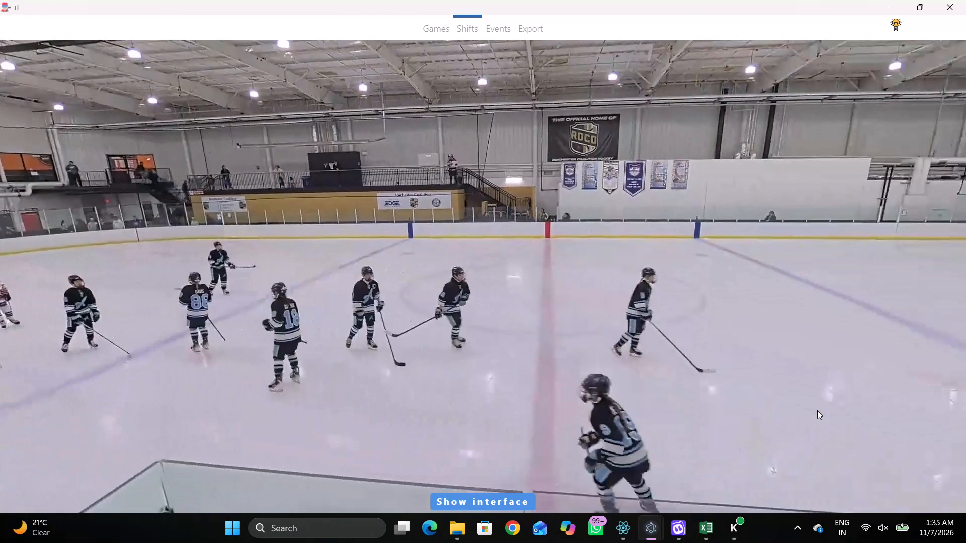
pyautogui.press('space')
pyautogui.press('space')
pyautogui.press('space')
pyautogui.press('space')
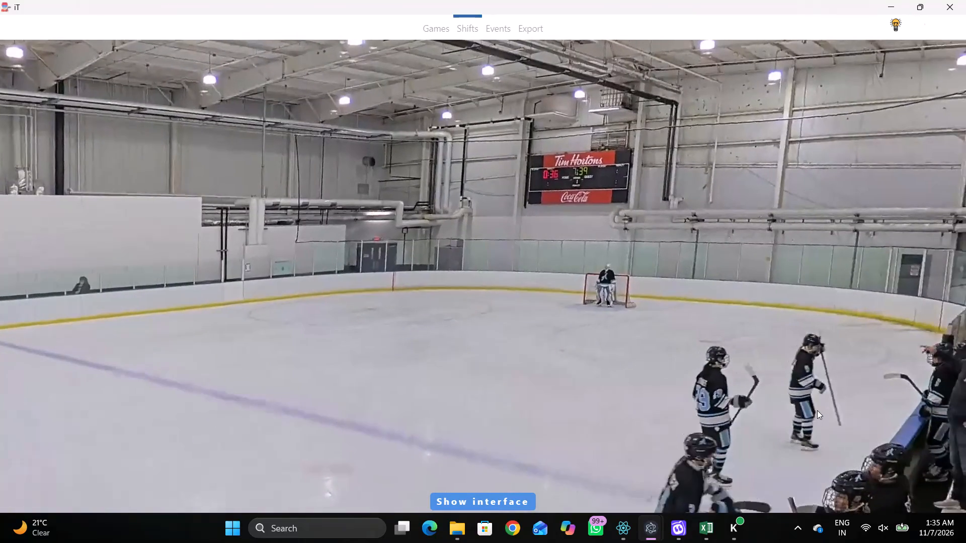
pyautogui.press('space')
pyautogui.press('space')
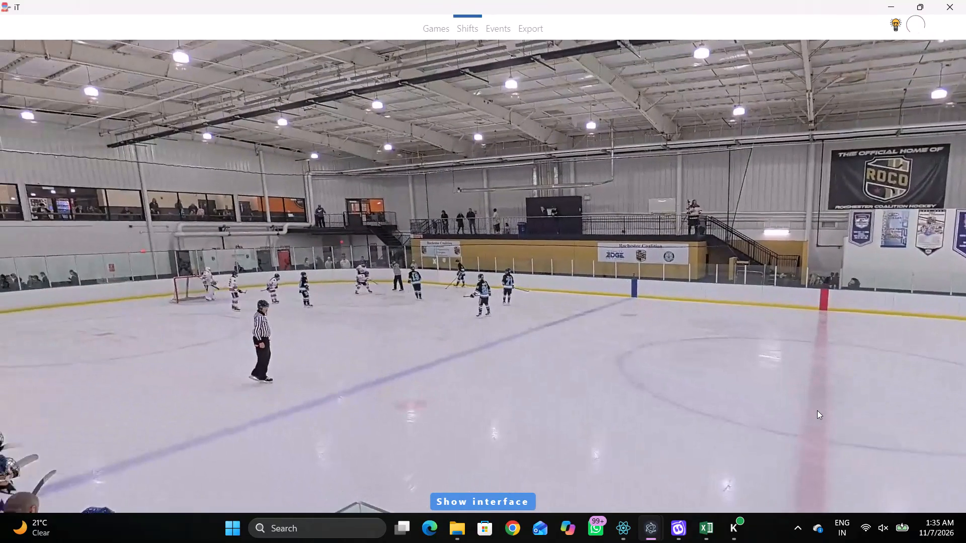
pyautogui.press('space')
pyautogui.press('space')
pyautogui.press('space')
pyautogui.press('space')
pyautogui.hotkey('shift', 's')
pyautogui.hotkey('shift', 'd')
# Replace the forward line of the 00:29:04.0 shift with 9 and 18 as forwards and 19 as centre forward.
pyautogui.click(711, 412)
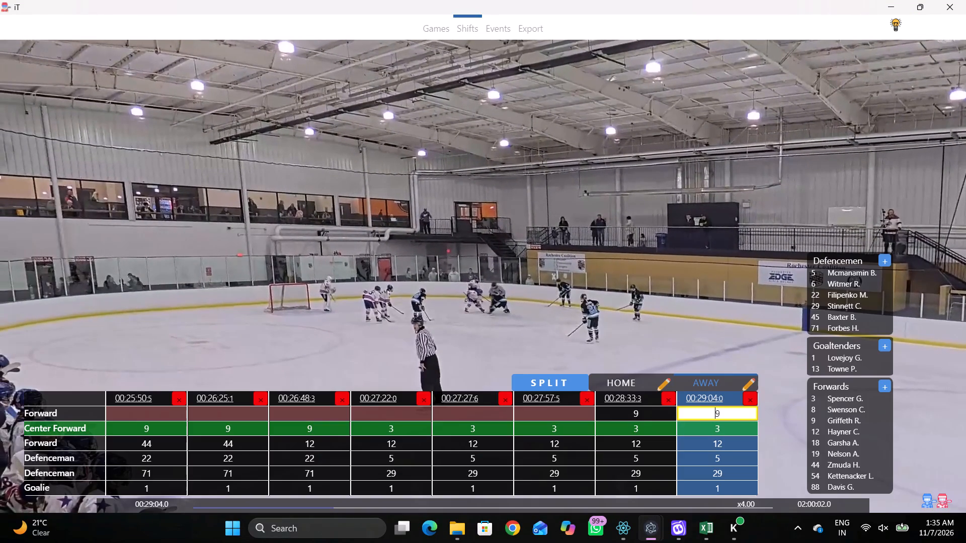
pyautogui.press('BackSpace')
pyautogui.press('BackSpace')
pyautogui.press('Tab')
pyautogui.press('BackSpace')
pyautogui.press('Tab')
pyautogui.press('BackSpace')
pyautogui.press('BackSpace')
pyautogui.press('Tab')
pyautogui.press('BackSpace')
pyautogui.press('BackSpace')
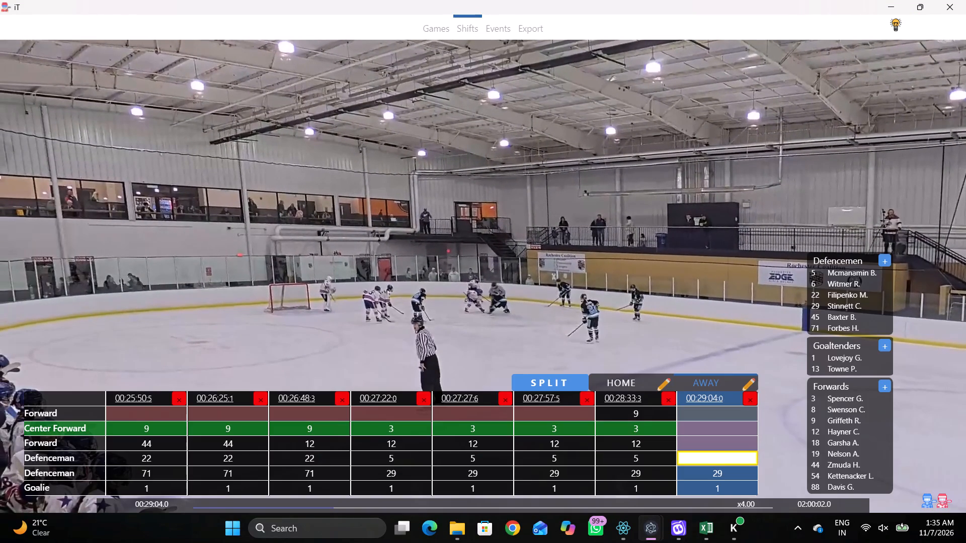
pyautogui.click(715, 429)
pyautogui.click(838, 455)
pyautogui.click(731, 436)
pyautogui.click(816, 443)
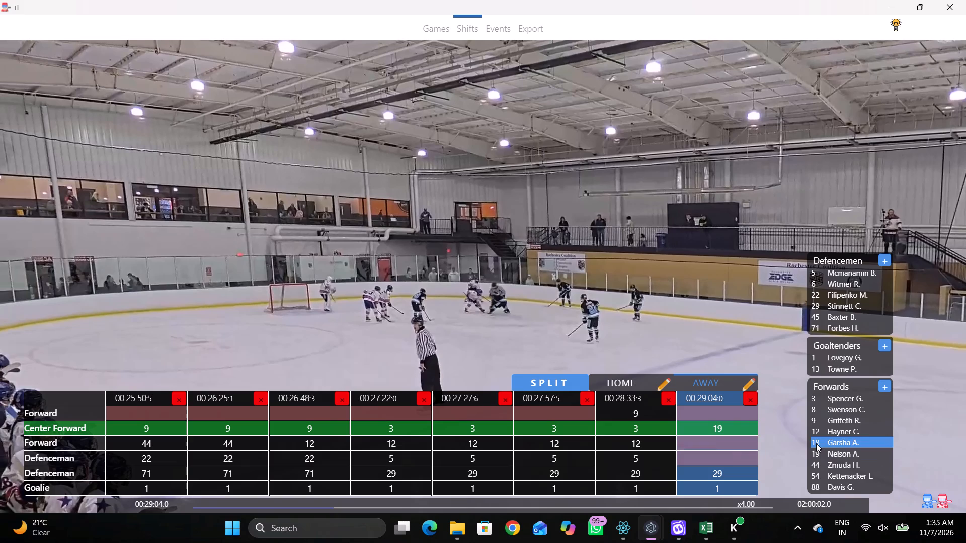
pyautogui.click(697, 425)
pyautogui.click(705, 416)
pyautogui.click(842, 417)
# Play on slightly to identify the away defencemen and set them to 22 and 71 in the 00:29:04.0 shift.
pyautogui.hotkey('shift', 'd')
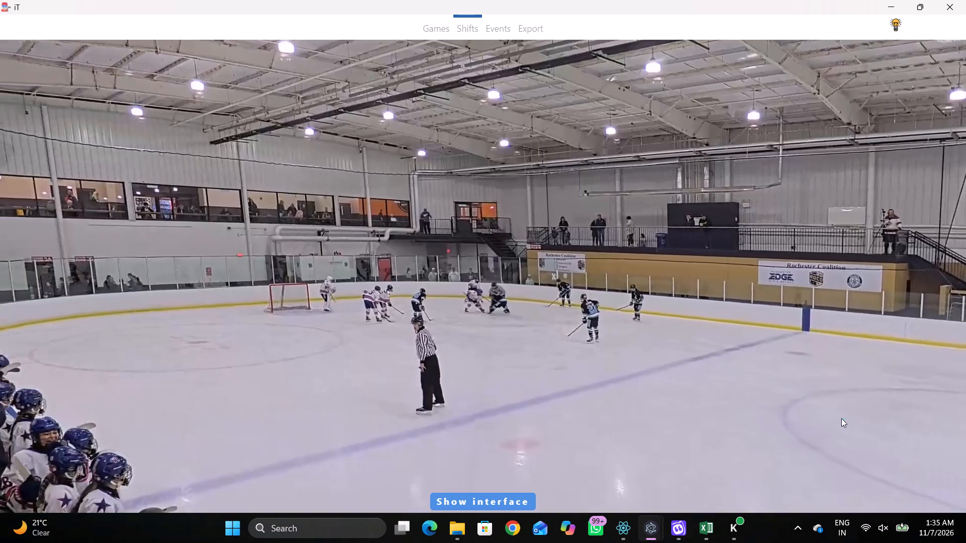
pyautogui.press('space')
pyautogui.press('space')
pyautogui.hotkey('shift', 'd')
pyautogui.click(744, 467)
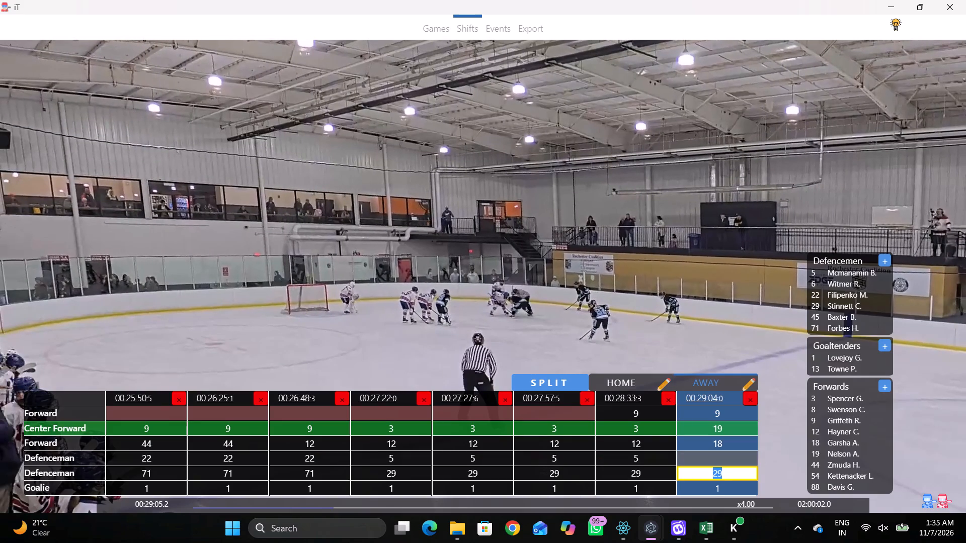
pyautogui.press('2')
pyautogui.click(732, 461)
pyautogui.press('2')
pyautogui.press('2')
pyautogui.click(726, 474)
pyautogui.click(859, 321)
pyautogui.click(847, 328)
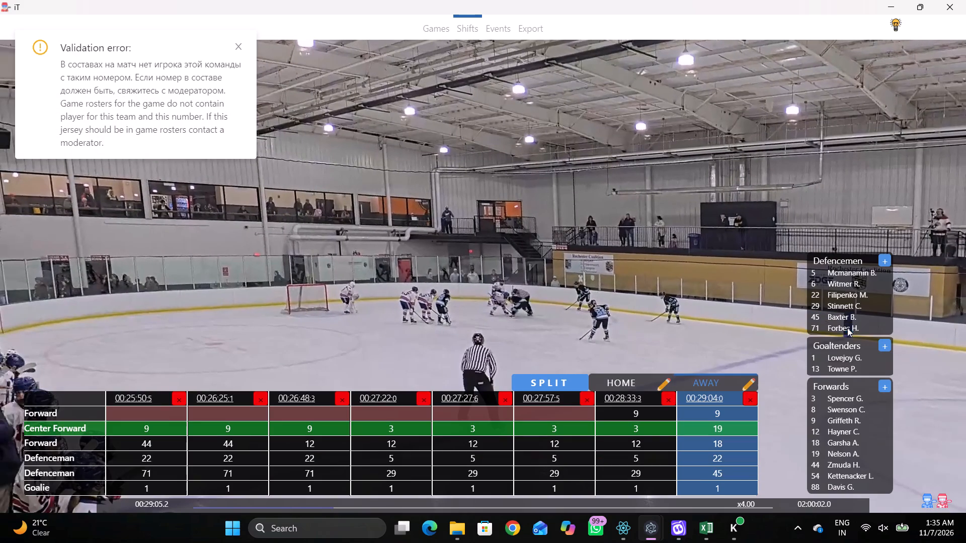
pyautogui.click(727, 471)
pyautogui.click(615, 198)
# Play on through the open play and add an away shift at 00:29:30.2.
pyautogui.press('space')
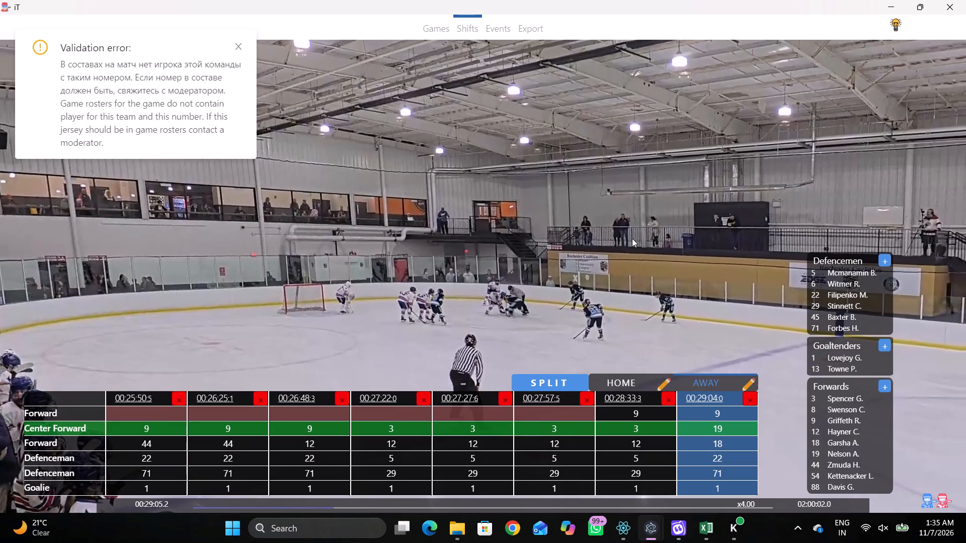
pyautogui.hotkey('shift', 'd')
pyautogui.press('space')
pyautogui.press('space')
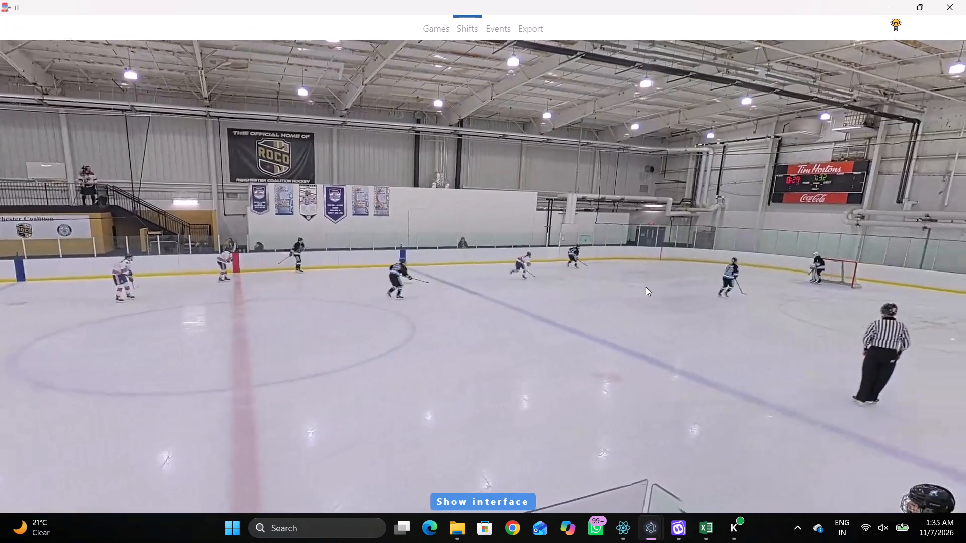
pyautogui.press('space')
pyautogui.press('space')
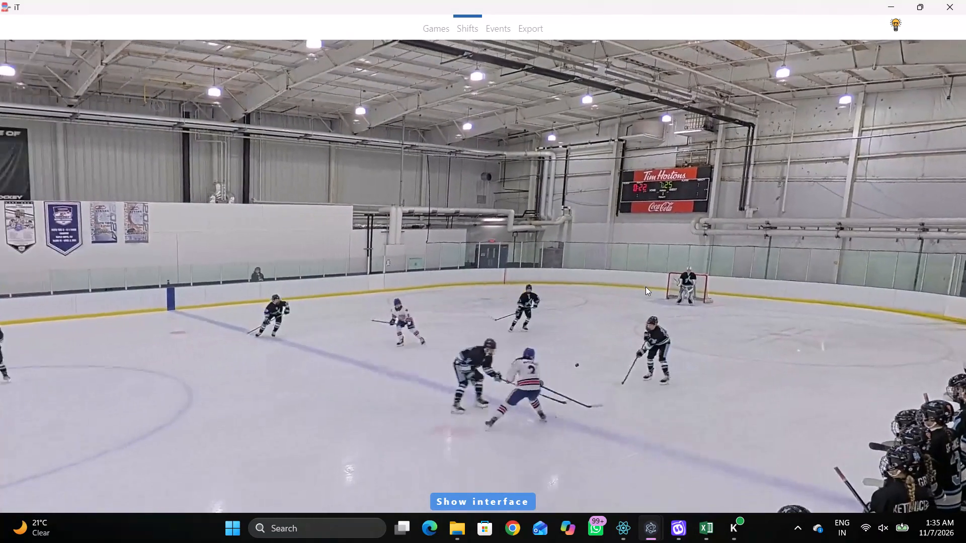
pyautogui.press('space')
pyautogui.press('space')
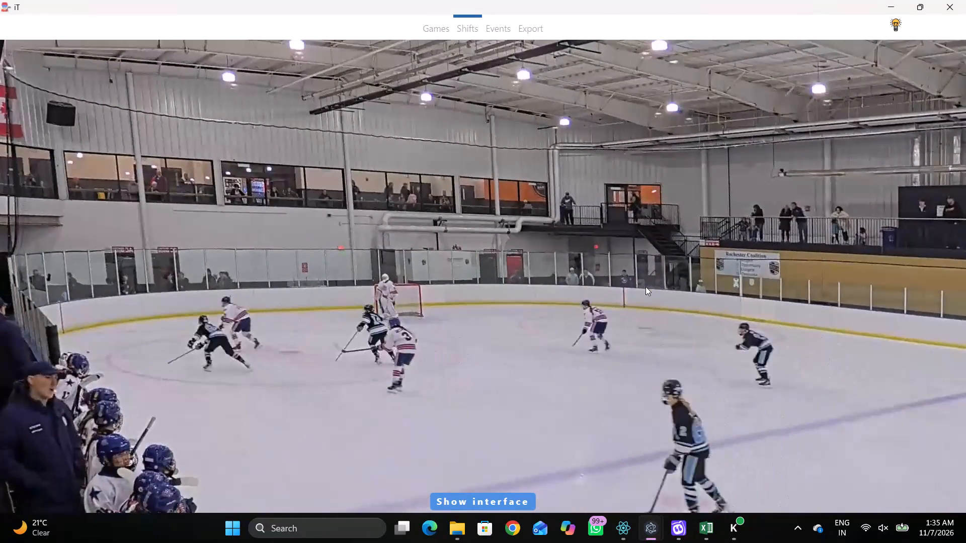
pyautogui.press('space')
pyautogui.press('space')
pyautogui.press('space')
pyautogui.press('space')
pyautogui.press('space')
pyautogui.write('SDD')
# Play on through the goal celebration to the away players' line change at the bench and add a shift at 00:30:00.9.
pyautogui.press('space')
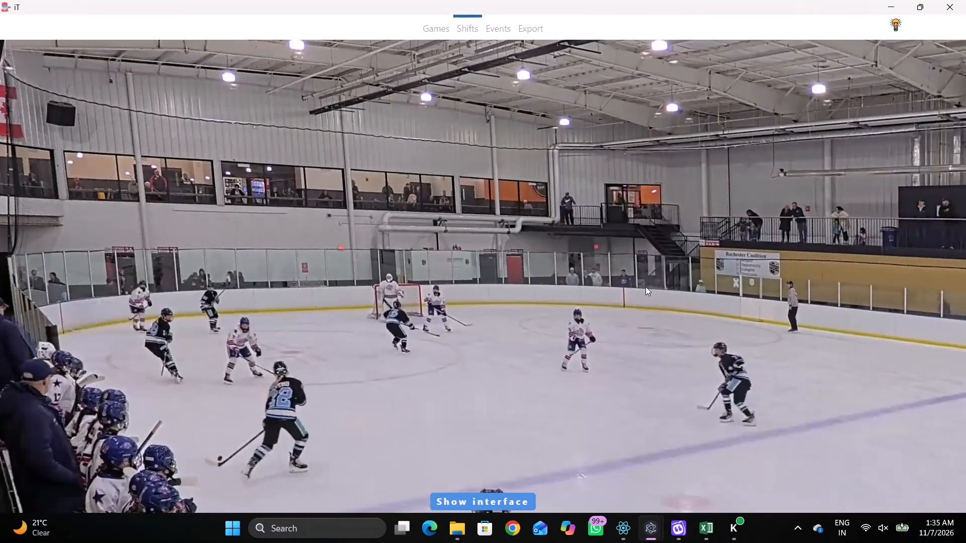
pyautogui.press('space')
pyautogui.press('space')
pyautogui.press('space')
pyautogui.press('space')
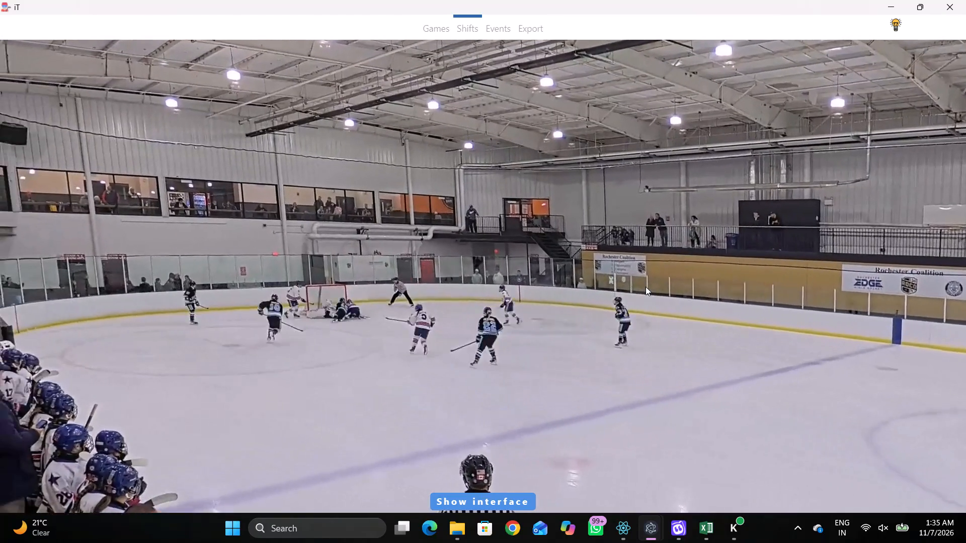
pyautogui.press('space')
pyautogui.press('space')
pyautogui.press('space')
pyautogui.press('space')
pyautogui.press('space')
pyautogui.press('space')
pyautogui.press('space')
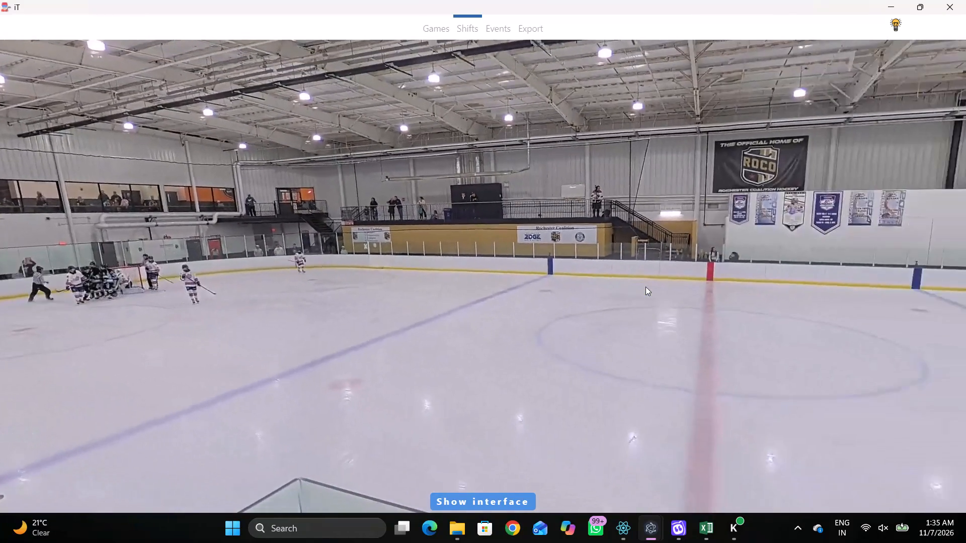
pyautogui.write('c D')
pyautogui.write('D')
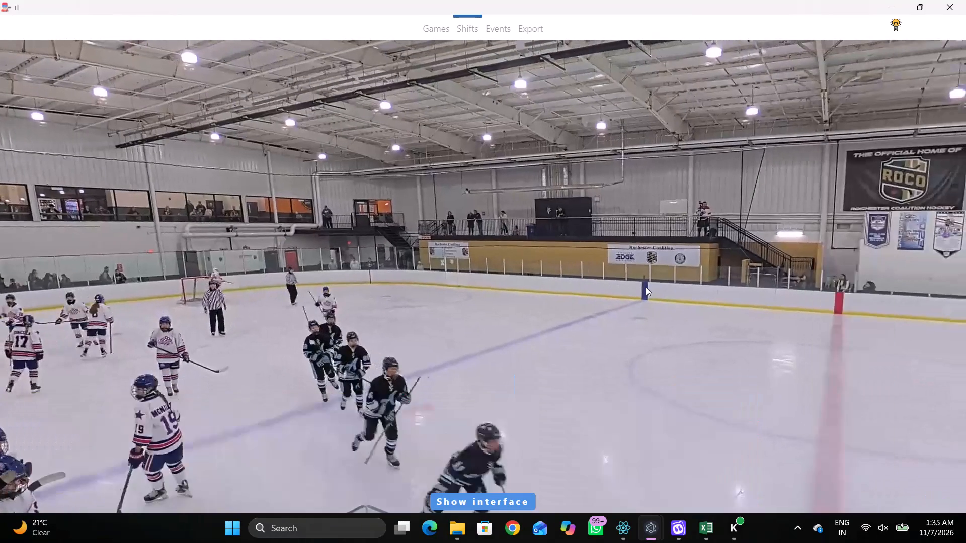
pyautogui.press('space')
pyautogui.press('space')
pyautogui.press('space')
pyautogui.press('space')
pyautogui.press('space')
pyautogui.press('space')
pyautogui.press('space')
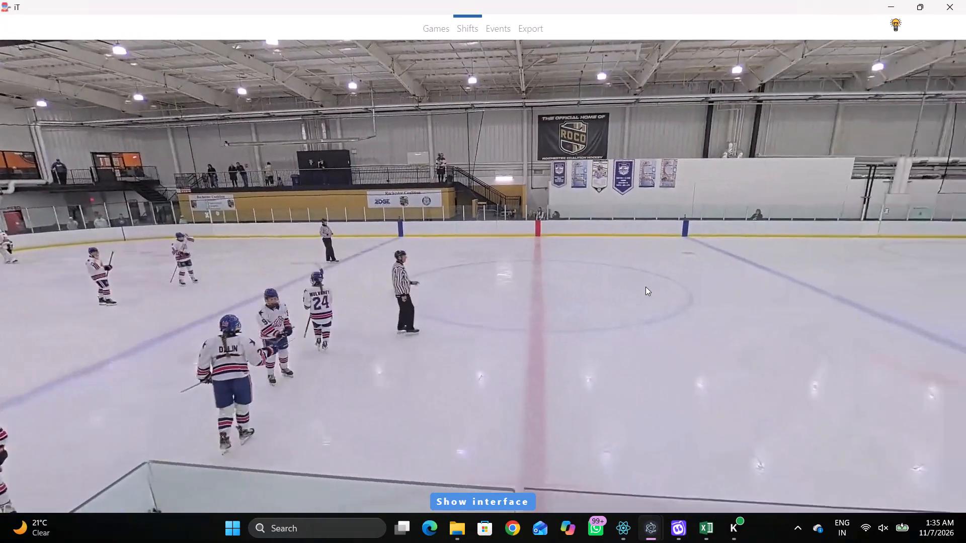
pyautogui.press('space')
pyautogui.press('space')
pyautogui.press('space')
pyautogui.press('space')
pyautogui.press('space')
pyautogui.press('space')
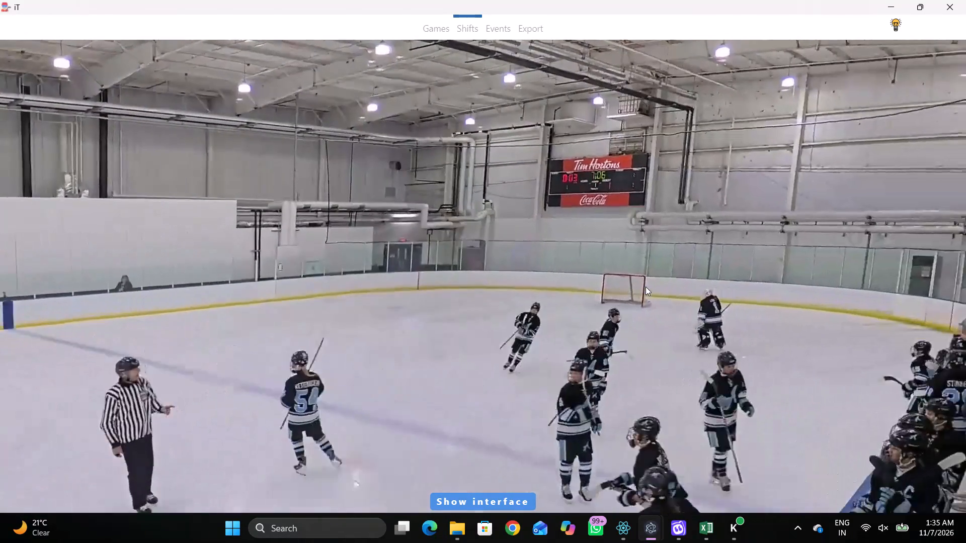
pyautogui.press('space')
pyautogui.press('space')
pyautogui.press('space')
pyautogui.write('SD')
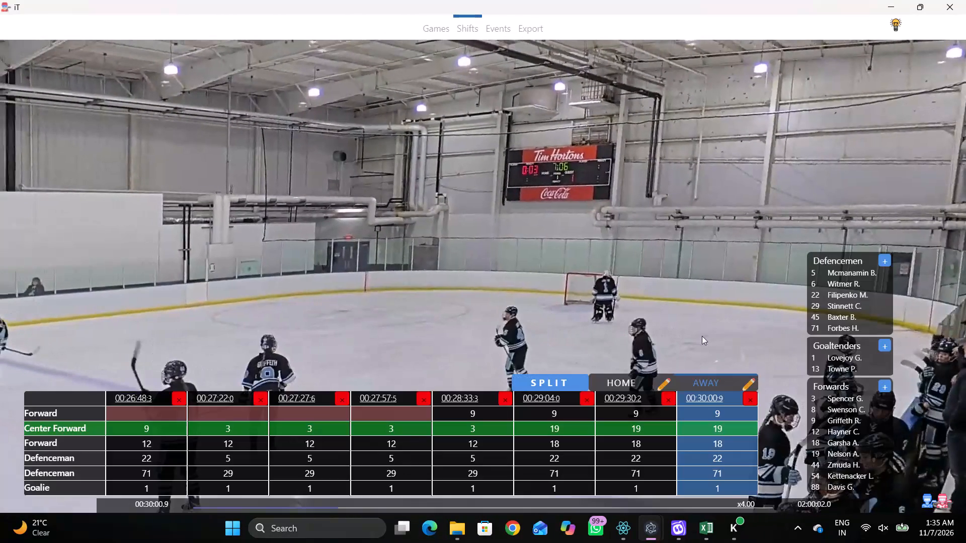
# Replace the forward line of the 00:30:00.9 shift with 44 and 54 as forwards and 9 as centre forward.
pyautogui.click(733, 412)
pyautogui.press('Tab')
pyautogui.press('BackSpace')
pyautogui.press('BackSpace')
pyautogui.press('Tab')
pyautogui.press('BackSpace')
pyautogui.press('Tab')
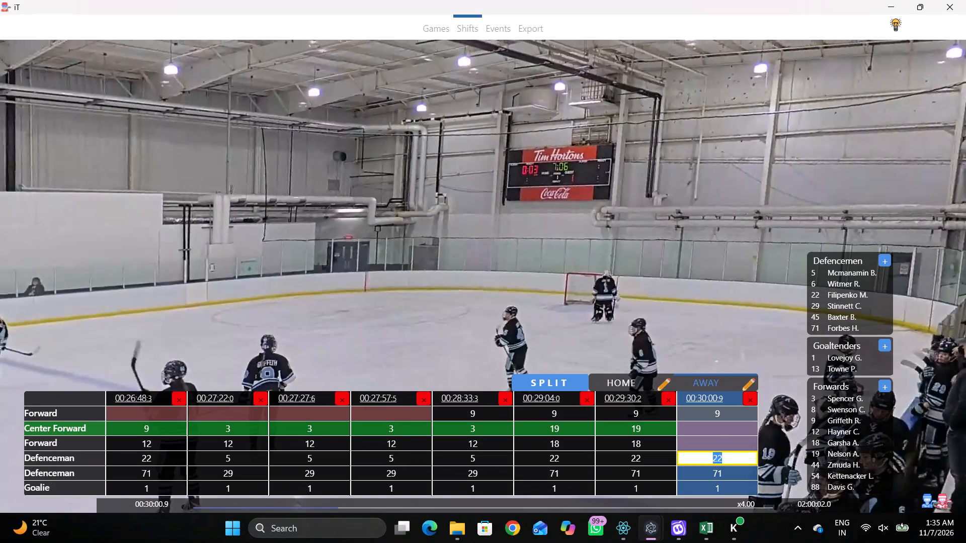
pyautogui.press('BackSpace')
pyautogui.hotkey('shift', 'd')
pyautogui.press('q')
pyautogui.hotkey('shift', 'd')
pyautogui.moveTo(728, 433); pyautogui.dragTo(720, 430)
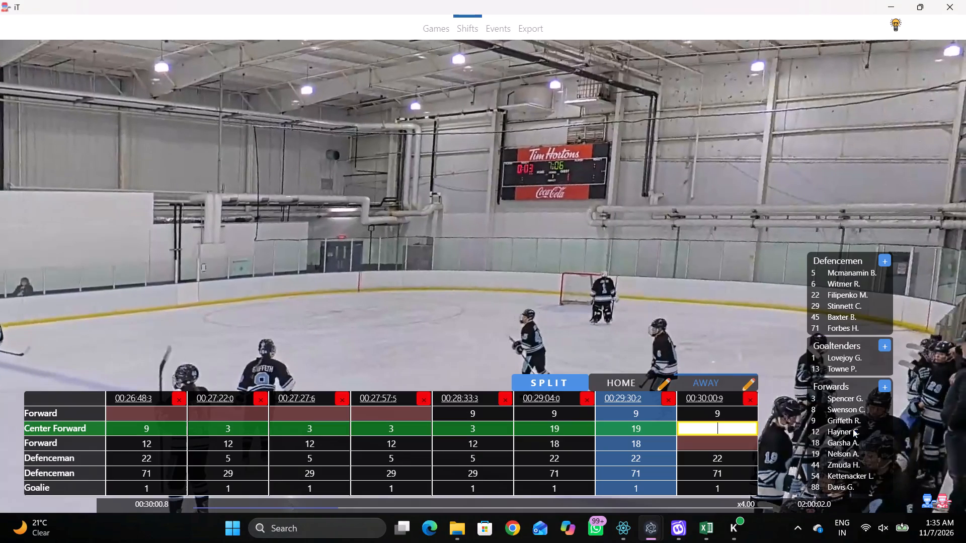
pyautogui.click(707, 417)
pyautogui.click(866, 463)
pyautogui.click(729, 446)
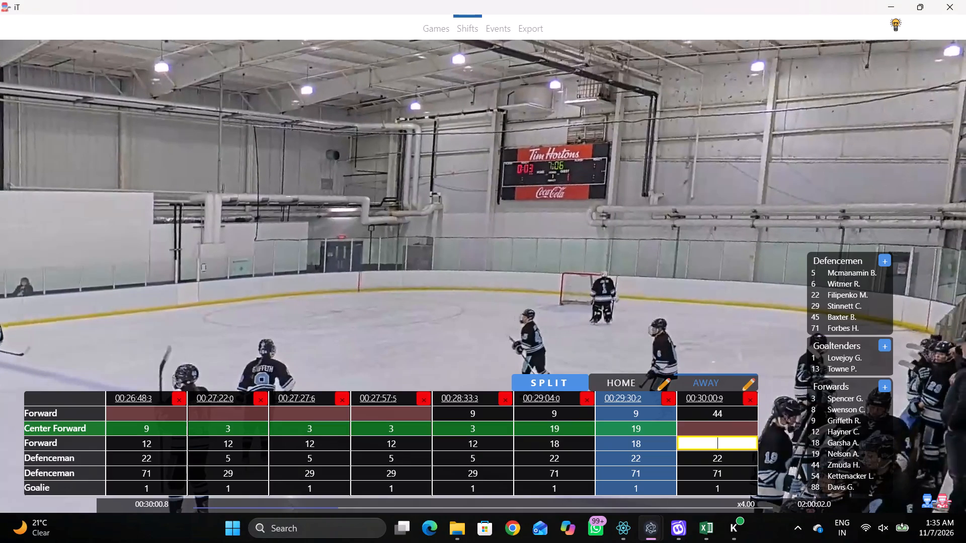
pyautogui.click(852, 473)
pyautogui.click(753, 436)
pyautogui.click(726, 424)
pyautogui.click(847, 405)
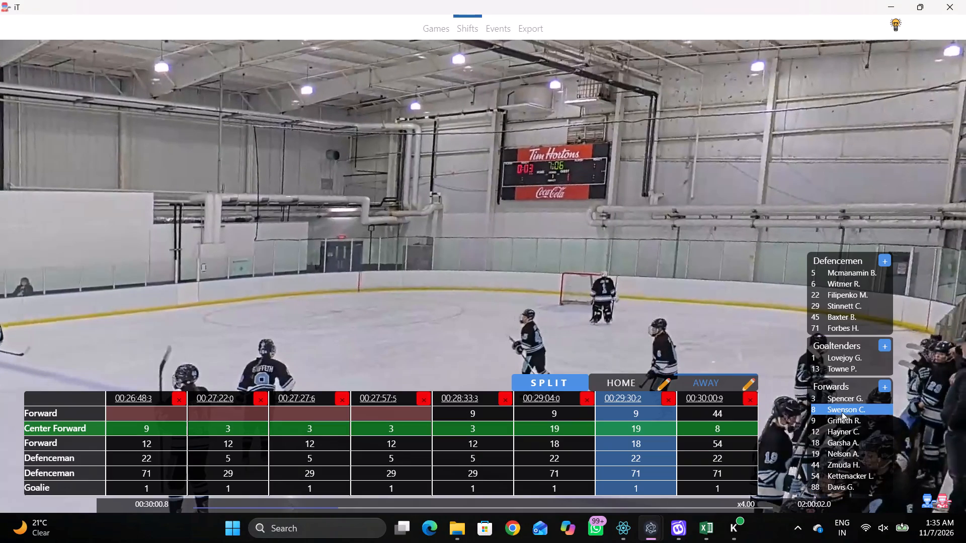
pyautogui.click(838, 414)
pyautogui.click(752, 422)
# Play on to the away players lining up for the centre-ice faceoff and add an away shift at 00:30:07.0.
pyautogui.hotkey('shift', 'd')
pyautogui.press('space')
pyautogui.press('space')
pyautogui.hotkey('shift', 'd')
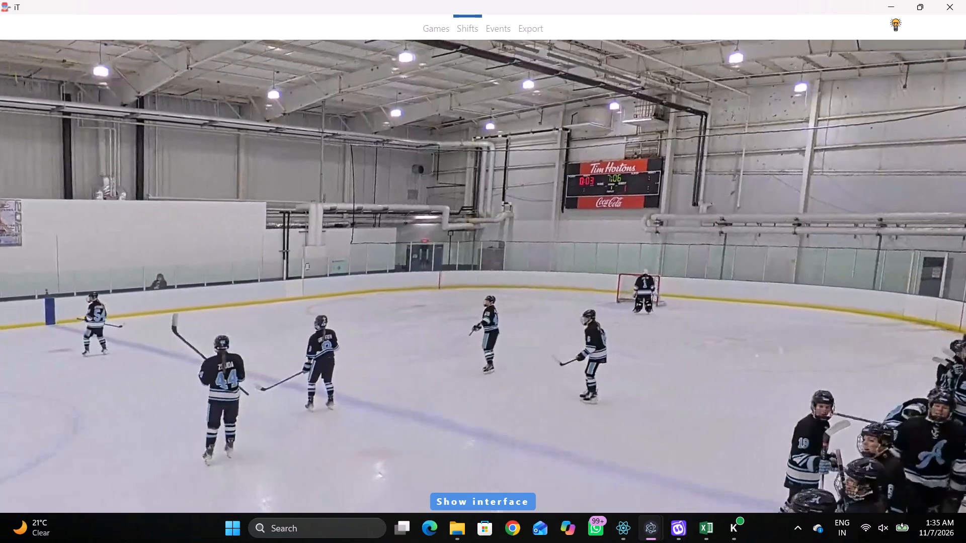
pyautogui.hotkey('shift', 'd')
pyautogui.press('space')
pyautogui.press('space')
pyautogui.press('space')
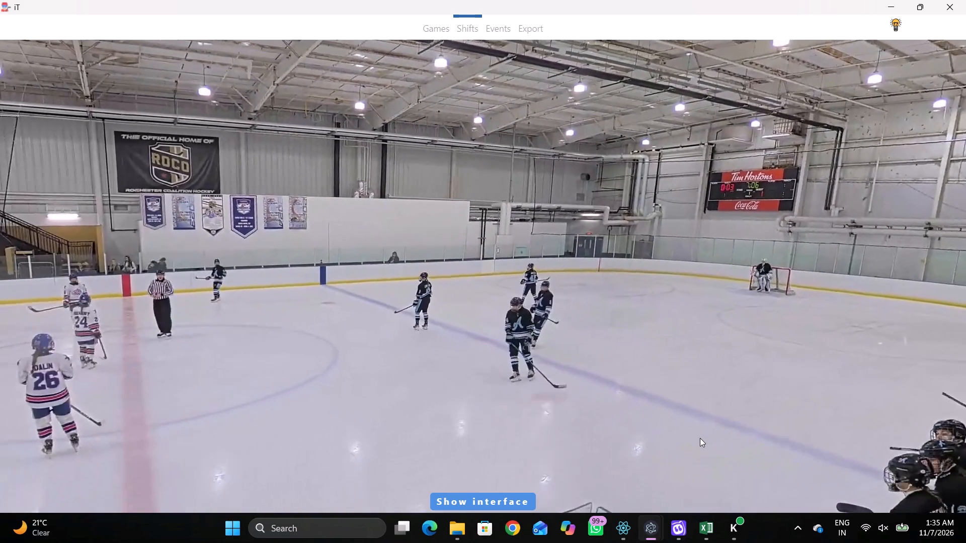
pyautogui.press('space')
pyautogui.press('space')
pyautogui.press('space')
pyautogui.hotkey('shift', 's')
pyautogui.hotkey('shift', 'd')
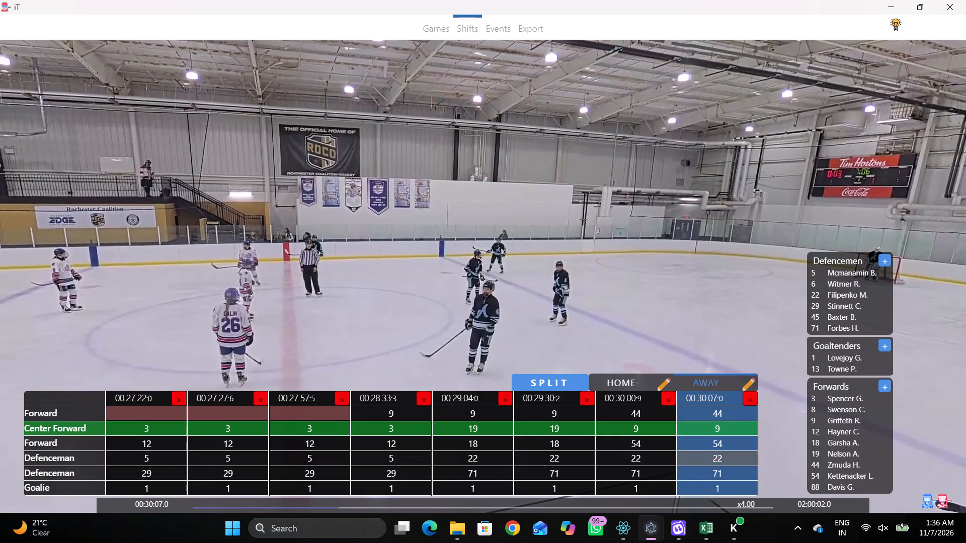
# Set the first defenceman of the 00:30:07.0 shift to 45.
pyautogui.click(716, 454)
pyautogui.click(825, 321)
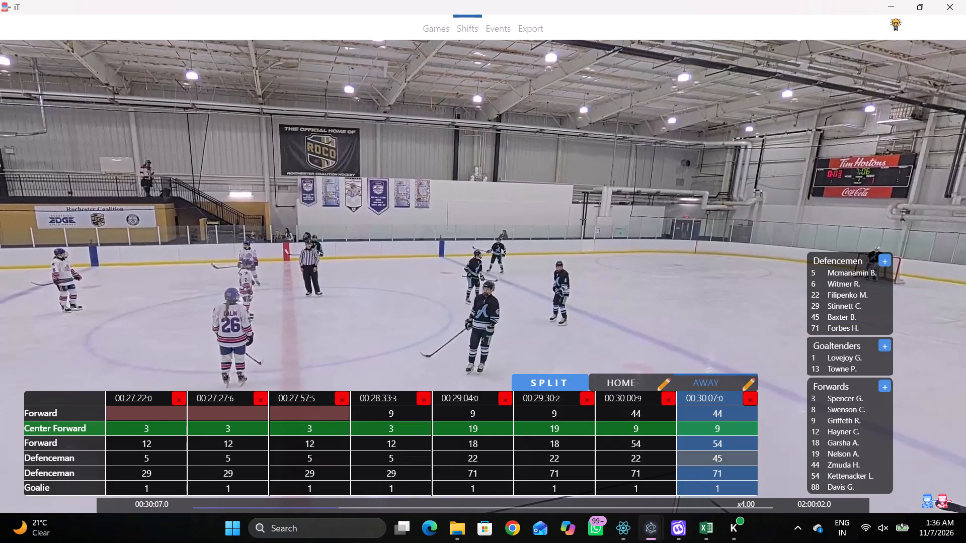
# Set the second defenceman of the 00:30:07.0 shift to 6.
pyautogui.click(723, 463)
pyautogui.click(729, 469)
pyautogui.click(827, 285)
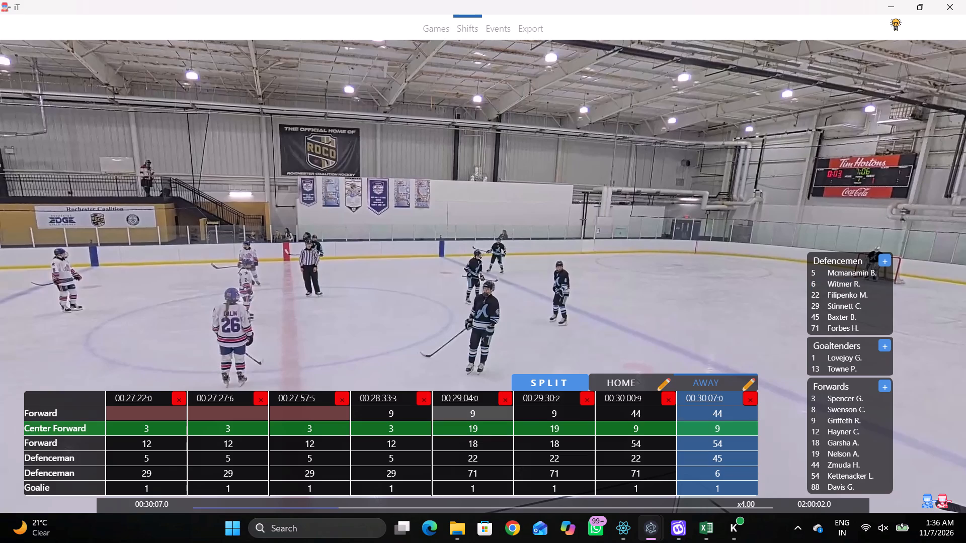
# Replay the 00:28:33.3 shift to identify its away forwards and set its first forward to 8.
pyautogui.click(413, 403)
pyautogui.write('D')
pyautogui.press('space')
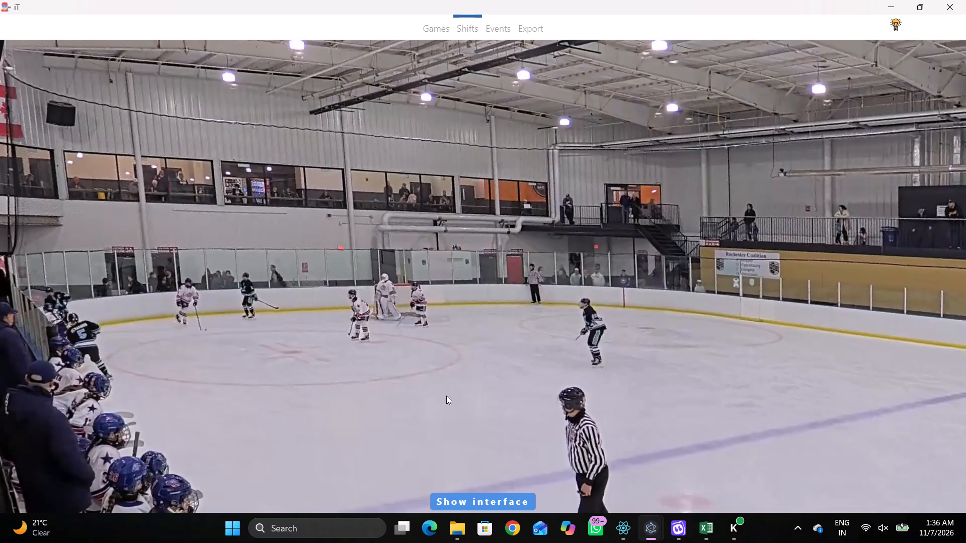
pyautogui.press('space')
pyautogui.press('space')
pyautogui.press('space')
pyautogui.press('space')
pyautogui.press('space')
pyautogui.hotkey('shift', 'd')
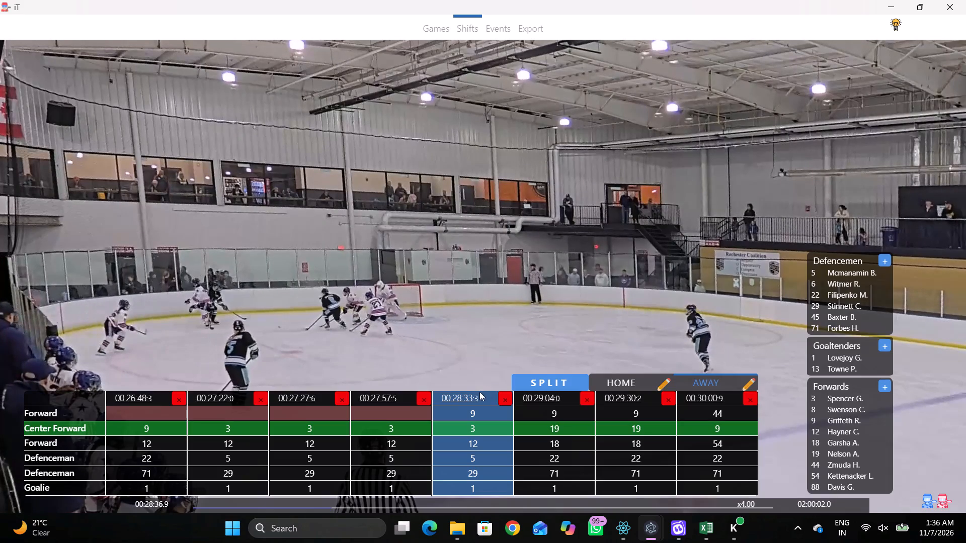
pyautogui.click(563, 407)
pyautogui.click(552, 401)
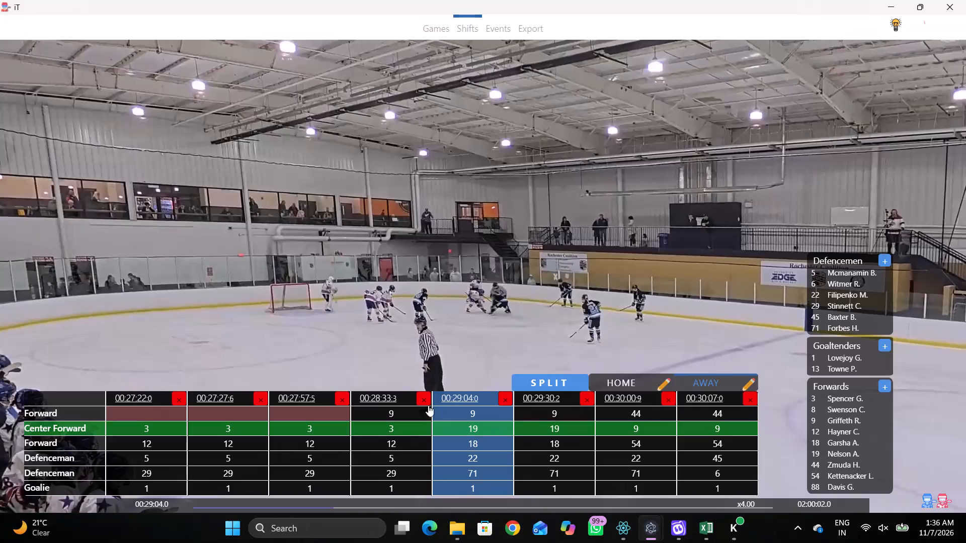
pyautogui.click(420, 407)
pyautogui.click(869, 407)
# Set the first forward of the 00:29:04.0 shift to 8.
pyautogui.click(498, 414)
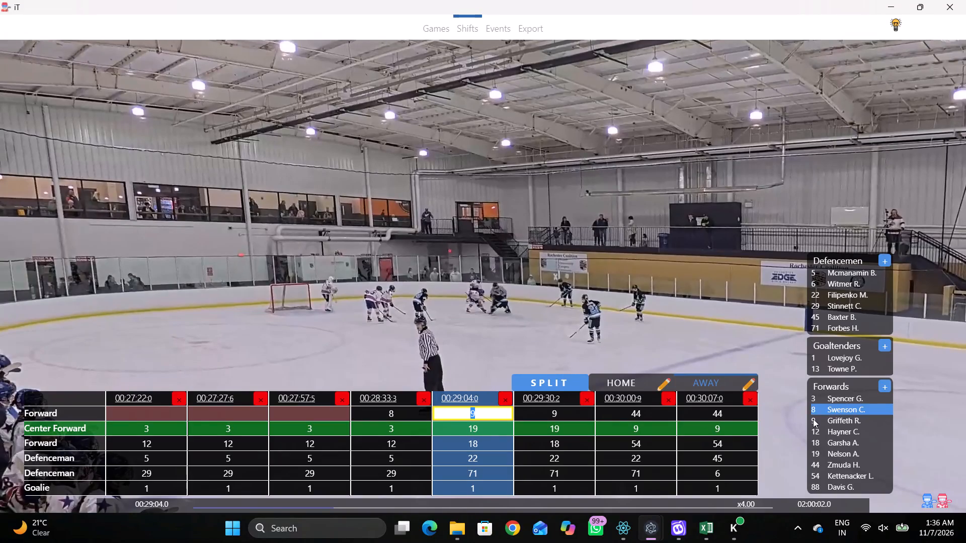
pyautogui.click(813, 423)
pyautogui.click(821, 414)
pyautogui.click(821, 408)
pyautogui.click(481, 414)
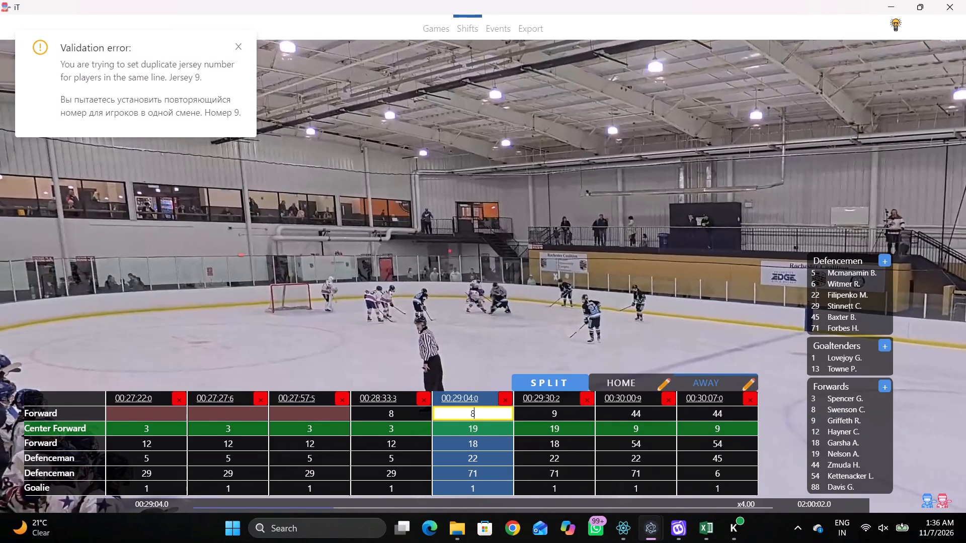
# Review the play around the start of the 00:29:04.0 shift and set its first forward to 88.
pyautogui.click(486, 394)
pyautogui.write('Dq')
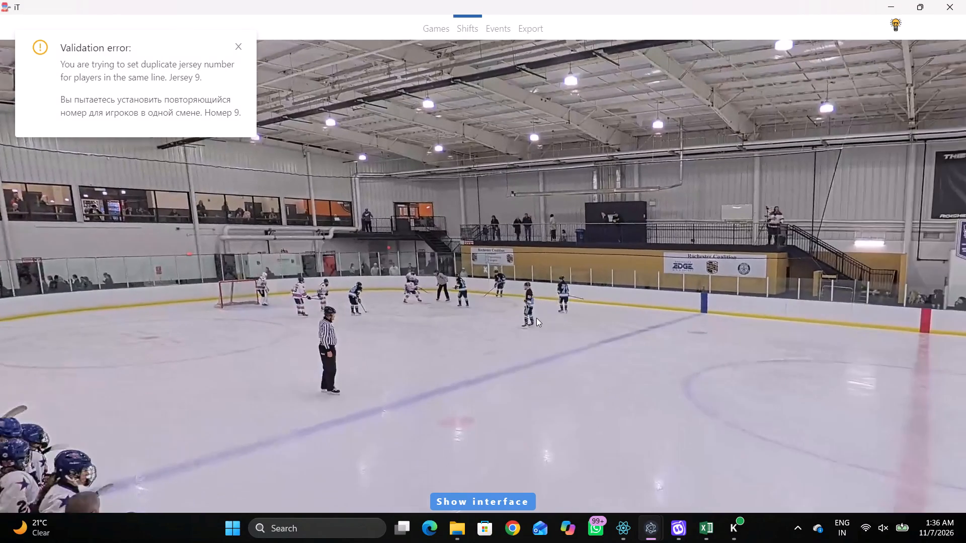
pyautogui.press('q')
pyautogui.press('q')
pyautogui.press('q')
pyautogui.press('q')
pyautogui.press('q')
pyautogui.press('q')
pyautogui.press('q')
pyautogui.press('q')
pyautogui.press('q')
pyautogui.press('q')
pyautogui.press('q')
pyautogui.write('qqqqq')
pyautogui.write('qqq')
pyautogui.write('qq')
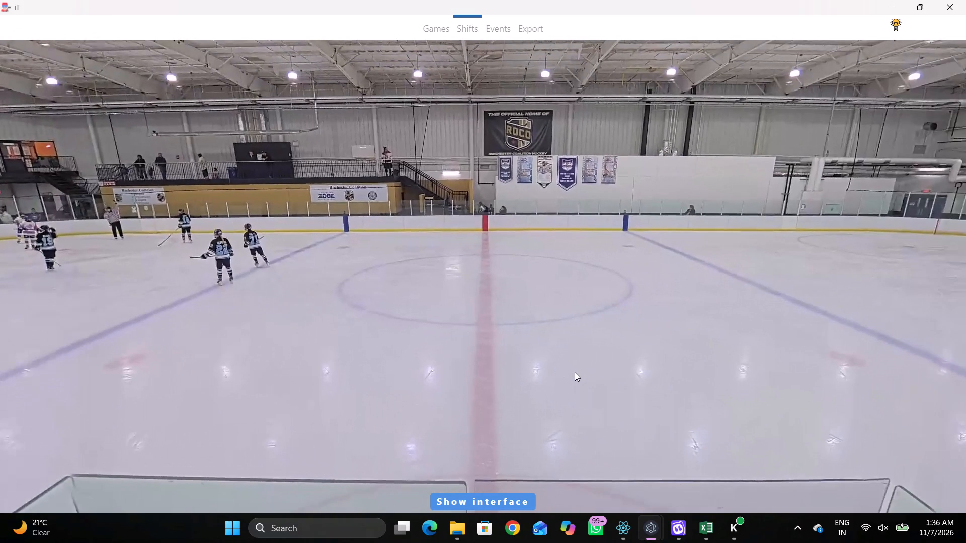
pyautogui.press('space')
pyautogui.press('space')
pyautogui.hotkey('shift', 'd')
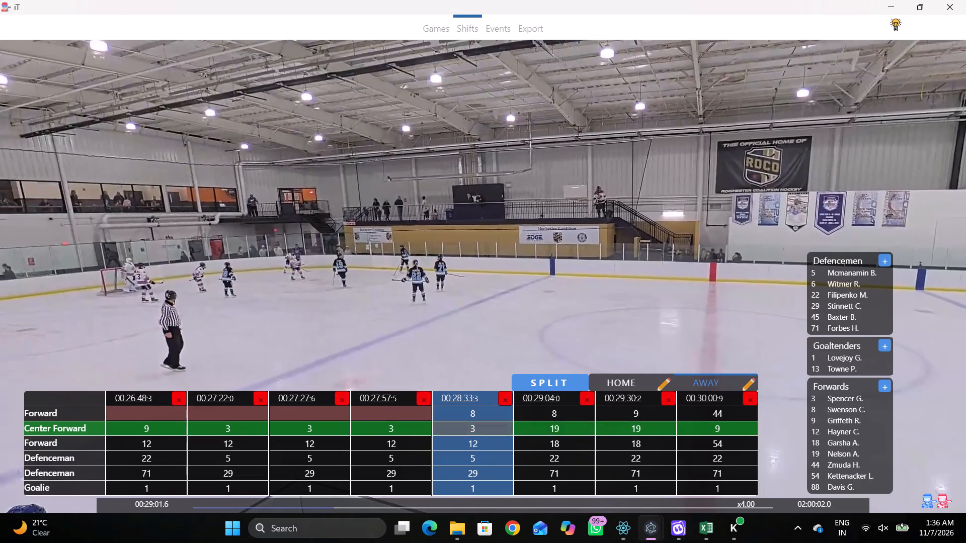
pyautogui.click(552, 416)
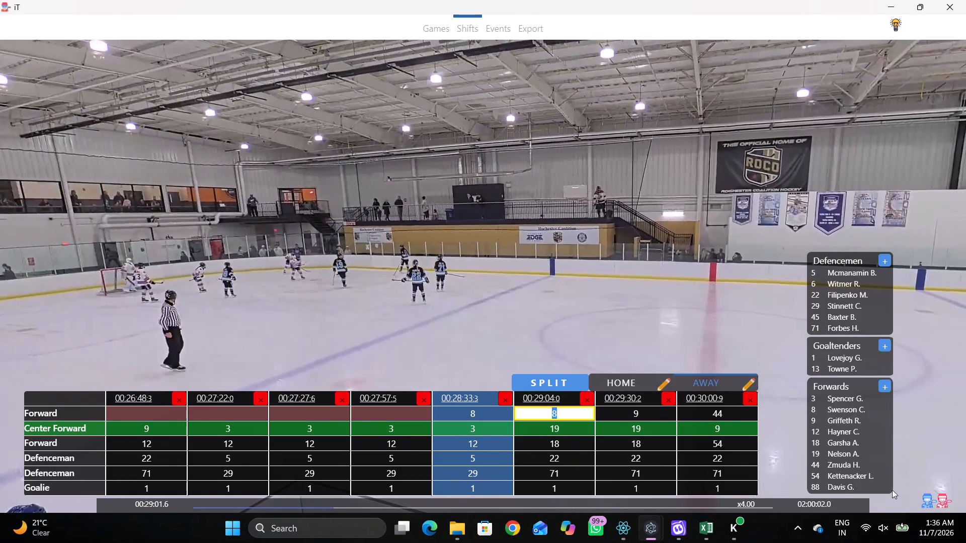
pyautogui.click(834, 484)
# Set the first forward of the 00:29:30.2 shift to 88.
pyautogui.click(603, 415)
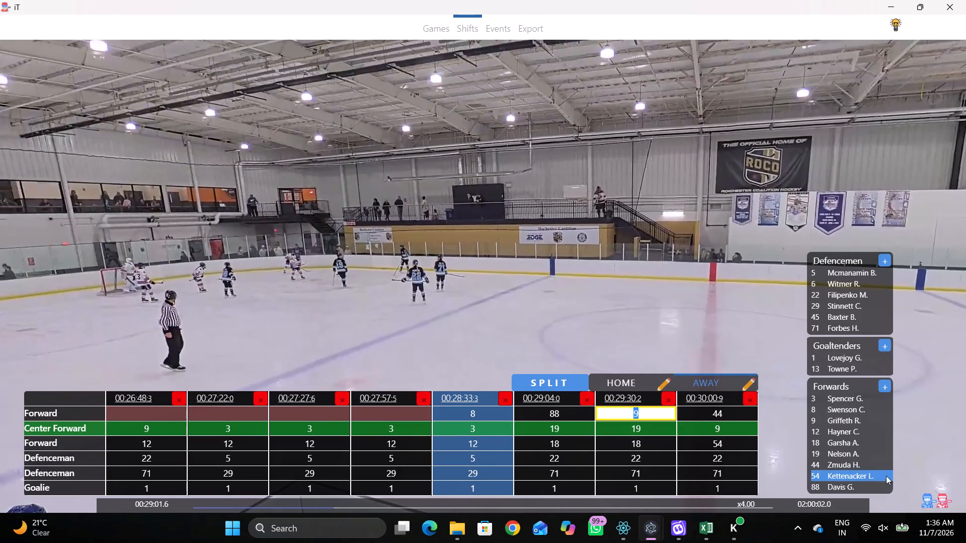
pyautogui.click(845, 494)
pyautogui.click(844, 488)
# Return to the centre-ice faceoff, play on to the next neutral-zone faceoff and add an away shift at 00:30:57.6.
pyautogui.click(708, 391)
pyautogui.click(711, 395)
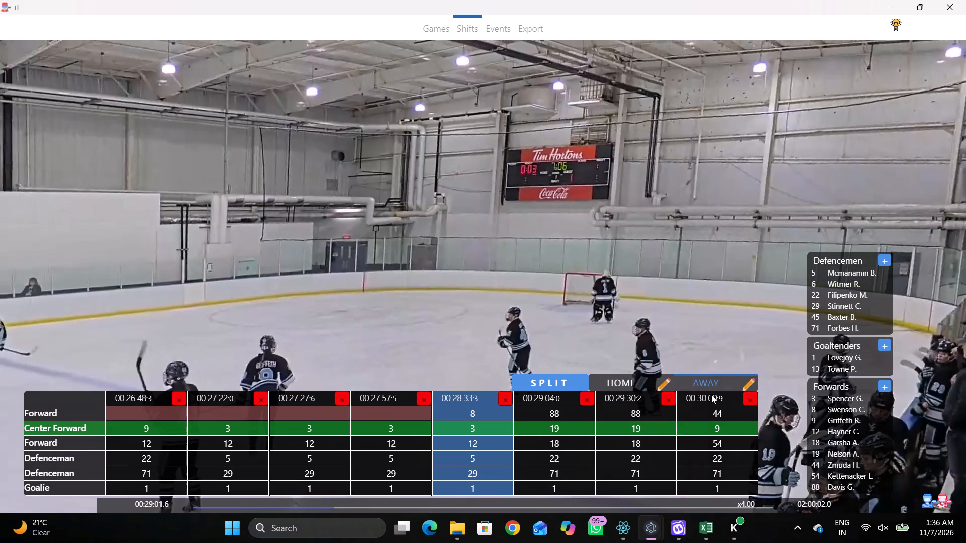
pyautogui.hotkey('shift', 'd')
pyautogui.hotkey('shift', 'd')
pyautogui.click(707, 400)
pyautogui.hotkey('shift', 'd')
pyautogui.press('space')
pyautogui.press('space')
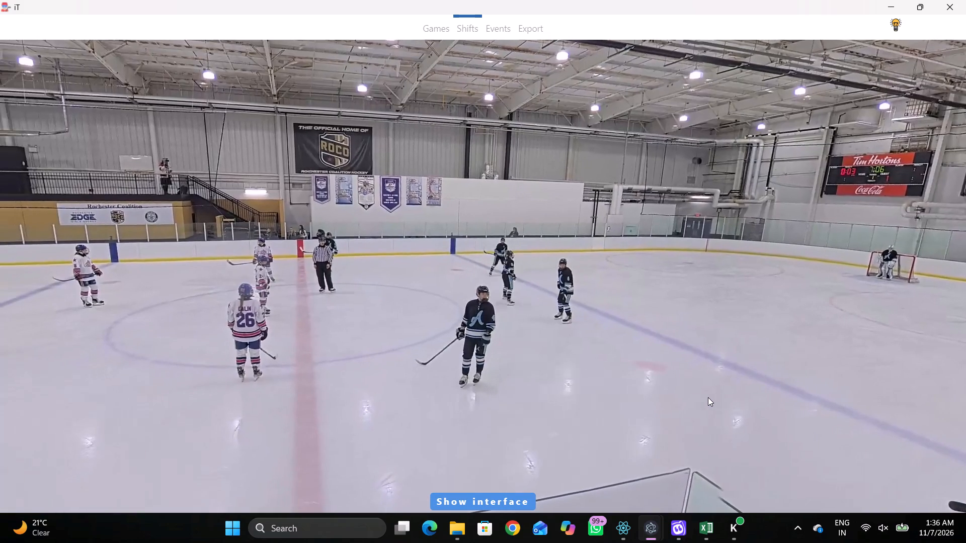
pyautogui.write('vc vvc c c')
pyautogui.press('space')
pyautogui.press('space')
pyautogui.press('space')
pyautogui.press('space')
pyautogui.write('qq')
pyautogui.write('qqqq v')
pyautogui.press('v')
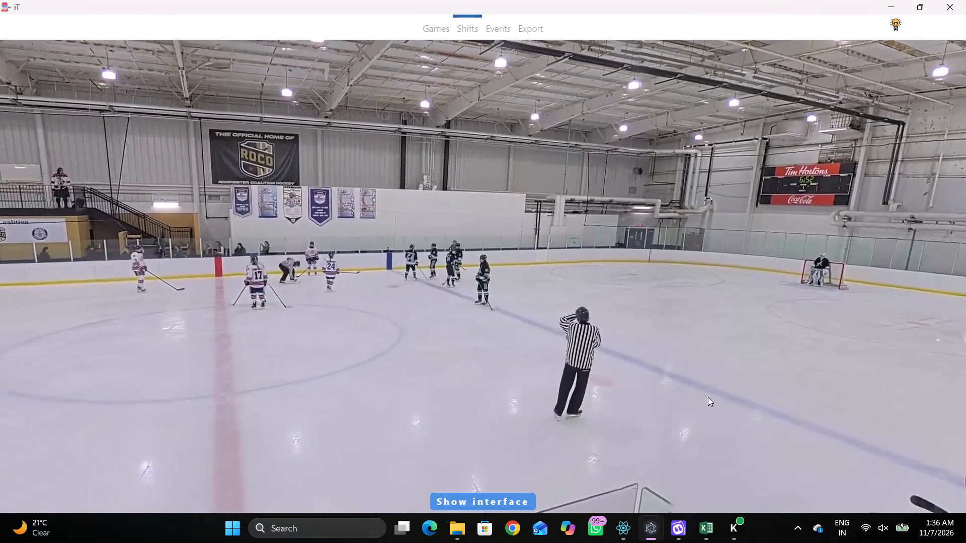
pyautogui.write('c SDDc')
# Play on through the following play and add away shifts at 00:31:46.4 and 00:31:50.7.
pyautogui.press('space')
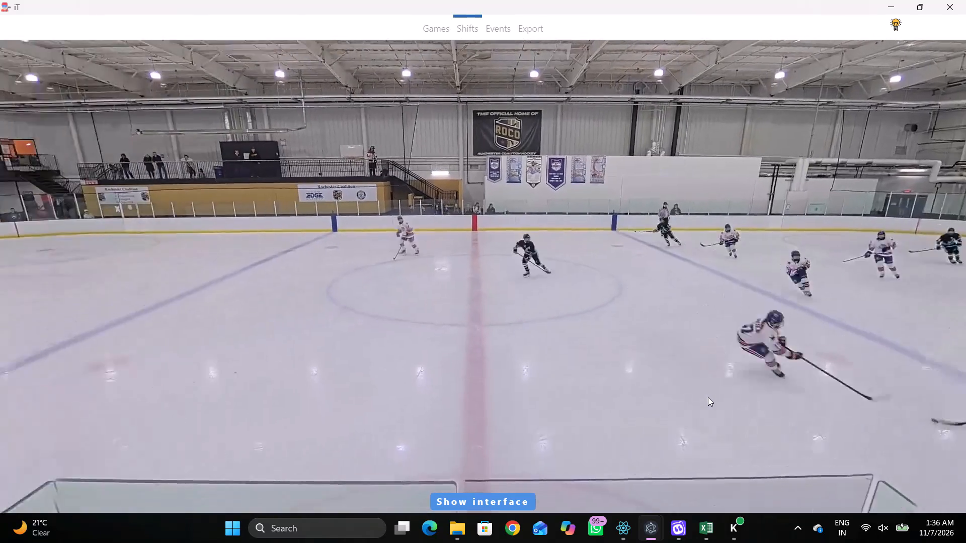
pyautogui.press('space')
pyautogui.press('space')
pyautogui.press('space')
pyautogui.press('space')
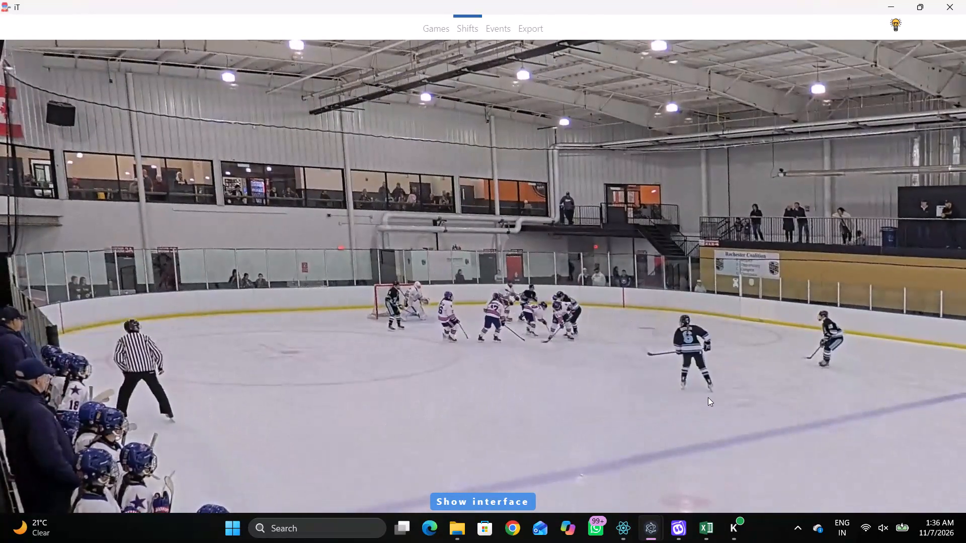
pyautogui.press('space')
pyautogui.press('space')
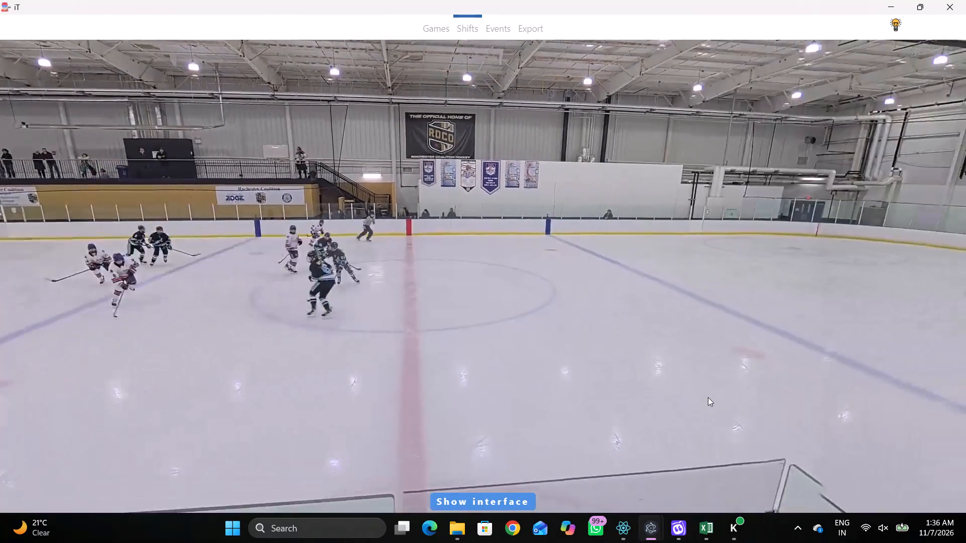
pyautogui.press('space')
pyautogui.press('space')
pyautogui.press('space')
pyautogui.write('qSDD SD D D')
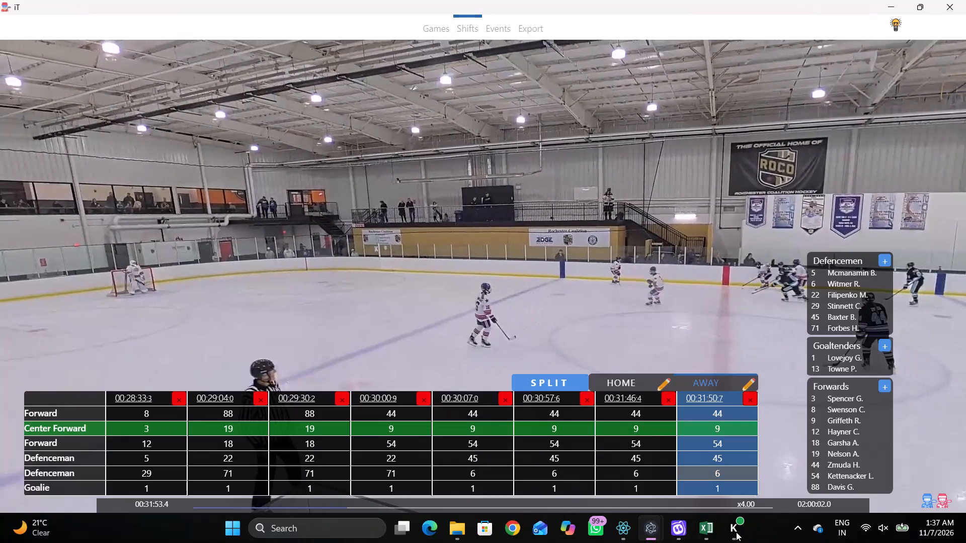
# Set the centre forward of the 00:31:50.7 shift to 8.
pyautogui.moveTo(743, 419); pyautogui.dragTo(731, 419)
pyautogui.click(727, 430)
pyautogui.click(839, 411)
# Play on to about 00:32:03, check the away players near the bench and set the second forward of the 00:31:50.7 shift to 9.
pyautogui.hotkey('shift', 'd')
pyautogui.press('space')
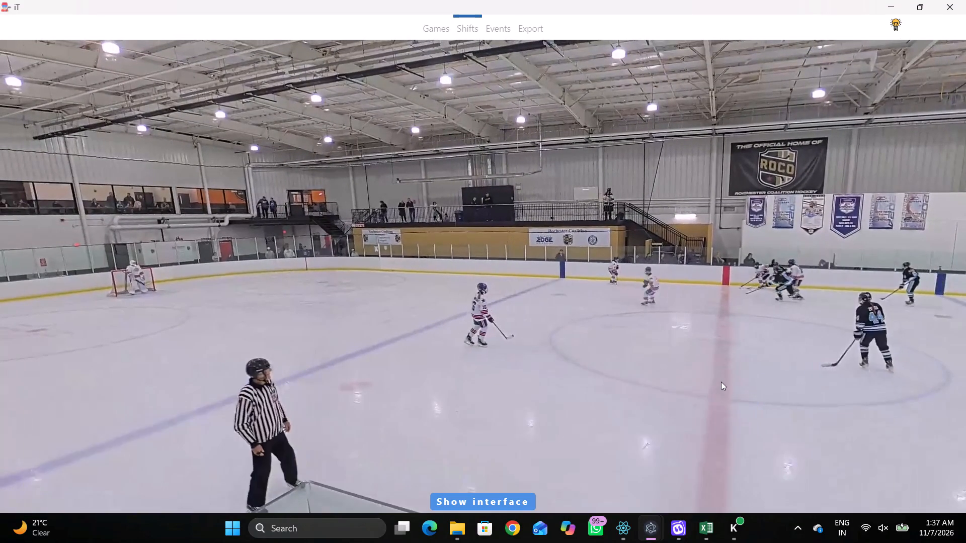
pyautogui.press('space')
pyautogui.press('space')
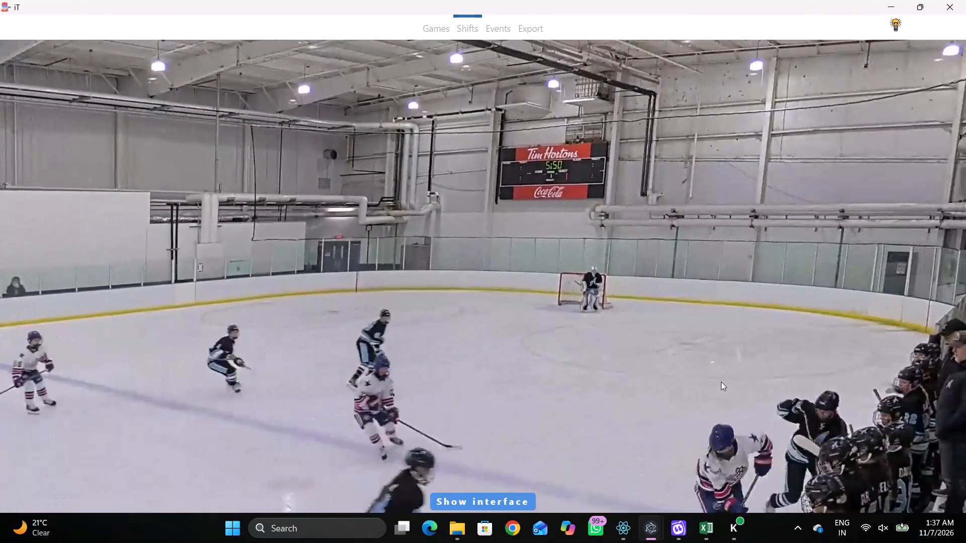
pyautogui.press('space')
pyautogui.press('space')
pyautogui.press('space')
pyautogui.press('space')
pyautogui.press('space')
pyautogui.press('space')
pyautogui.press('space')
pyautogui.write('q')
pyautogui.press('q')
pyautogui.press('q')
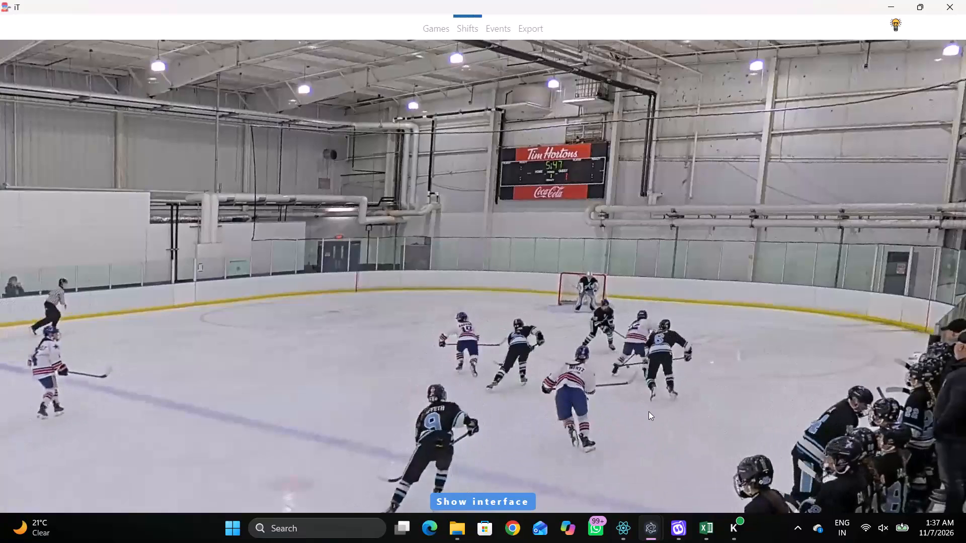
pyautogui.press('q')
pyautogui.press('q')
pyautogui.write('qq')
pyautogui.press('q')
pyautogui.hotkey('shift', 'd')
pyautogui.hotkey('shift', 'd')
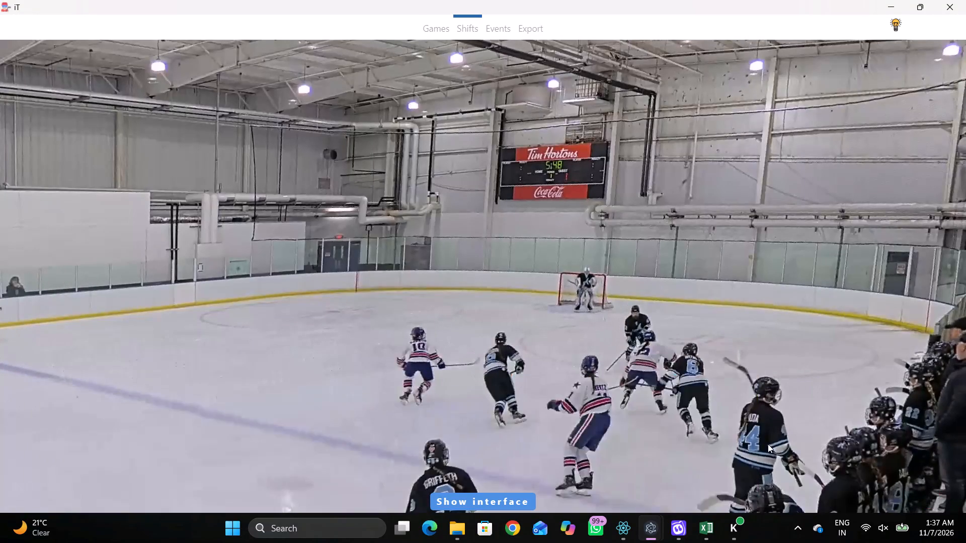
pyautogui.press('space')
pyautogui.press('space')
pyautogui.press('q')
pyautogui.hotkey('shift', 'd')
pyautogui.press('q')
pyautogui.press('q')
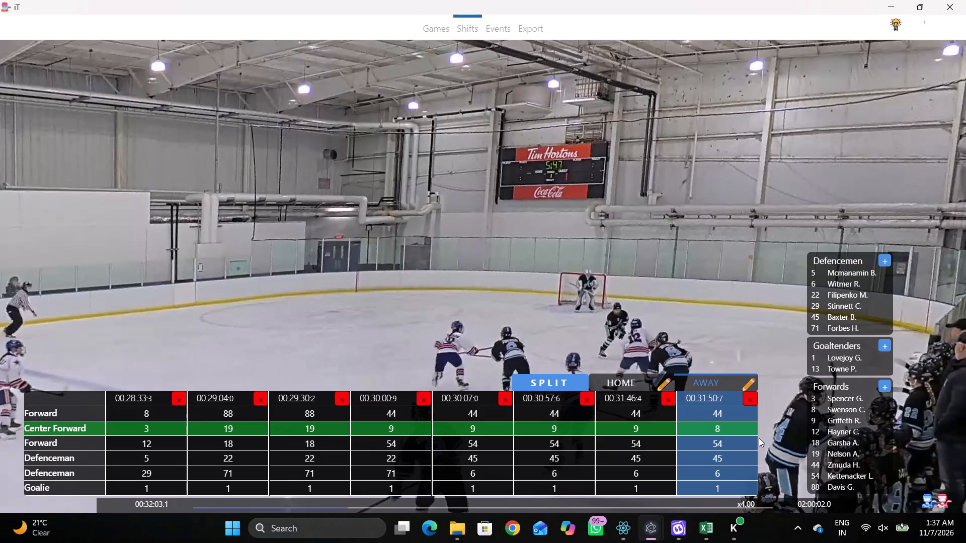
pyautogui.hotkey('shift', 'd')
pyautogui.hotkey('shift', 'd')
pyautogui.keyDown('shift'); pyautogui.click(726, 440); pyautogui.keyUp('shift')
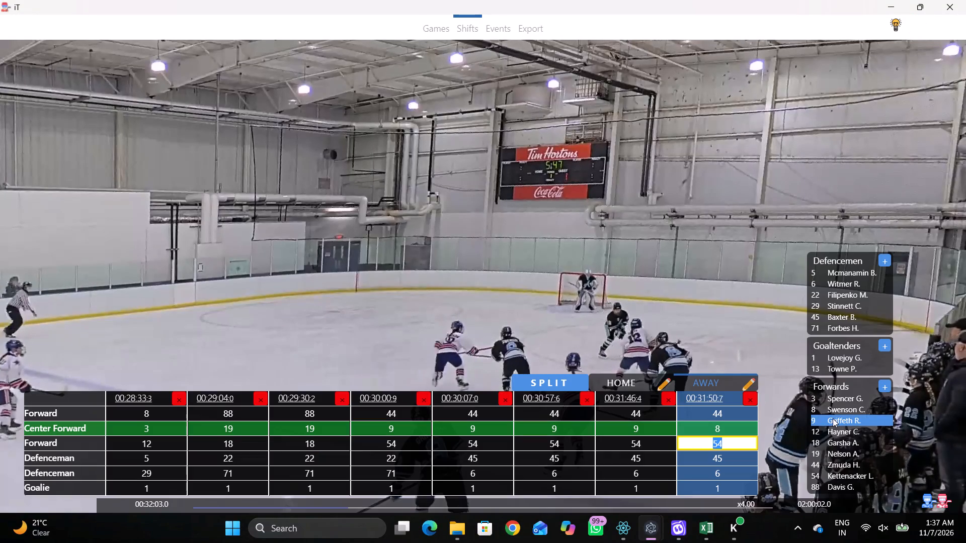
pyautogui.click(833, 418)
# Play on through the away line change at the bench and add an away shift at 00:32:04.8.
pyautogui.click(625, 415)
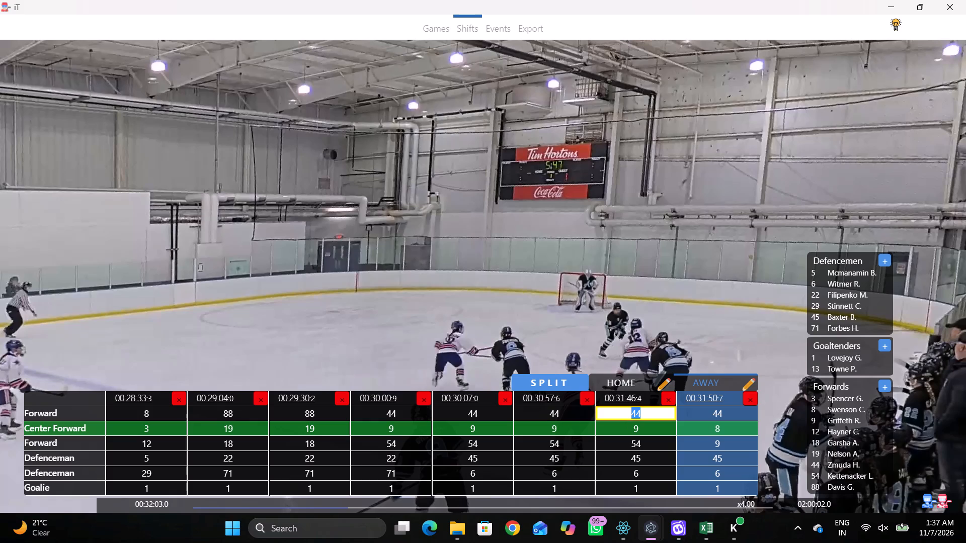
pyautogui.hotkey('shift', 'd')
pyautogui.write('qqr')
pyautogui.press('space')
pyautogui.press('space')
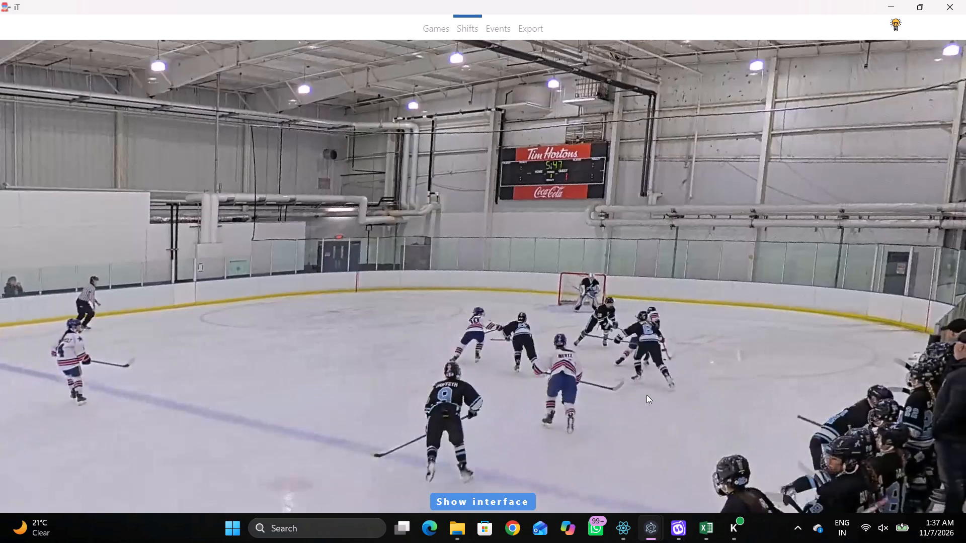
pyautogui.press('space')
pyautogui.press('space')
pyautogui.press('space')
pyautogui.press('space')
pyautogui.hotkey('shift', 'd')
pyautogui.press('space')
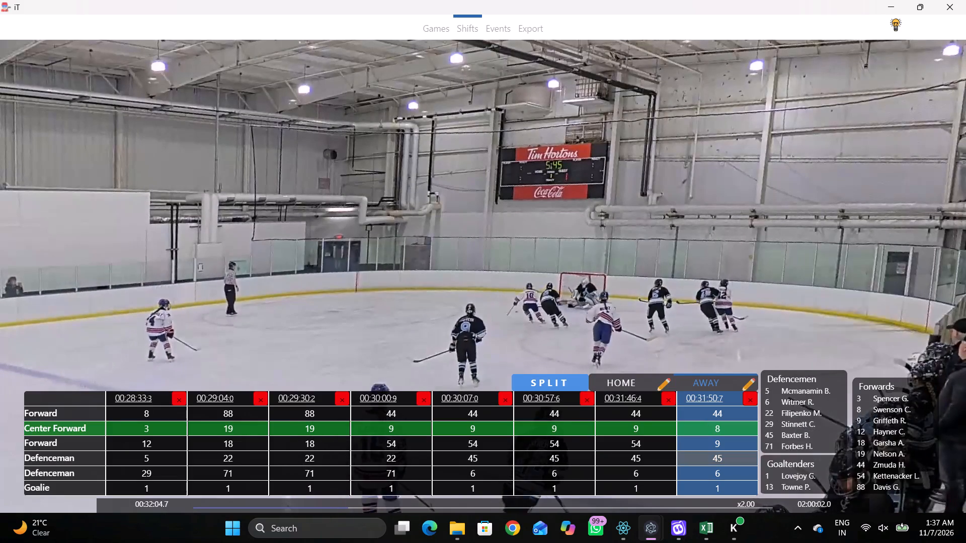
pyautogui.press('space')
pyautogui.write('q')
pyautogui.hotkey('shift', 'd')
pyautogui.hotkey('shift', 's')
pyautogui.hotkey('shift', 'd')
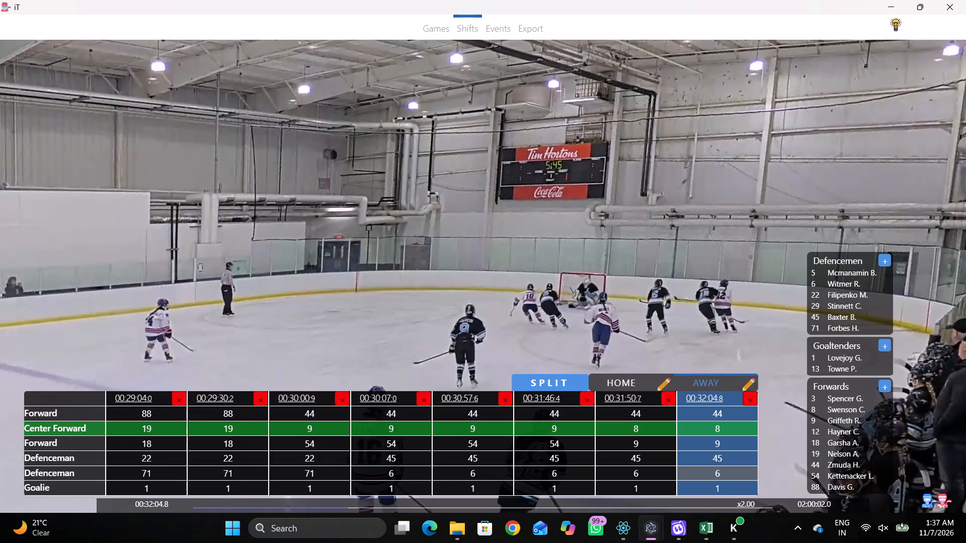
# Set the first forward of the 00:32:04.8 shift to 12.
pyautogui.click(723, 421)
pyautogui.click(723, 418)
pyautogui.press('1')
pyautogui.press('2')
pyautogui.click(694, 347)
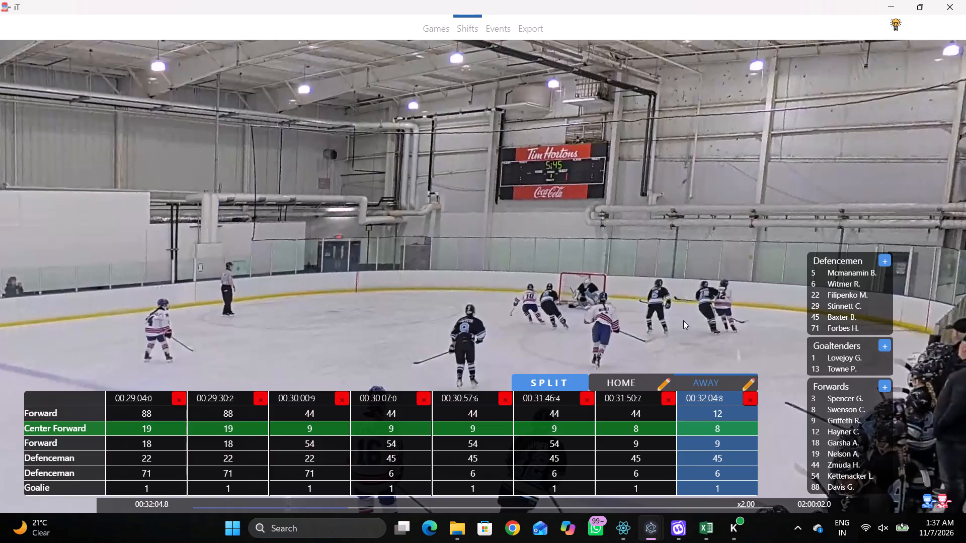
# Play on as the puck moves up the ice and add an away shift at 00:32:22.9.
pyautogui.hotkey('shift', 'd')
pyautogui.press('space')
pyautogui.write('vv')
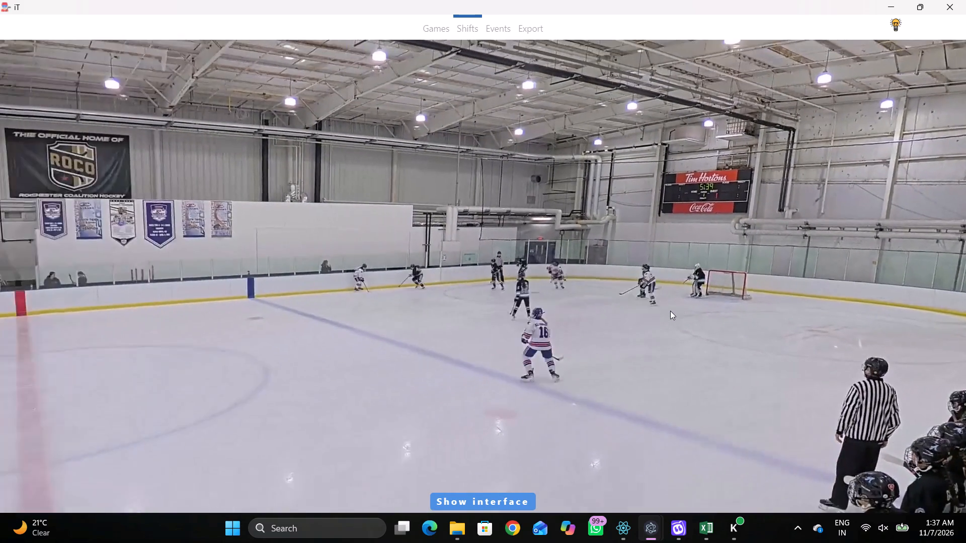
pyautogui.press('space')
pyautogui.press('space')
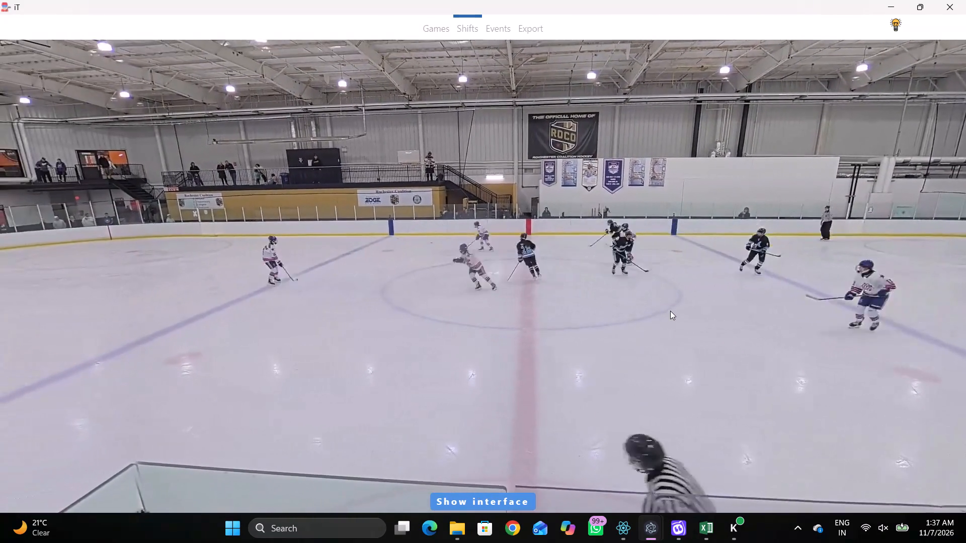
pyautogui.press('space')
pyautogui.press('space')
pyautogui.press('space')
pyautogui.write('SDD')
# Play on to 00:32:30.9 to identify the away players and set the second forward of the 00:32:22.9 shift to 3.
pyautogui.press('space')
pyautogui.press('space')
pyautogui.press('space')
pyautogui.press('space')
pyautogui.press('space')
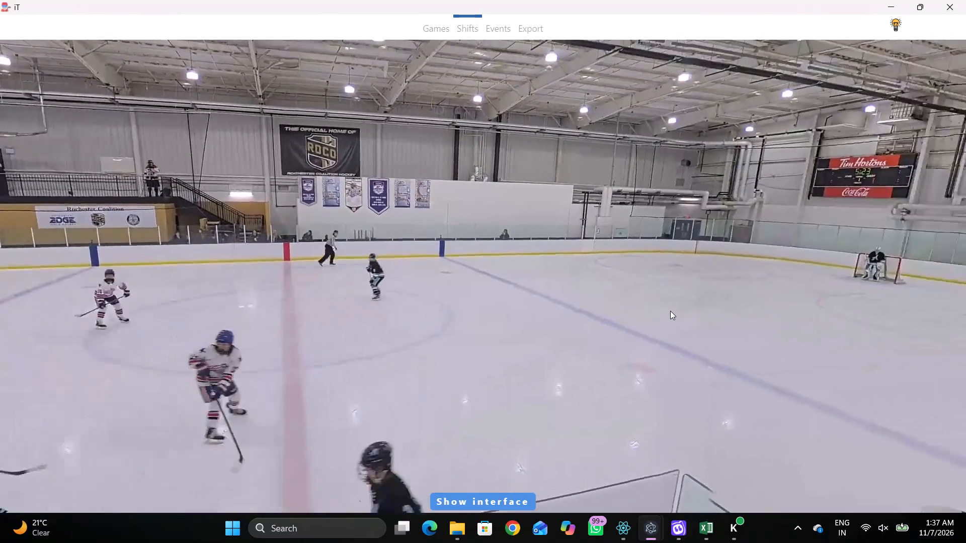
pyautogui.press('space')
pyautogui.press('space')
pyautogui.press('space')
pyautogui.press('space')
pyautogui.press('space')
pyautogui.write('D')
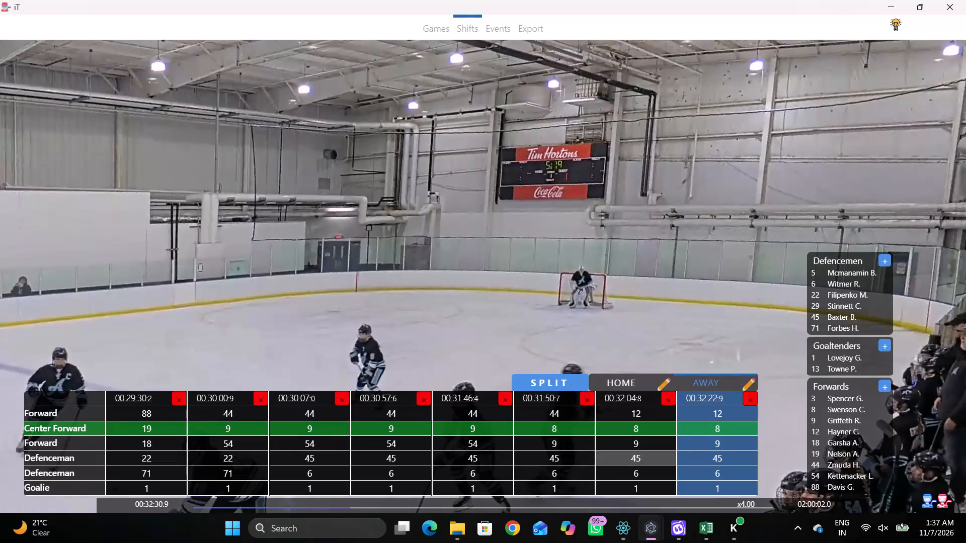
pyautogui.moveTo(737, 448); pyautogui.dragTo(727, 448)
pyautogui.click(843, 389)
pyautogui.doubleClick(843, 392)
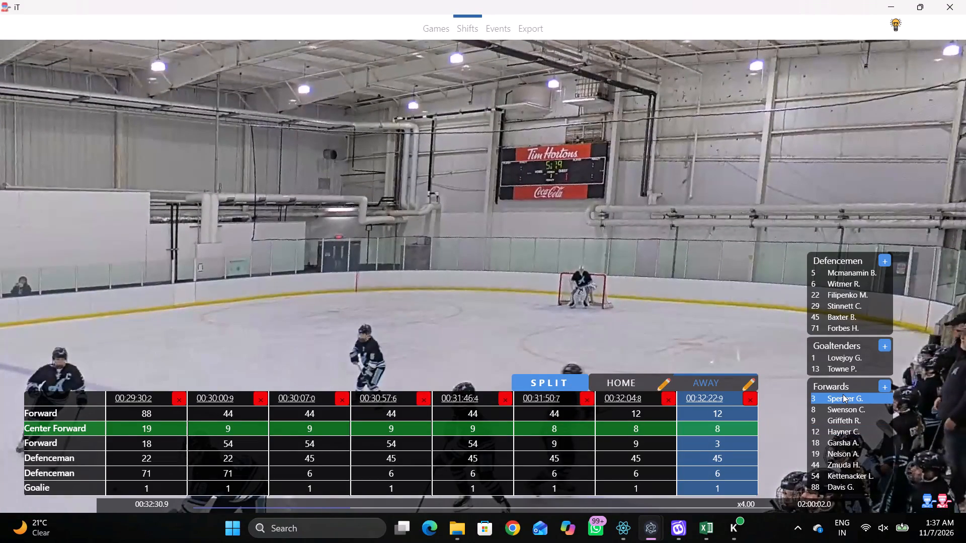
# Play on to about 00:32:32 to identify the away defence pair and set the defencemen of the 00:32:22.9 shift to 5 and 29.
pyautogui.hotkey('shift', 'd')
pyautogui.press('space')
pyautogui.press('space')
pyautogui.press('space')
pyautogui.press('space')
pyautogui.press('q')
pyautogui.press('q')
pyautogui.press('q')
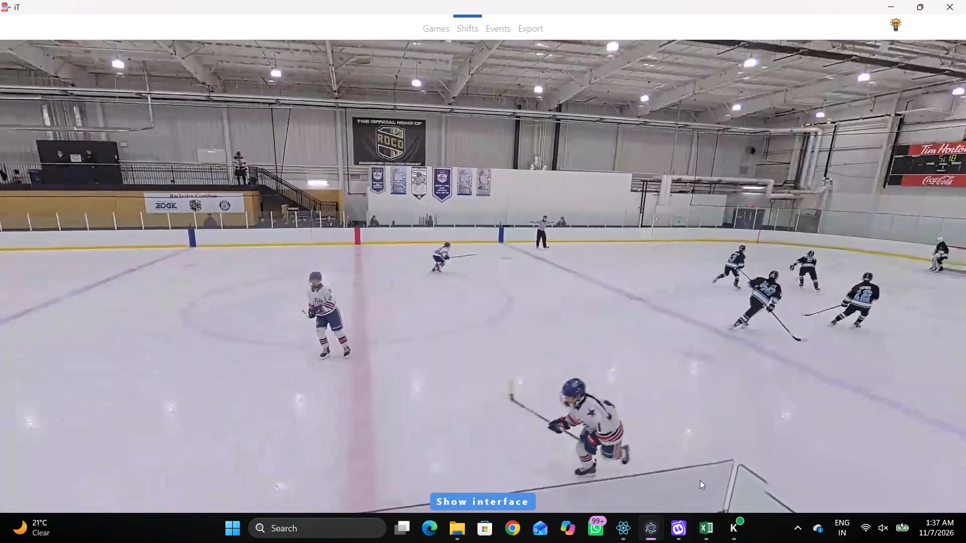
pyautogui.press('q')
pyautogui.hotkey('shift', 'd')
pyautogui.press('q')
pyautogui.press('q')
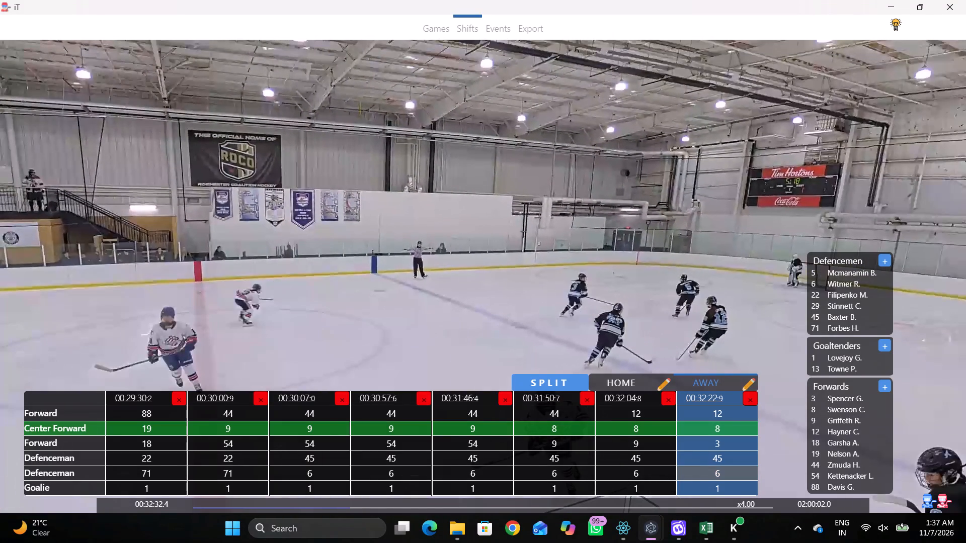
pyautogui.click(712, 467)
pyautogui.click(823, 268)
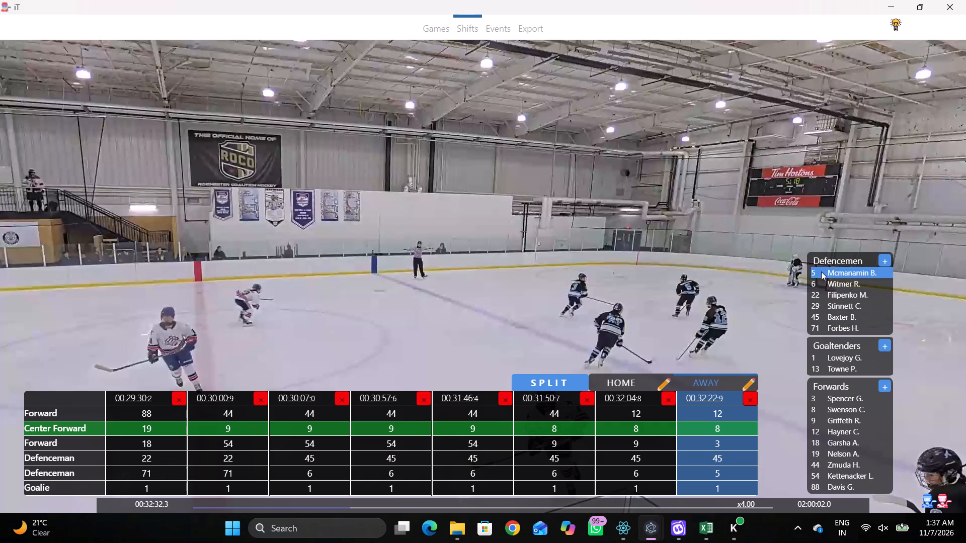
pyautogui.click(716, 457)
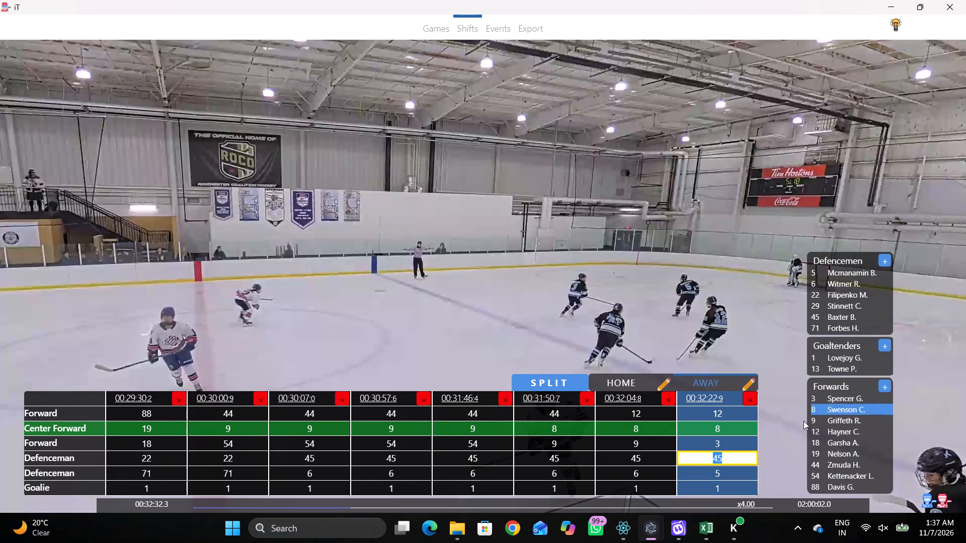
pyautogui.click(817, 311)
pyautogui.click(817, 305)
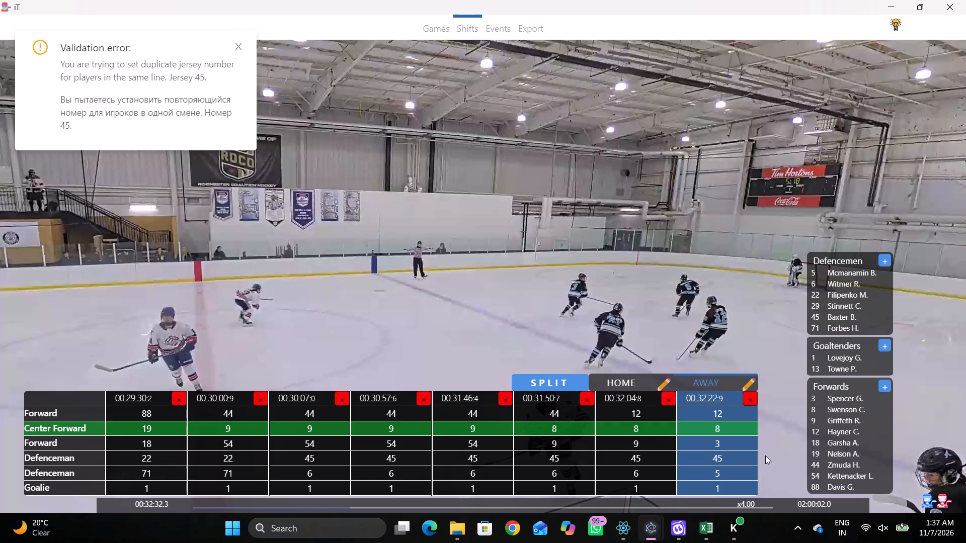
pyautogui.click(743, 471)
pyautogui.click(741, 457)
pyautogui.click(826, 268)
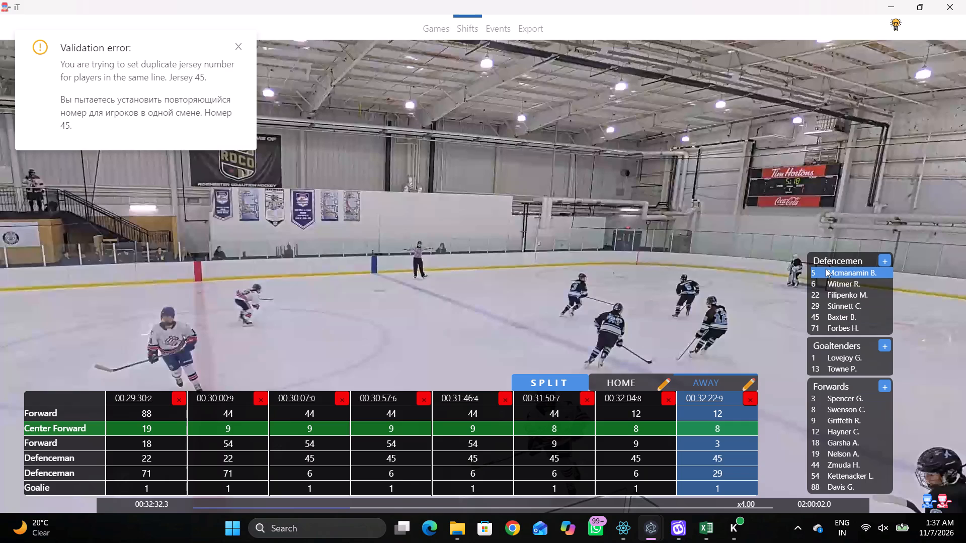
# Play on as the puck moves out of the away end and add an away shift at 00:32:40.7.
pyautogui.write('D')
pyautogui.press('space')
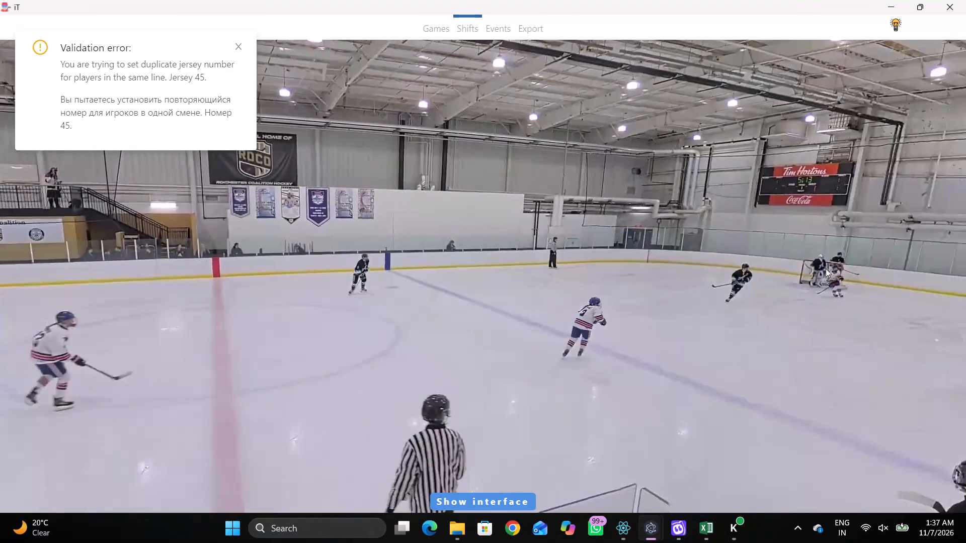
pyautogui.press('space')
pyautogui.press('space')
pyautogui.press('space')
pyautogui.write('DSDDD v qqqqqqq')
pyautogui.press('space')
pyautogui.press('space')
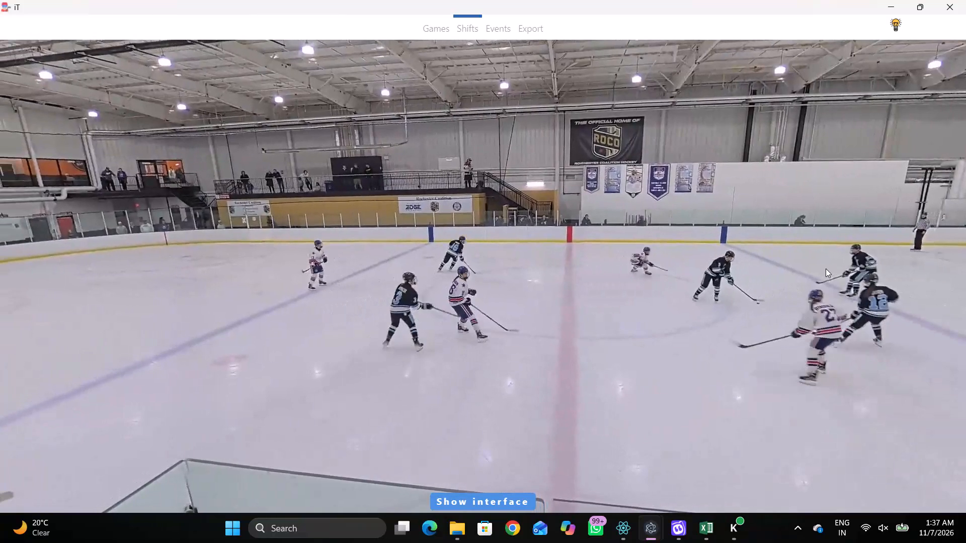
pyautogui.hotkey('shift', 'd')
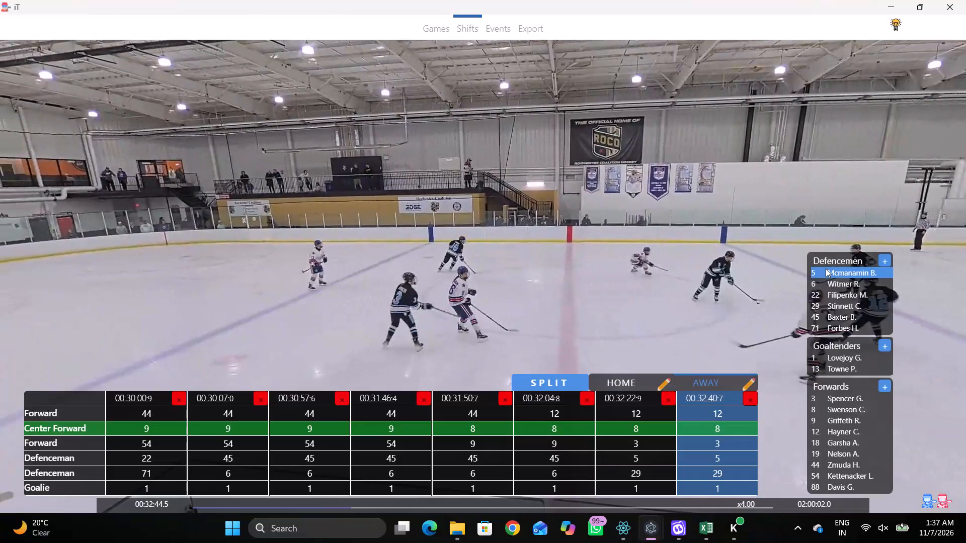
# Step back through the play to about 00:32:43.7 and examine which away players are on the ice.
pyautogui.press('q')
pyautogui.press('q')
pyautogui.press('q')
pyautogui.press('q')
pyautogui.press('q')
pyautogui.press('q')
pyautogui.press('q')
pyautogui.press('q')
pyautogui.hotkey('shift', 'd')
pyautogui.hotkey('shift', 'd')
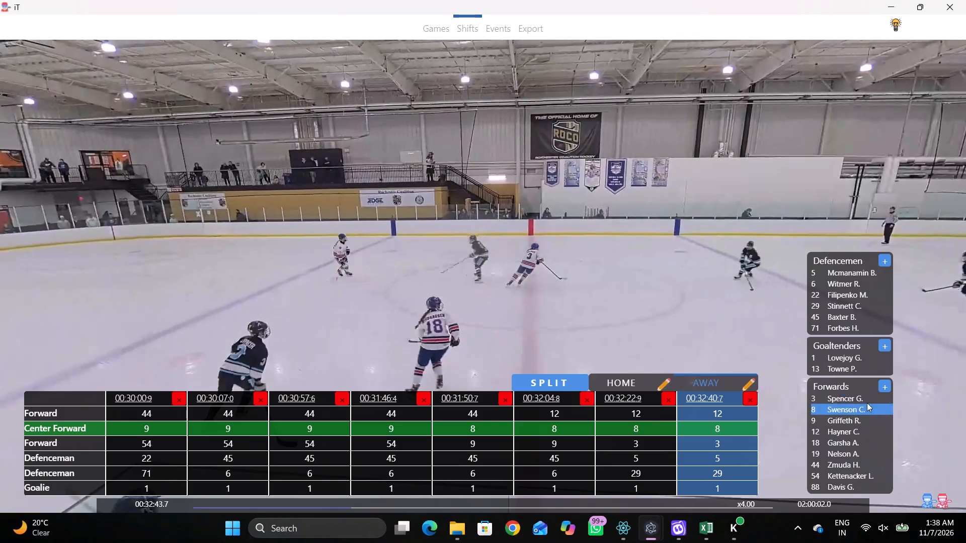
# Jump to the 00:32:40.7 shift, step back through the preceding play and add an away shift at 00:32:34.4.
pyautogui.click(709, 402)
pyautogui.press('q')
pyautogui.hotkey('shift', 'd')
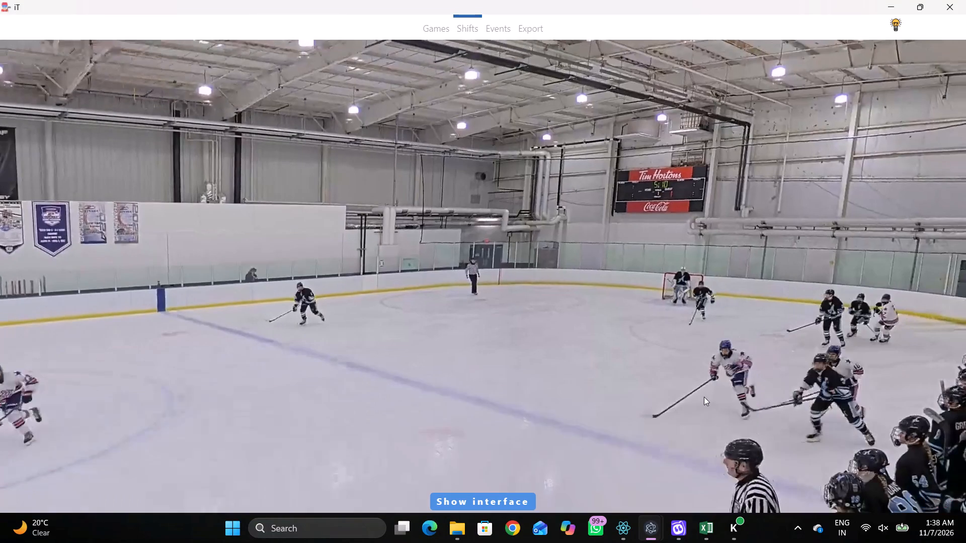
pyautogui.press('q')
pyautogui.press('q')
pyautogui.press('q')
pyautogui.press('q')
pyautogui.press('q')
pyautogui.press('q')
pyautogui.press('q')
pyautogui.press('q')
pyautogui.press('q')
pyautogui.press('q')
pyautogui.press('q')
pyautogui.press('q')
pyautogui.press('q')
pyautogui.press('q')
pyautogui.press('q')
pyautogui.press('q')
pyautogui.press('q')
pyautogui.press('q')
pyautogui.press('q')
pyautogui.press('q')
pyautogui.write('qq')
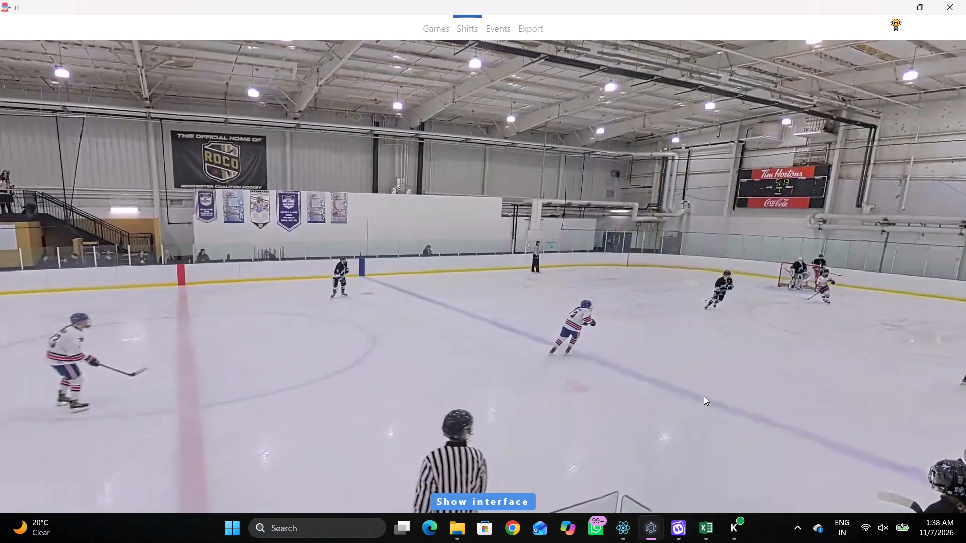
pyautogui.press('q')
pyautogui.press('q')
pyautogui.press('q')
pyautogui.press('q')
pyautogui.press('q')
pyautogui.press('q')
pyautogui.press('q')
pyautogui.press('q')
pyautogui.press('q')
pyautogui.press('q')
pyautogui.press('q')
pyautogui.press('q')
pyautogui.press('q')
pyautogui.press('q')
pyautogui.press('q')
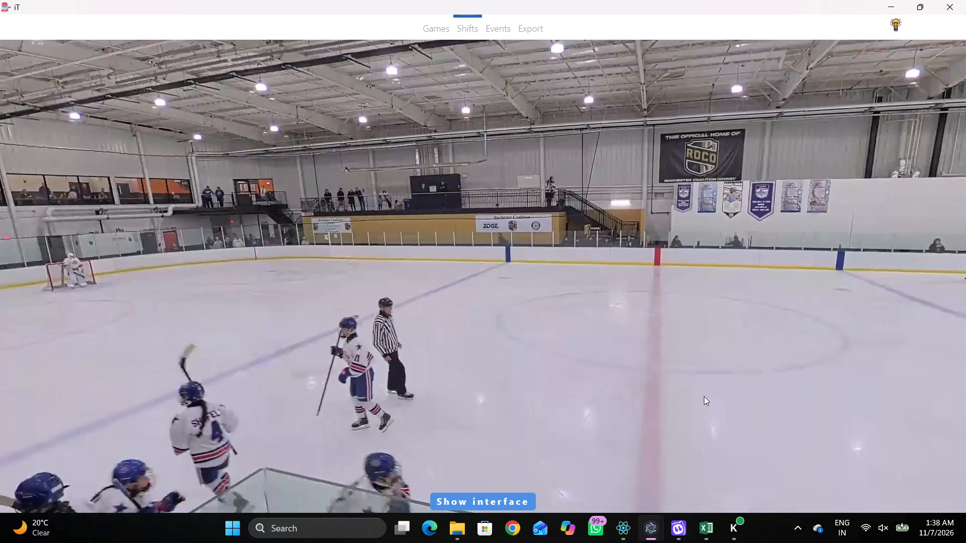
pyautogui.press('q')
pyautogui.hotkey('shift', 's')
# Set the center forward to 18 in both the 00:32:34.4 and 00:32:40.7 away shifts.
pyautogui.hotkey('shift', 'd')
pyautogui.click(637, 444)
pyautogui.click(660, 427)
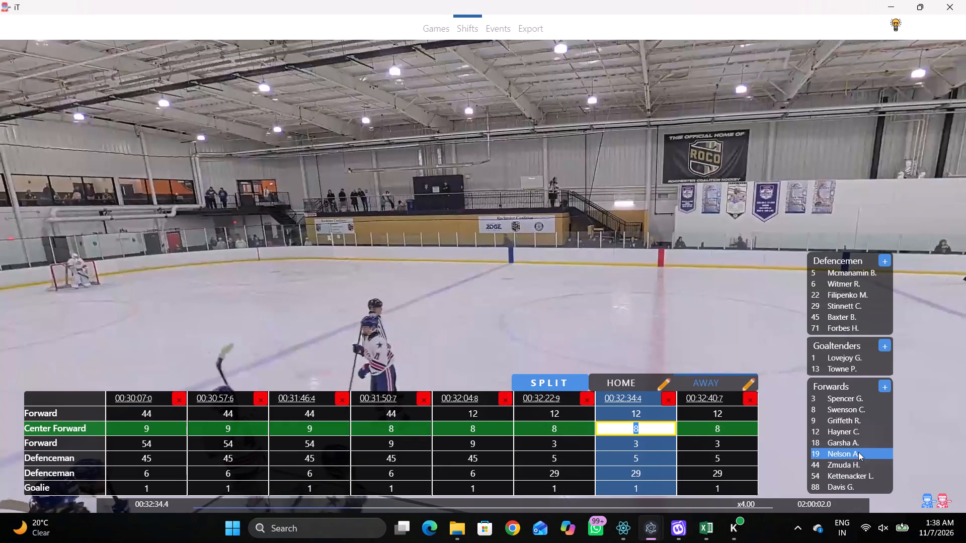
pyautogui.click(835, 439)
pyautogui.click(710, 435)
pyautogui.click(718, 431)
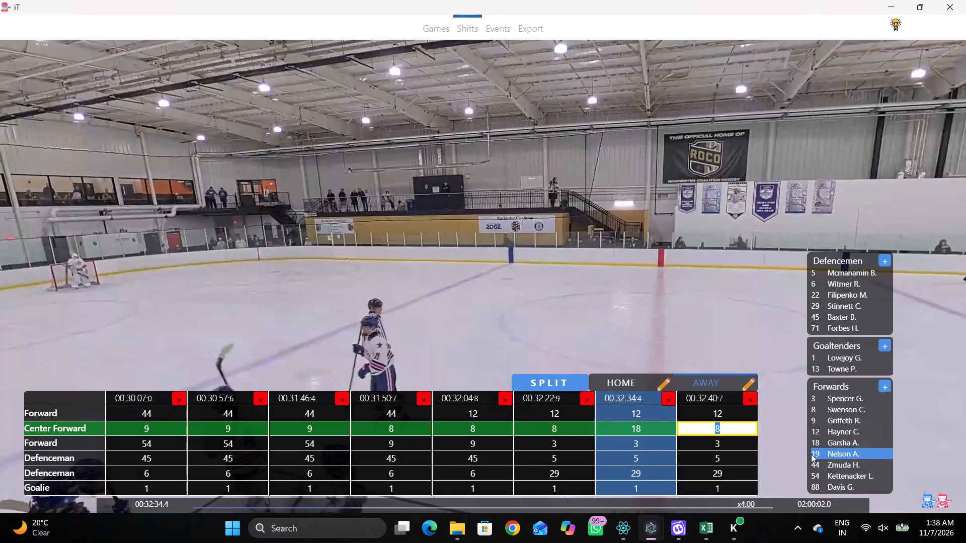
pyautogui.click(814, 438)
# Play on past 5:08 on the scoreboard clock and add an away shift.
pyautogui.hotkey('shift', 'd')
pyautogui.press('space')
pyautogui.write('v')
pyautogui.press('space')
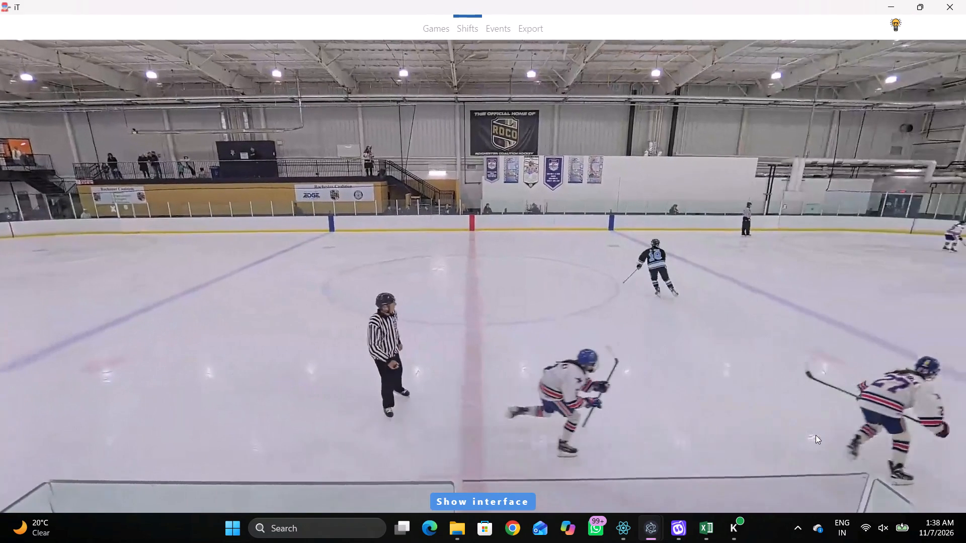
pyautogui.press('space')
pyautogui.press('space')
pyautogui.press('space')
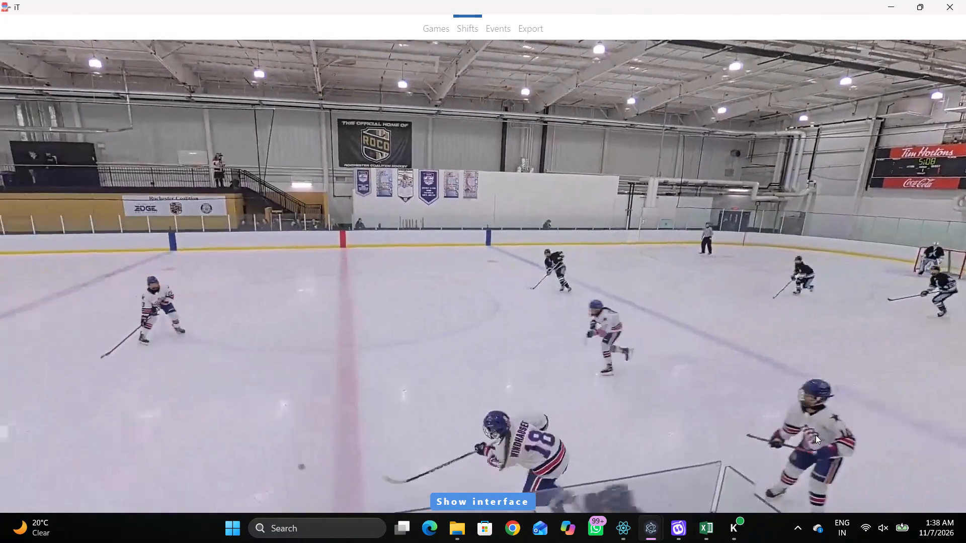
pyautogui.press('space')
pyautogui.press('space')
pyautogui.press('space')
pyautogui.press('space')
pyautogui.press('space')
pyautogui.write('SDD')
# Play on past 4:57 on the scoreboard clock and add another away shift.
pyautogui.press('space')
pyautogui.press('space')
pyautogui.press('space')
pyautogui.press('space')
pyautogui.press('space')
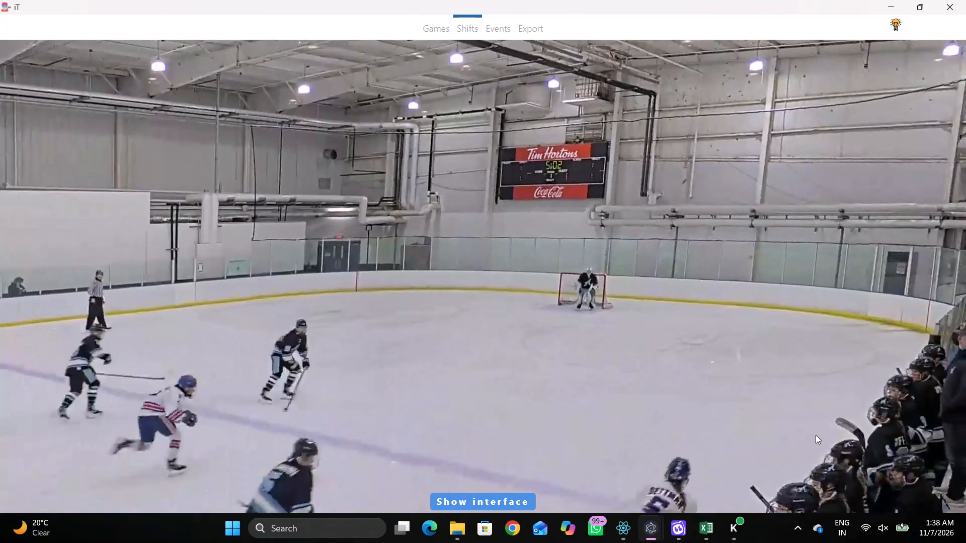
pyautogui.press('space')
pyautogui.press('space')
pyautogui.press('space')
pyautogui.press('space')
pyautogui.press('space')
pyautogui.press('space')
pyautogui.press('space')
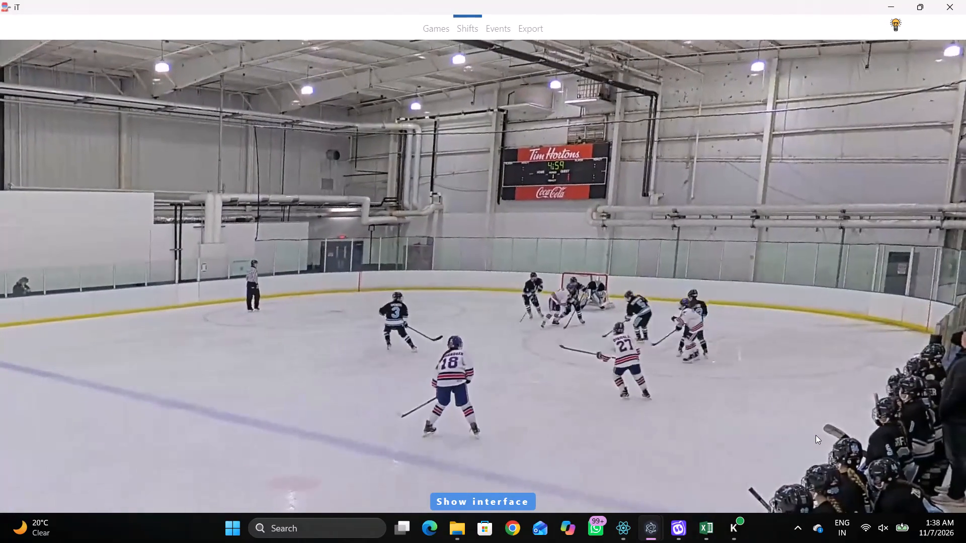
pyautogui.press('space')
pyautogui.press('space')
pyautogui.write('DD')
pyautogui.press('space')
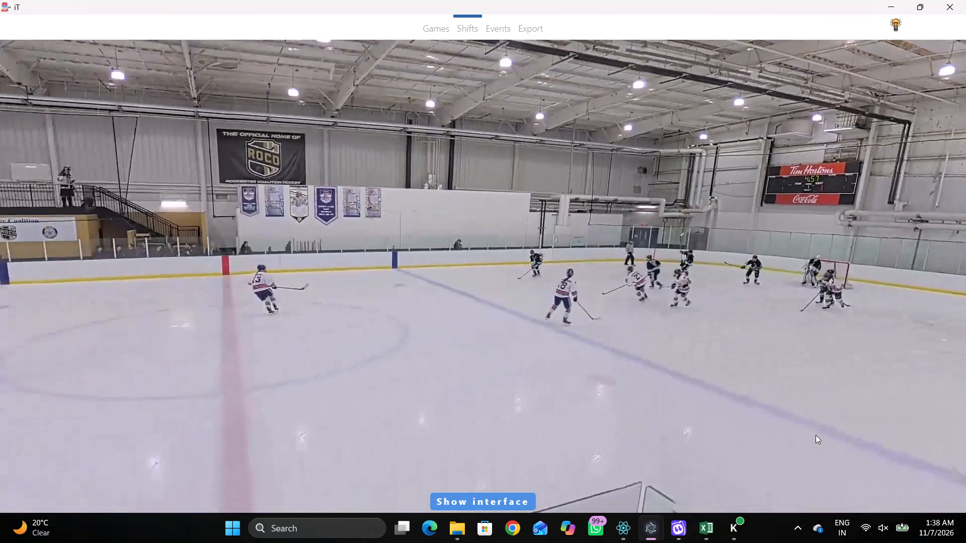
pyautogui.press('space')
pyautogui.press('space')
pyautogui.press('space')
pyautogui.press('space')
pyautogui.write('v q DSDD D')
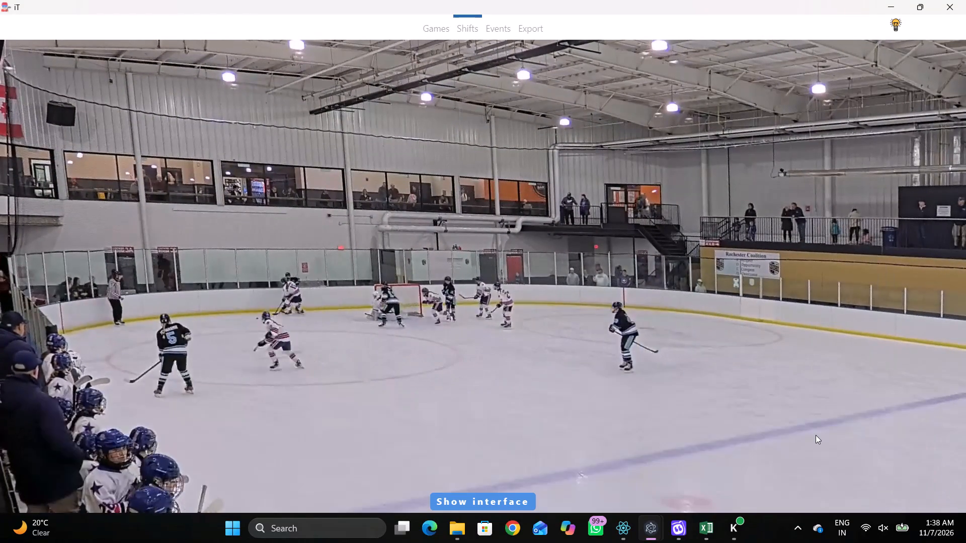
# Play on to about 4:20 on the scoreboard clock and add an away shift at the bench change.
pyautogui.press('space')
pyautogui.press('space')
pyautogui.press('space')
pyautogui.press('space')
pyautogui.click(816, 435)
pyautogui.press('v')
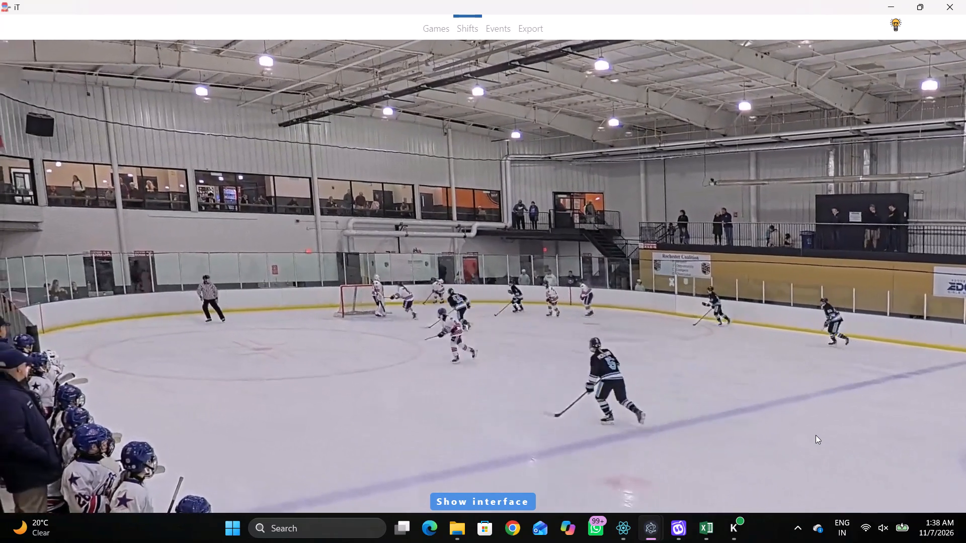
pyautogui.press('space')
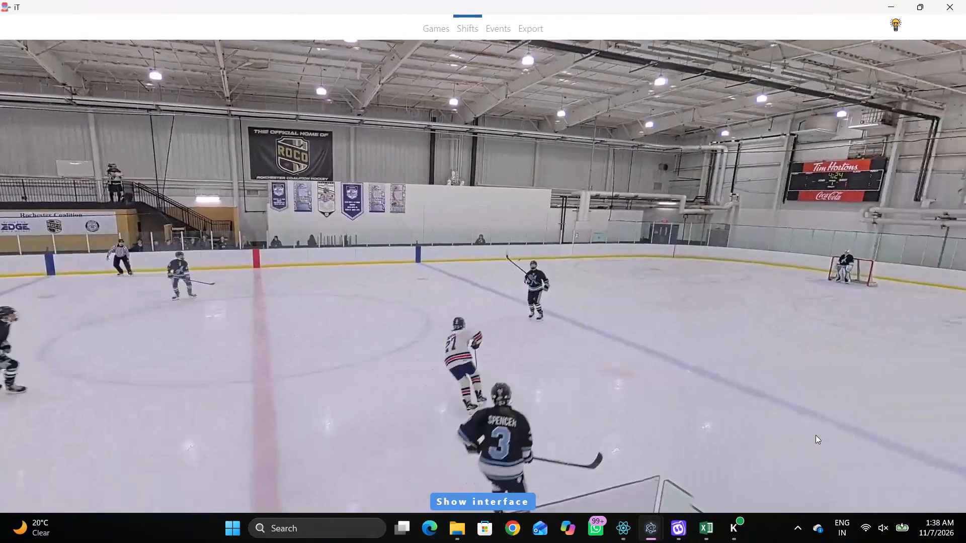
pyautogui.press('space')
pyautogui.press('space')
pyautogui.press('space')
pyautogui.press('space')
pyautogui.write('SDD D')
pyautogui.hotkey('shift', 's')
pyautogui.hotkey('shift', 'd')
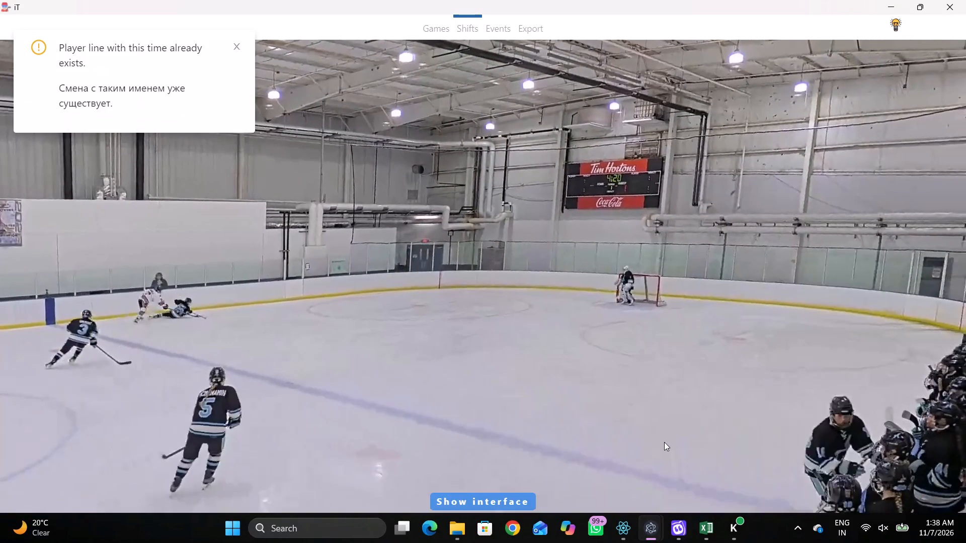
pyautogui.hotkey('shift', 'd')
pyautogui.hotkey('shift', 'd')
# Play on through the away line change to 4:15 on the scoreboard clock and add an away shift.
pyautogui.press('q')
pyautogui.press('q')
pyautogui.press('space')
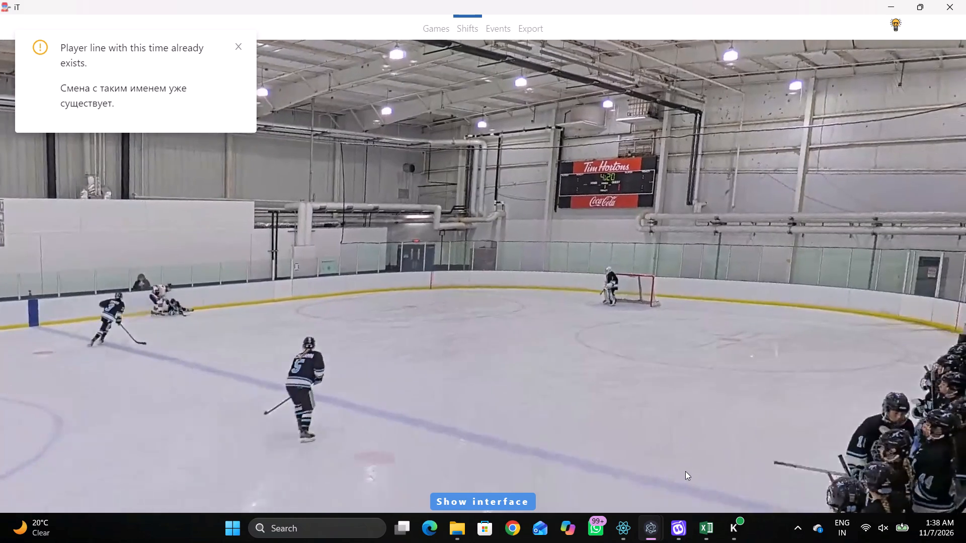
pyautogui.press('space')
pyautogui.press('space')
pyautogui.press('space')
pyautogui.press('space')
pyautogui.press('space')
pyautogui.press('space')
pyautogui.press('space')
pyautogui.press('space')
pyautogui.press('space')
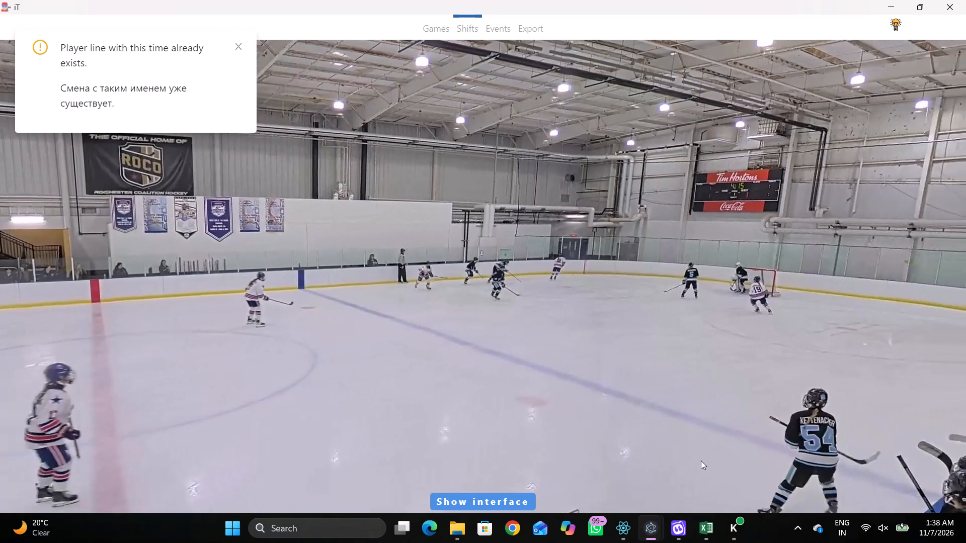
pyautogui.hotkey('shift', 'd')
pyautogui.hotkey('shift', 's')
pyautogui.hotkey('shift', 'd')
pyautogui.hotkey('shift', 'd')
# Set the center forward of the latest away shift to 54.
pyautogui.keyDown('shift'); pyautogui.click(719, 422); pyautogui.keyUp('shift')
pyautogui.click(842, 477)
pyautogui.hotkey('shift', 'd')
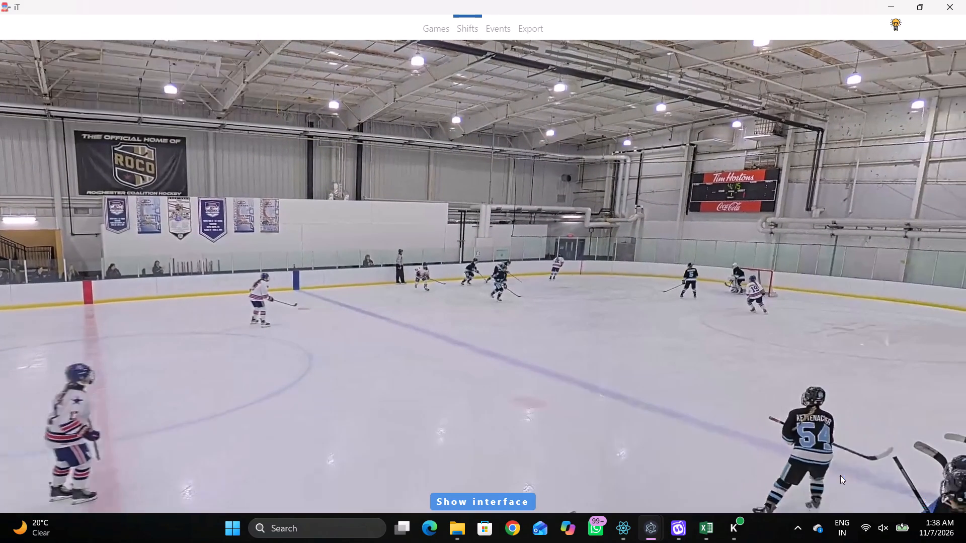
# Play on from 4:15 on the scoreboard clock to 33:45.4 in the video and add an away shift.
pyautogui.press('space')
pyautogui.press('space')
pyautogui.press('space')
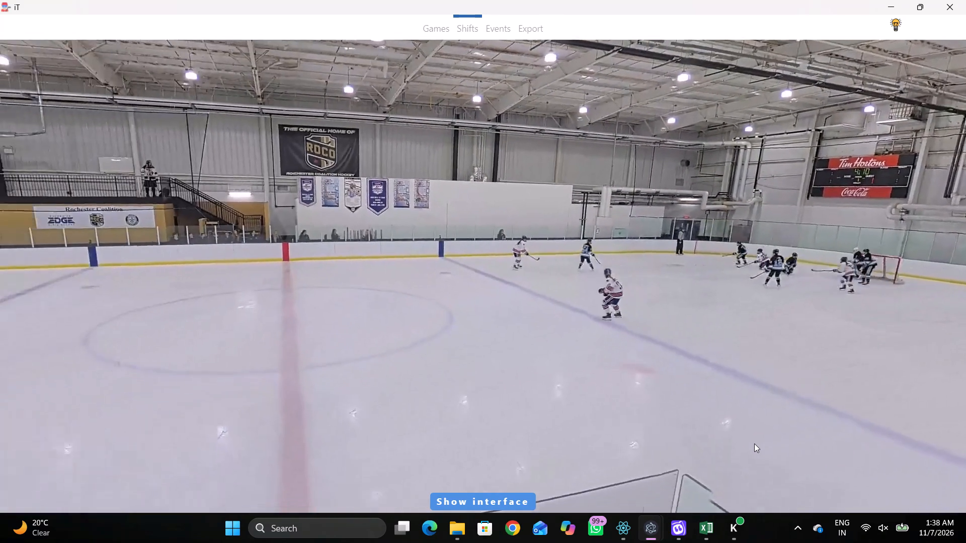
pyautogui.press('space')
pyautogui.press('space')
pyautogui.press('space')
pyautogui.write('SSDD DD DD')
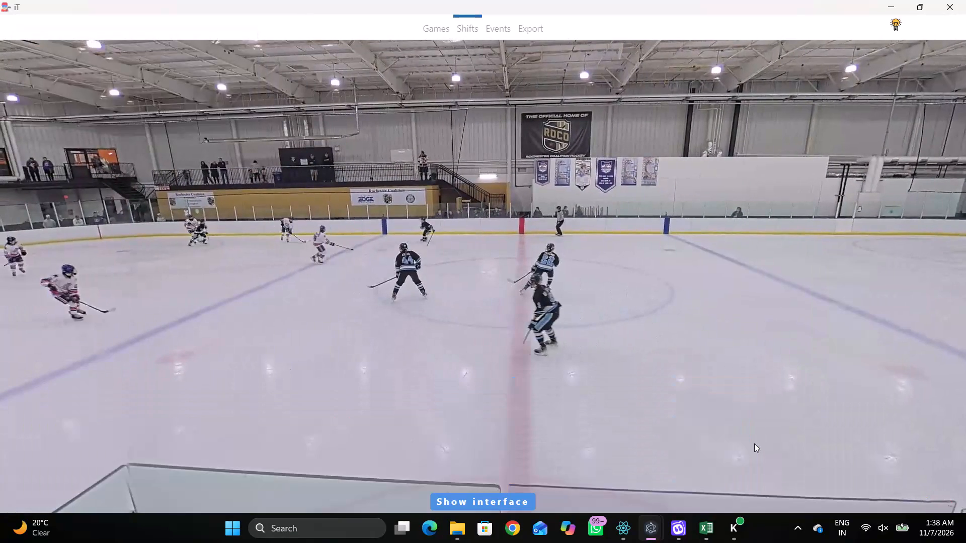
# Play on to about 33:55 to identify the new defender, and set the first defenceman of the 33:45.4 away shift to 22.
pyautogui.press('space')
pyautogui.press('space')
pyautogui.hotkey('shift', 'd')
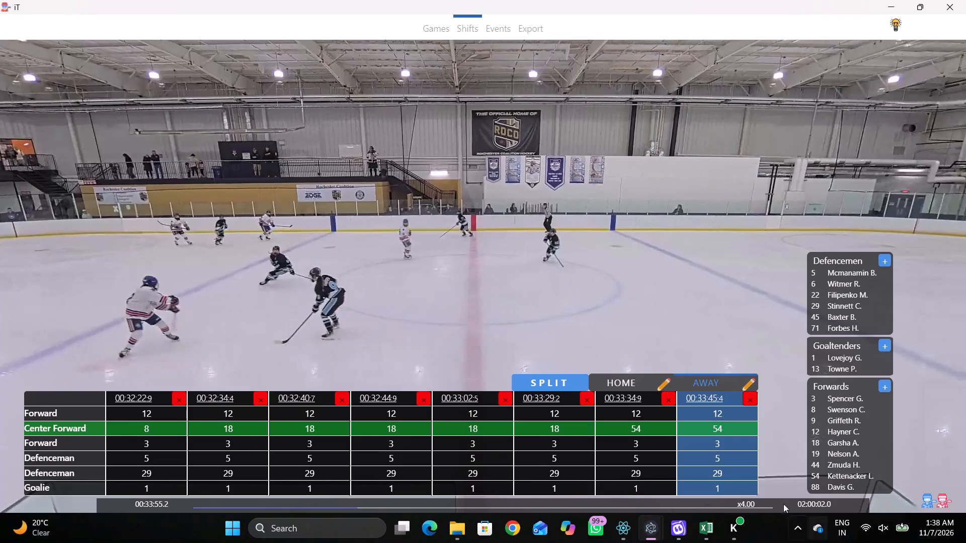
pyautogui.click(717, 463)
pyautogui.press('2')
pyautogui.press('2')
pyautogui.click(709, 282)
pyautogui.hotkey('shift', 'd')
# Play on to 3:50 on the scoreboard clock and set the second defenceman of the 33:45.4 away shift to 71.
pyautogui.press('space')
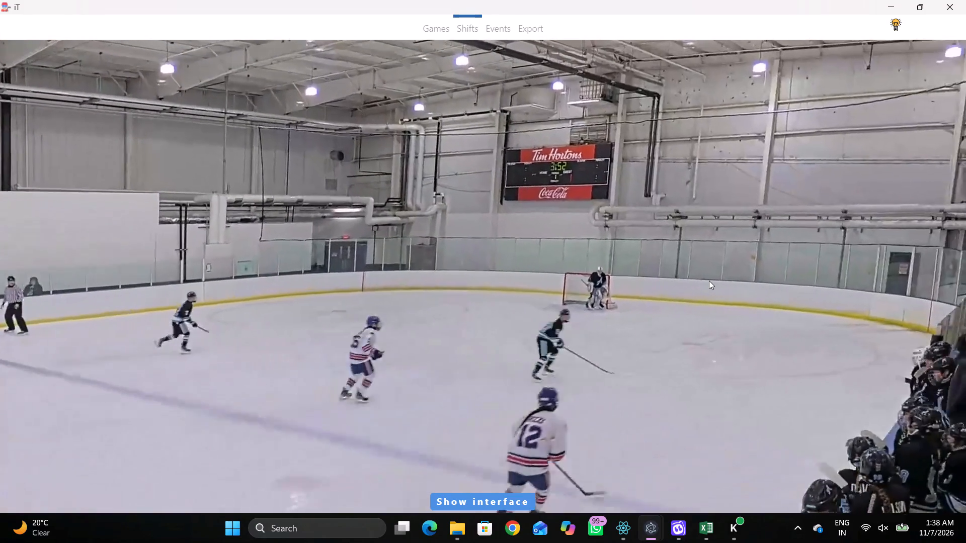
pyautogui.press('space')
pyautogui.press('space')
pyautogui.press('space')
pyautogui.press('space')
pyautogui.press('space')
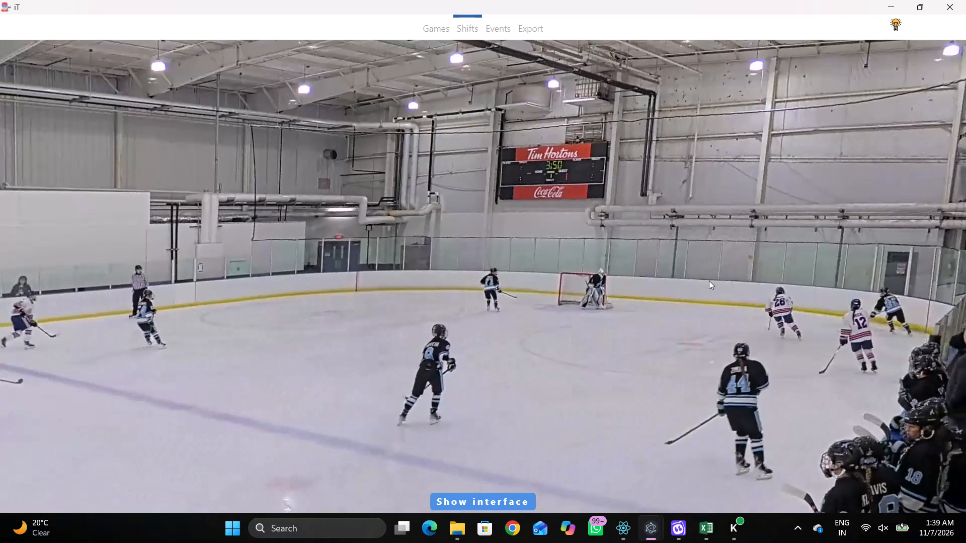
pyautogui.write('D')
pyautogui.hotkey('shift', 'd')
pyautogui.hotkey('shift', 'd')
pyautogui.click(725, 466)
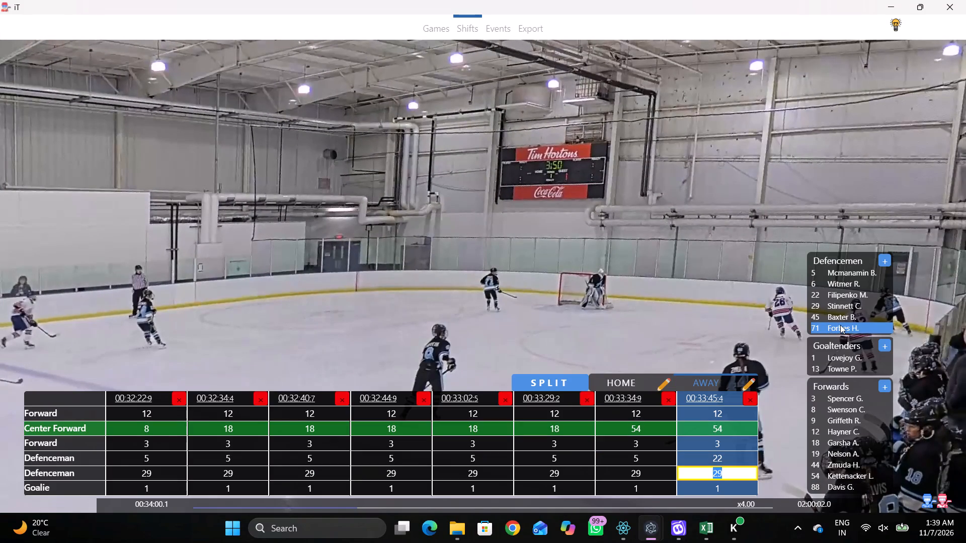
pyautogui.click(840, 325)
pyautogui.hotkey('shift', 'd')
# Return to the start of the 33:45.4 away shift, play on to 33:51.6, and add an away shift at the forward change.
pyautogui.press('space')
pyautogui.press('space')
pyautogui.hotkey('shift', 'd')
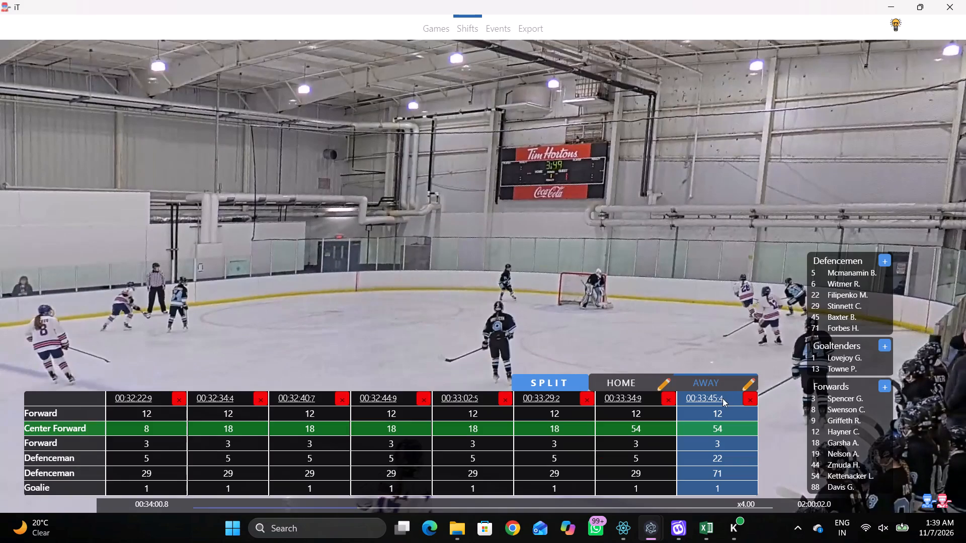
pyautogui.click(717, 406)
pyautogui.click(716, 402)
pyautogui.hotkey('shift', 'd')
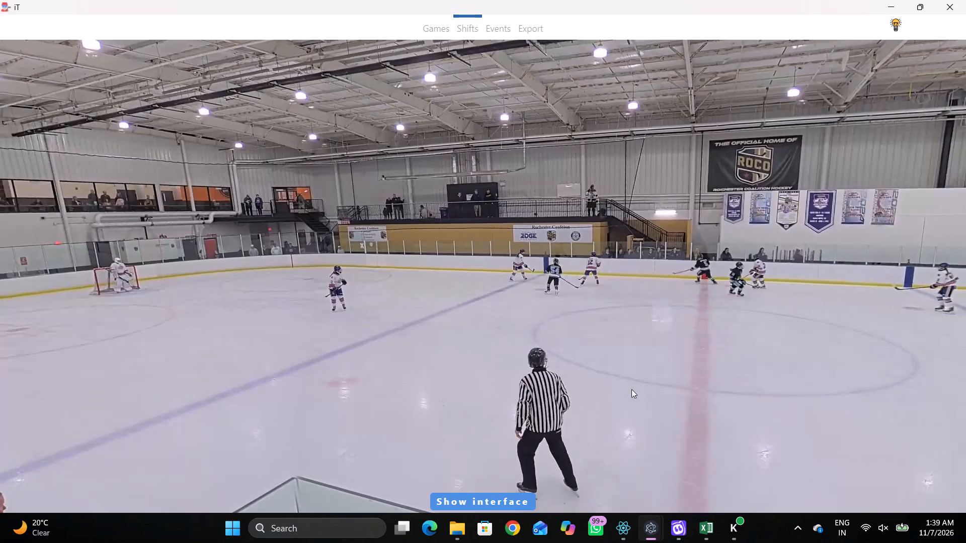
pyautogui.press('space')
pyautogui.press('space')
pyautogui.hotkey('shift', 's')
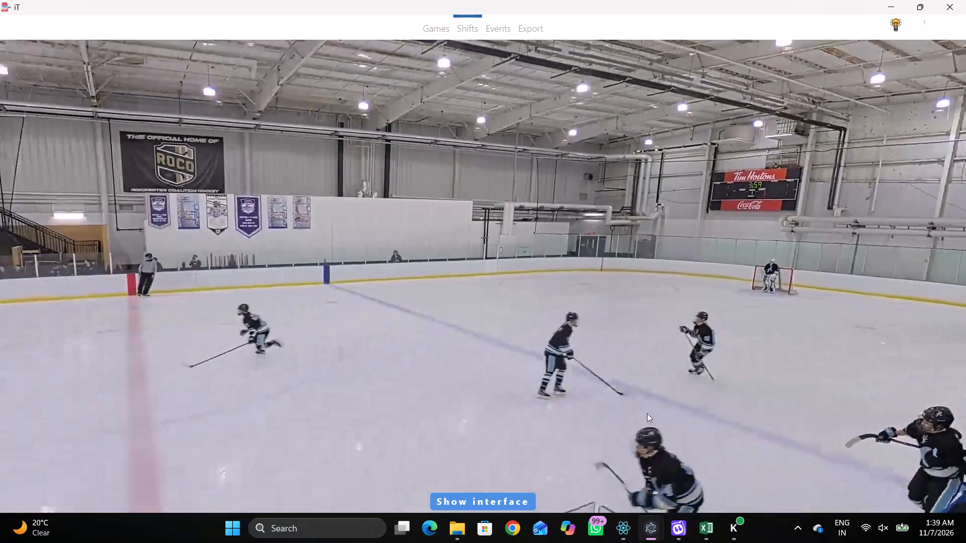
# Set the two wing forwards of the 33:51.6 away shift to 9 and 44.
pyautogui.hotkey('shift', 'd')
pyautogui.click(709, 441)
pyautogui.click(728, 415)
pyautogui.click(824, 423)
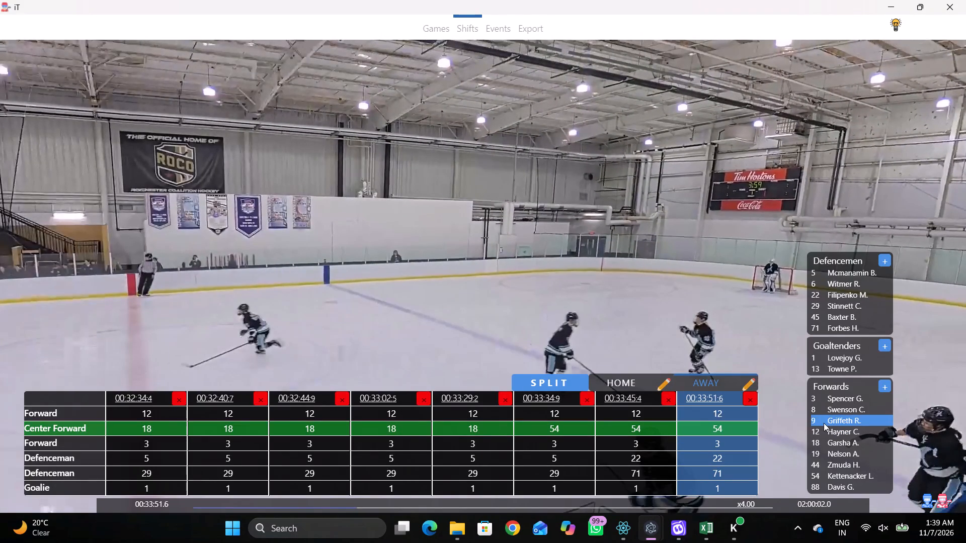
pyautogui.click(713, 439)
pyautogui.click(843, 460)
pyautogui.hotkey('shift', 'd')
# Play on to the stoppage at 3:40 on the scoreboard clock and add an away shift at 34:18.6.
pyautogui.press('space')
pyautogui.write('c')
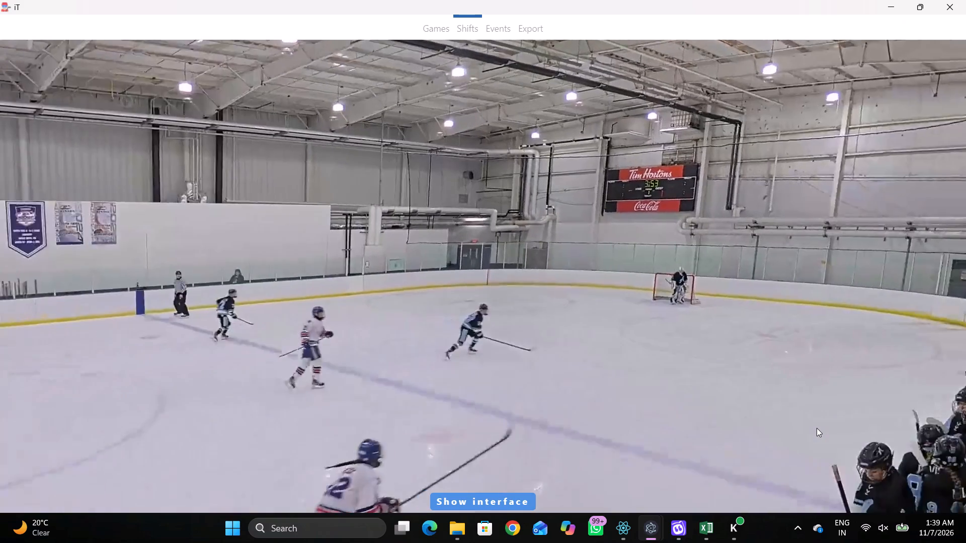
pyautogui.press('space')
pyautogui.press('space')
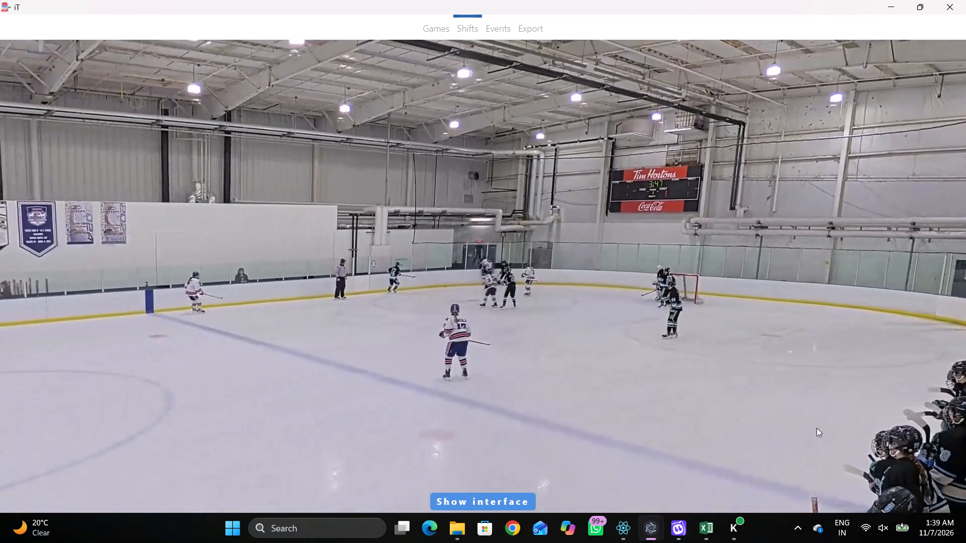
pyautogui.press('space')
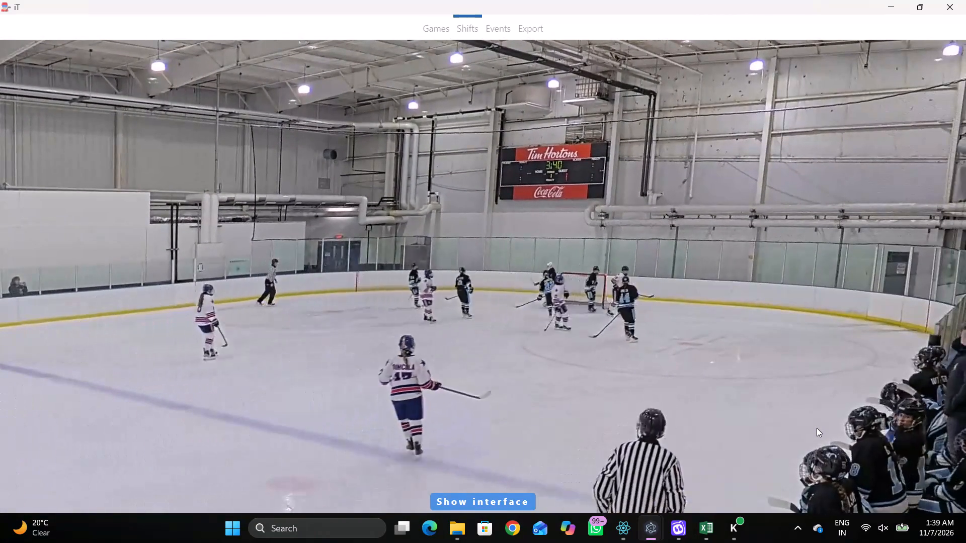
pyautogui.click(817, 428)
pyautogui.press('space')
pyautogui.press('space')
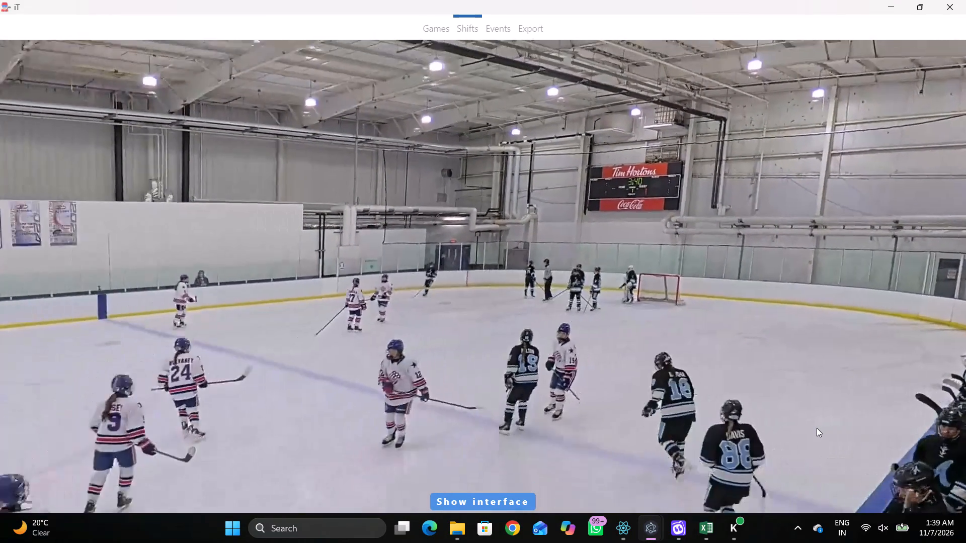
pyautogui.press('space')
pyautogui.write('SDD')
# Set the 34:18.6 away shift's center forward to 19 and its two wing forwards to 18 and 88.
pyautogui.press('space')
pyautogui.press('space')
pyautogui.press('q')
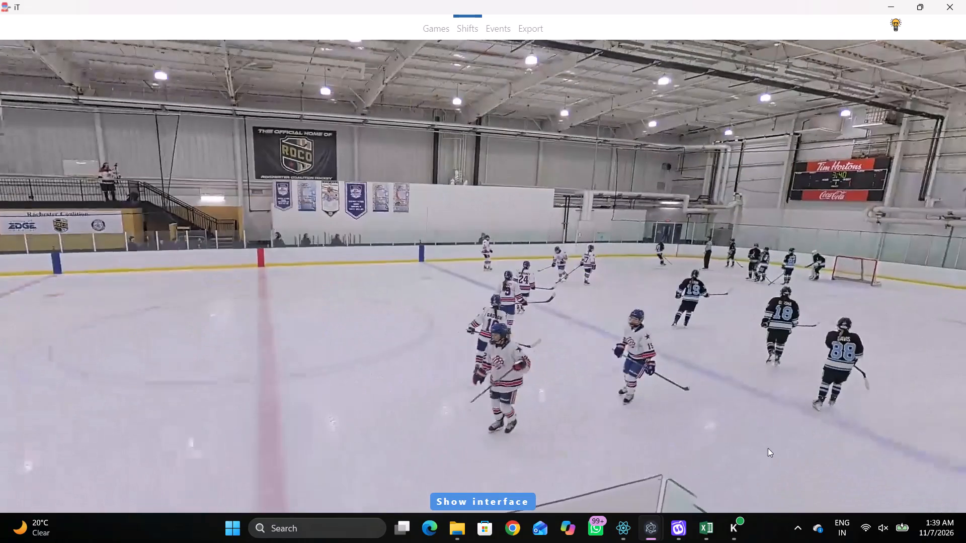
pyautogui.hotkey('shift', 'd')
pyautogui.click(706, 430)
pyautogui.click(845, 443)
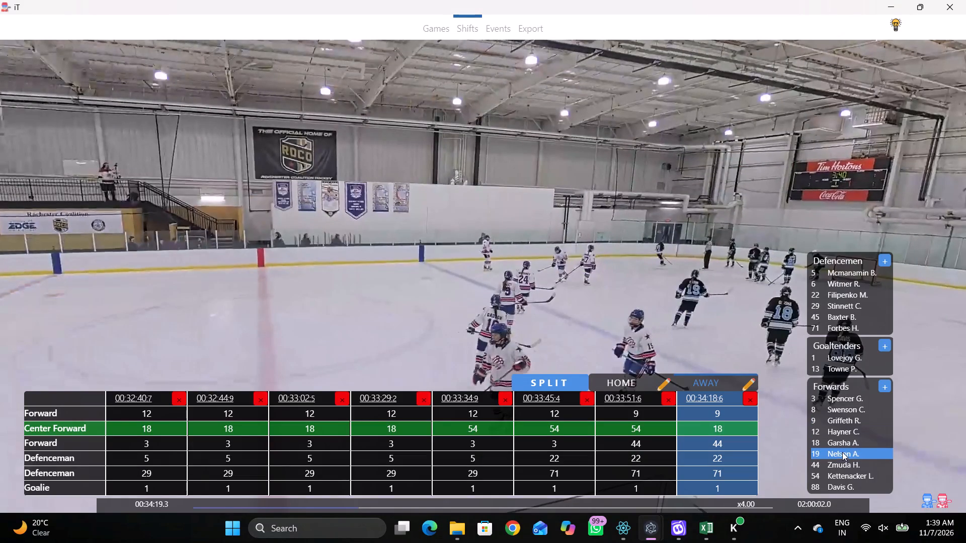
pyautogui.click(842, 454)
pyautogui.click(724, 424)
pyautogui.click(725, 416)
pyautogui.click(829, 442)
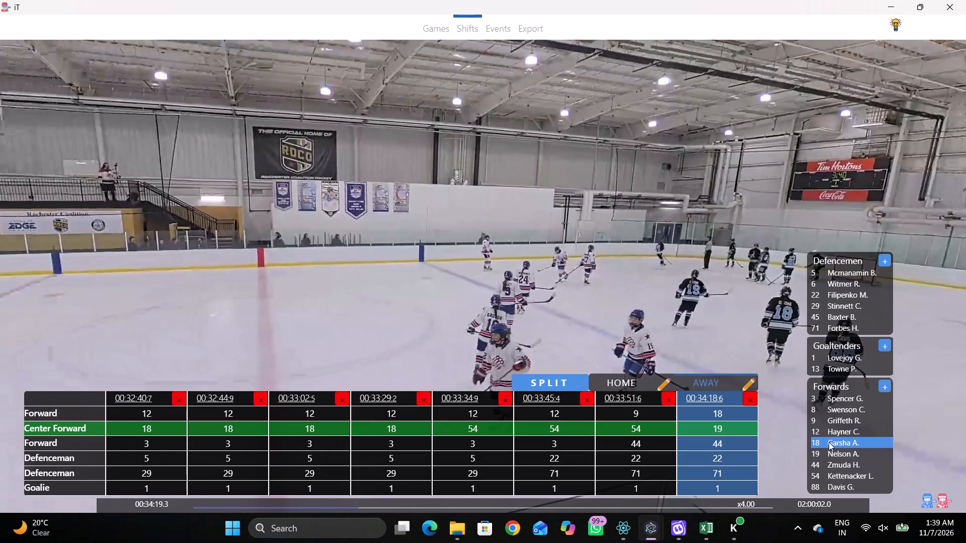
pyautogui.hotkey('shift', 'd')
pyautogui.hotkey('shift', 'd')
pyautogui.click(721, 442)
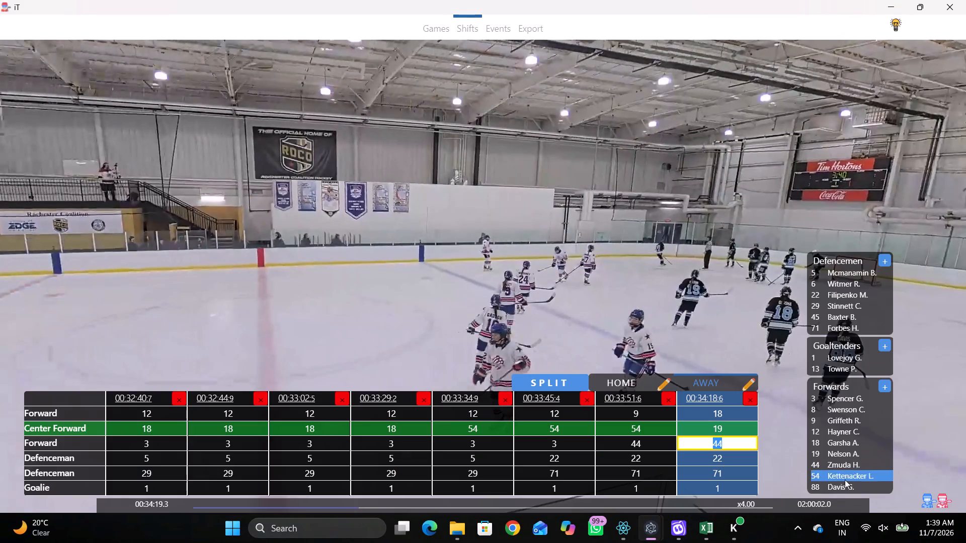
pyautogui.click(843, 486)
pyautogui.hotkey('shift', 'd')
# Play on to the face-off at 3:40 on the scoreboard clock and add an away shift at 34:27.6.
pyautogui.press('space')
pyautogui.write('c')
pyautogui.press('space')
pyautogui.press('space')
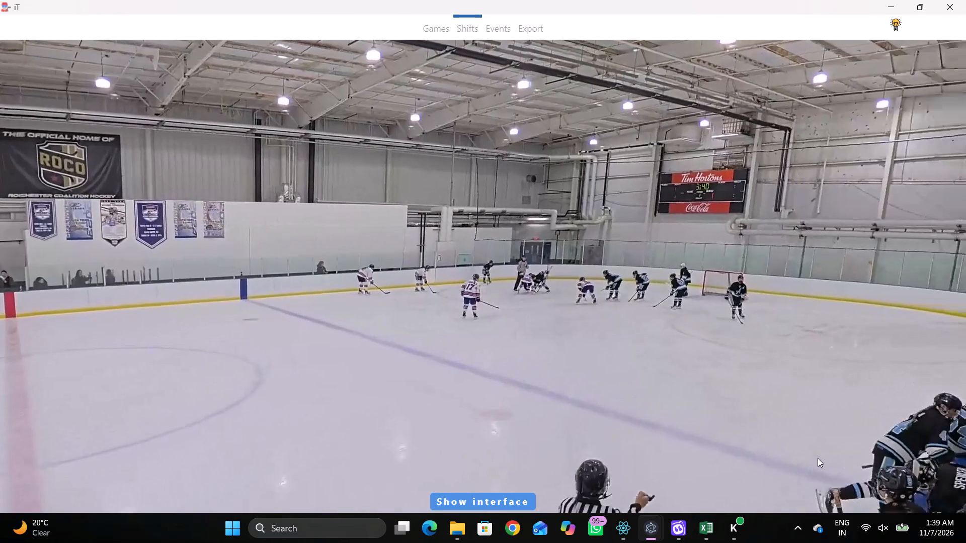
pyautogui.hotkey('shift', 's')
pyautogui.hotkey('shift', 'd')
pyautogui.hotkey('shift', 'd')
# Play on through the action to the next bench change and add away shifts at 35:14.9 and 35:17.1.
pyautogui.write('c')
pyautogui.press('space')
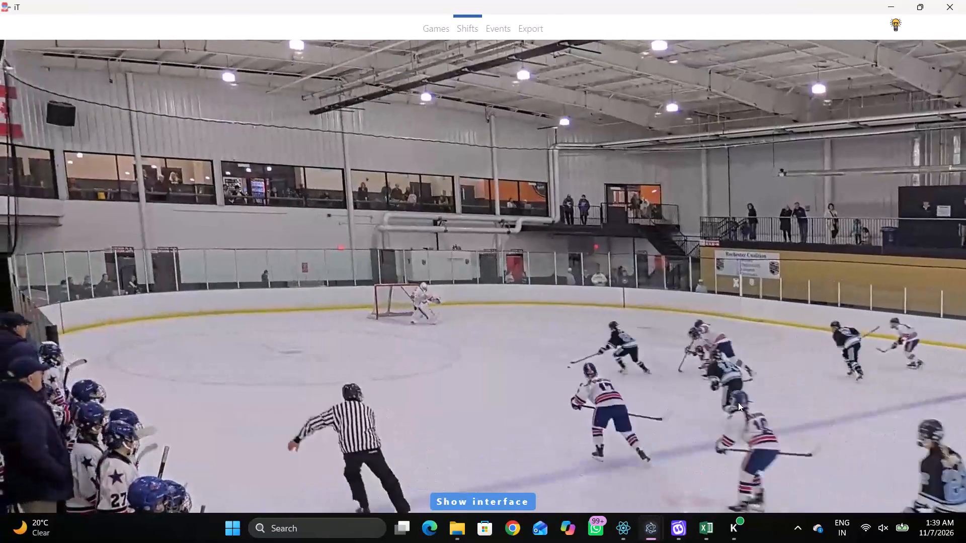
pyautogui.press('space')
pyautogui.press('space')
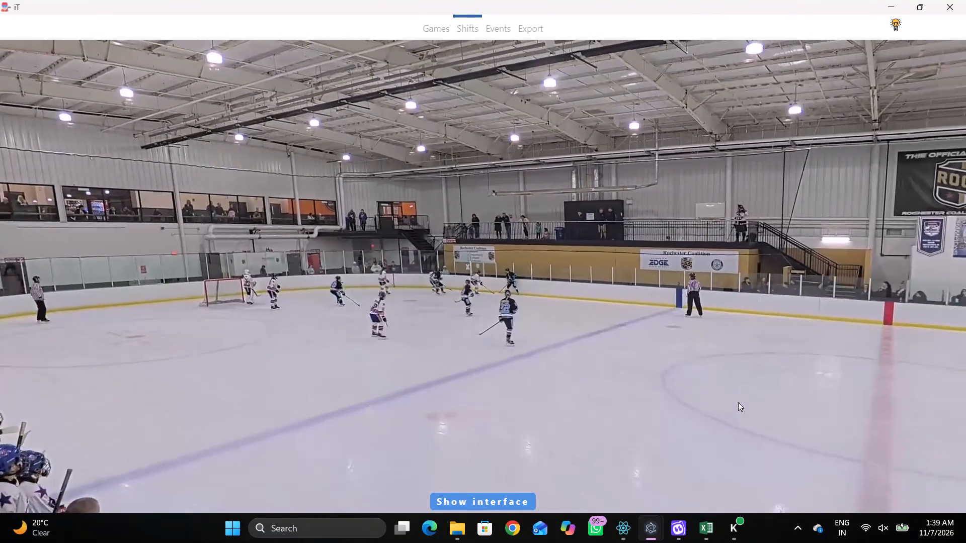
pyautogui.press('v')
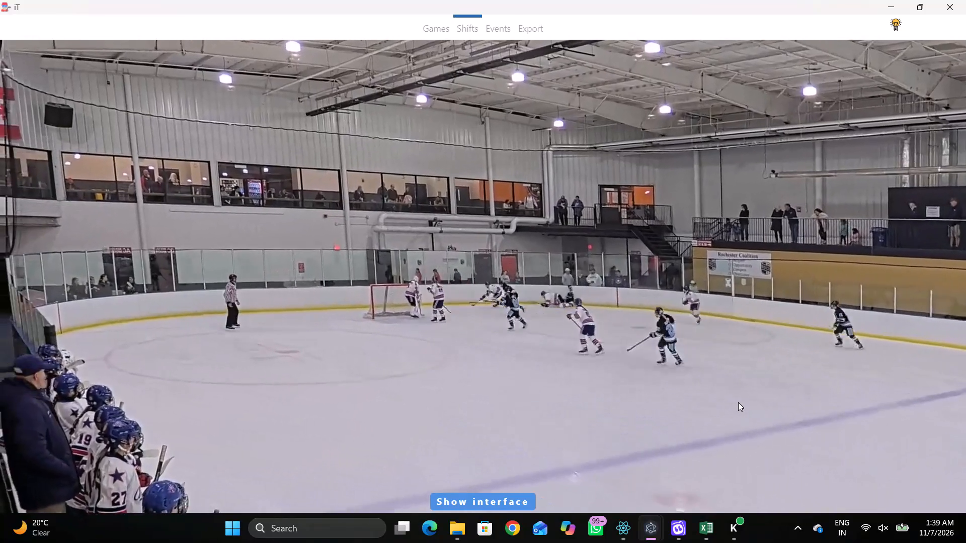
pyautogui.press('space')
pyautogui.press('space')
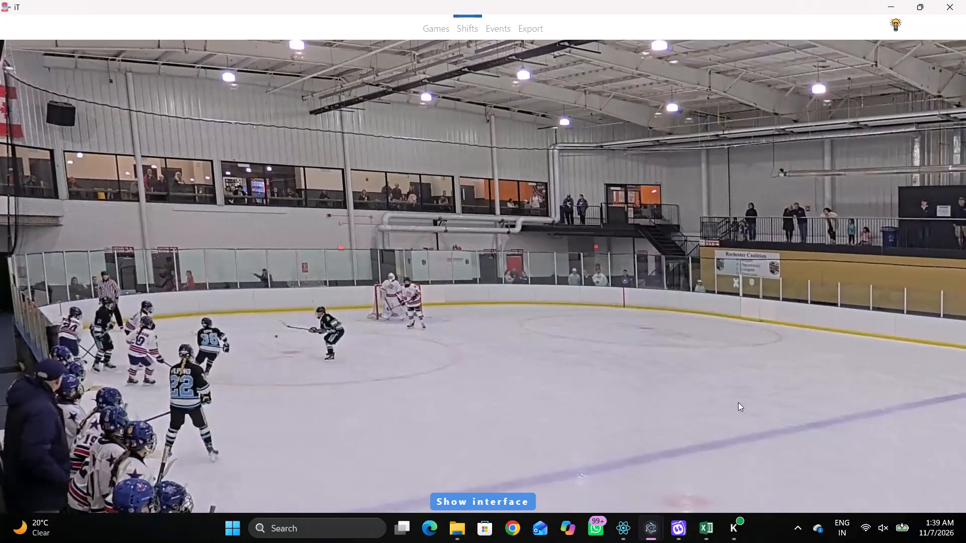
pyautogui.press('space')
pyautogui.press('space')
pyautogui.press('space')
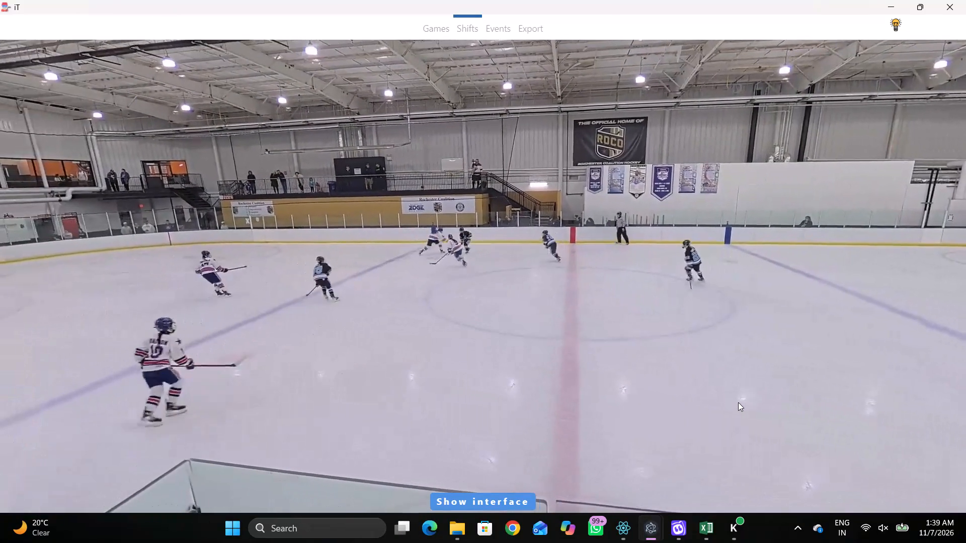
pyautogui.press('space')
pyautogui.press('space')
pyautogui.write('qSDD qqqqqqqqqqqqS')
# Set the center forward of the 35:17.1 away shift to 8.
pyautogui.hotkey('shift', 'd')
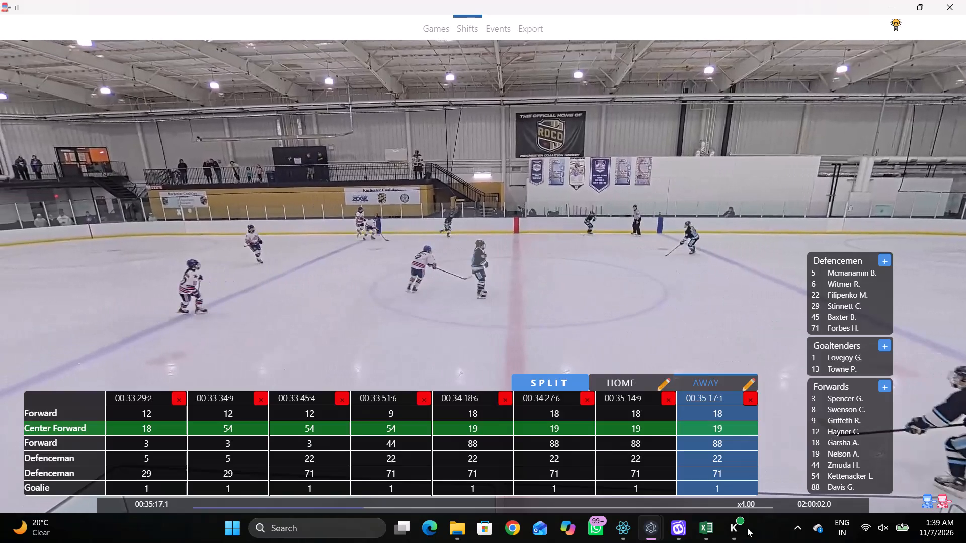
pyautogui.click(731, 420)
pyautogui.click(712, 421)
pyautogui.click(849, 408)
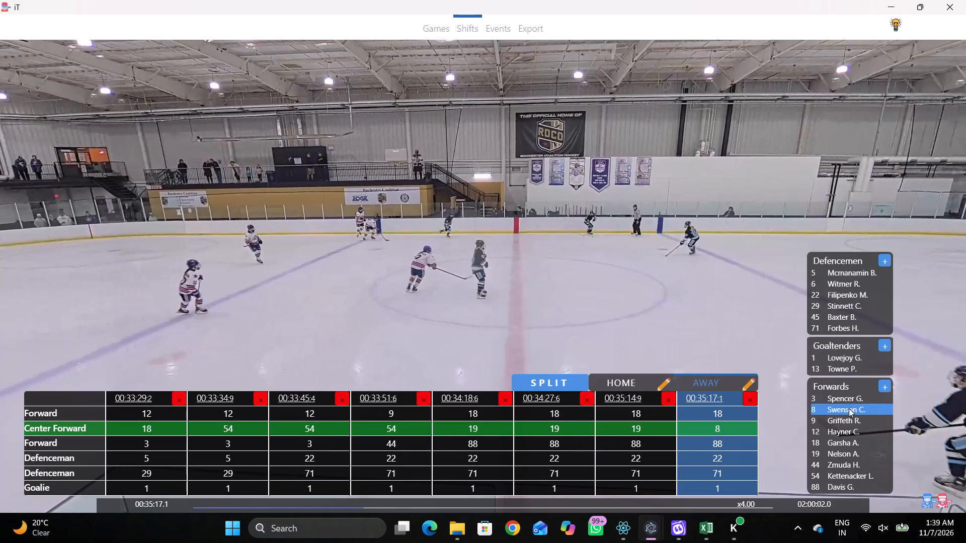
pyautogui.write('D v')
# Play on to 35:23.9 and set the second wing forward of the 35:17.1 away shift to 19.
pyautogui.press('space')
pyautogui.press('space')
pyautogui.press('space')
pyautogui.press('space')
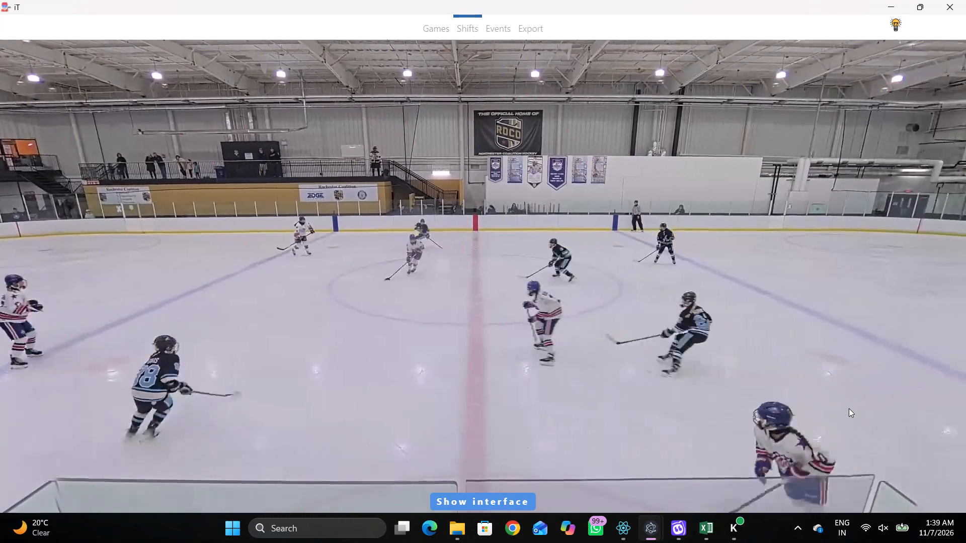
pyautogui.press('space')
pyautogui.press('space')
pyautogui.press('space')
pyautogui.write('qqD')
pyautogui.press('q')
pyautogui.click(728, 445)
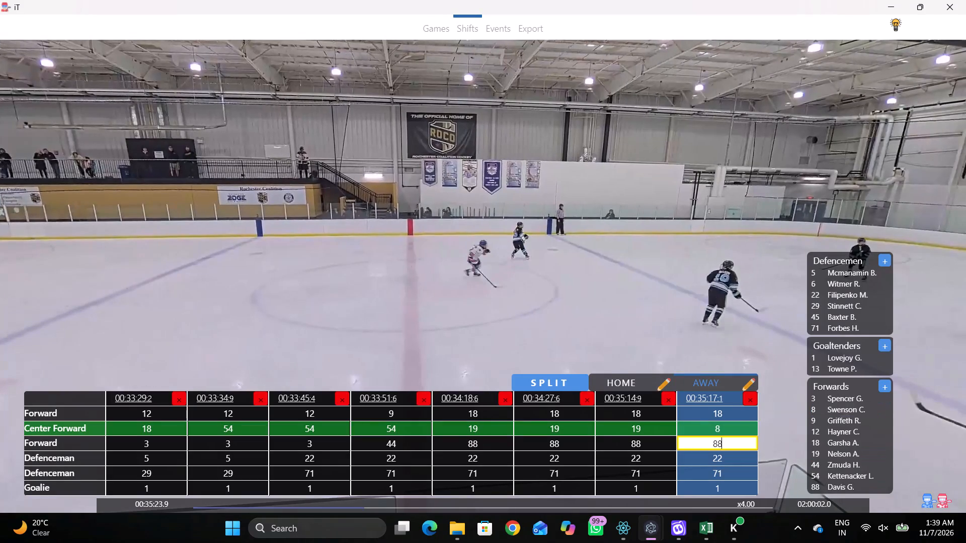
pyautogui.click(828, 455)
# Add an away shift at 35:23.9.
pyautogui.hotkey('shift', 's')
pyautogui.hotkey('shift', 'd')
pyautogui.hotkey('shift', 'd')
pyautogui.hotkey('shift', 'd')
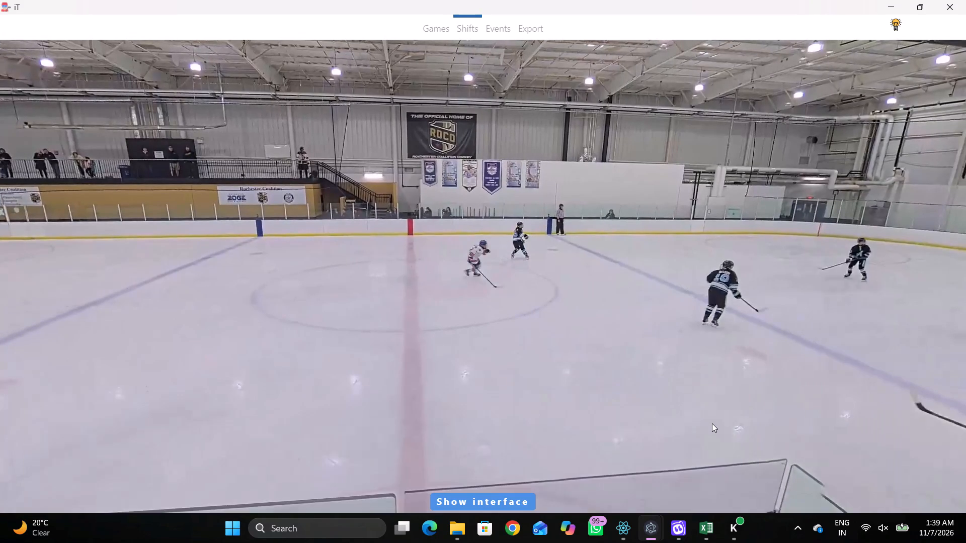
# Play on to 2:45 on the scoreboard clock and set the second wing forward of the 35:23.9 away shift to 88.
pyautogui.press('space')
pyautogui.press('space')
pyautogui.write('qq')
pyautogui.press('space')
pyautogui.press('space')
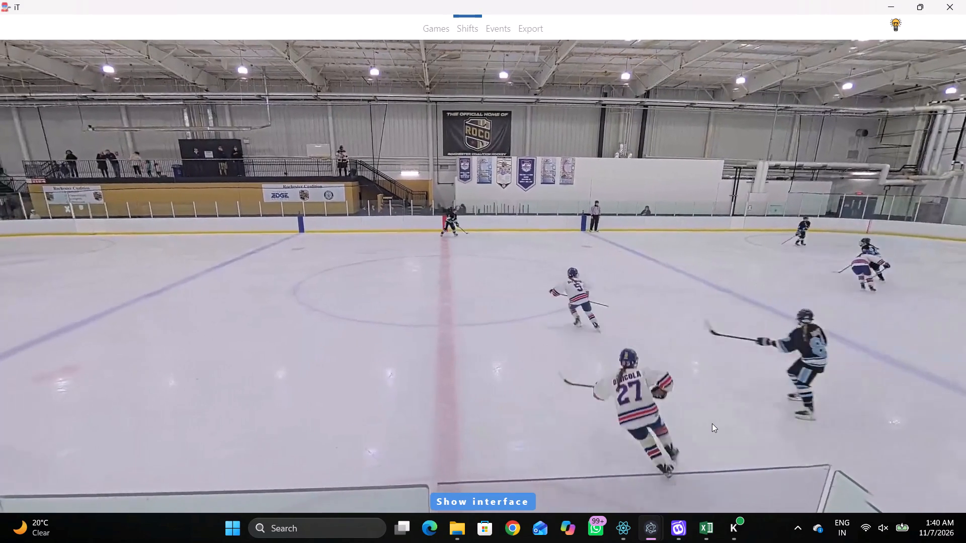
pyautogui.press('space')
pyautogui.press('space')
pyautogui.hotkey('shift', 'd')
pyautogui.press('space')
pyautogui.press('space')
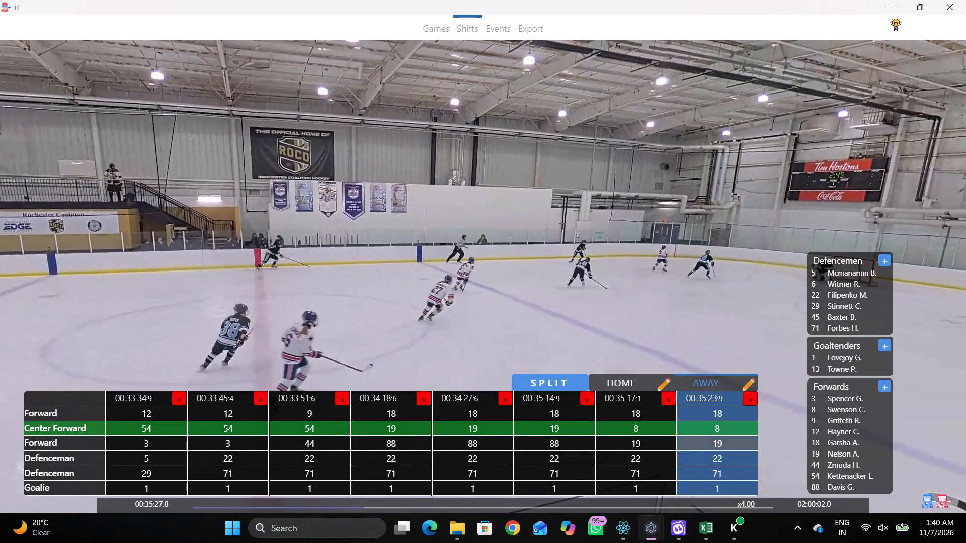
pyautogui.click(709, 438)
pyautogui.click(843, 484)
pyautogui.hotkey('shift', 'd')
# Play on to the next line change and add an away shift at 36:20.5.
pyautogui.press('space')
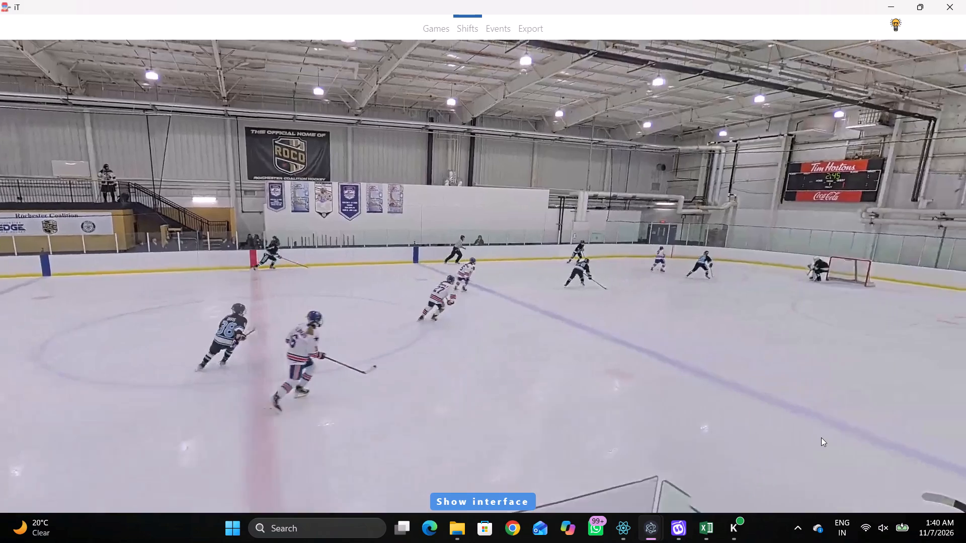
pyautogui.press('space')
pyautogui.press('space')
pyautogui.press('v')
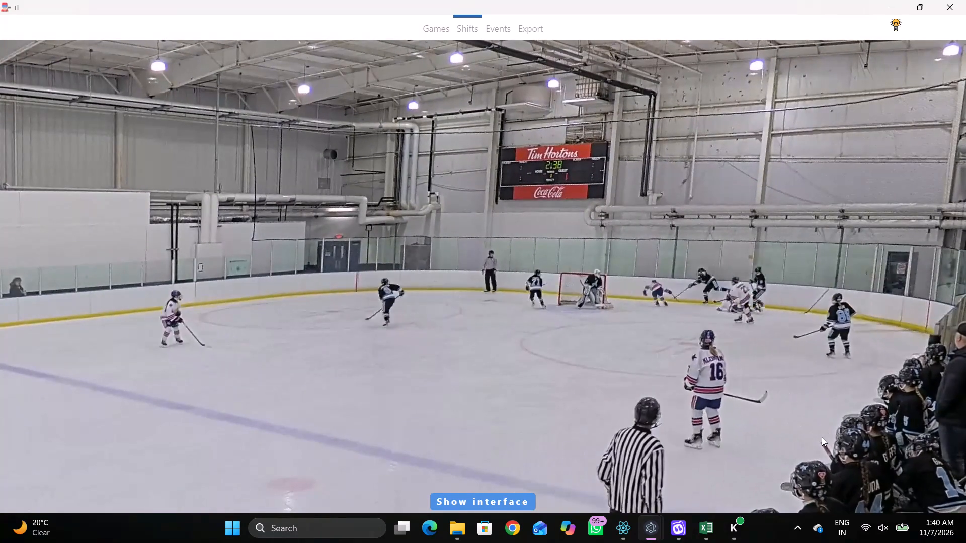
pyautogui.press('space')
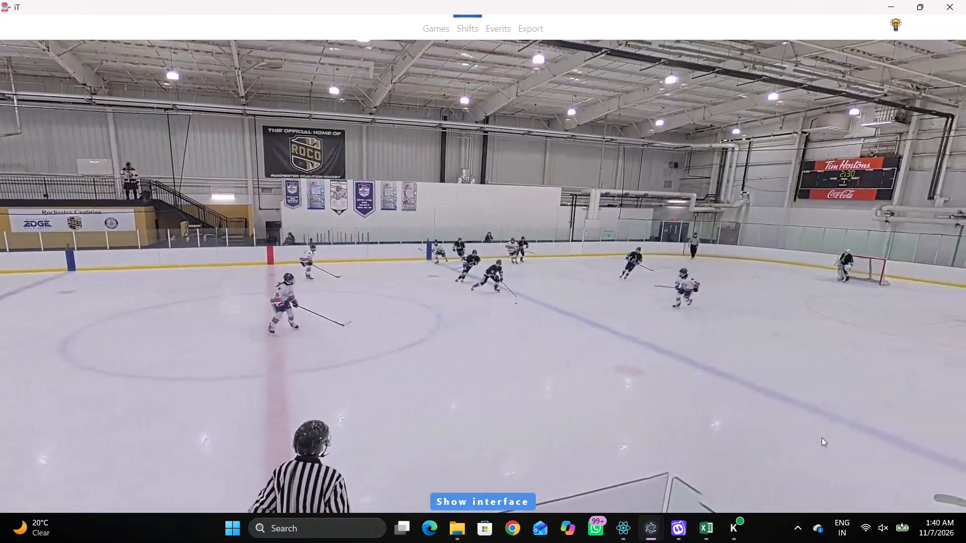
pyautogui.press('space')
pyautogui.press('space')
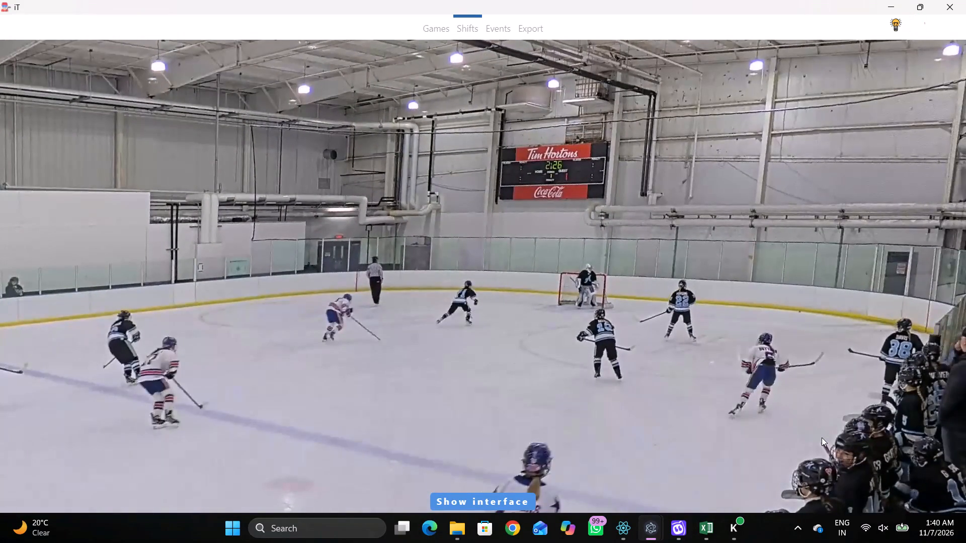
pyautogui.write('DD q')
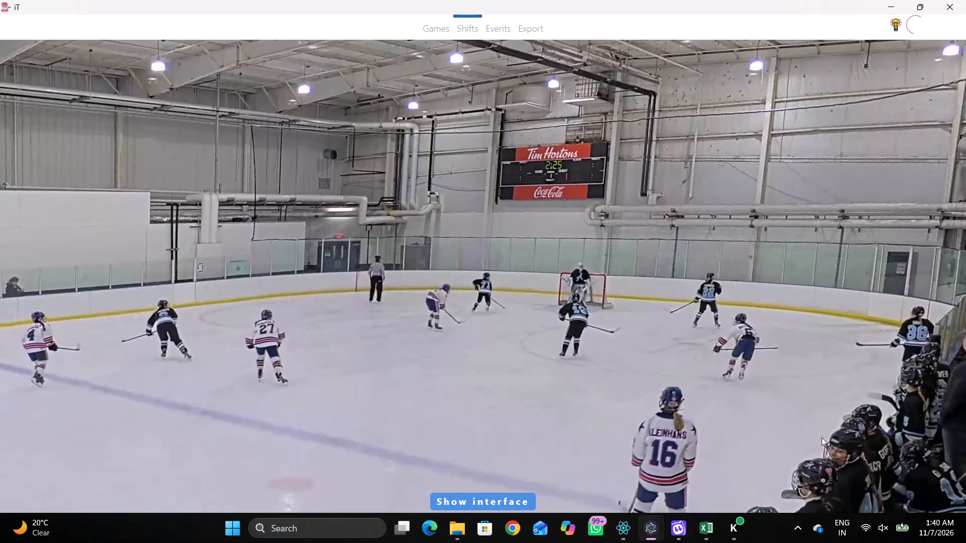
pyautogui.press('space')
pyautogui.press('space')
pyautogui.press('space')
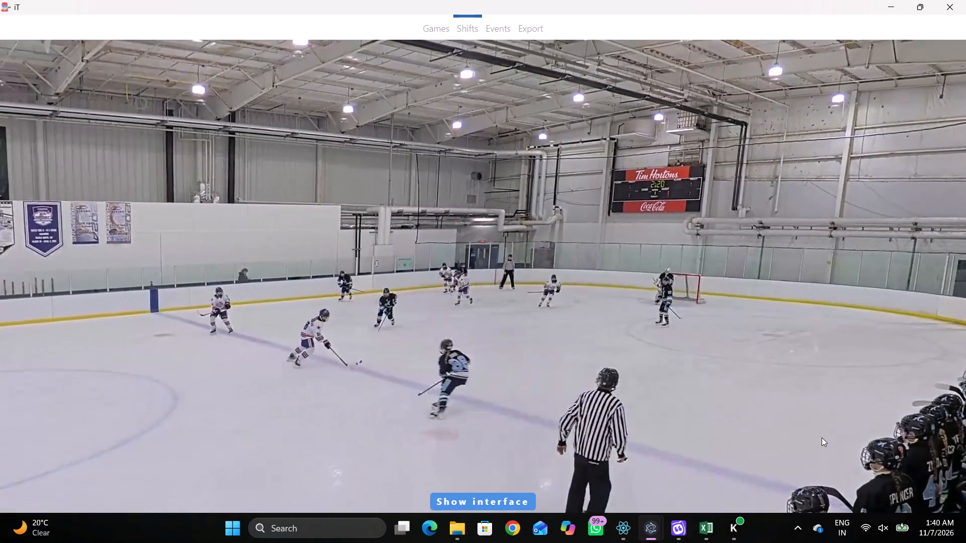
pyautogui.press('space')
pyautogui.write('q')
pyautogui.press('space')
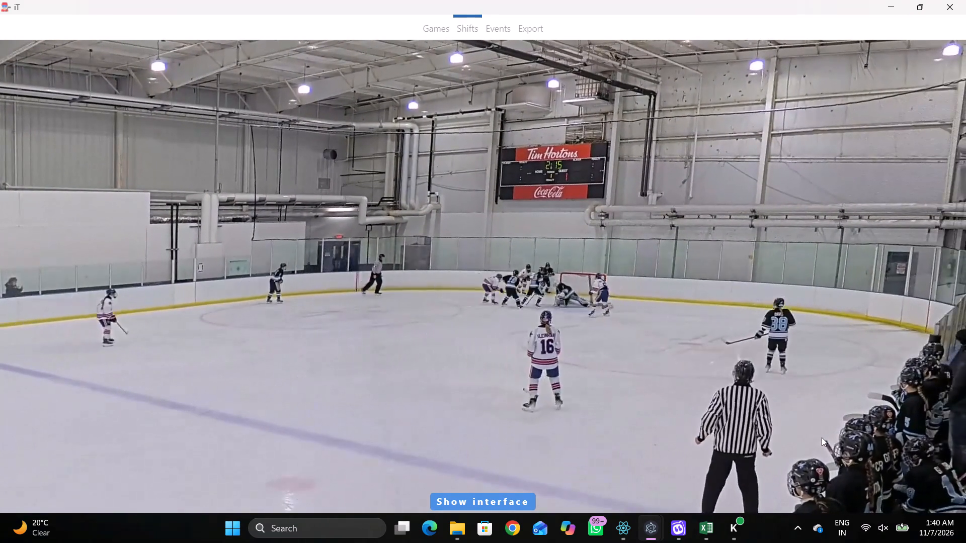
pyautogui.press('space')
pyautogui.press('space')
pyautogui.press('space')
pyautogui.write('qqqqqqqqqqr r vqq v')
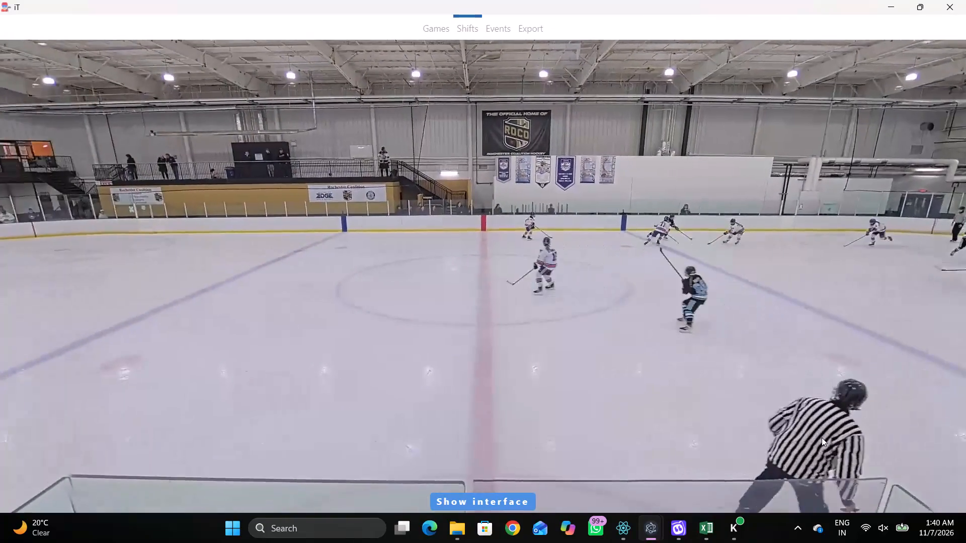
pyautogui.press('space')
pyautogui.write('SDD')
# Play on through the stoppage and add an away shift at 36:28.6.
pyautogui.press('space')
pyautogui.press('space')
pyautogui.press('space')
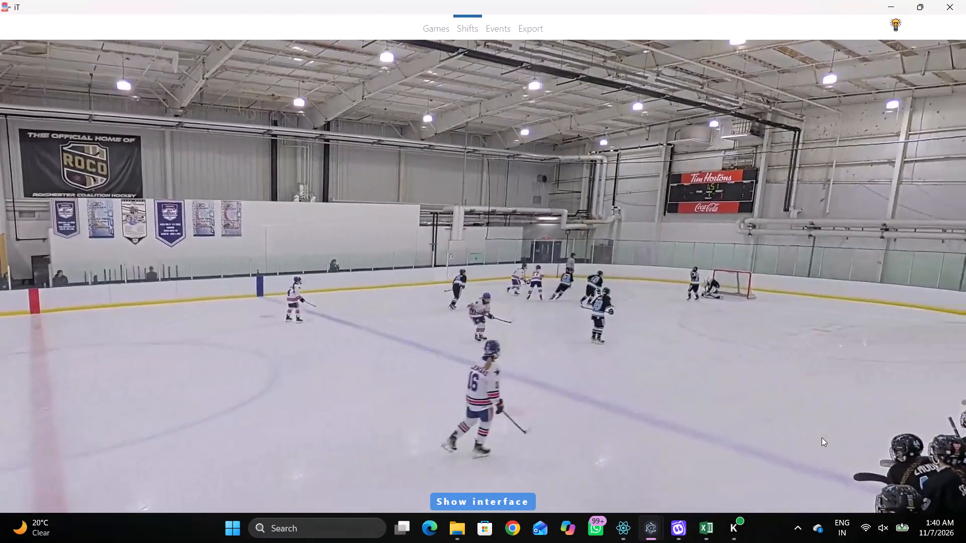
pyautogui.press('space')
pyautogui.press('space')
pyautogui.press('space')
pyautogui.press('space')
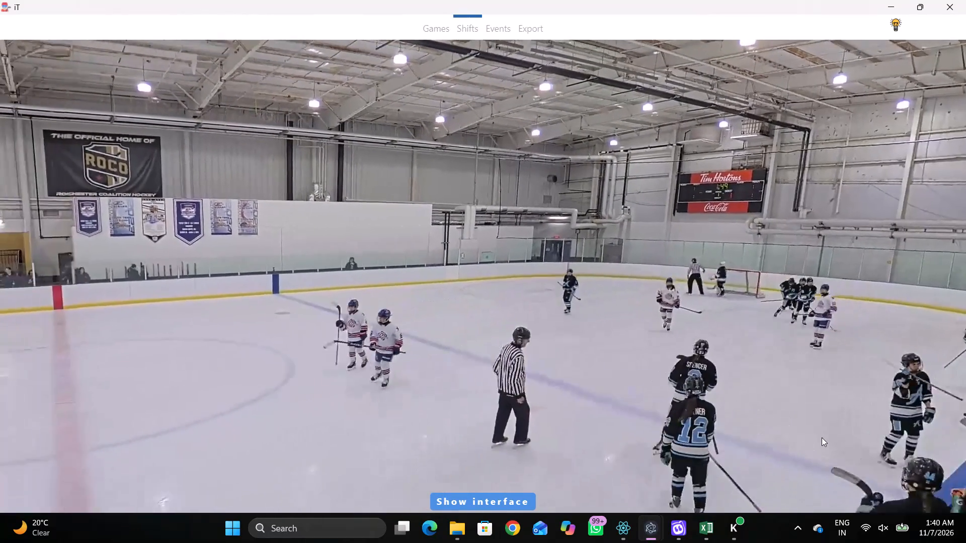
pyautogui.press('space')
pyautogui.write('qSD')
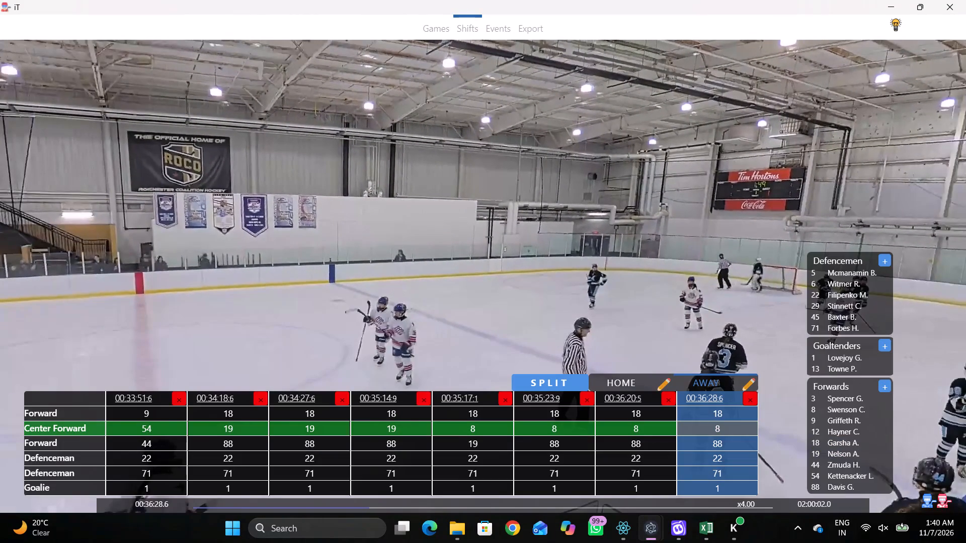
# Clear the three forwards and the first defenceman of the 36:28.6 away shift.
pyautogui.click(730, 418)
pyautogui.press('BackSpace')
pyautogui.press('BackSpace')
pyautogui.press('Tab')
pyautogui.press('BackSpace')
pyautogui.press('BackSpace')
pyautogui.press('Tab')
pyautogui.press('BackSpace')
pyautogui.press('Tab')
pyautogui.press('BackSpace')
pyautogui.press('Tab')
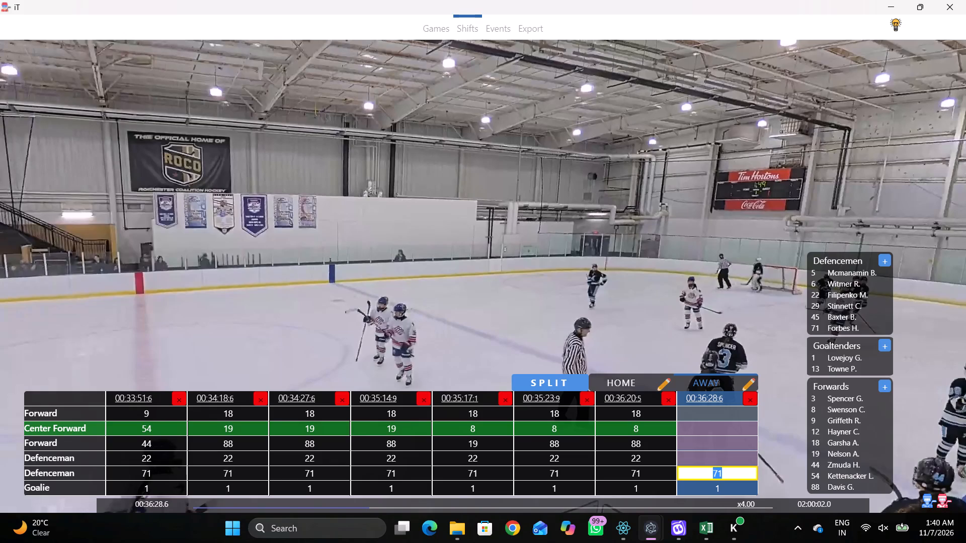
# Set the center forward to 3 and the second wing forward to 12 in the 36:28.6 away shift.
pyautogui.click(715, 432)
pyautogui.press('2')
pyautogui.click(726, 415)
pyautogui.click(720, 422)
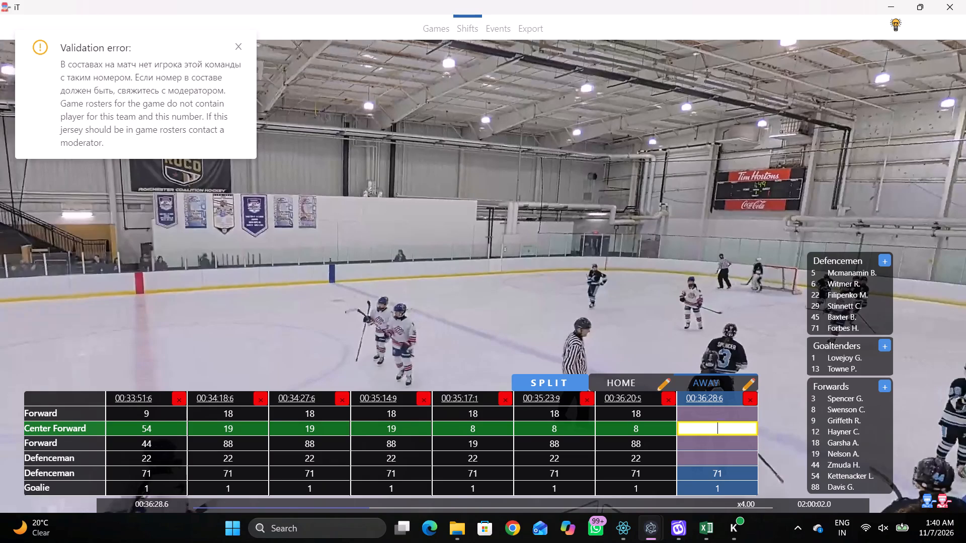
pyautogui.press('3')
pyautogui.click(722, 434)
pyautogui.click(722, 438)
pyautogui.write('12')
pyautogui.click(723, 288)
pyautogui.hotkey('shift', 'd')
# Play on to the faceoff and add an away shift at 36:42.5.
pyautogui.press('space')
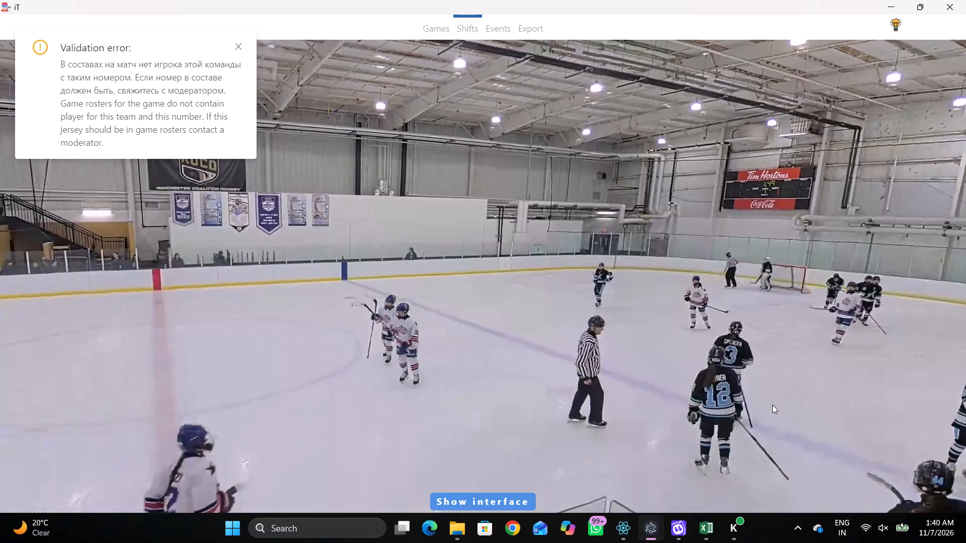
pyautogui.press('v')
pyautogui.press('space')
pyautogui.press('space')
pyautogui.write('c')
pyautogui.press('space')
pyautogui.press('space')
pyautogui.press('space')
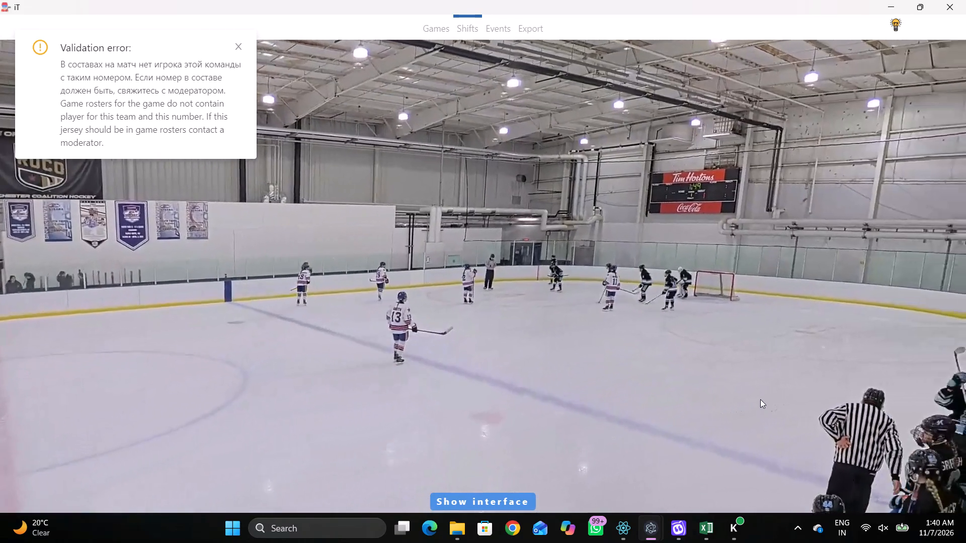
pyautogui.press('space')
pyautogui.press('space')
pyautogui.press('space')
pyautogui.hotkey('shift', 's')
pyautogui.hotkey('shift', 'd')
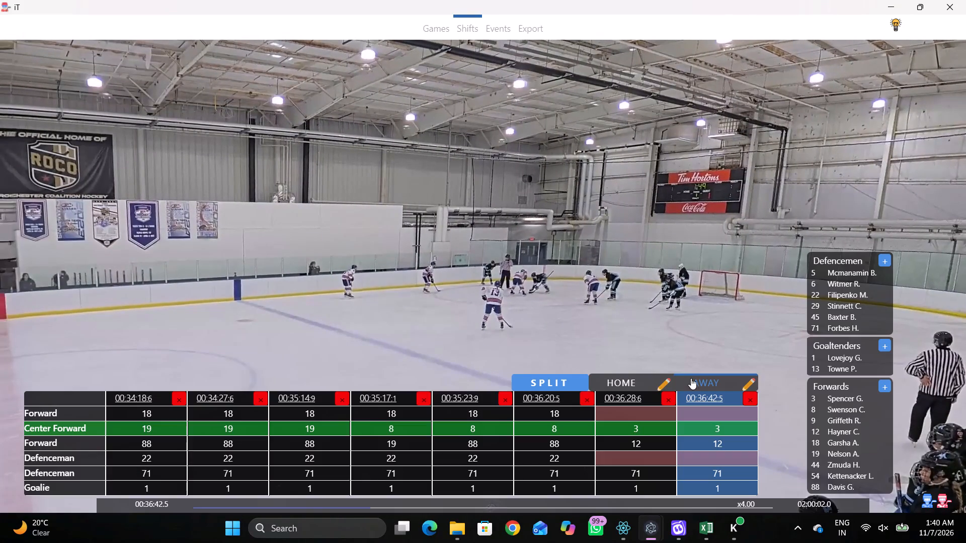
# Delete the 36:28.6 away shift.
pyautogui.click(670, 392)
pyautogui.click(581, 278)
# Play on to 36:54.6 and examine the away jerseys for the missing players of the 36:42.5 shift.
pyautogui.press('space')
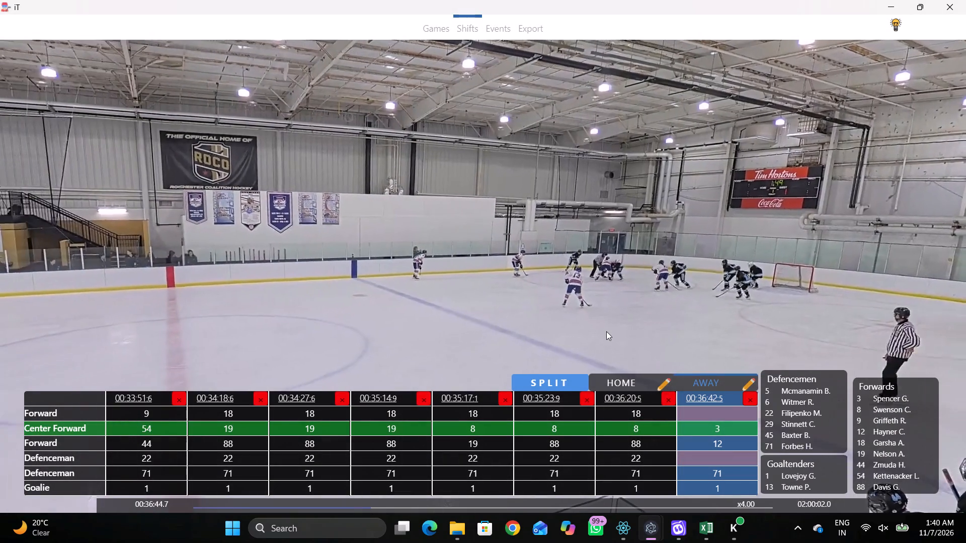
pyautogui.write('c')
pyautogui.press('space')
pyautogui.hotkey('shift', 'd')
pyautogui.press('space')
pyautogui.write('q q')
pyautogui.press('q')
pyautogui.press('q')
pyautogui.press('q')
pyautogui.press('q')
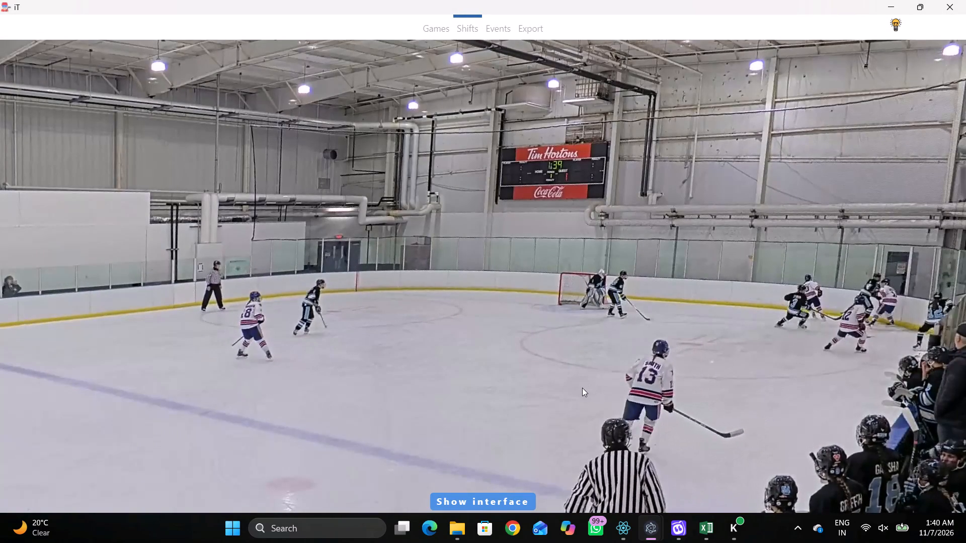
pyautogui.hotkey('shift', 'd')
pyautogui.hotkey('shift', 'd')
pyautogui.hotkey('shift', 'd')
pyautogui.press('q')
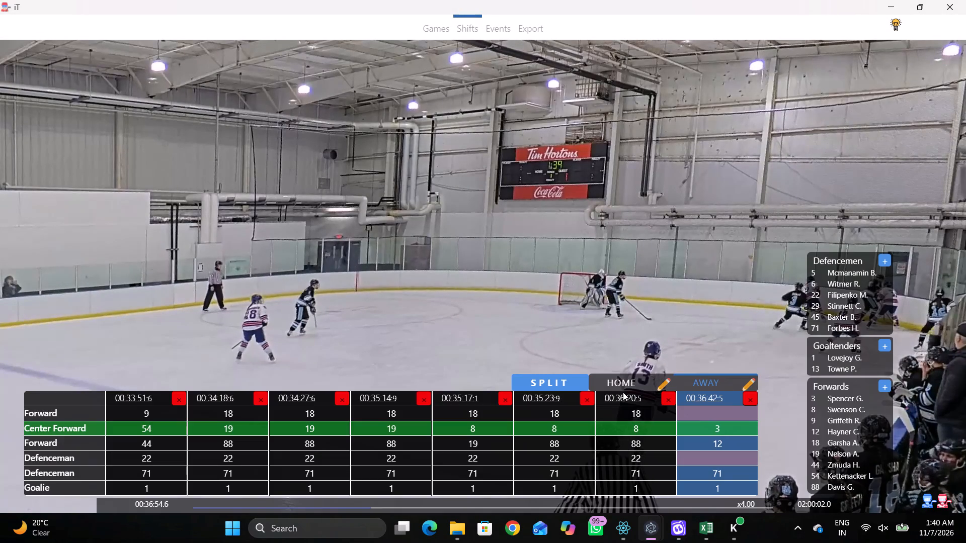
pyautogui.hotkey('shift', 'd')
pyautogui.hotkey('shift', 'd')
pyautogui.click(732, 416)
pyautogui.hotkey('shift', 'd')
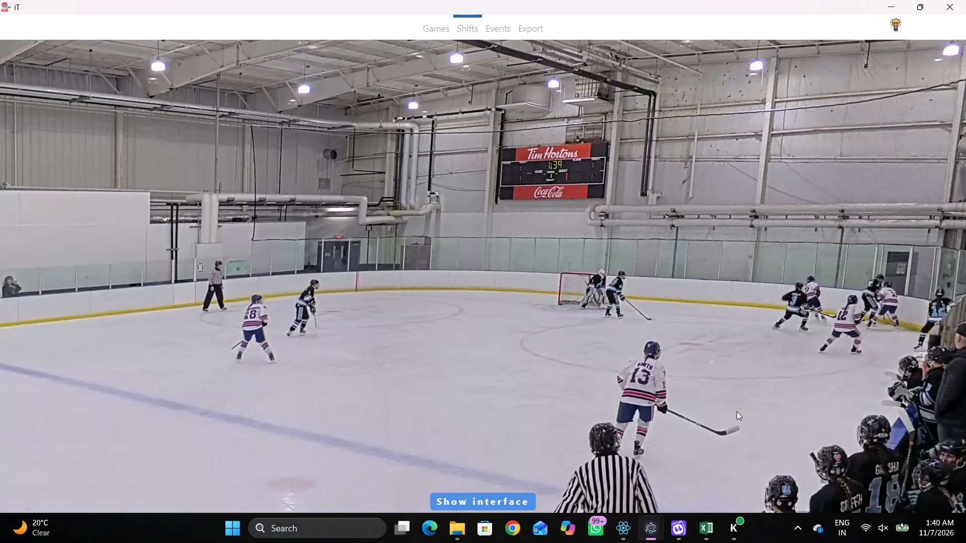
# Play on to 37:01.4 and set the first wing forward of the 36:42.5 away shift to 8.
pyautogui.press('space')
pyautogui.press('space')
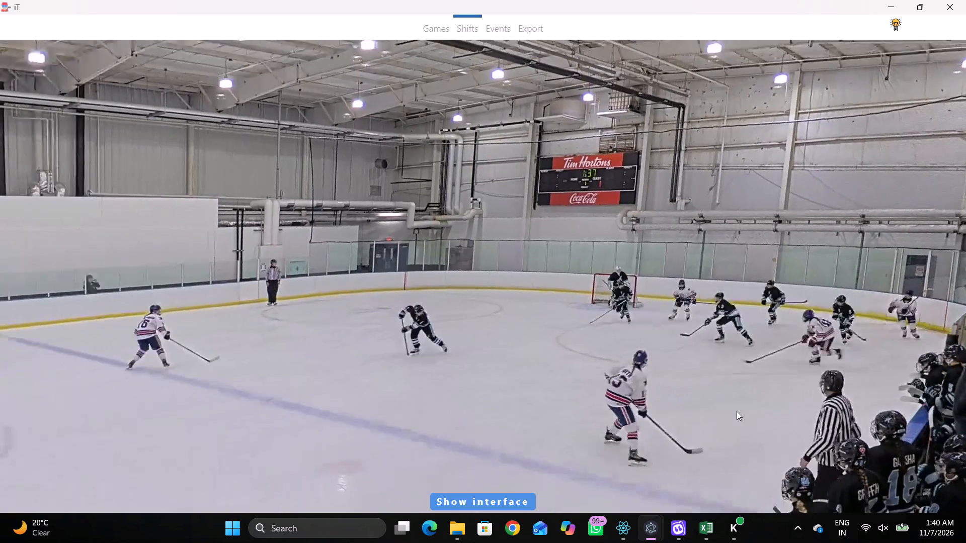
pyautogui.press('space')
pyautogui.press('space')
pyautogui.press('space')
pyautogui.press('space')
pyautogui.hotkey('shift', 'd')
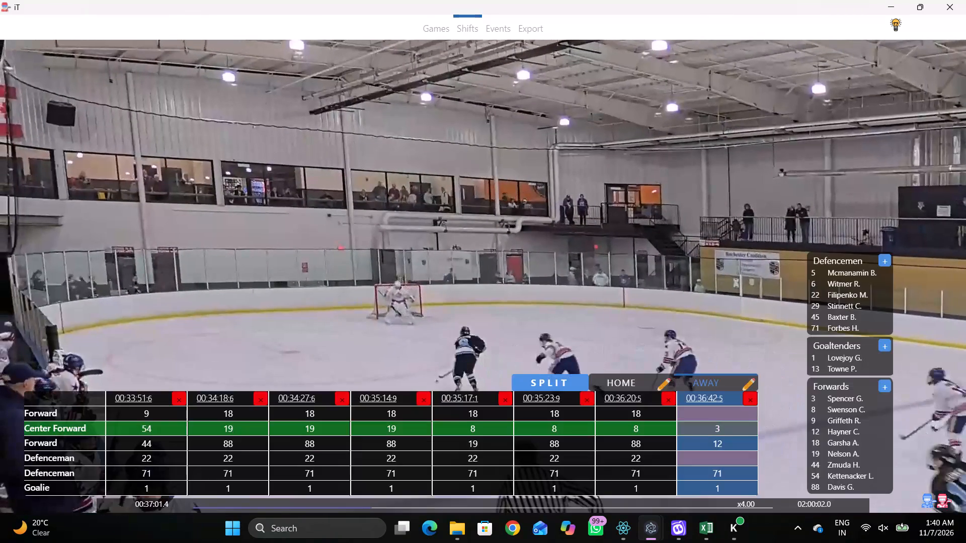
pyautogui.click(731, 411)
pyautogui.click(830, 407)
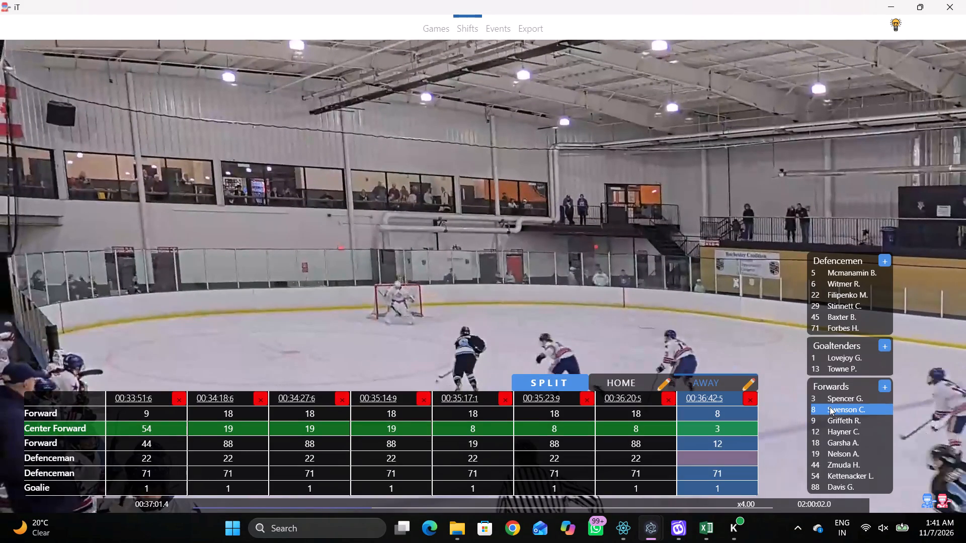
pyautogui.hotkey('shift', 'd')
# Play on to 37:02.2 and set the first wing forward of the 36:42.5 away shift to 9.
pyautogui.press('space')
pyautogui.press('space')
pyautogui.press('q')
pyautogui.hotkey('shift', 'd')
pyautogui.click(728, 413)
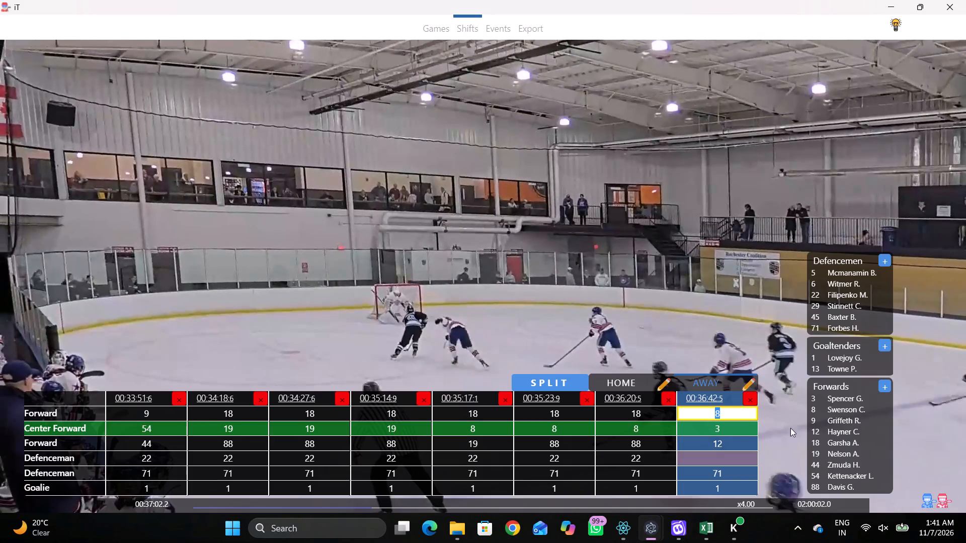
pyautogui.click(842, 415)
pyautogui.hotkey('shift', 'd')
# Play on to 37:03.8 and set the first defenceman of the 36:42.5 away shift to 6.
pyautogui.press('space')
pyautogui.press('space')
pyautogui.press('space')
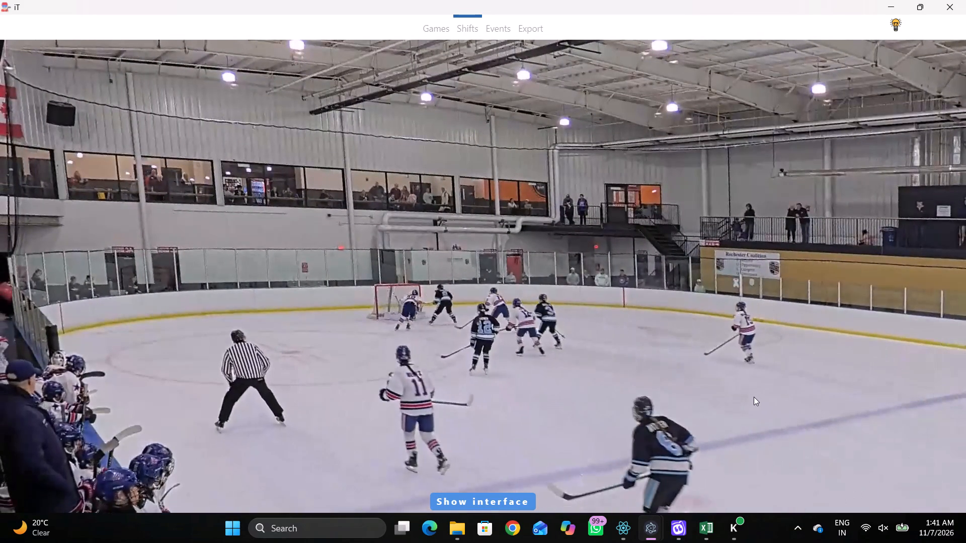
pyautogui.press('space')
pyautogui.hotkey('shift', 'd')
pyautogui.moveTo(745, 440); pyautogui.dragTo(745, 448)
pyautogui.click(740, 458)
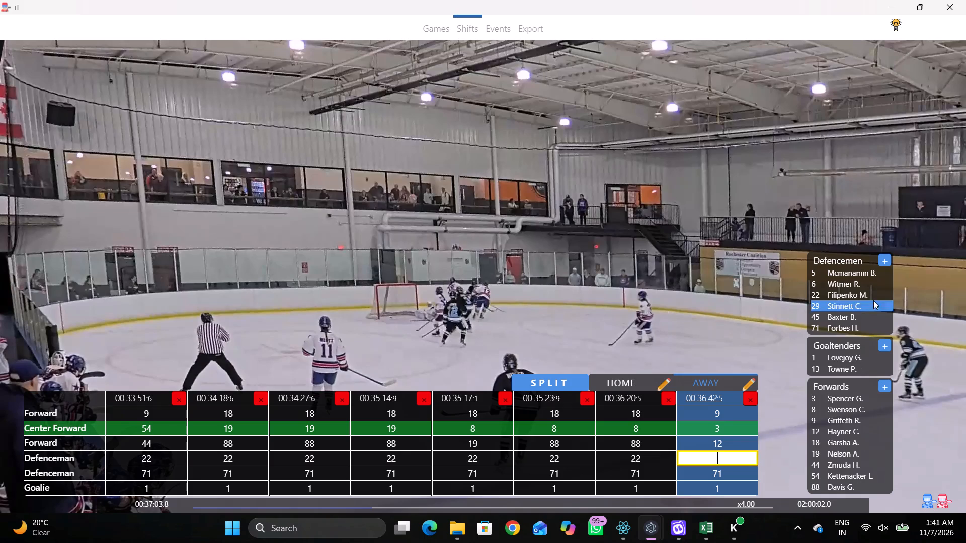
pyautogui.click(840, 289)
pyautogui.click(835, 283)
pyautogui.click(726, 462)
# Play on to 37:04.7 and set the second defenceman of the 36:42.5 away shift to 45.
pyautogui.press('space')
pyautogui.press('space')
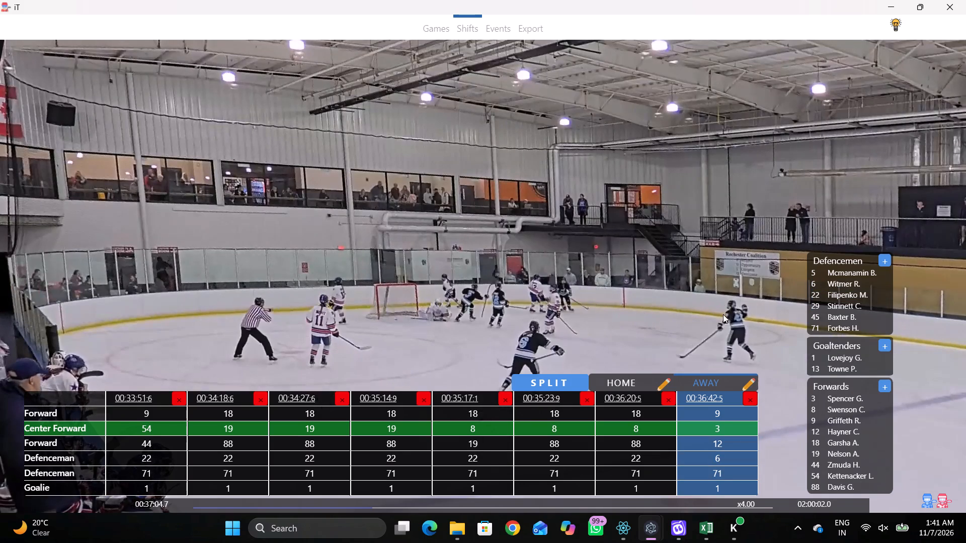
pyautogui.hotkey('shift', 'd')
pyautogui.hotkey('shift', 'd')
pyautogui.moveTo(721, 450); pyautogui.dragTo(719, 468)
pyautogui.click(719, 475)
pyautogui.click(822, 315)
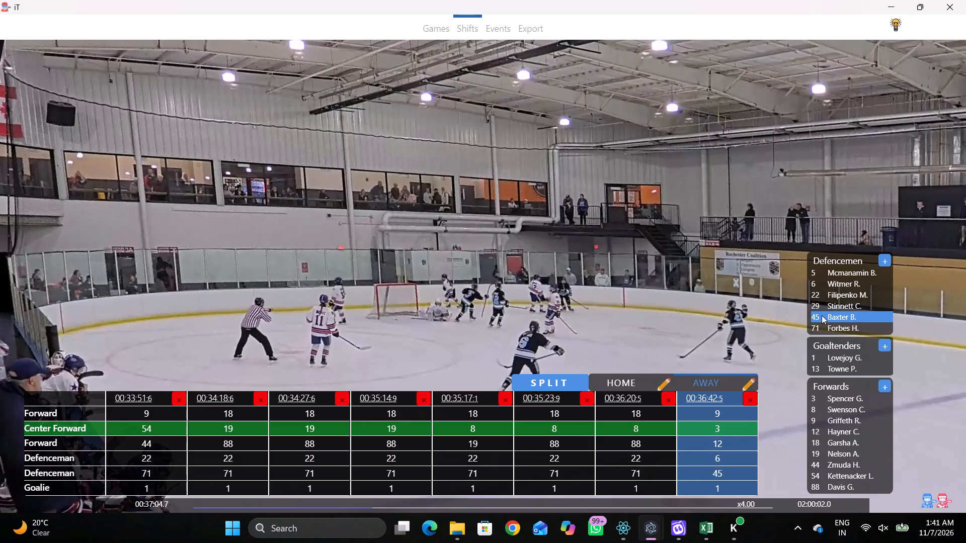
pyautogui.hotkey('shift', 'd')
# Play on to the center-ice faceoff and add an away shift at 37:29.6.
pyautogui.write('c c v r')
pyautogui.press('space')
pyautogui.press('space')
pyautogui.press('space')
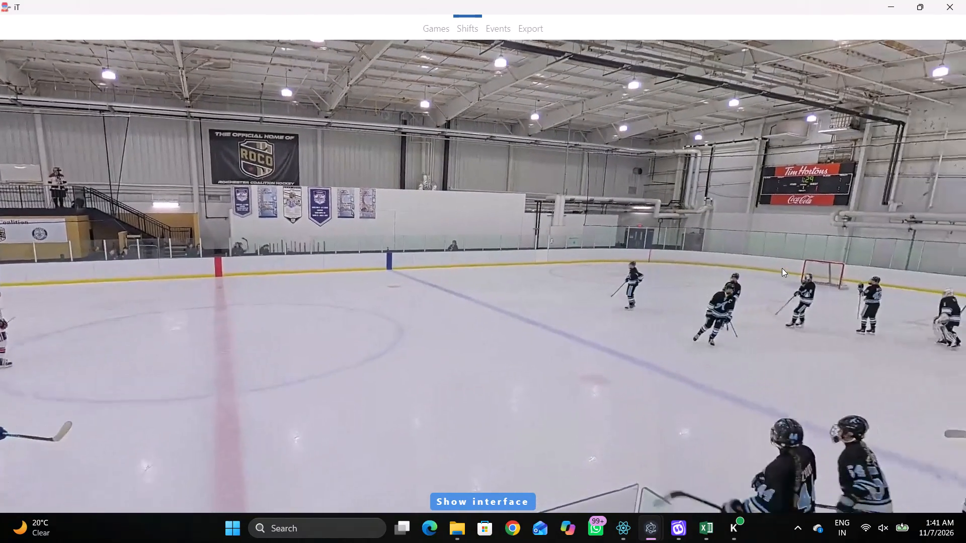
pyautogui.press('space')
pyautogui.press('v')
pyautogui.press('space')
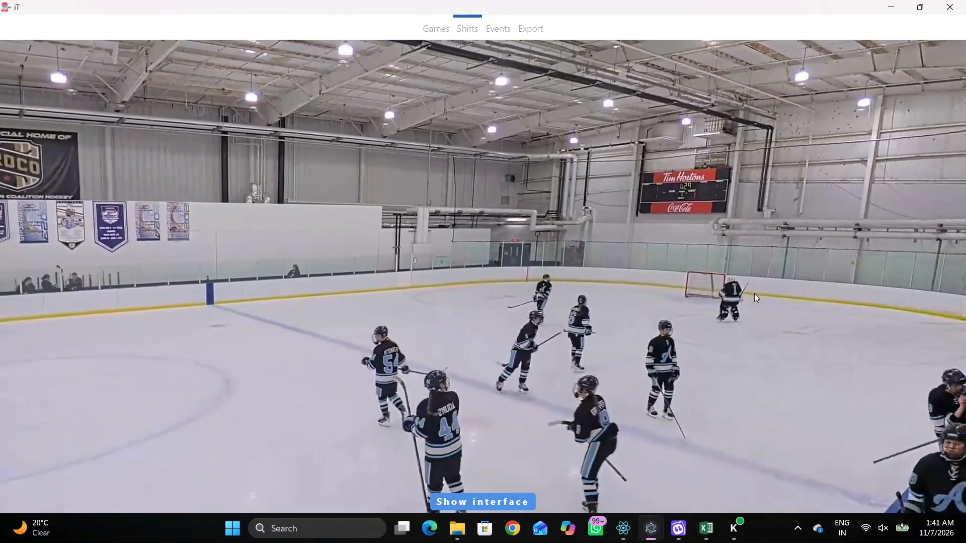
pyautogui.press('space')
pyautogui.press('space')
pyautogui.press('q')
pyautogui.press('q')
pyautogui.press('q')
pyautogui.press('q')
pyautogui.press('q')
pyautogui.press('q')
pyautogui.press('q')
pyautogui.press('q')
pyautogui.press('q')
pyautogui.press('q')
pyautogui.press('q')
pyautogui.press('q')
pyautogui.press('q')
pyautogui.press('q')
pyautogui.press('q')
pyautogui.press('q')
pyautogui.press('q')
pyautogui.press('q')
pyautogui.press('q')
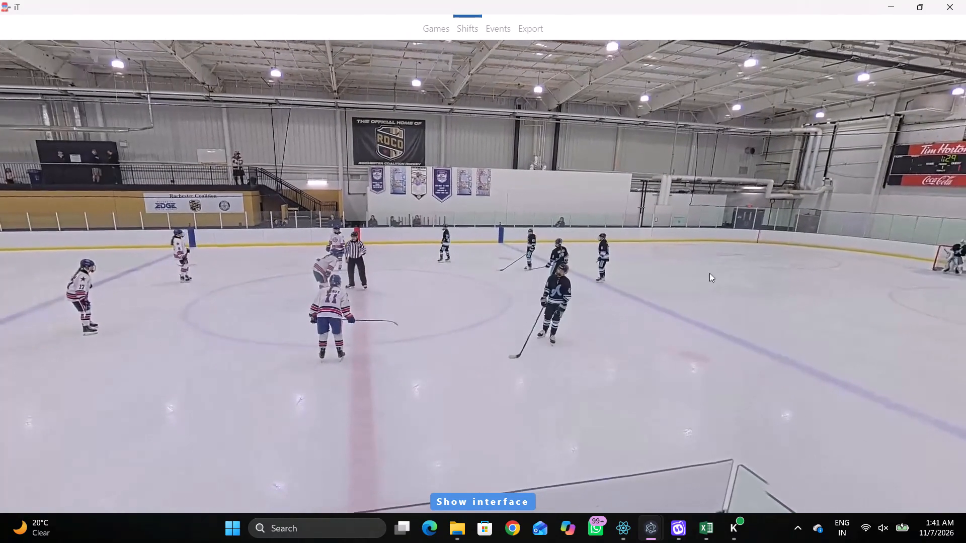
pyautogui.press('q')
pyautogui.press('q')
pyautogui.press('q')
pyautogui.hotkey('shift', 's')
pyautogui.hotkey('shift', 'd')
pyautogui.hotkey('shift', 's')
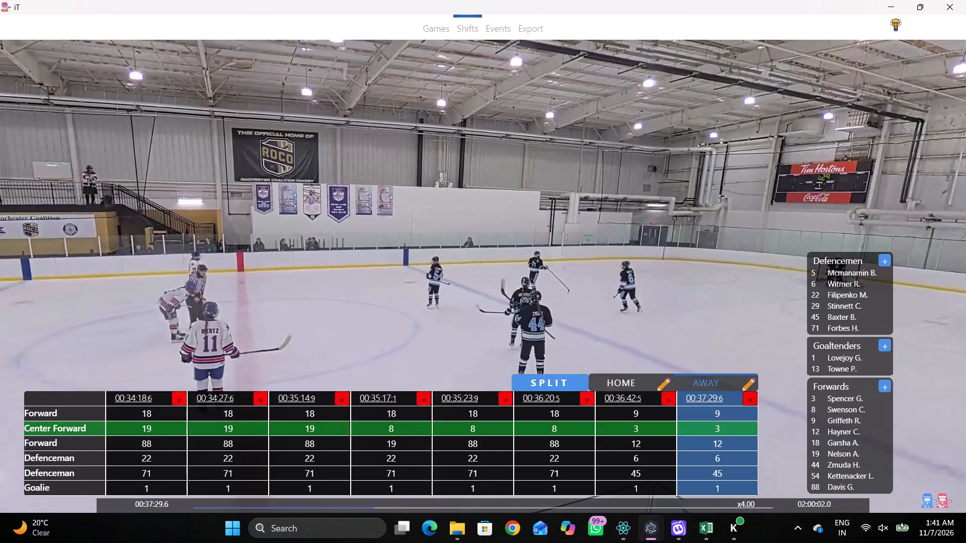
# Clear the three forwards and the first defenceman of the 37:29.6 away shift.
pyautogui.hotkey('shift', 'd')
pyautogui.hotkey('shift', 'd')
pyautogui.keyDown('shift'); pyautogui.moveTo(745, 406); pyautogui.dragTo(737, 406); pyautogui.keyUp('shift')
pyautogui.press('BackSpace')
pyautogui.press('BackSpace')
pyautogui.press('Tab')
pyautogui.press('BackSpace')
pyautogui.press('BackSpace')
pyautogui.press('Tab')
pyautogui.press('BackSpace')
pyautogui.press('Tab')
pyautogui.press('BackSpace')
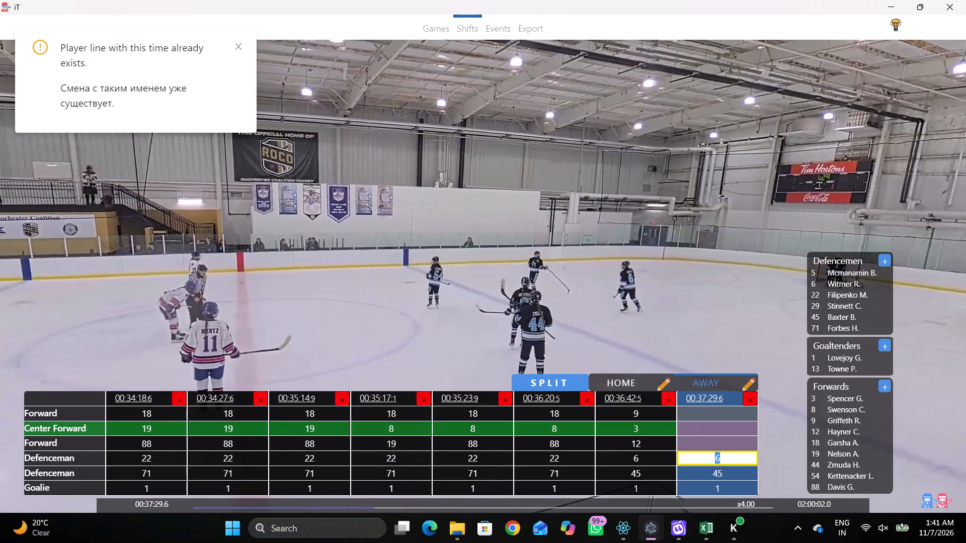
# Set the forwards of the 37:29.6 away shift to 44, 9 at center and 54.
pyautogui.click(721, 431)
pyautogui.click(824, 467)
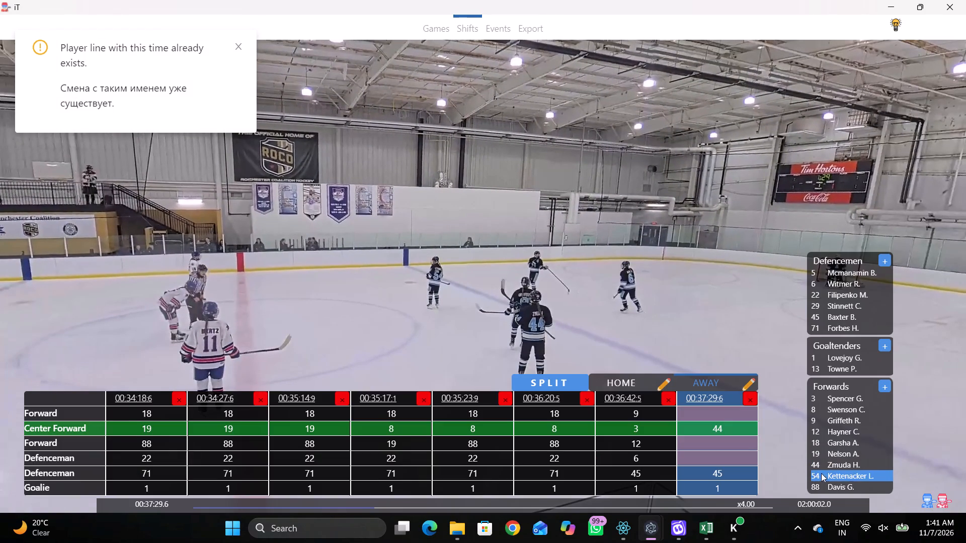
pyautogui.click(821, 473)
pyautogui.click(749, 432)
pyautogui.click(838, 419)
pyautogui.click(739, 434)
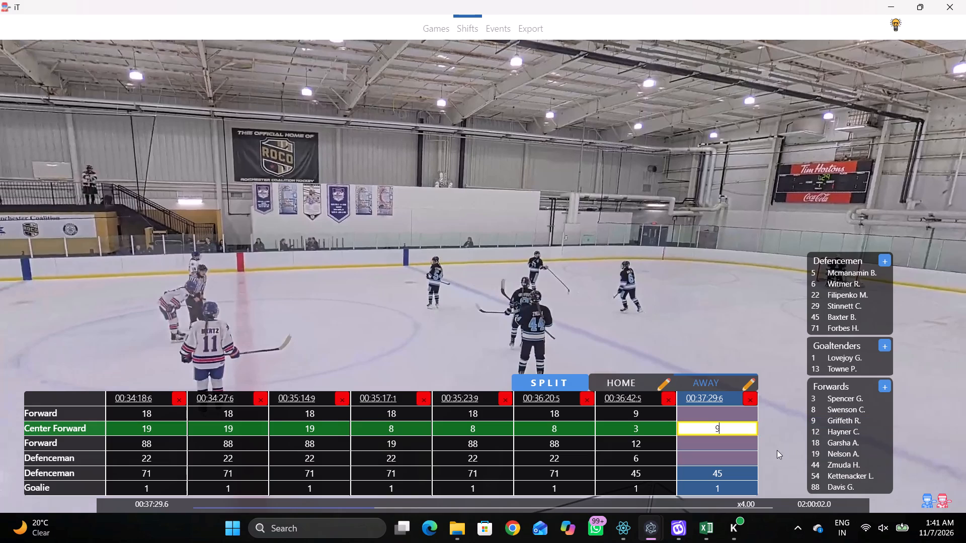
pyautogui.click(747, 447)
pyautogui.moveTo(839, 479); pyautogui.dragTo(832, 477)
pyautogui.click(724, 417)
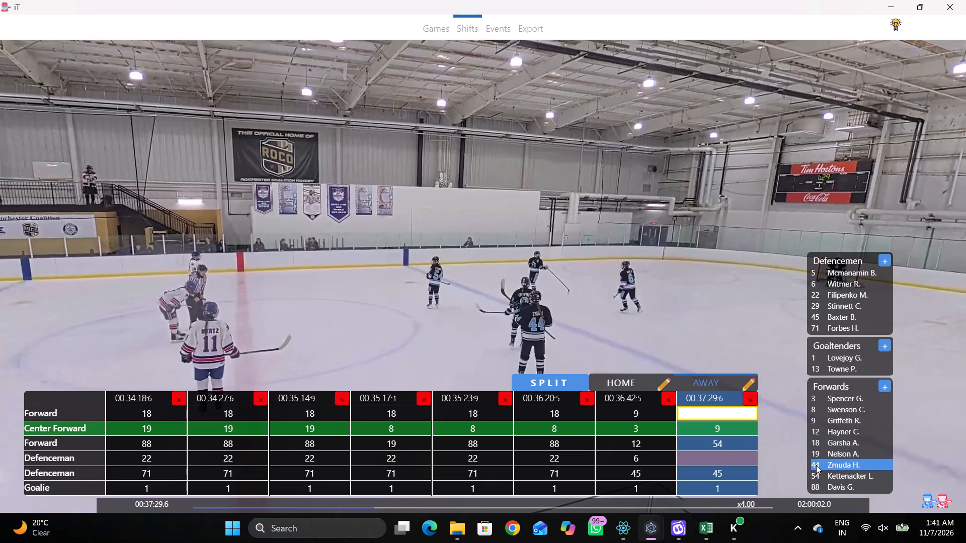
pyautogui.keyDown('shift'); pyautogui.click(815, 465); pyautogui.keyUp('shift')
# Play on to 37:34.8 and set the first defenceman of the 37:29.6 away shift to 6.
pyautogui.hotkey('shift', 'd')
pyautogui.hotkey('shift', 'd')
pyautogui.press('space')
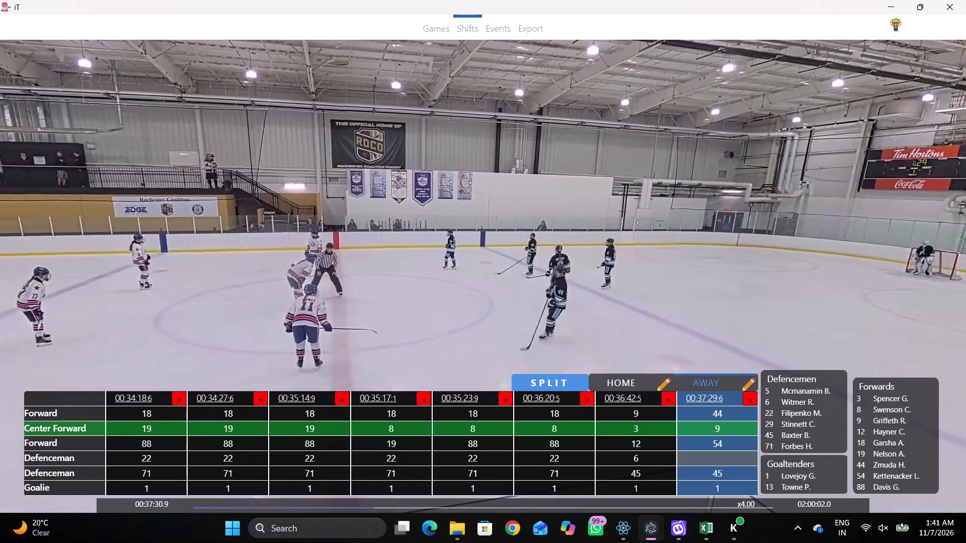
pyautogui.press('space')
pyautogui.press('space')
pyautogui.press('space')
pyautogui.hotkey('shift', 'd')
pyautogui.hotkey('shift', 'd')
pyautogui.keyDown('shift'); pyautogui.click(725, 455); pyautogui.keyUp('shift')
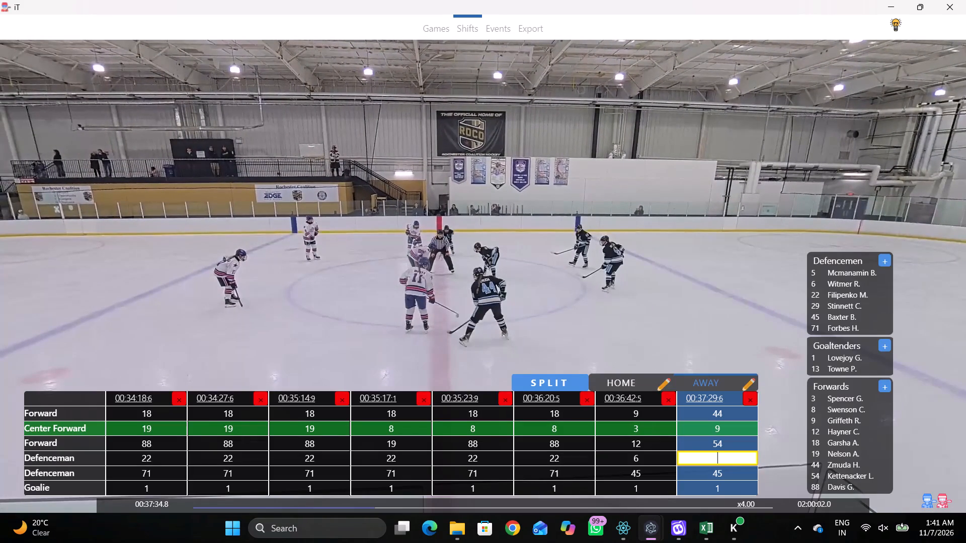
pyautogui.click(826, 291)
pyautogui.click(824, 288)
pyautogui.doubleClick(823, 284)
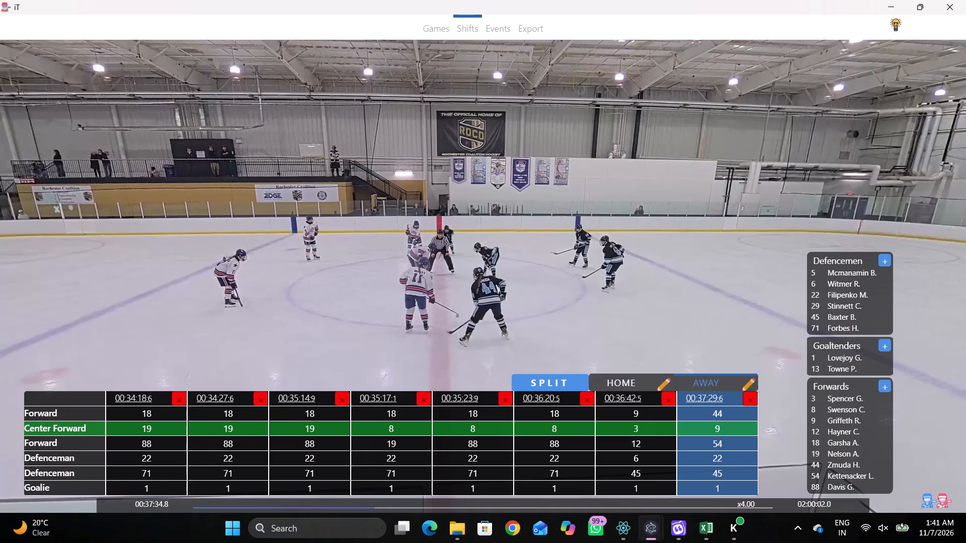
pyautogui.click(726, 459)
# Play on through the faceoff and add an away shift at 37:49.9.
pyautogui.hotkey('shift', 'd')
pyautogui.press('space')
pyautogui.press('v')
pyautogui.press('space')
pyautogui.press('space')
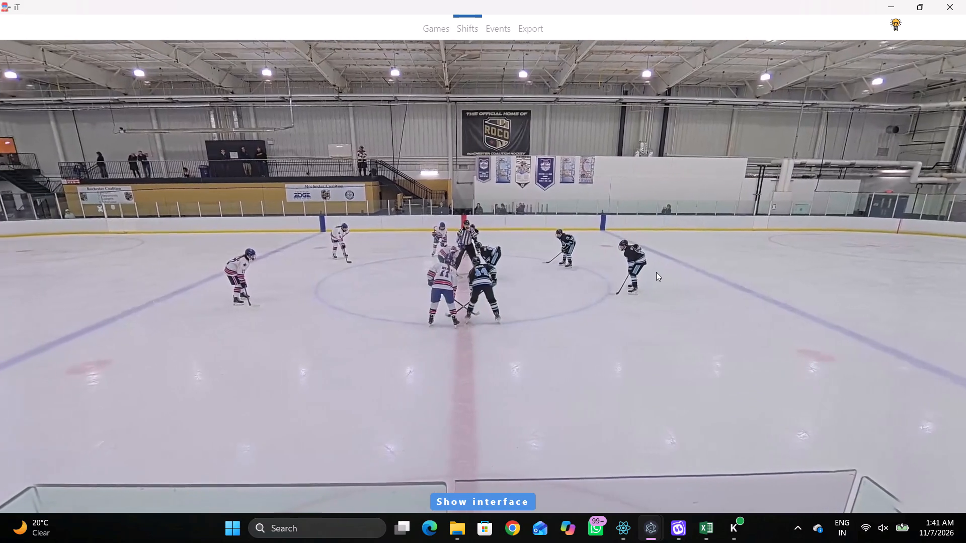
pyautogui.press('space')
pyautogui.press('space')
pyautogui.press('space')
pyautogui.press('space')
pyautogui.press('space')
pyautogui.press('space')
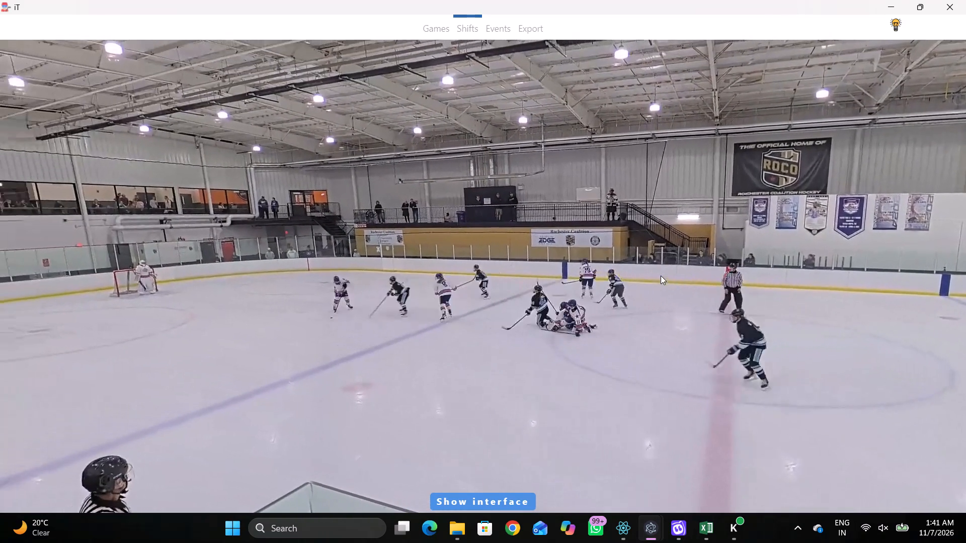
pyautogui.press('space')
pyautogui.hotkey('shift', 'd')
pyautogui.click(721, 474)
pyautogui.hotkey('shift', 'd')
pyautogui.press('space')
pyautogui.press('v')
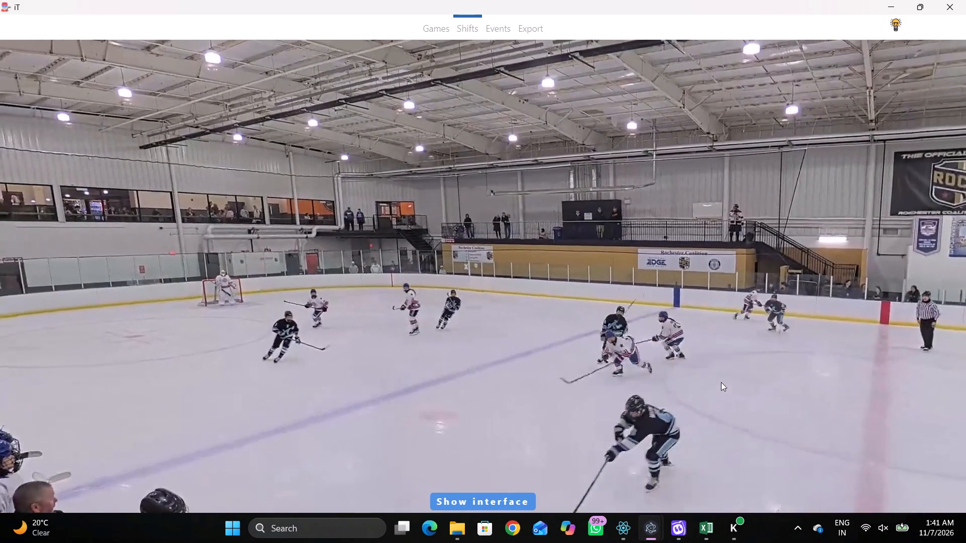
pyautogui.click(721, 381)
pyautogui.press('space')
pyautogui.press('space')
pyautogui.press('space')
pyautogui.hotkey('shift', 's')
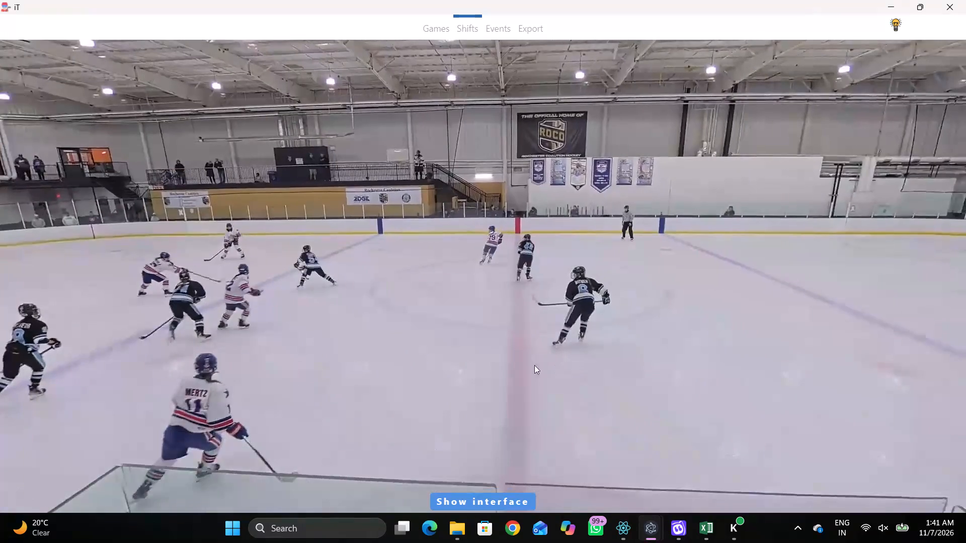
pyautogui.hotkey('shift', 'd')
# Play on and add away shifts at 38:07.3 and 38:12.5.
pyautogui.write('D D')
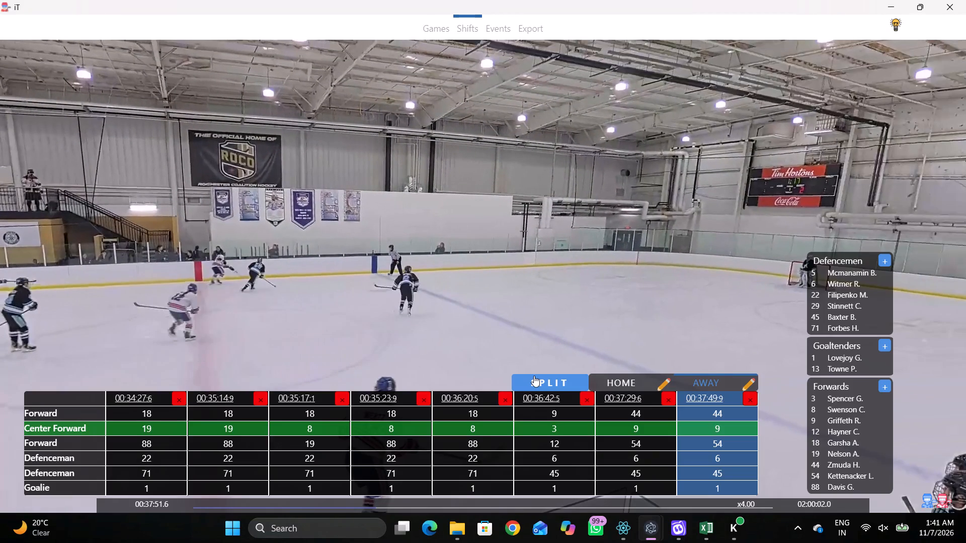
pyautogui.write('D')
pyautogui.press('space')
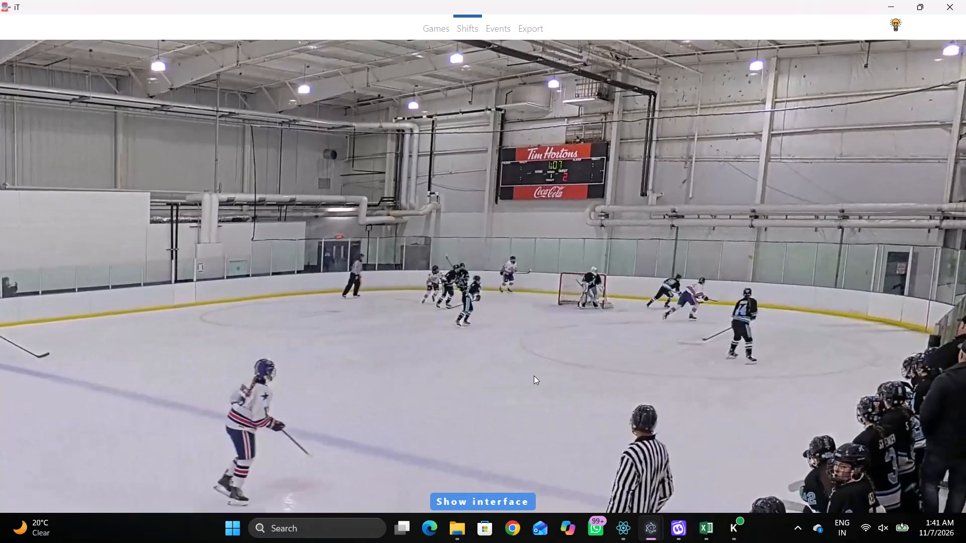
pyautogui.press('space')
pyautogui.write('SDD v SDSDDD qqqqqq')
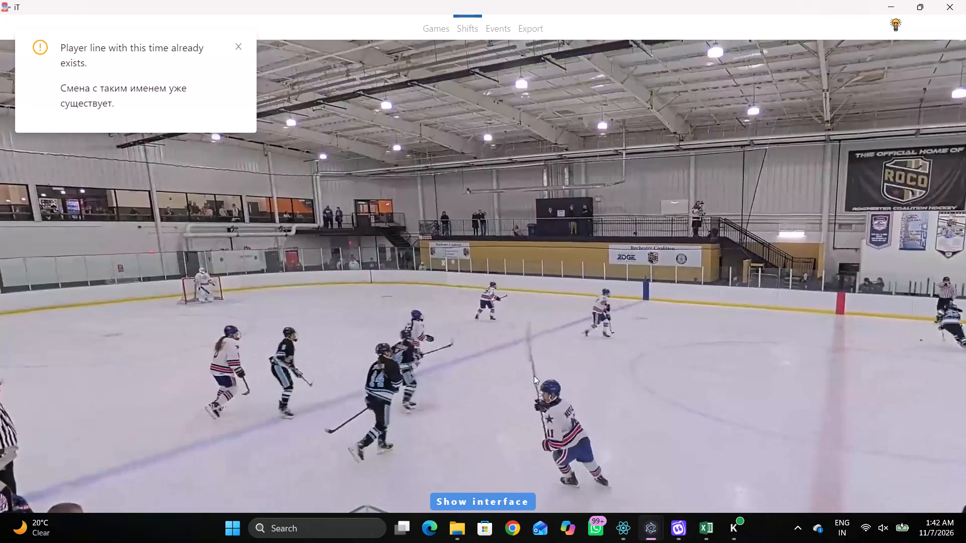
# Set the two defencemen of the 38:12.5 away shift to 29 and 5.
pyautogui.hotkey('shift', 'd')
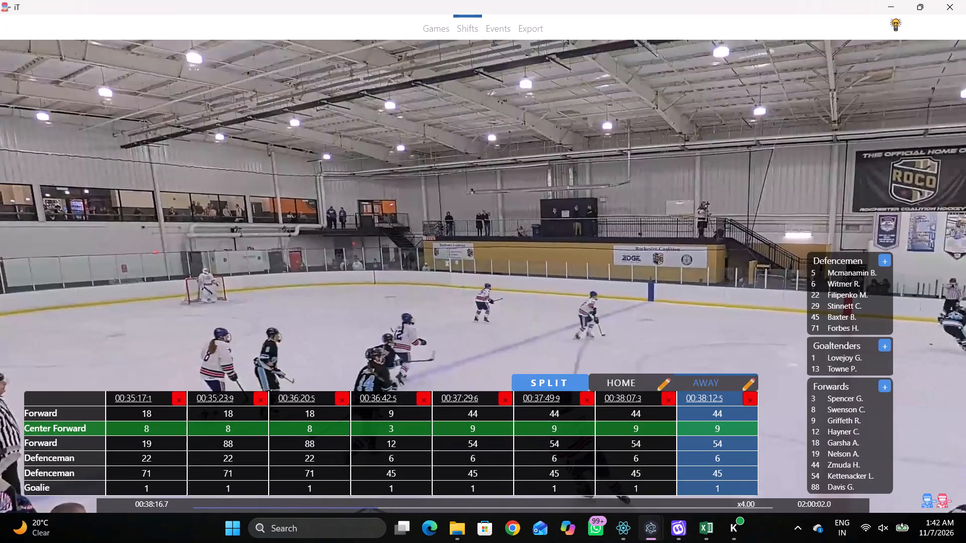
pyautogui.moveTo(757, 461); pyautogui.dragTo(700, 464)
pyautogui.click(846, 306)
pyautogui.click(726, 464)
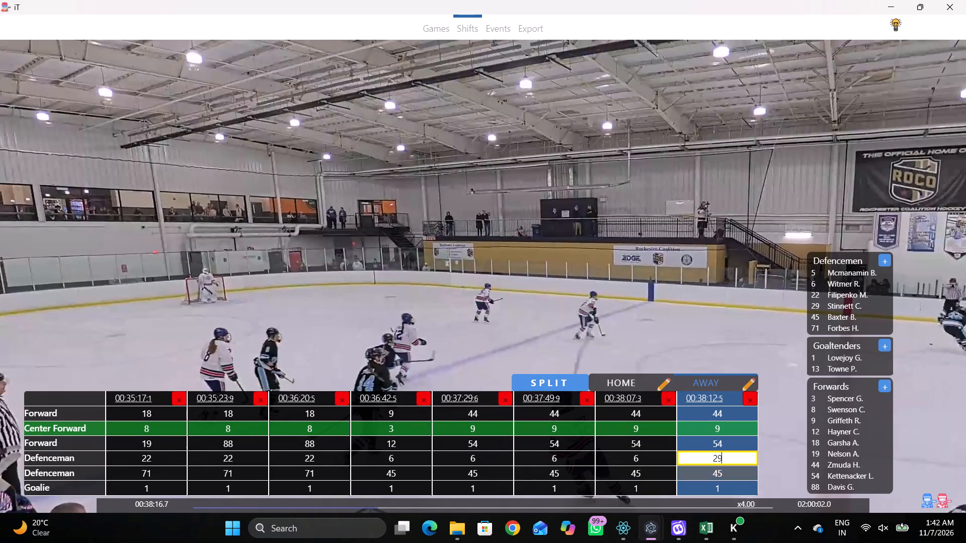
pyautogui.click(710, 483)
pyautogui.moveTo(726, 474); pyautogui.dragTo(719, 474)
pyautogui.click(831, 268)
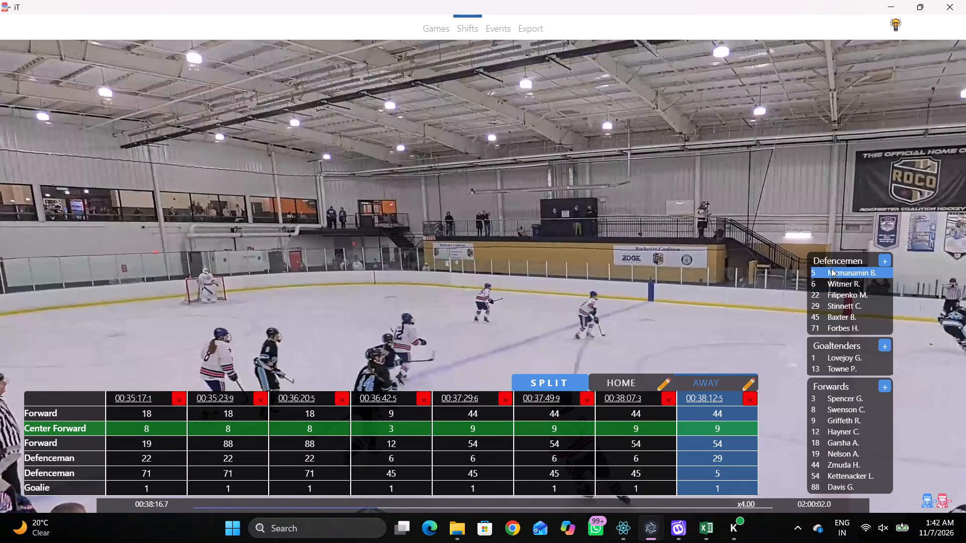
# Play on and add away shifts at 38:35.0 and 38:37.0.
pyautogui.hotkey('shift', 'd')
pyautogui.press('space')
pyautogui.write('v')
pyautogui.press('space')
pyautogui.press('space')
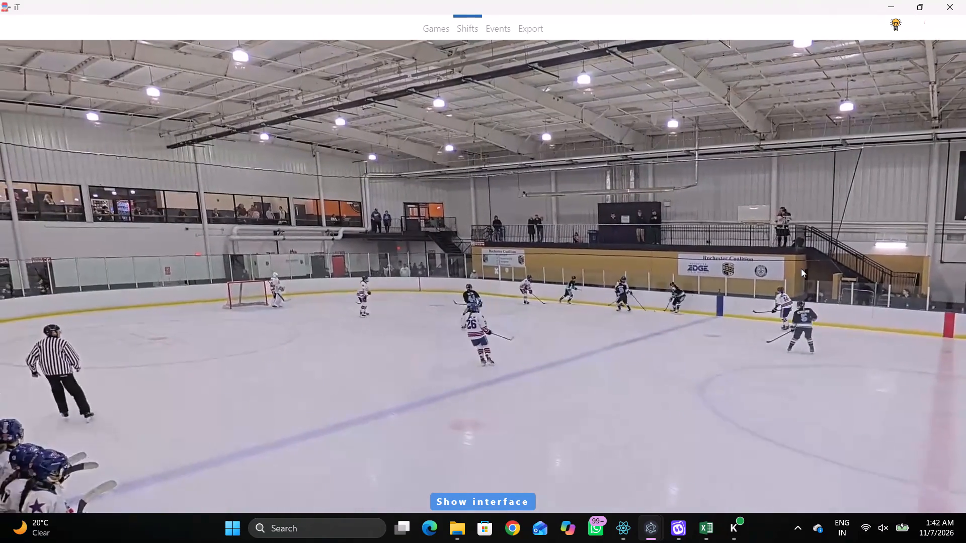
pyautogui.press('space')
pyautogui.press('space')
pyautogui.press('space')
pyautogui.press('space')
pyautogui.press('space')
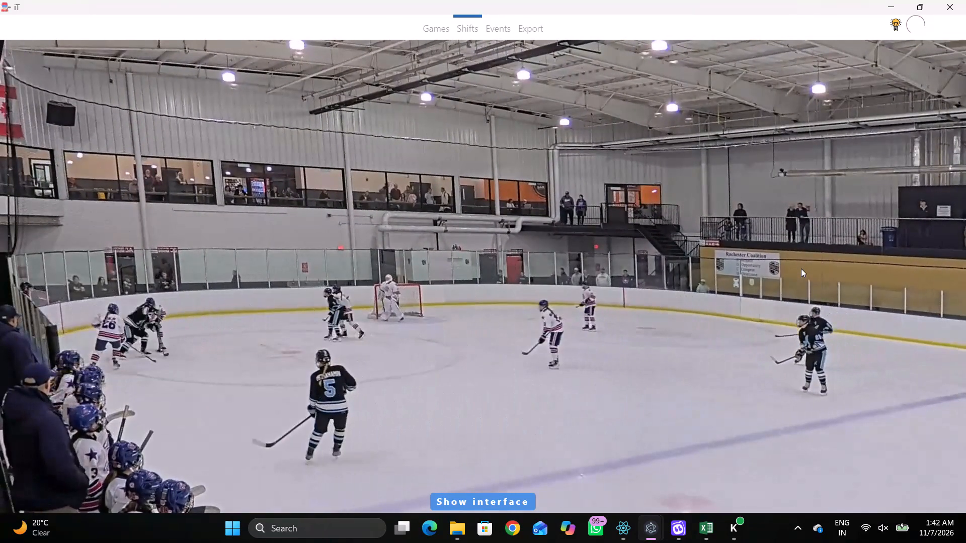
pyautogui.press('space')
pyautogui.press('space')
pyautogui.press('space')
pyautogui.press('space')
pyautogui.press('space')
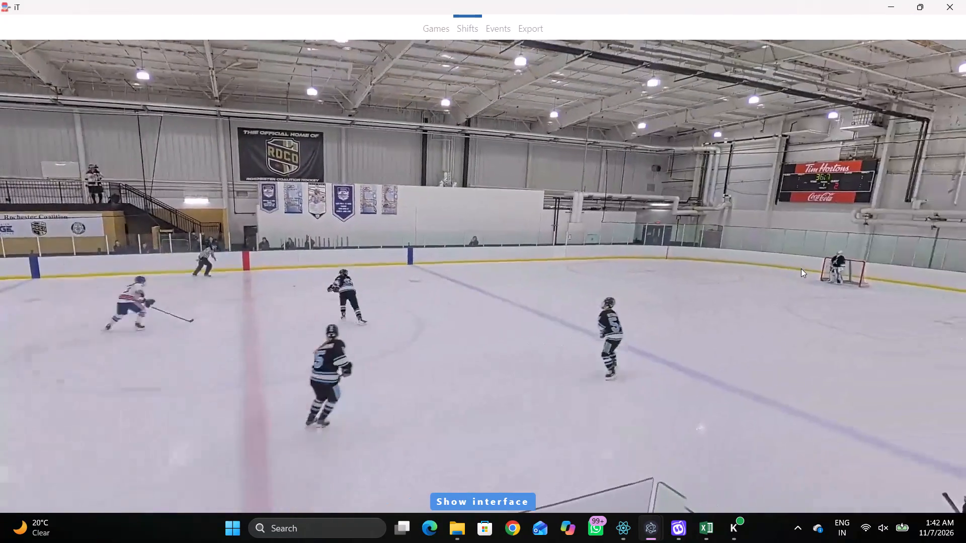
pyautogui.press('space')
pyautogui.press('space')
pyautogui.press('space')
pyautogui.press('space')
pyautogui.press('space')
pyautogui.write('SDD S')
# Set the forwards of the 38:37.0 away shift to 88, 18 at center and 19.
pyautogui.hotkey('shift', 'd')
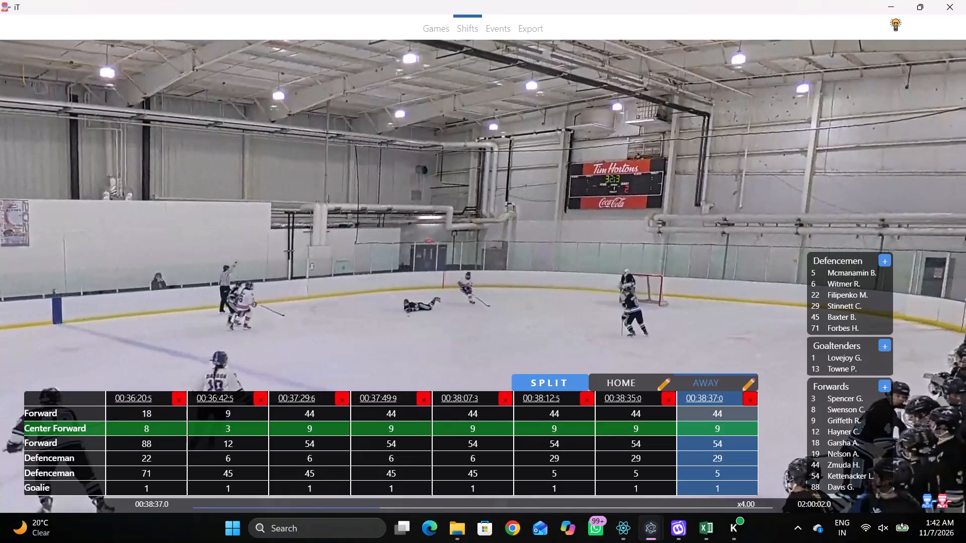
pyautogui.click(732, 426)
pyautogui.click(833, 444)
pyautogui.click(736, 439)
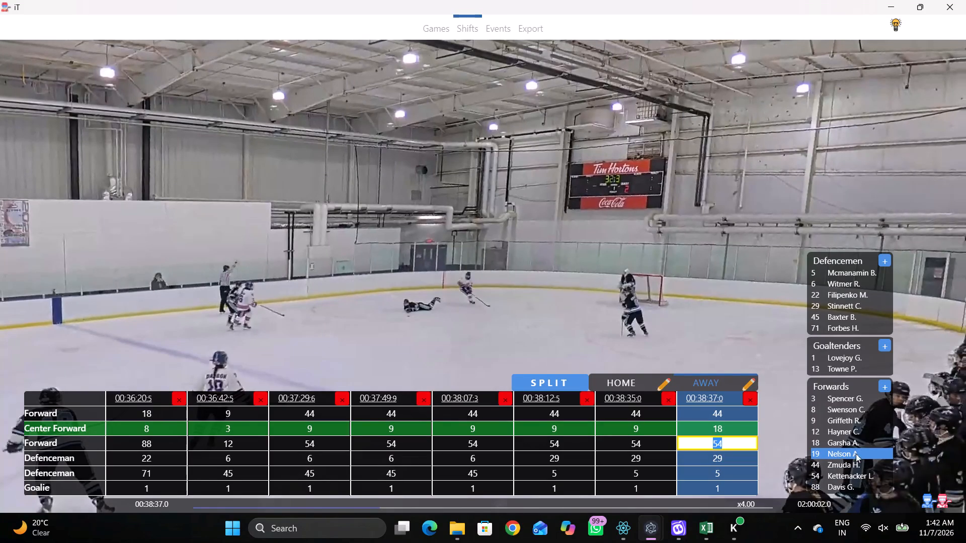
pyautogui.click(837, 452)
pyautogui.click(728, 416)
pyautogui.click(868, 483)
# Play on and add an away shift at 38:59.1.
pyautogui.hotkey('shift', 'd')
pyautogui.press('space')
pyautogui.write('v')
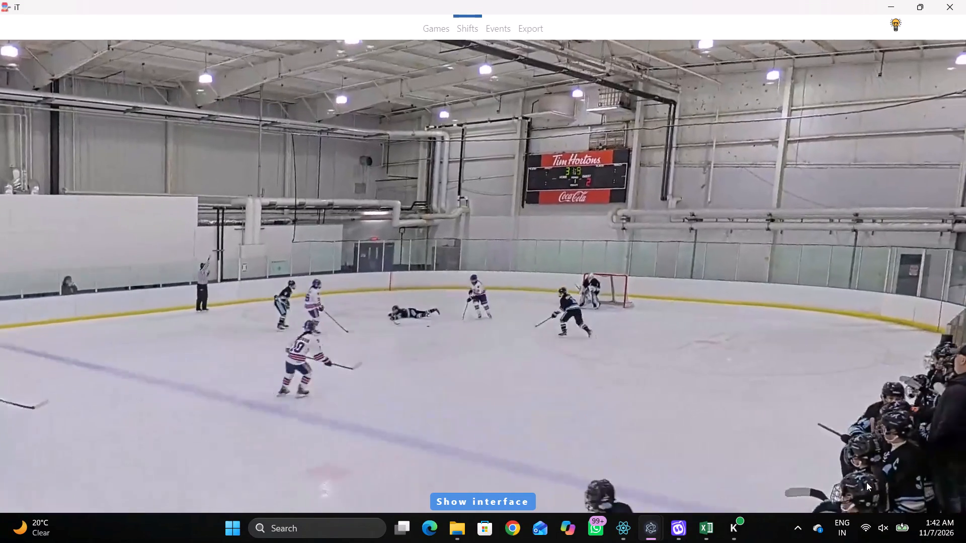
pyautogui.press('space')
pyautogui.press('space')
pyautogui.press('space')
pyautogui.press('space')
pyautogui.write('c c')
pyautogui.press('space')
pyautogui.press('space')
pyautogui.hotkey('shift', 's')
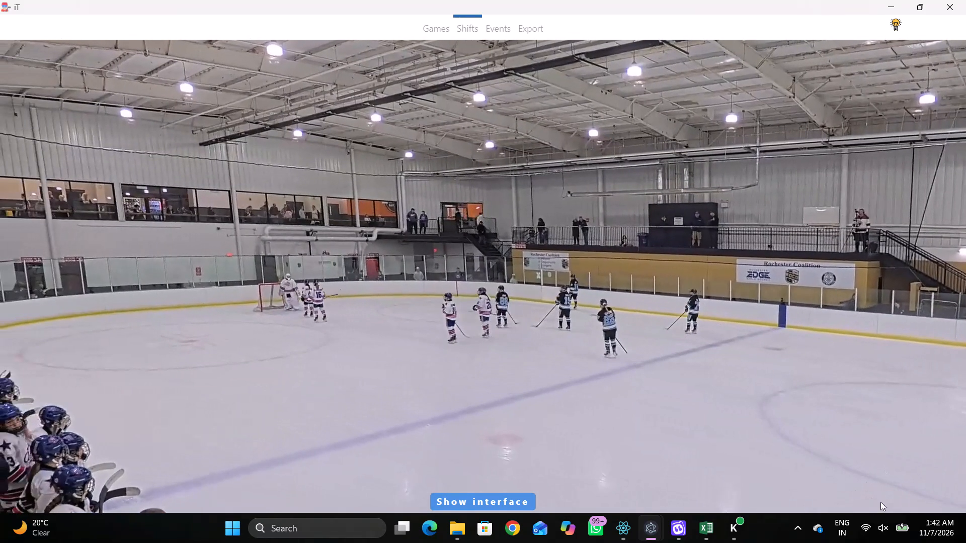
# Set the center forward of the 38:59.1 away shift to 19 and the second wing forward to 18.
pyautogui.hotkey('shift', 'd')
pyautogui.click(731, 429)
pyautogui.press('BackSpace')
pyautogui.press('Tab')
pyautogui.press('BackSpace')
pyautogui.click(731, 429)
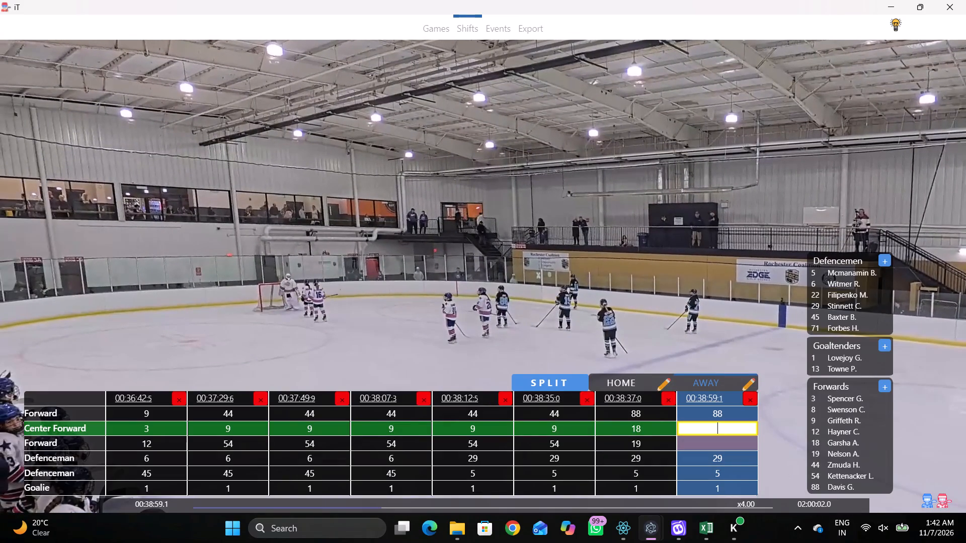
pyautogui.click(857, 442)
pyautogui.click(851, 449)
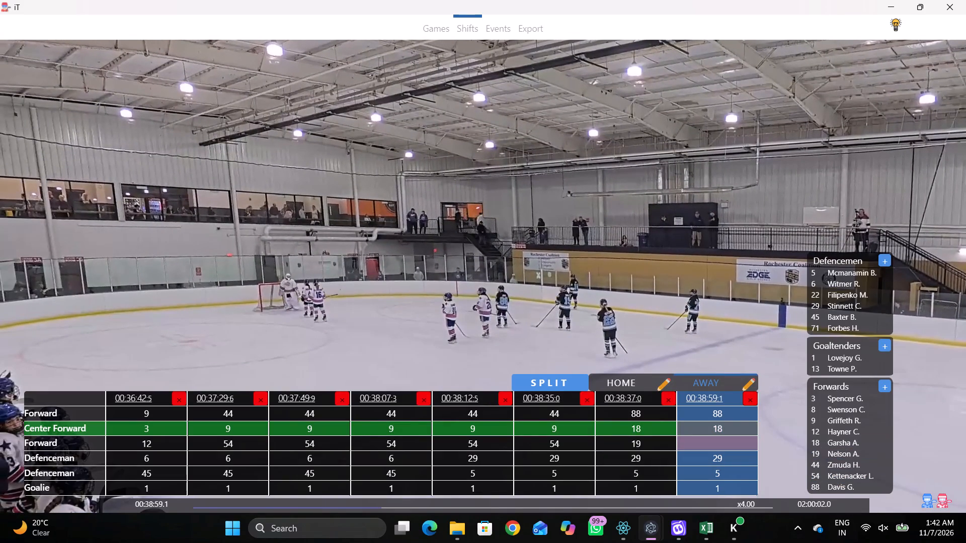
pyautogui.moveTo(738, 427); pyautogui.dragTo(738, 431)
pyautogui.click(736, 439)
pyautogui.click(848, 444)
# Play on and add an away shift at 39:00.9.
pyautogui.hotkey('shift', 'd')
pyautogui.press('space')
pyautogui.press('space')
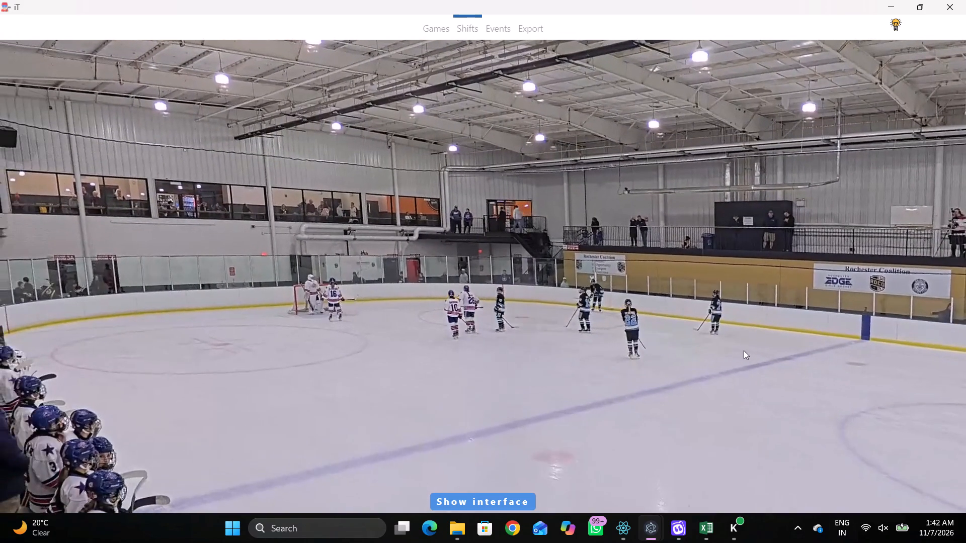
pyautogui.hotkey('shift', 's')
pyautogui.hotkey('shift', 'd')
# Play on to the center-ice faceoff and add an away shift at 39:53.5.
pyautogui.write('D c c c')
pyautogui.press('space')
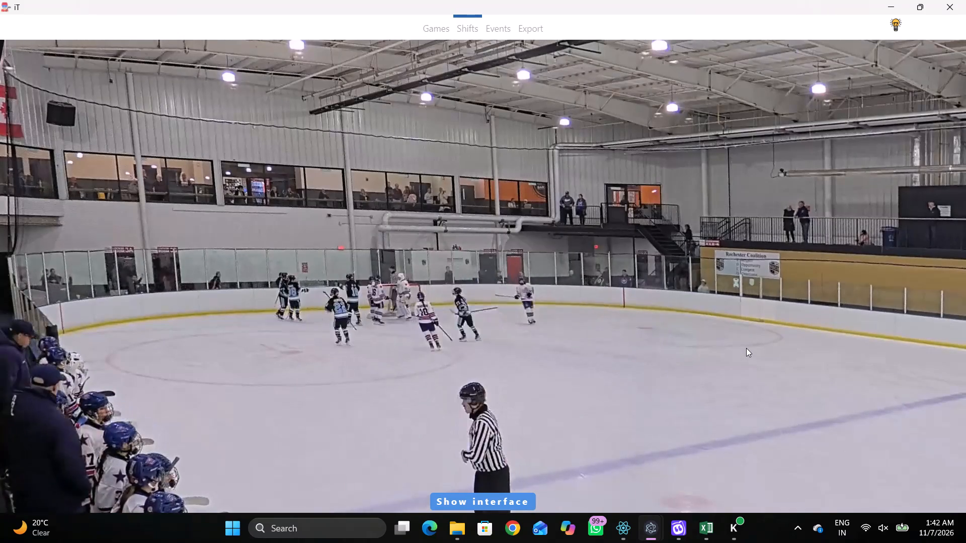
pyautogui.write('c c c c')
pyautogui.press('space')
pyautogui.press('space')
pyautogui.write('SDD v qD')
# Return the video to 39:53.5 and set that away shift's first defenceman to 22.
pyautogui.write('qqq')
pyautogui.press('q')
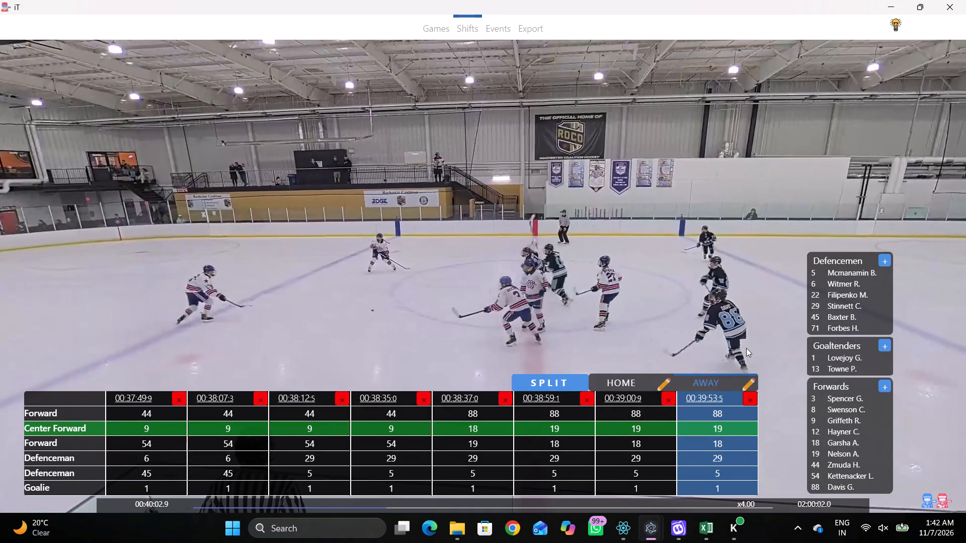
pyautogui.click(729, 399)
pyautogui.hotkey('shift', 's')
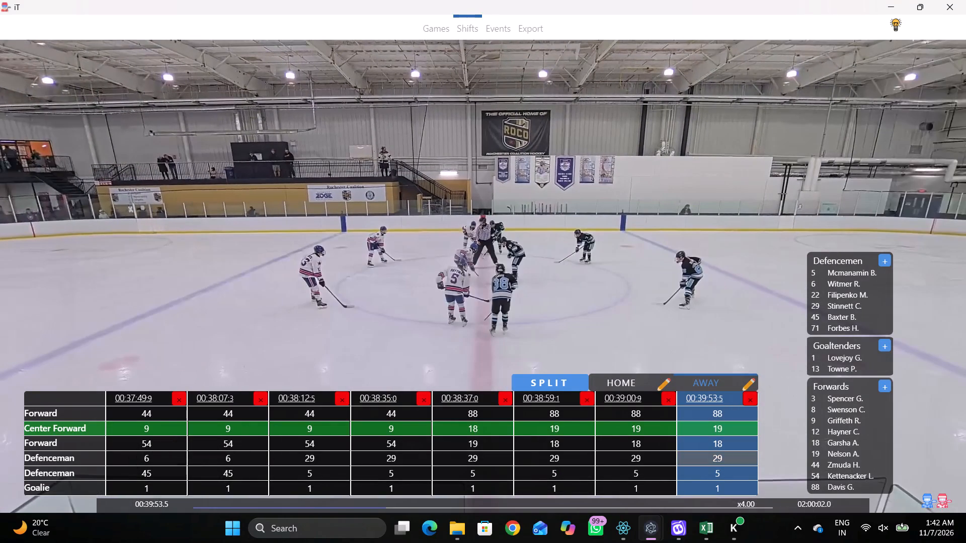
pyautogui.hotkey('shift', 'd')
pyautogui.hotkey('shift', 'd')
pyautogui.click(720, 463)
pyautogui.press('2')
pyautogui.press('2')
pyautogui.click(724, 324)
# Play on from 39:53.5 to about 40:21, checking which away players are on the ice through the end of the period.
pyautogui.press('space')
pyautogui.write('c')
pyautogui.press('space')
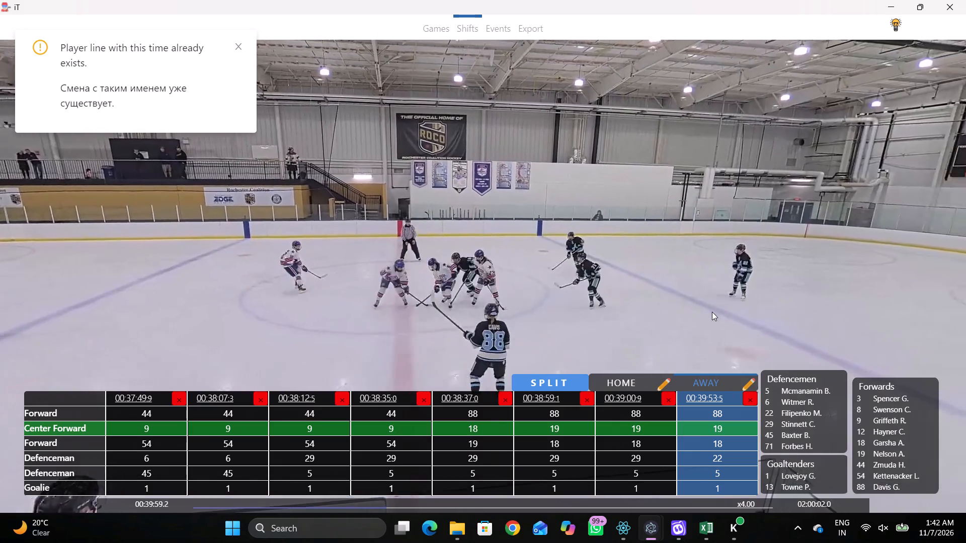
pyautogui.hotkey('shift', 'd')
pyautogui.press('space')
pyautogui.press('space')
pyautogui.press('space')
pyautogui.press('space')
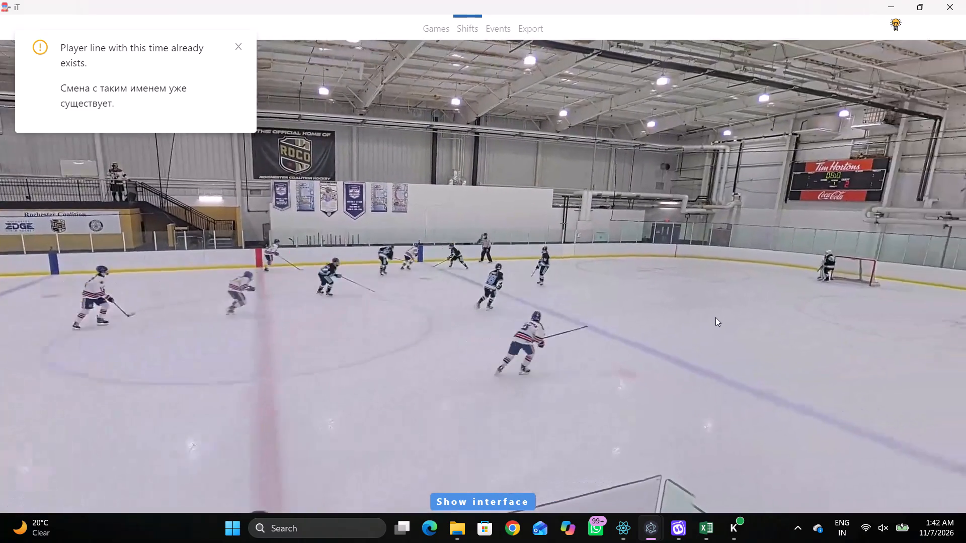
pyautogui.press('space')
pyautogui.press('space')
pyautogui.press('space')
pyautogui.write('q')
pyautogui.press('space')
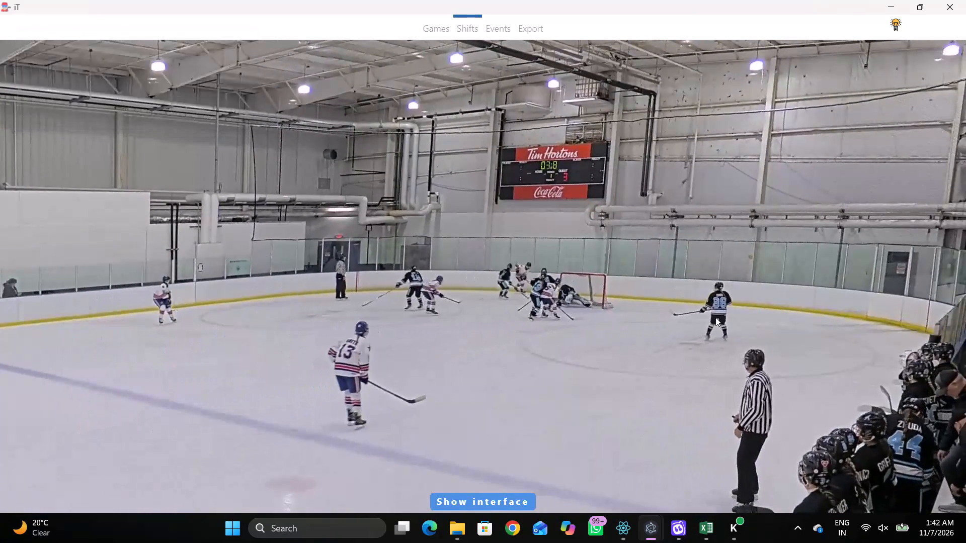
pyautogui.press('space')
pyautogui.press('space')
pyautogui.press('space')
pyautogui.press('space')
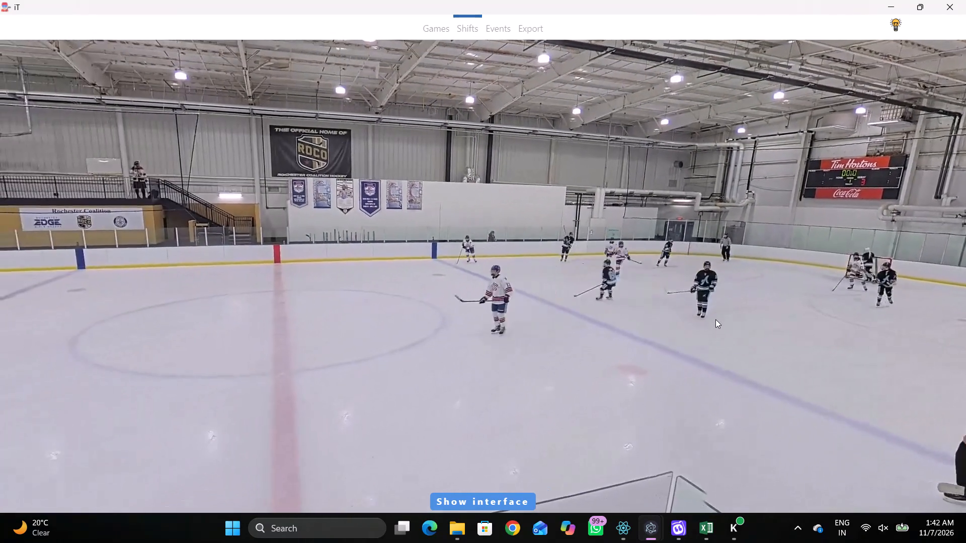
pyautogui.press('space')
pyautogui.press('space')
pyautogui.press('space')
pyautogui.press('space')
pyautogui.press('space')
pyautogui.hotkey('shift', 'd')
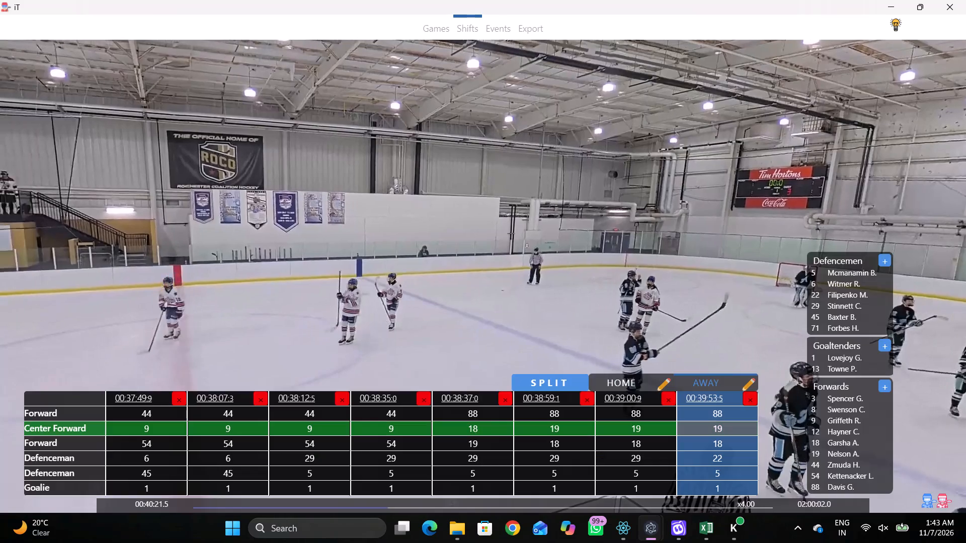
pyautogui.press('q')
pyautogui.press('q')
pyautogui.press('q')
# Set the second defenceman of the 39:53.5 away shift to 71 and return the video to that shift's time.
pyautogui.click(744, 477)
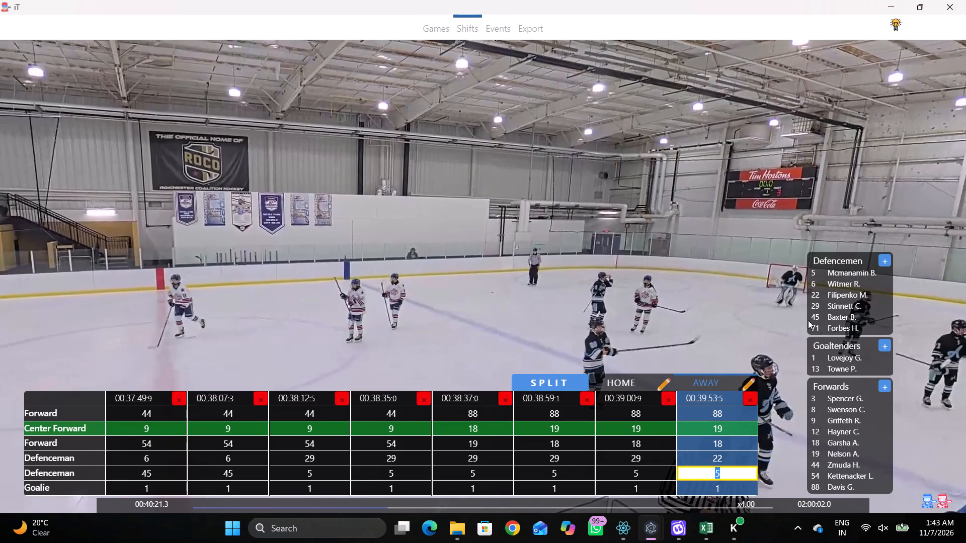
pyautogui.click(819, 320)
pyautogui.click(822, 324)
pyautogui.click(729, 465)
pyautogui.click(728, 471)
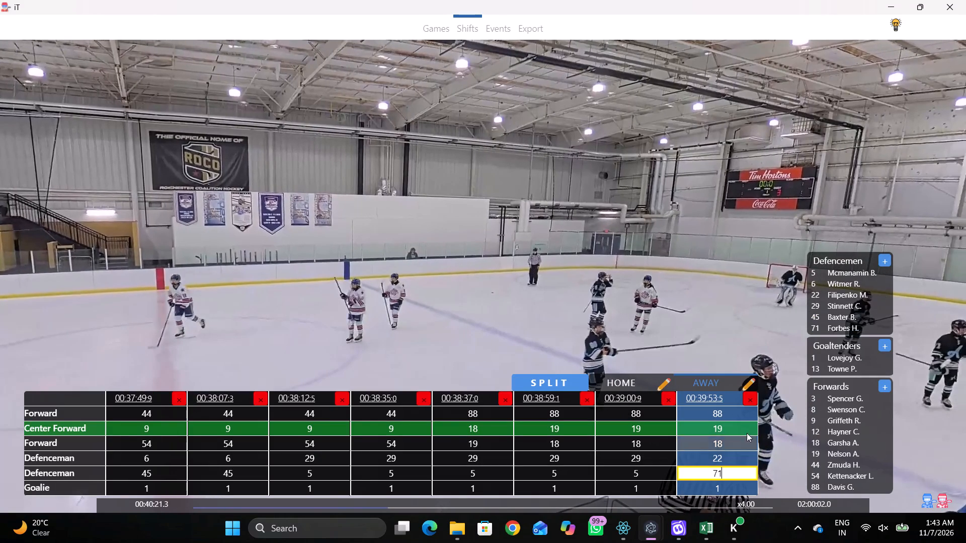
pyautogui.click(730, 406)
pyautogui.click(728, 402)
# Go back to the first away shift at 16:27.8 and set the period to 1 in the events view.
pyautogui.tripleClick(121, 398)
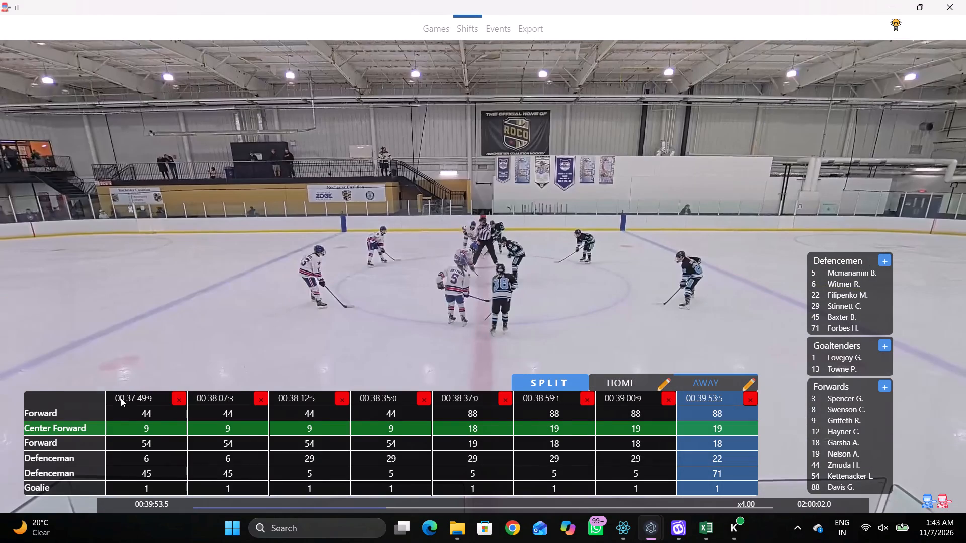
pyautogui.tripleClick(121, 398)
pyautogui.tripleClick(121, 398)
pyautogui.click(121, 398)
pyautogui.tripleClick(121, 398)
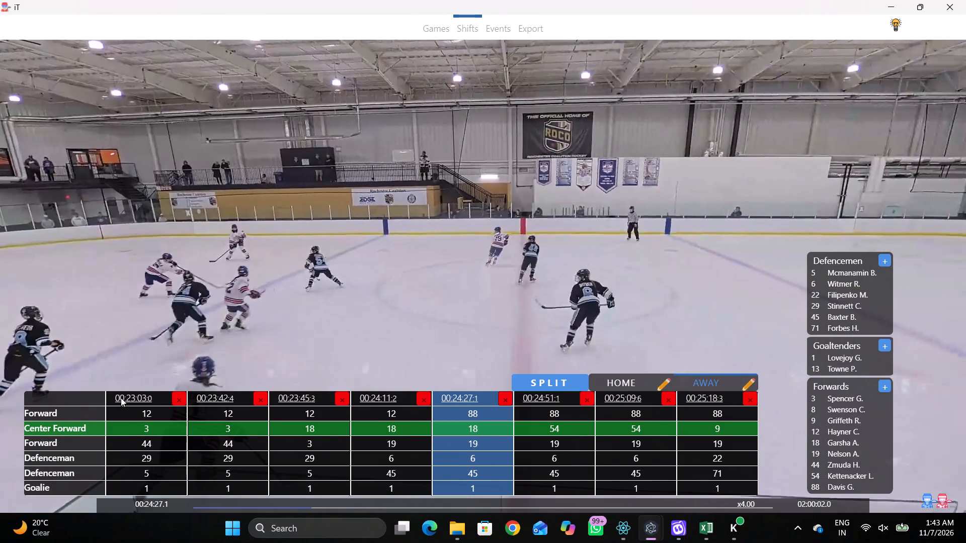
pyautogui.tripleClick(121, 398)
pyautogui.doubleClick(121, 398)
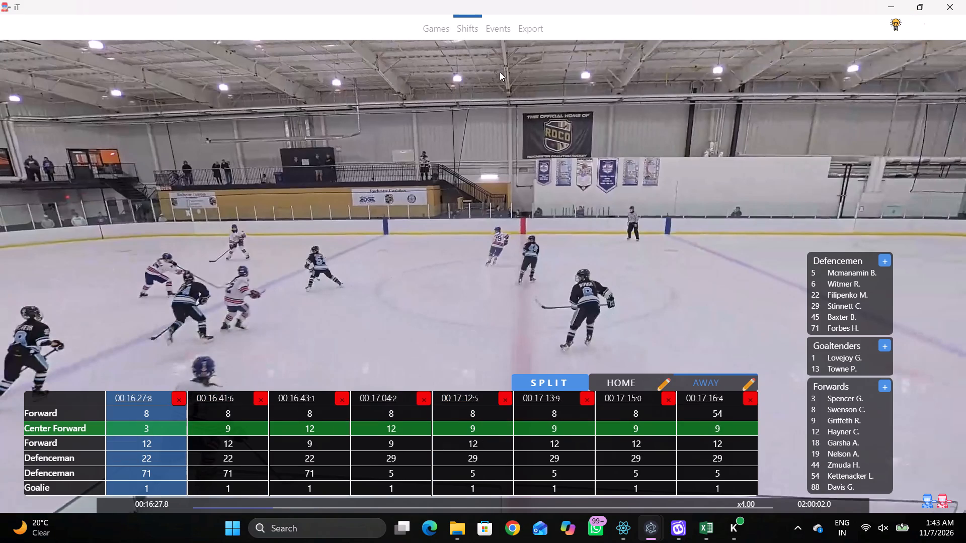
pyautogui.click(495, 29)
pyautogui.click(616, 211)
pyautogui.click(890, 44)
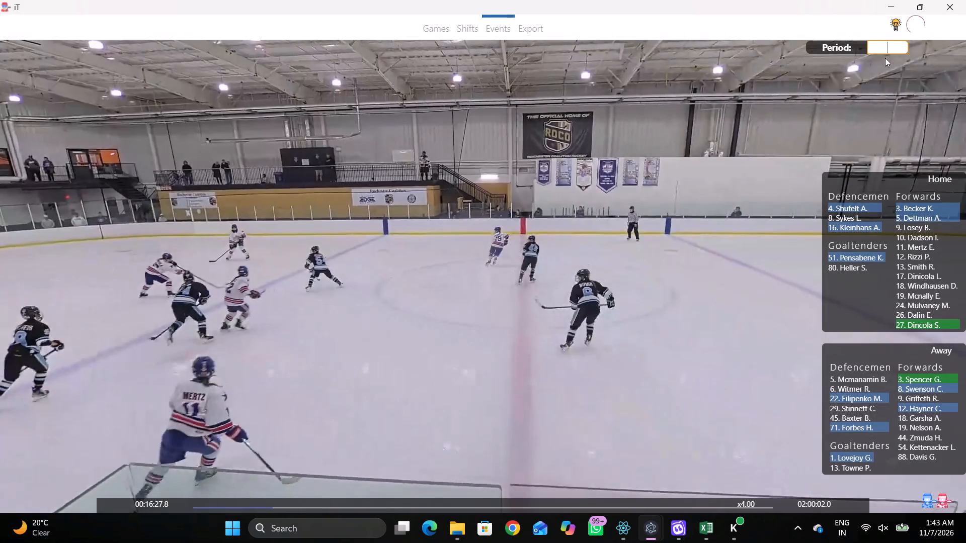
pyautogui.press('1')
pyautogui.click(698, 190)
# Switch to TMS Tagger, collapse game 173564, expand game 173641, and read both pages of its game report.
pyautogui.click(626, 528)
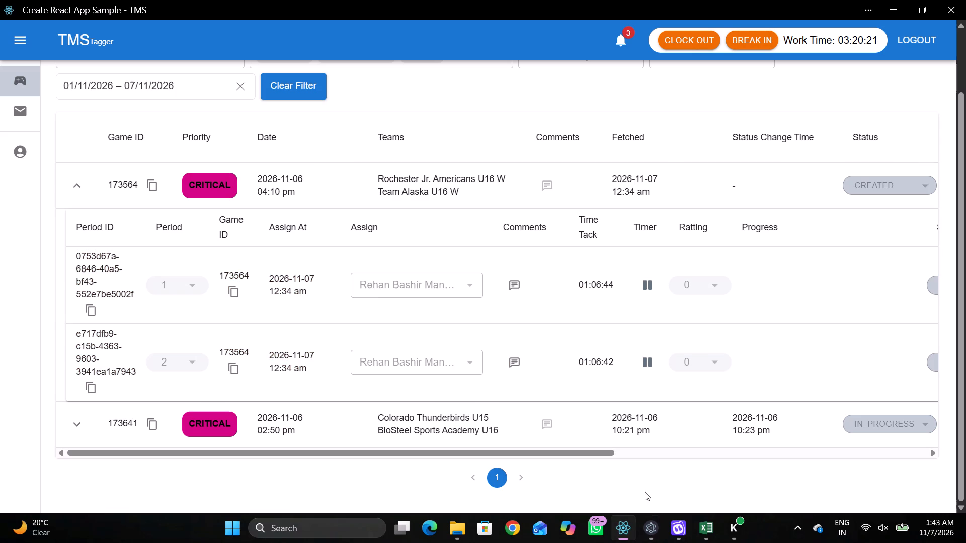
pyautogui.click(81, 173)
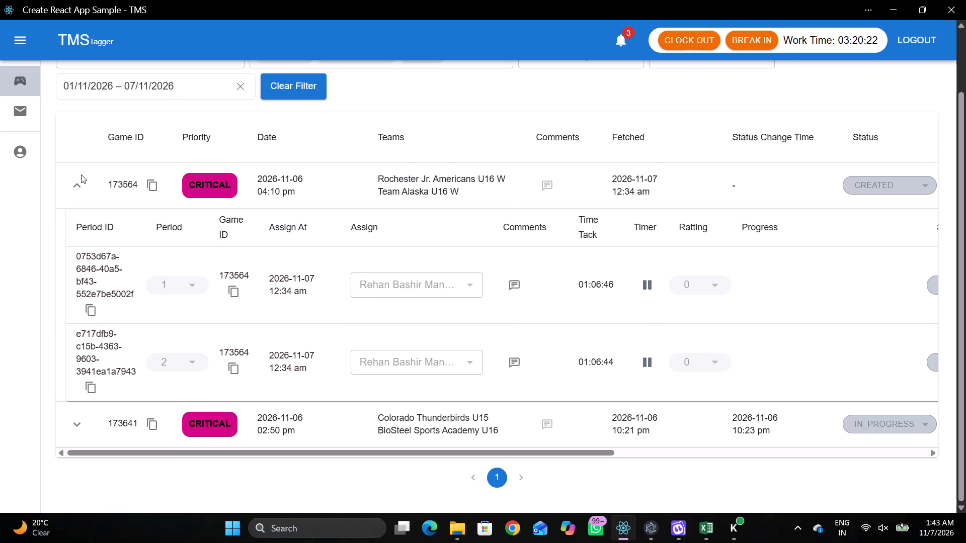
pyautogui.click(79, 177)
pyautogui.click(80, 312)
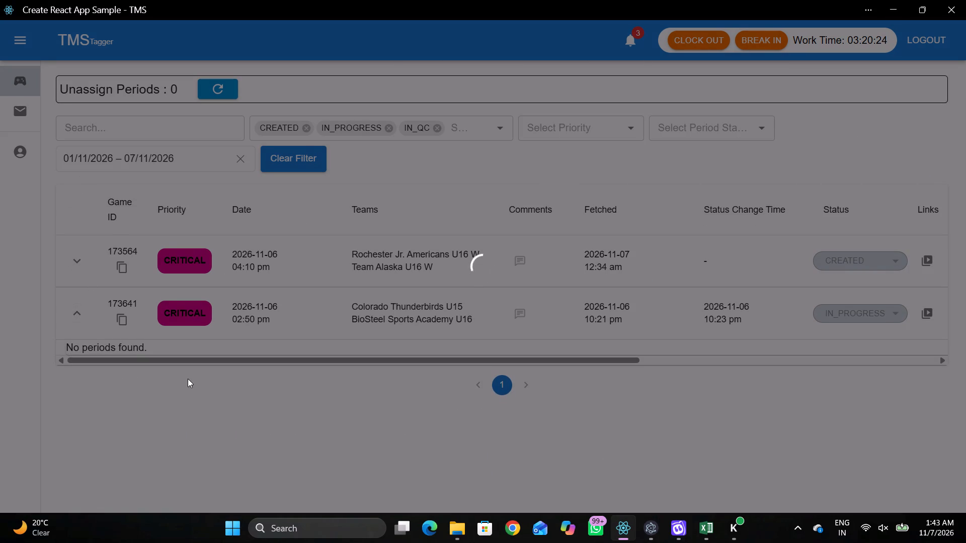
pyautogui.moveTo(379, 439); pyautogui.dragTo(401, 442)
pyautogui.moveTo(381, 444); pyautogui.dragTo(930, 431)
pyautogui.moveTo(933, 291); pyautogui.dragTo(930, 296)
pyautogui.click(929, 298)
pyautogui.click(928, 301)
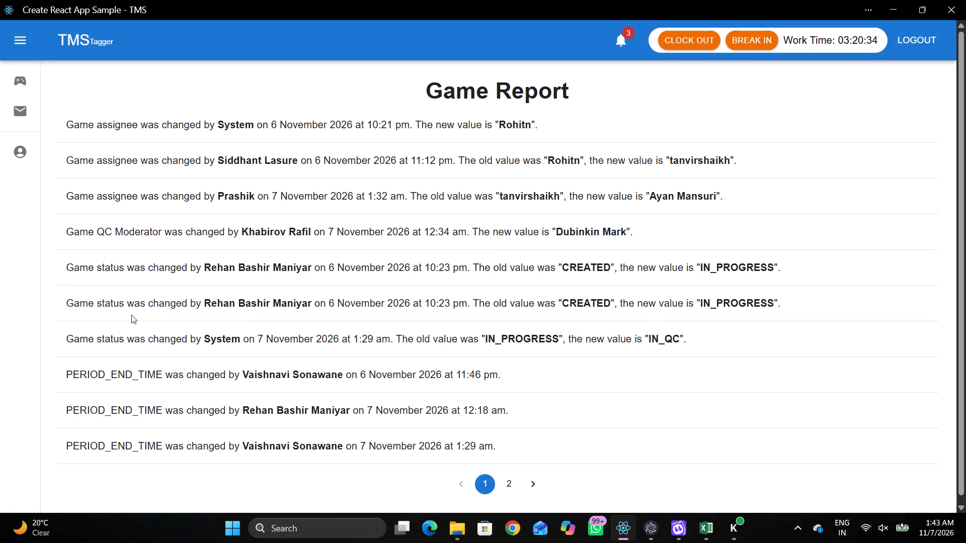
pyautogui.click(512, 475)
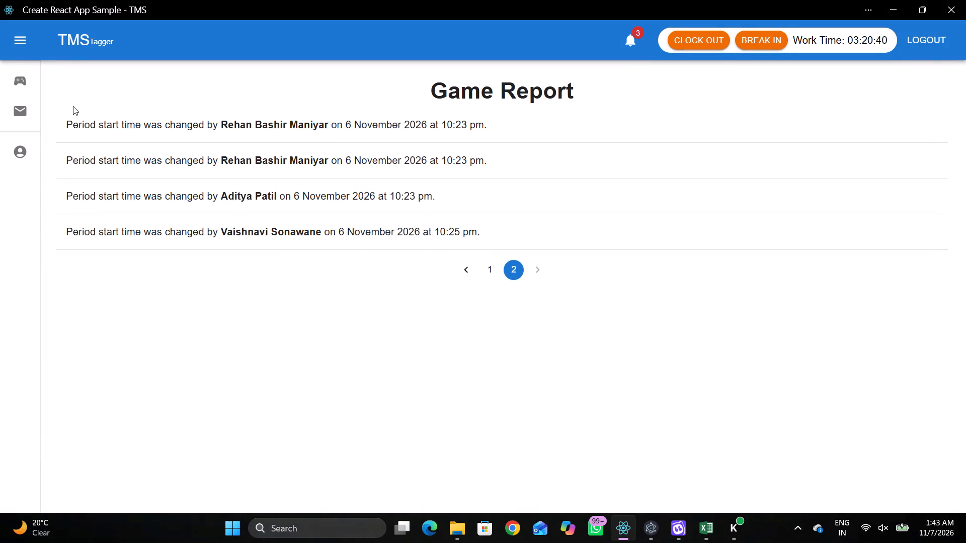
# Return to the games list, examine the period assignments of game 173564, and go back to the game video.
pyautogui.click(39, 80)
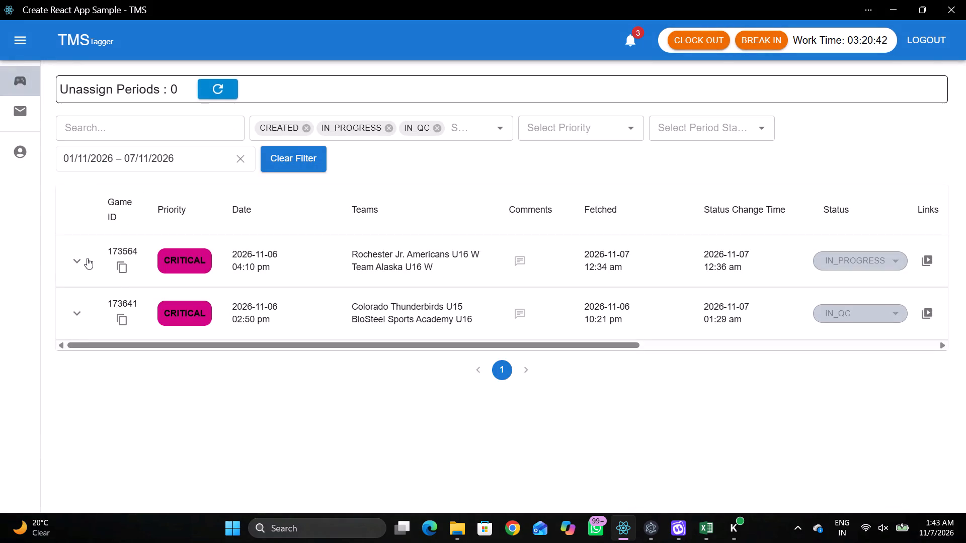
pyautogui.click(85, 257)
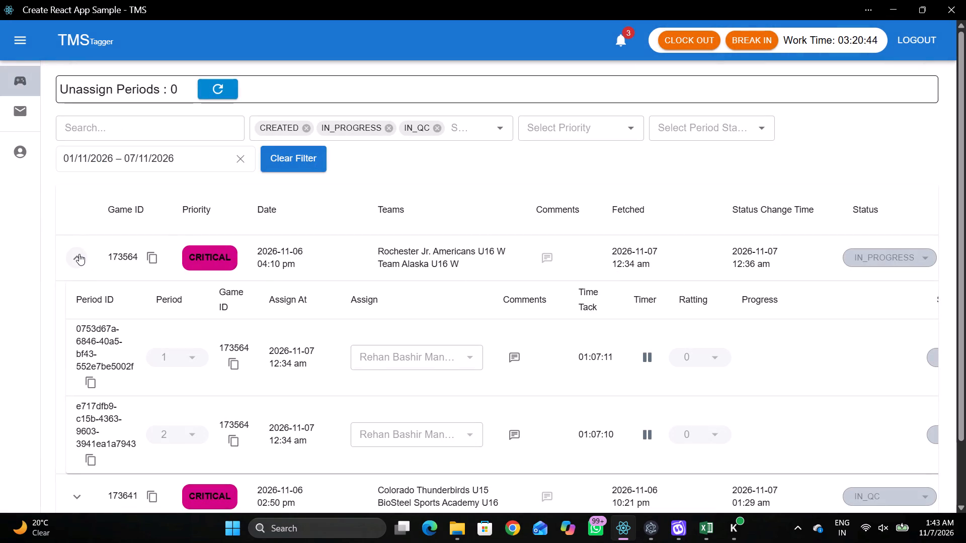
pyautogui.click(79, 254)
pyautogui.scroll(-4, 79, 254)
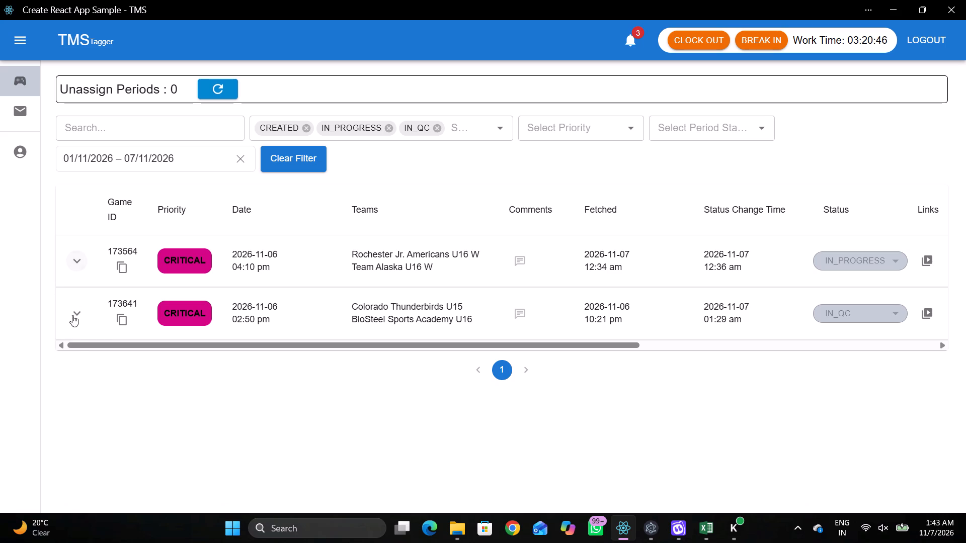
pyautogui.moveTo(76, 342); pyautogui.dragTo(47, 345)
pyautogui.moveTo(72, 347); pyautogui.dragTo(68, 344)
pyautogui.click(67, 263)
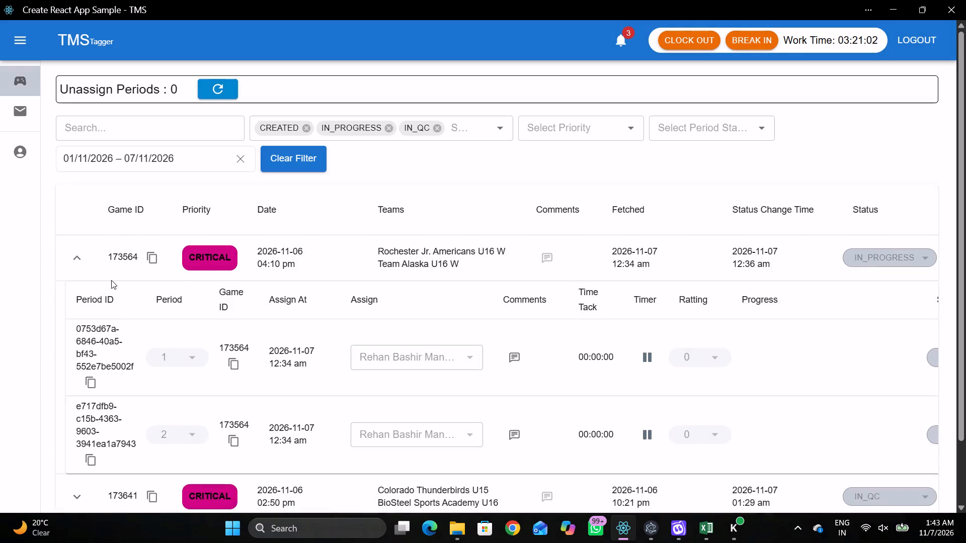
pyautogui.scroll(-2, 111, 280)
pyautogui.moveTo(95, 452); pyautogui.dragTo(62, 452)
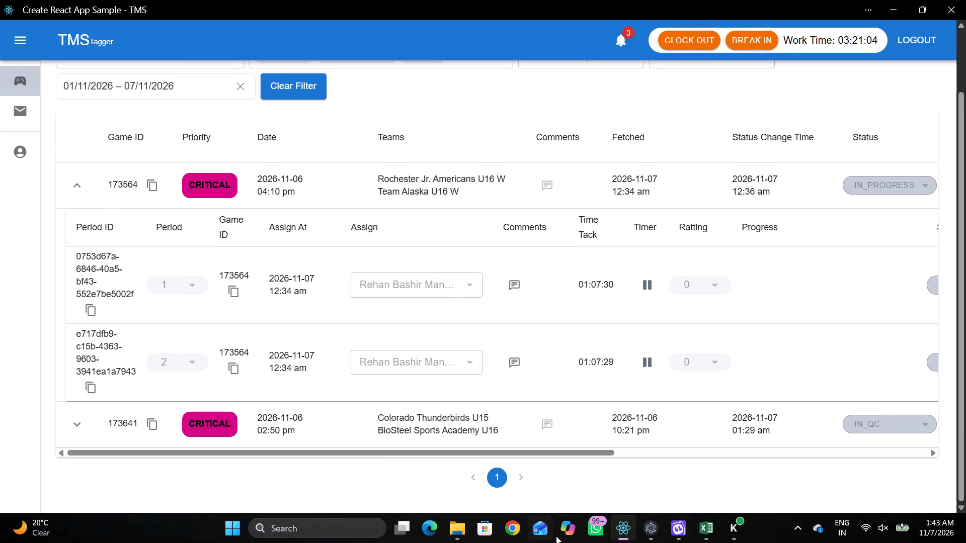
pyautogui.click(755, 485)
pyautogui.click(893, 13)
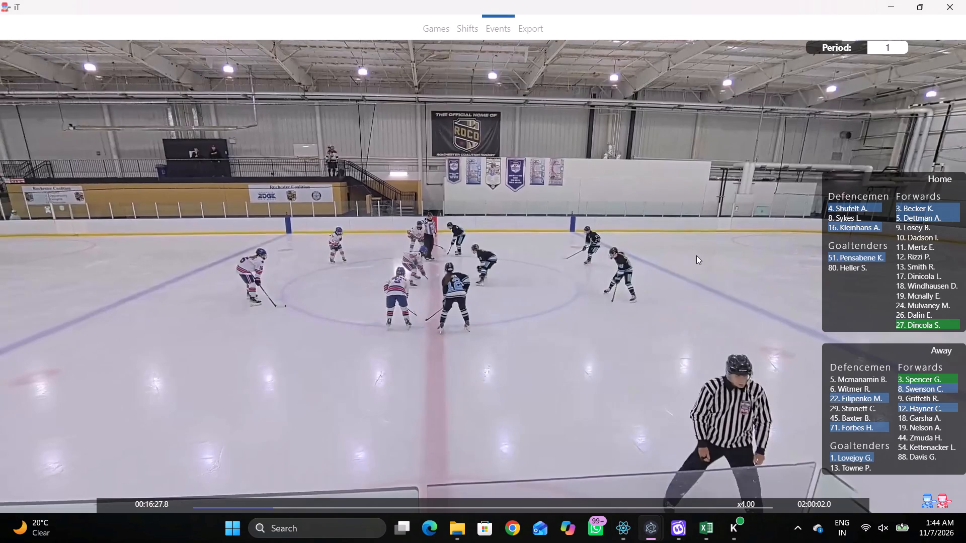